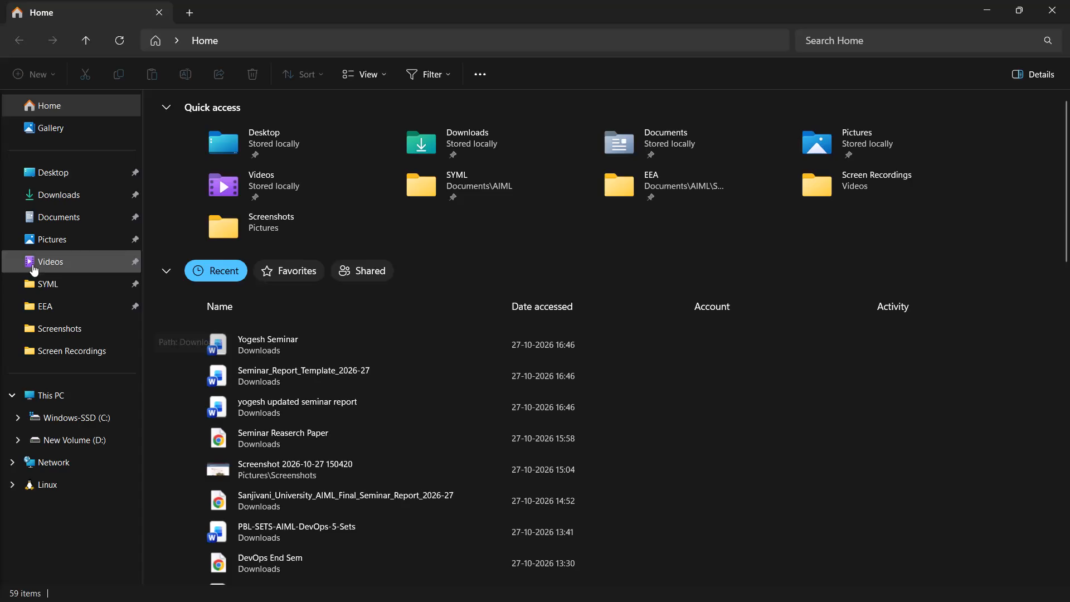
Open the Downloads folder.
left_click(45, 186)
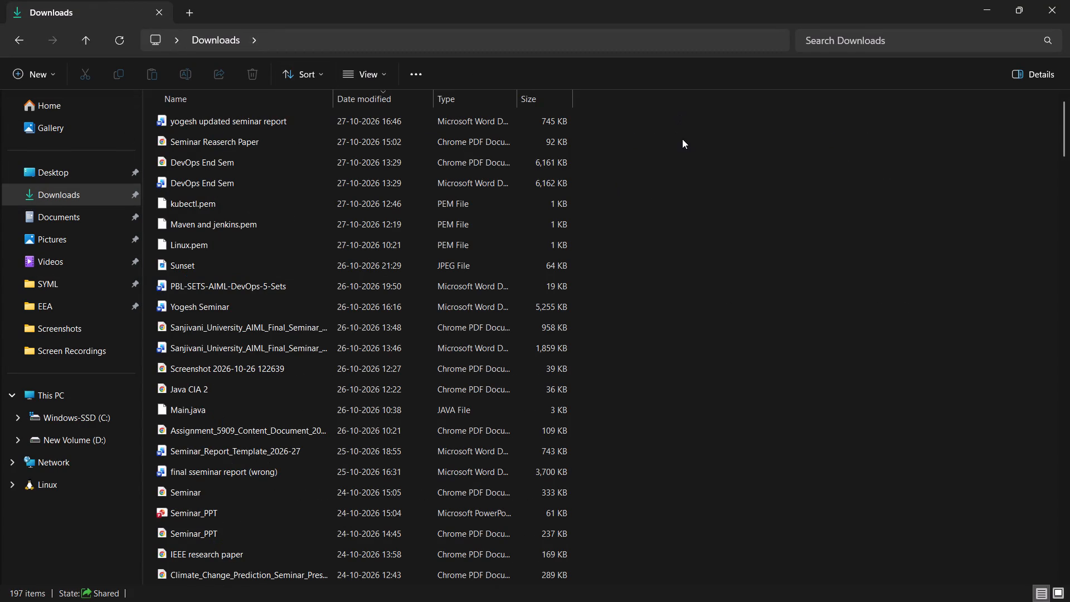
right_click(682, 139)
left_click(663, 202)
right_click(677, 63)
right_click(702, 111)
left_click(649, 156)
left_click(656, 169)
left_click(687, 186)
Open the updated seminar report Word document and resume at the last reading position, Chapter 2 – Literature Review.
double_click(415, 127)
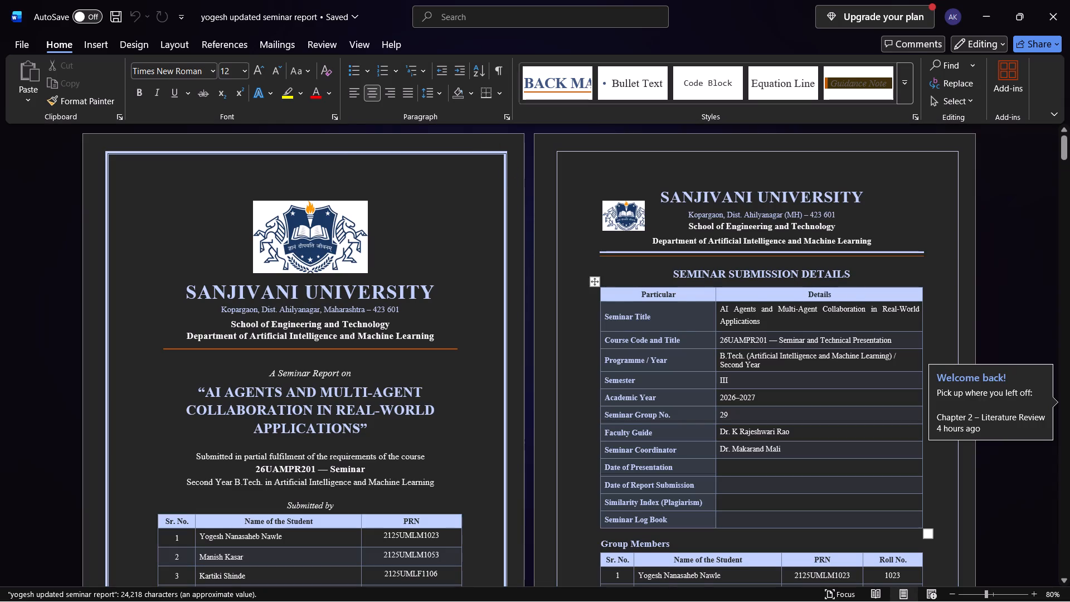
left_click(985, 380)
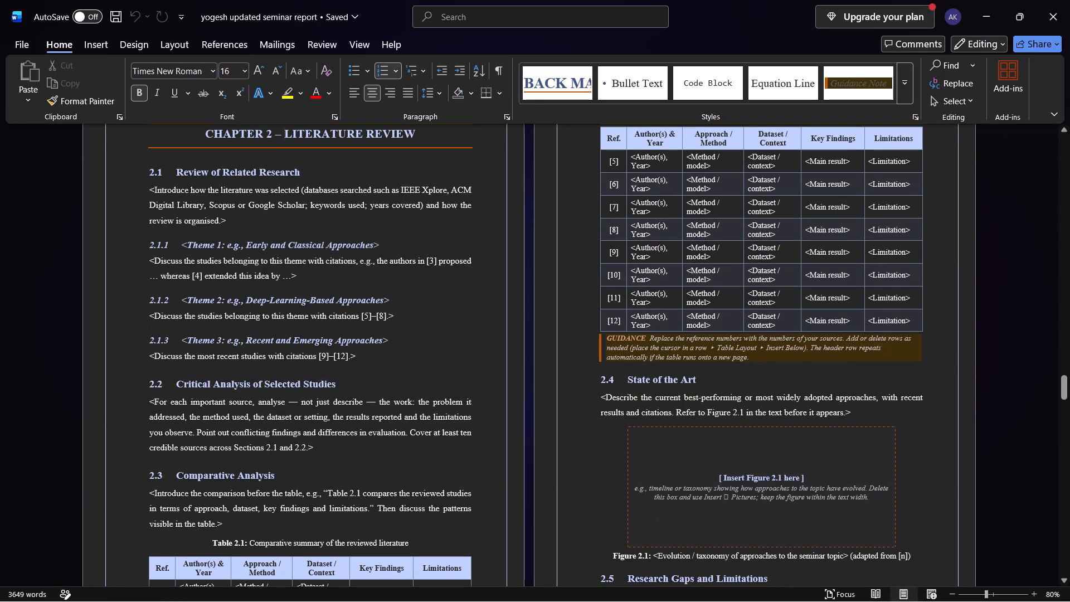
Review the Objectives and Scope sections of Chapter 1 and the placeholder content of Chapter 2 – Literature Review.
scroll(677, 356, "up", 11)
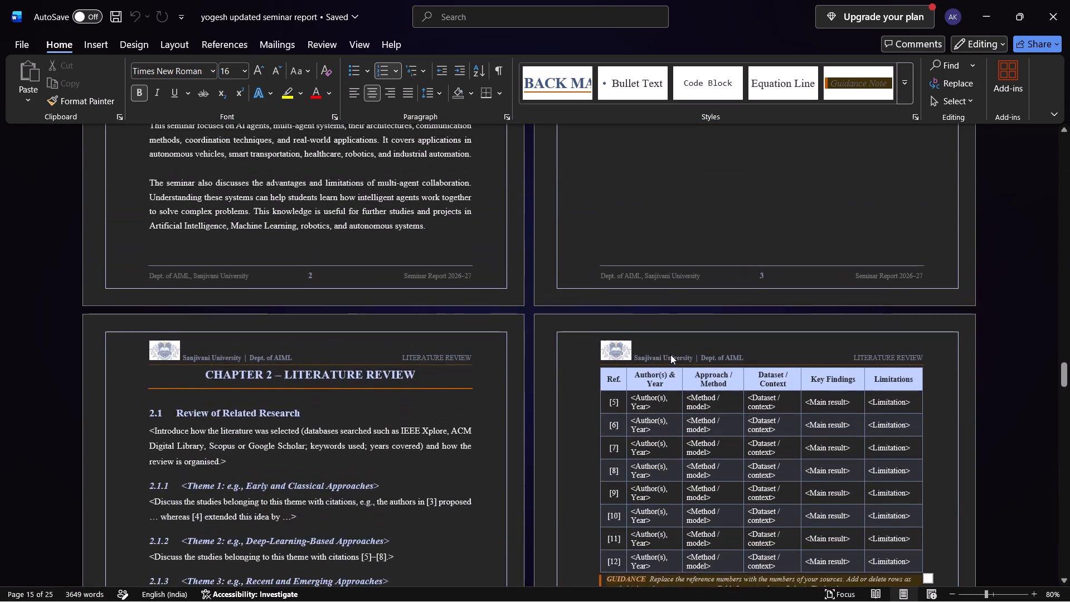
scroll(670, 355, "up", 16)
scroll(665, 341, "down", 12)
scroll(665, 341, "up", 1)
scroll(665, 341, "down", 2)
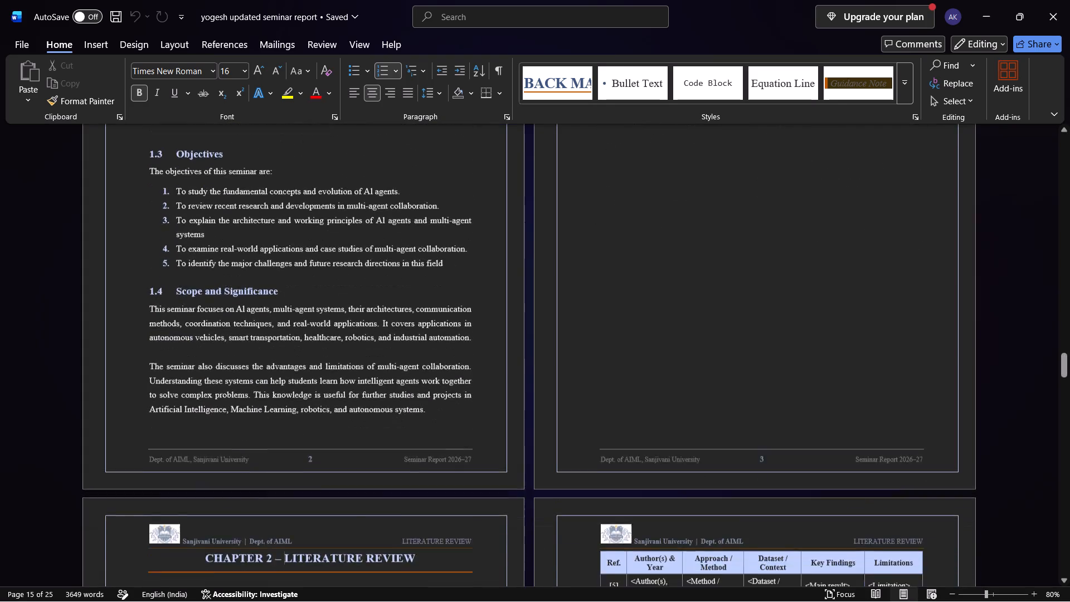
scroll(665, 340, "down", 10)
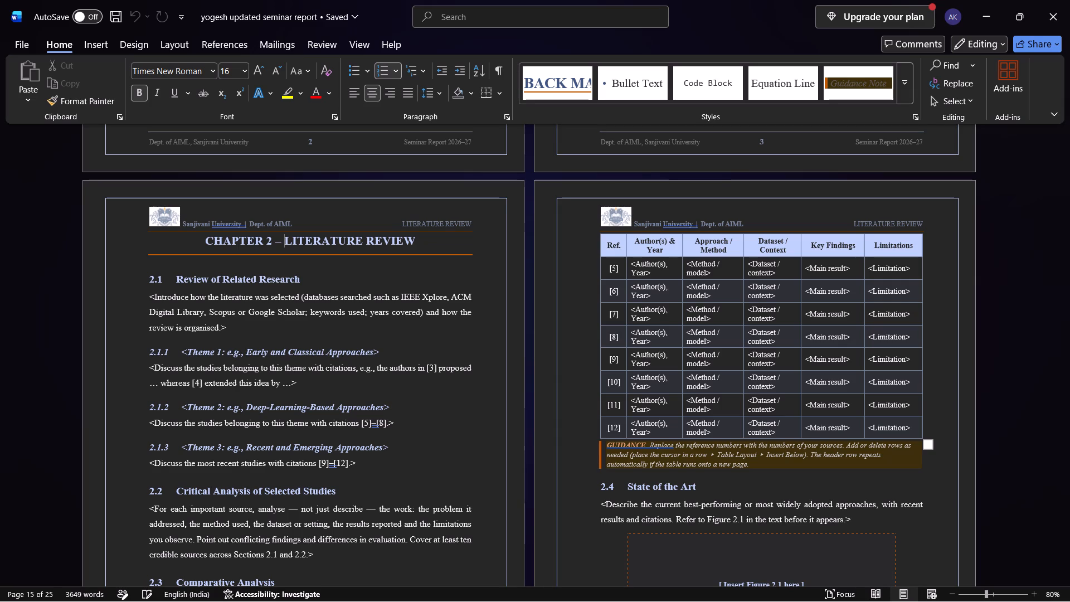
scroll(665, 337, "down", 1)
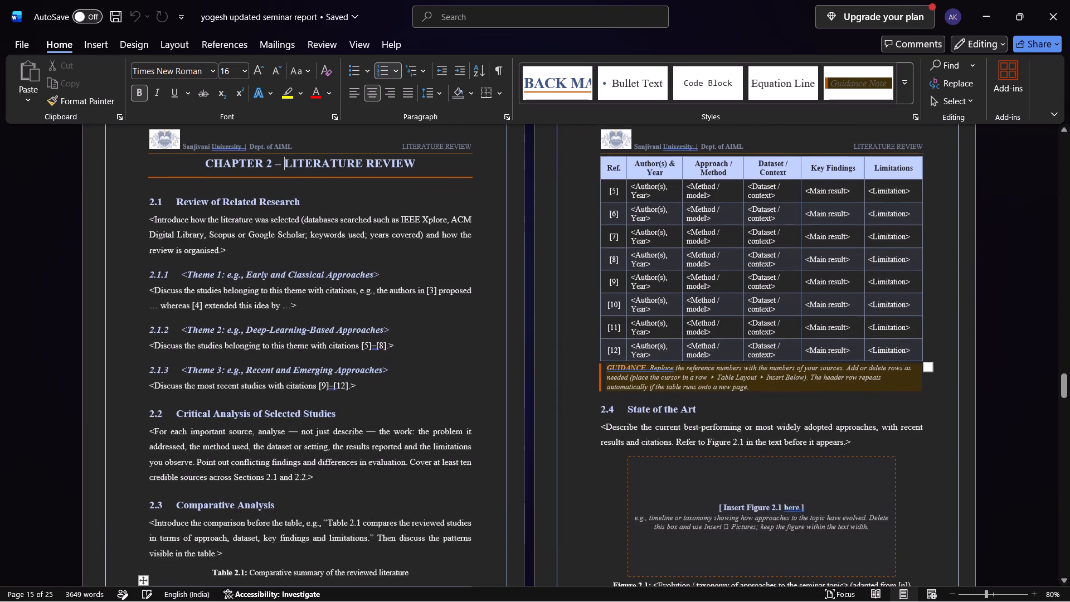
Look through the report from Chapter 2 to the start of Chapter 4 – Applications and Case Studies.
scroll(665, 337, "down", 13)
scroll(665, 337, "up", 2)
scroll(665, 337, "down", 20)
scroll(665, 337, "down", 20)
scroll(665, 337, "down", 15)
scroll(665, 337, "up", 1)
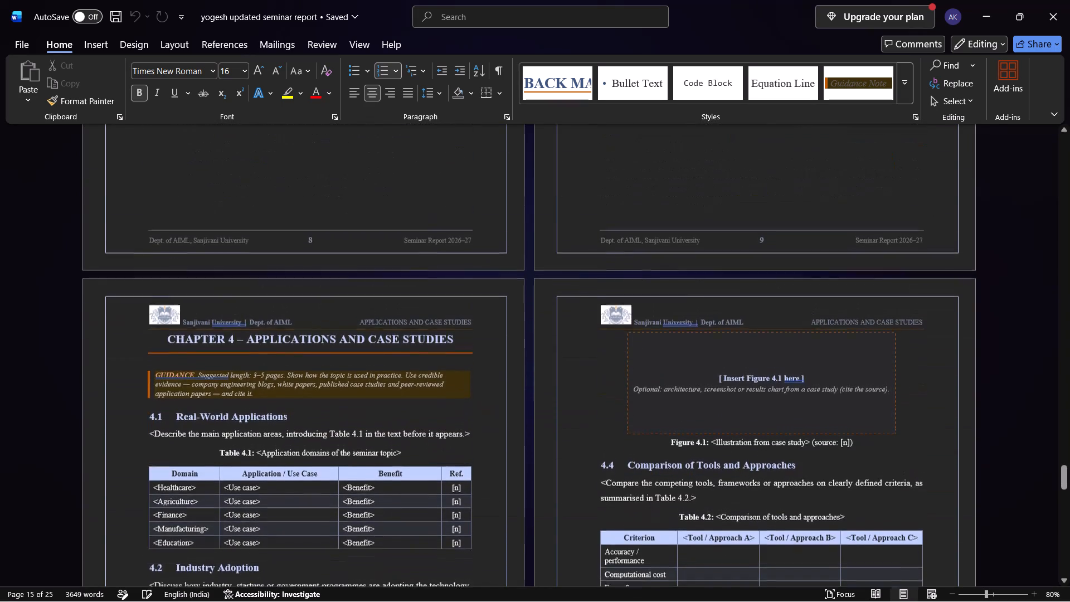
scroll(665, 337, "up", 1)
scroll(665, 337, "down", 1)
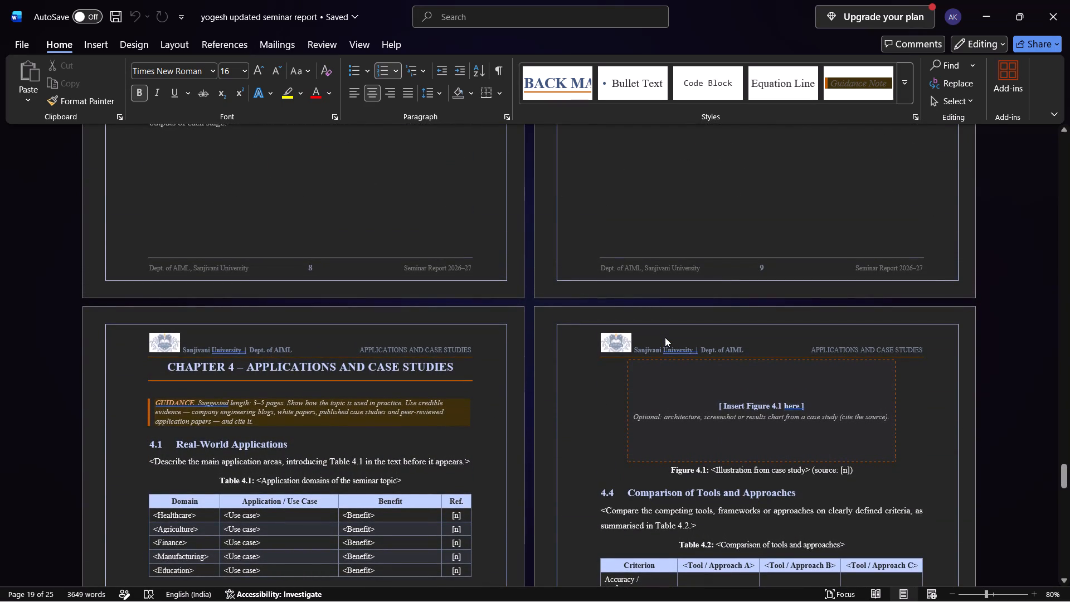
scroll(665, 337, "down", 1)
scroll(665, 337, "down", 20)
scroll(665, 337, "down", 20)
scroll(665, 337, "down", 8)
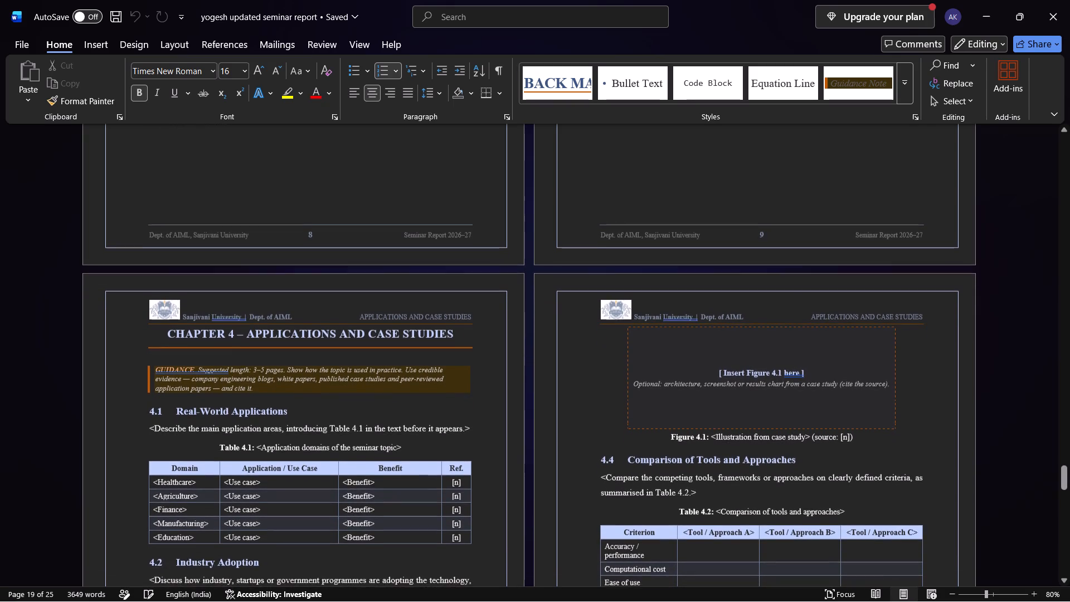
scroll(665, 337, "down", 20)
scroll(665, 337, "down", 20)
scroll(665, 337, "down", 20)
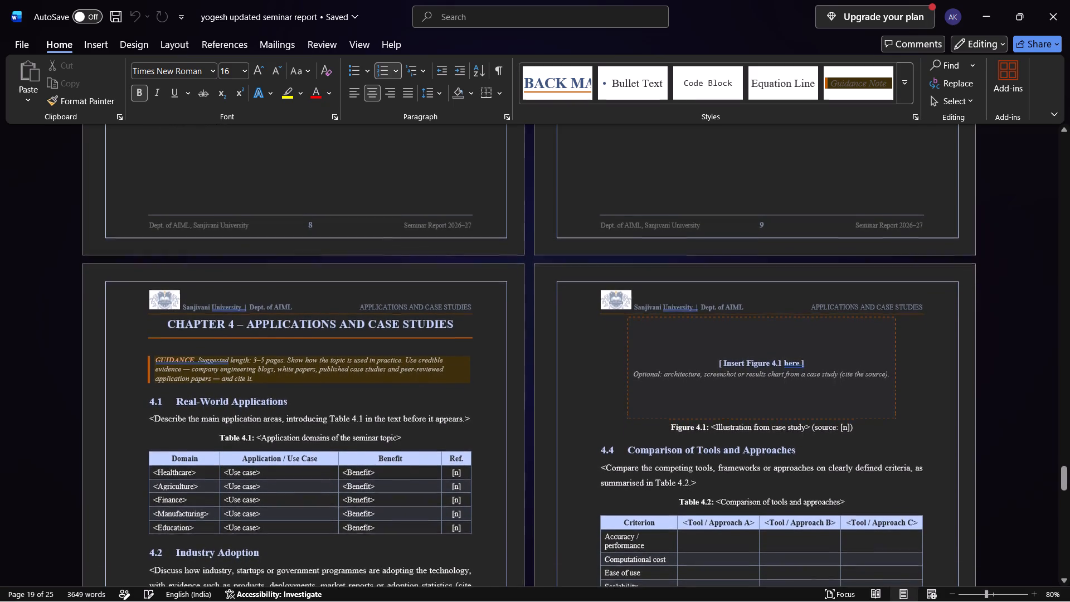
Examine the References page at the end of the report, including its guidance note and sample IEEE entries.
scroll(665, 337, "down", 20)
scroll(665, 337, "down", 20)
scroll(665, 337, "down", 20)
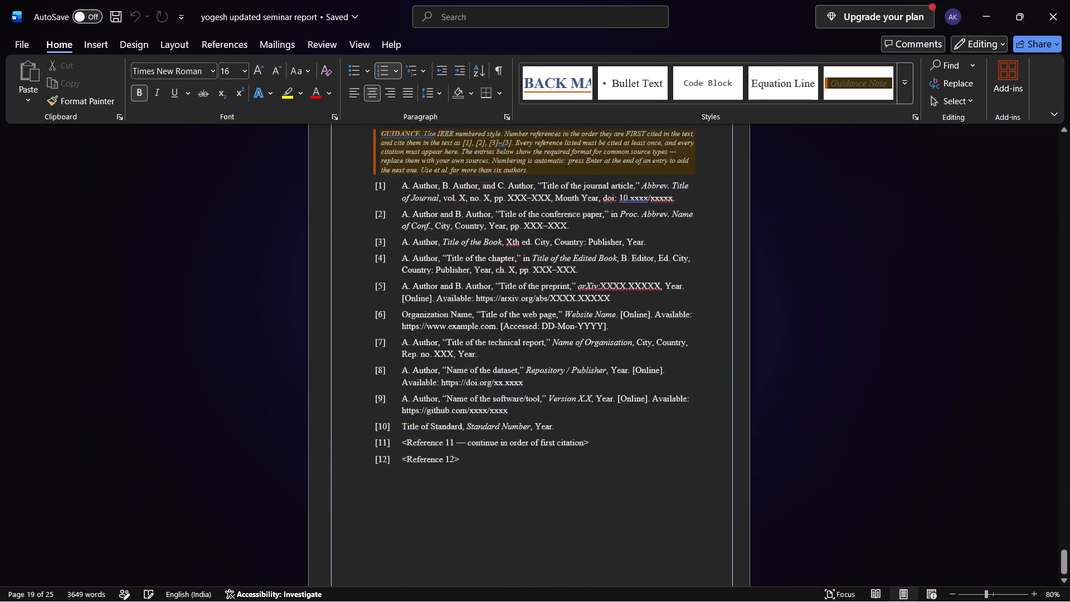
scroll(665, 337, "down", 20)
scroll(665, 337, "down", 20)
scroll(665, 337, "down", 20)
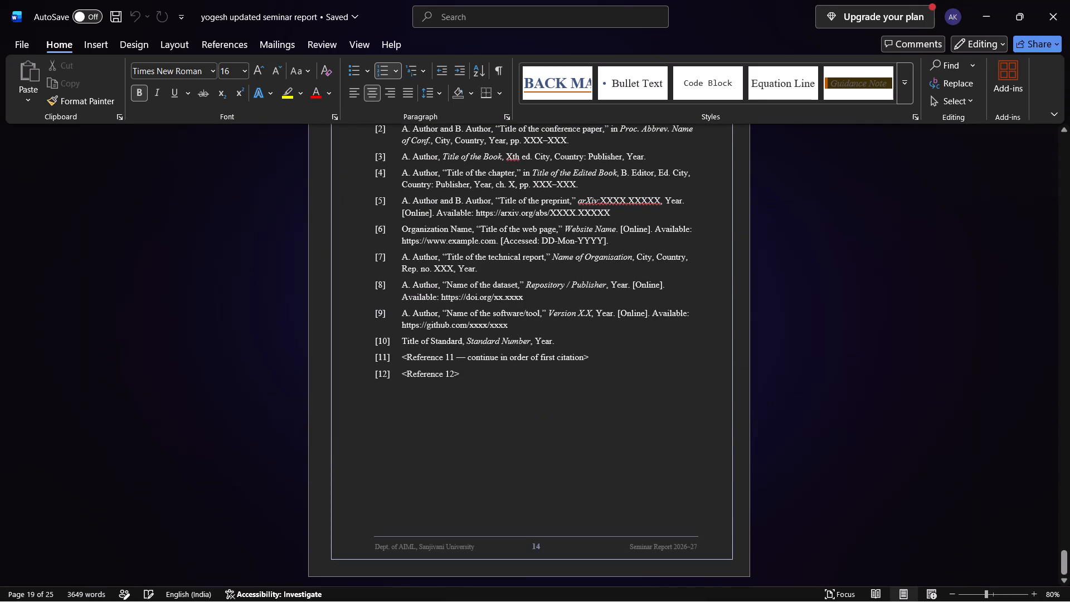
scroll(665, 337, "up", 5)
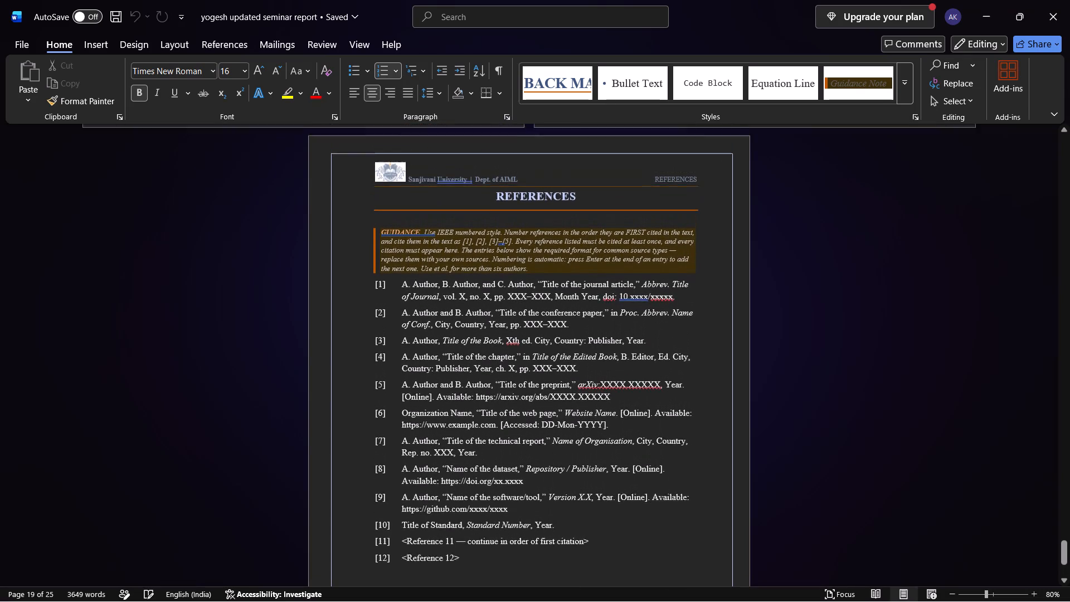
scroll(665, 337, "up", 4)
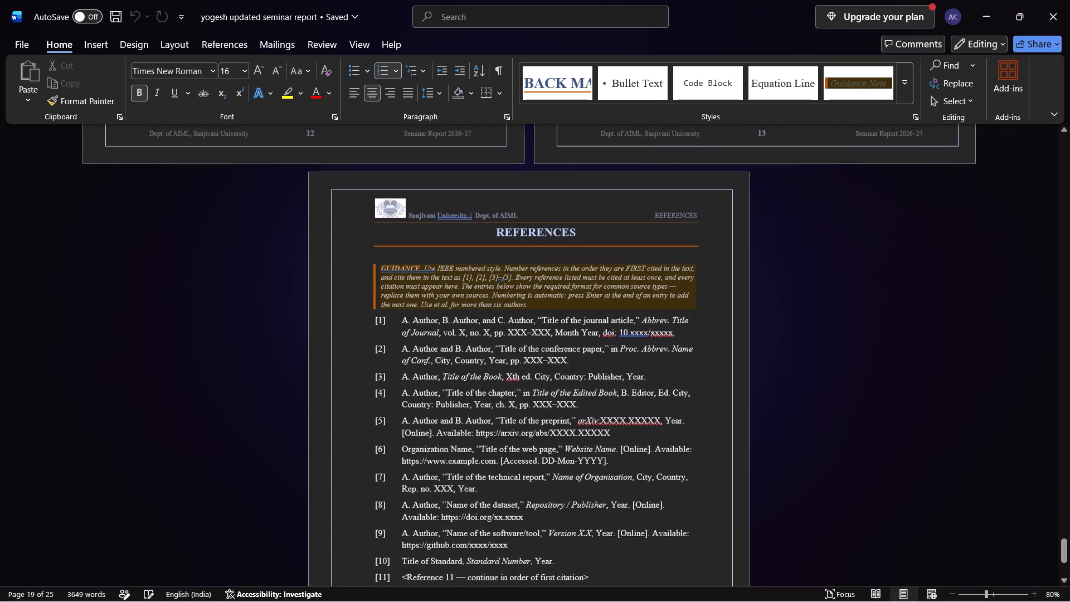
scroll(665, 337, "up", 2)
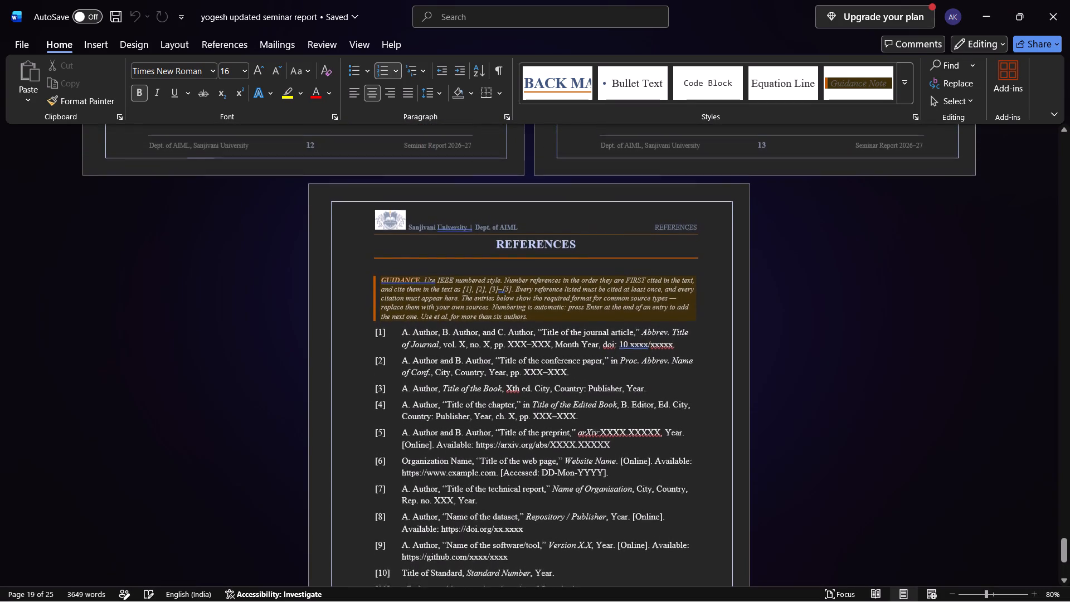
scroll(665, 337, "up", 2)
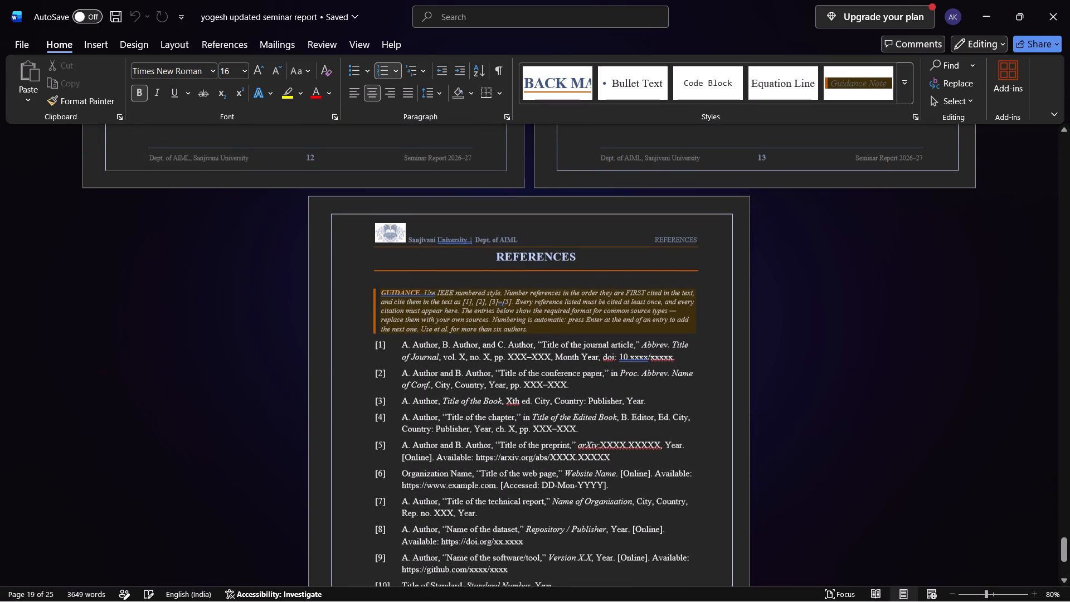
scroll(665, 337, "up", 1)
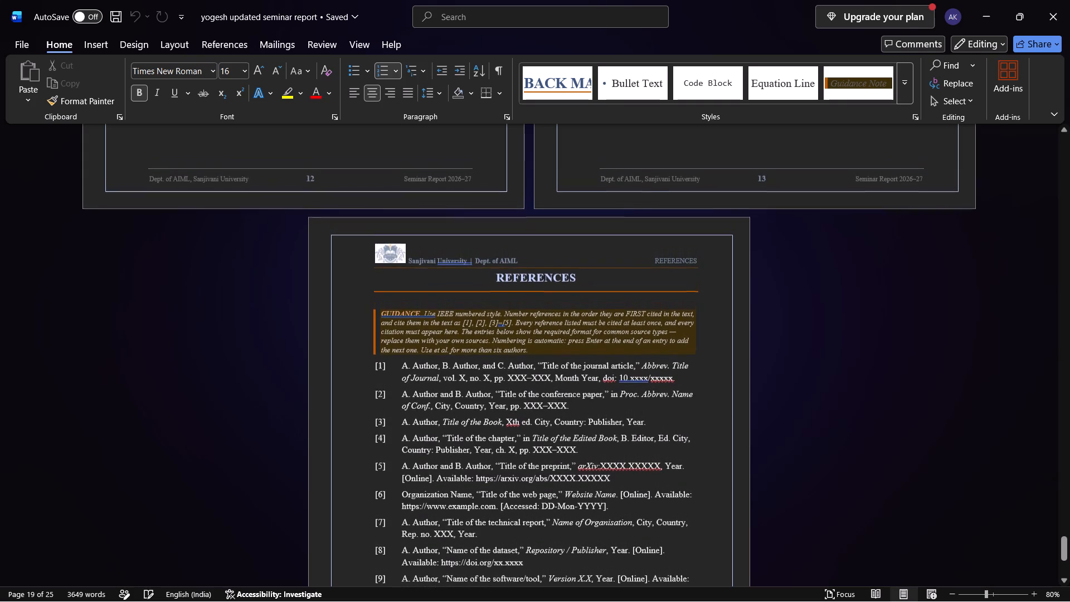
scroll(665, 337, "up", 1)
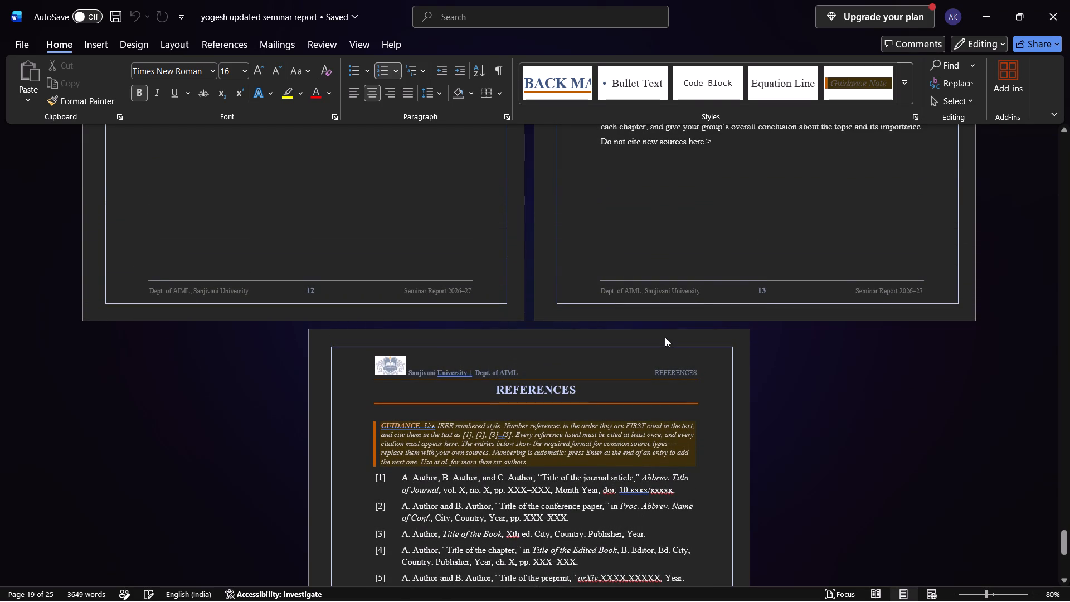
scroll(665, 337, "up", 1)
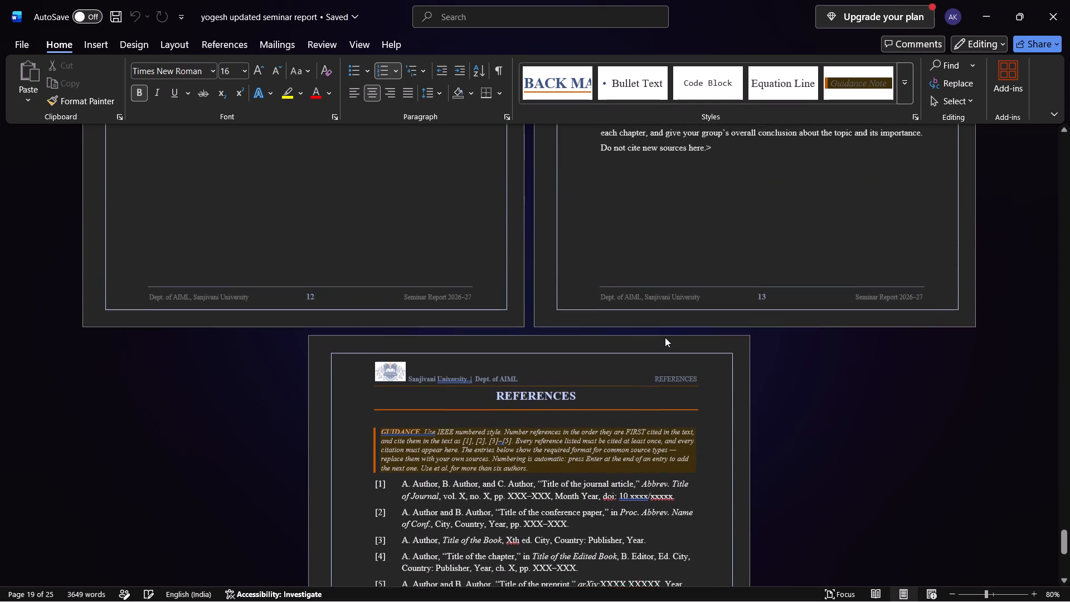
scroll(665, 337, "up", 2)
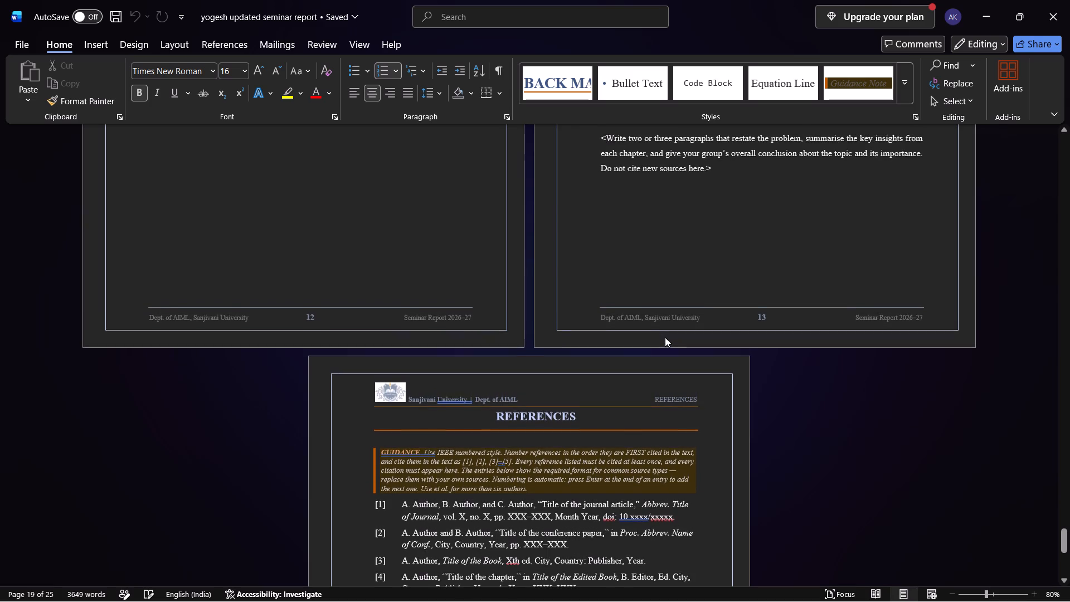
Examine the placeholder sections of Chapter 5 – Future Scope and Conclusion.
scroll(665, 337, "up", 3)
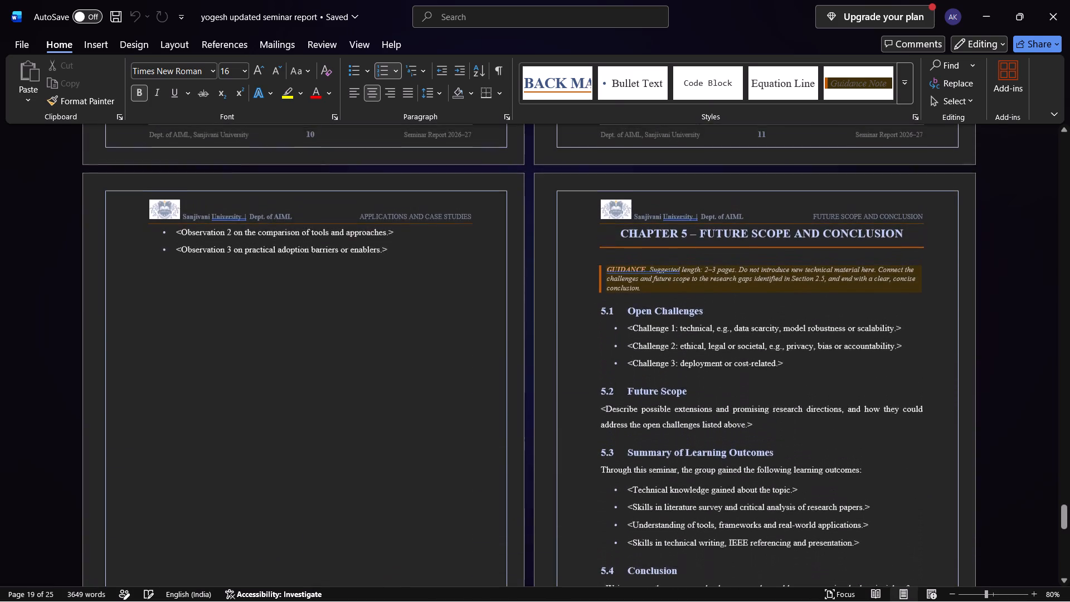
scroll(665, 337, "up", 4)
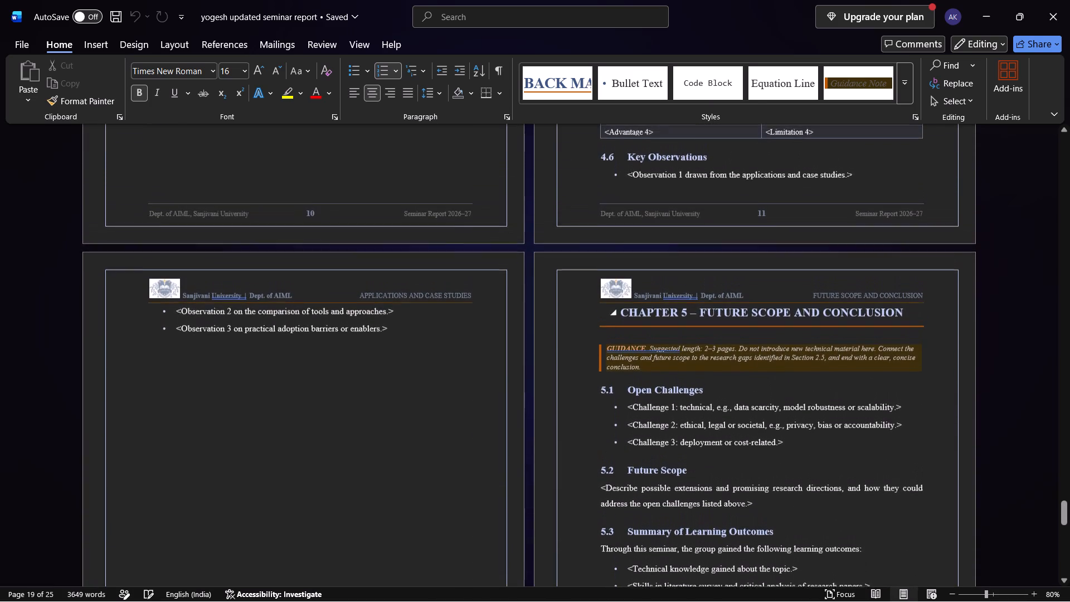
scroll(665, 337, "up", 2)
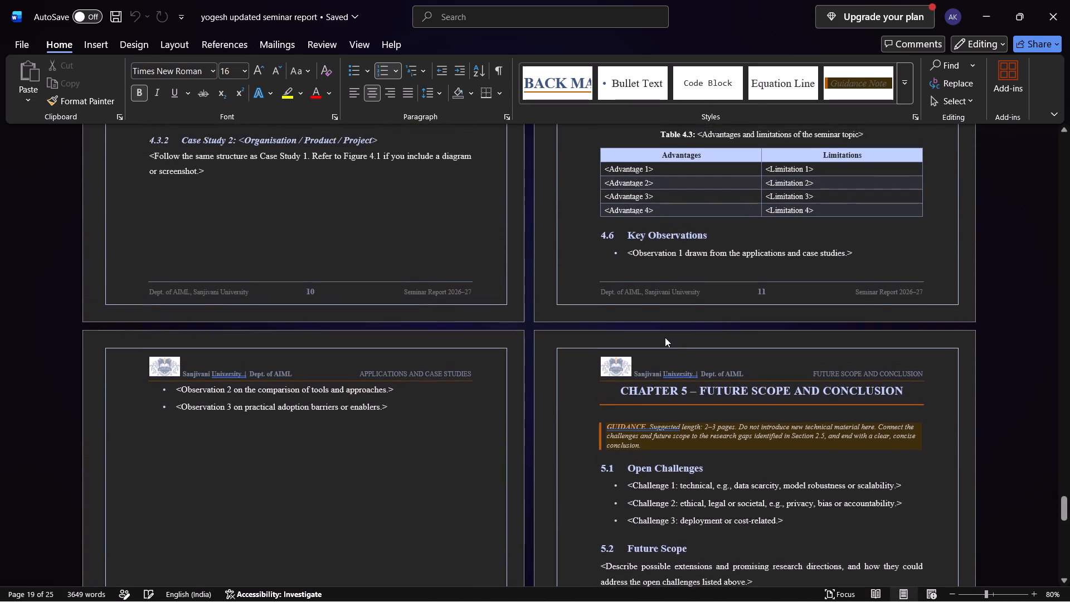
scroll(665, 337, "up", 2)
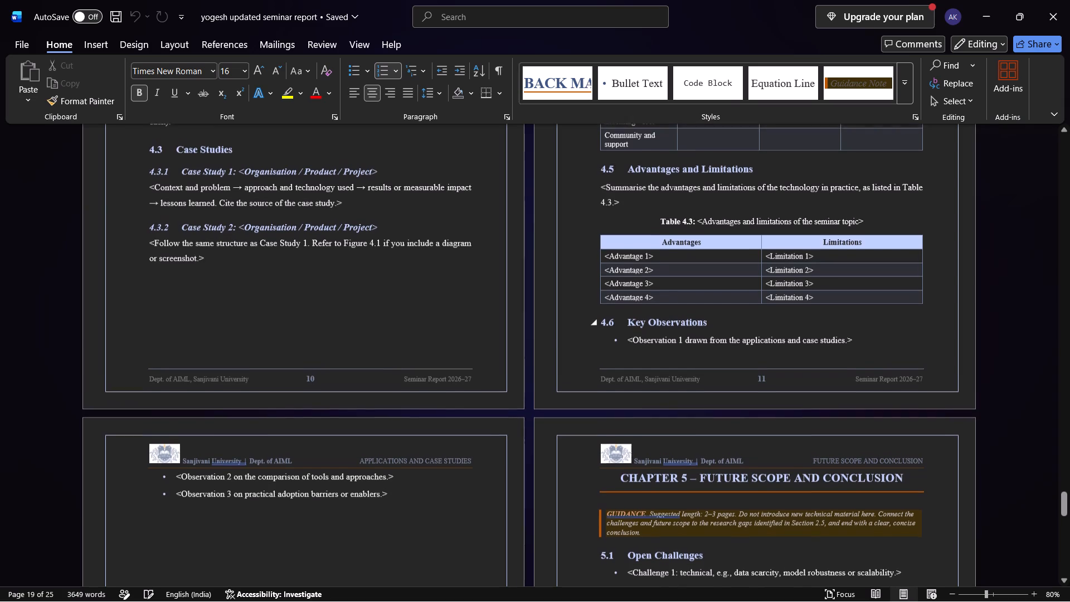
Examine the placeholder text, tables and figure box of Chapter 4 – Applications and Case Studies.
scroll(665, 337, "up", 2)
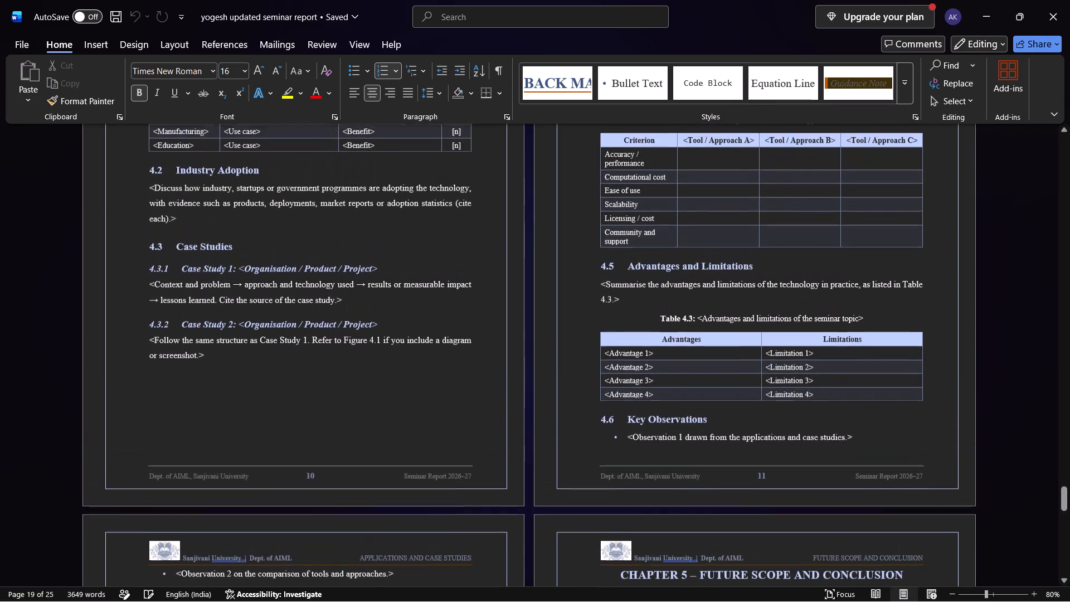
scroll(665, 337, "up", 4)
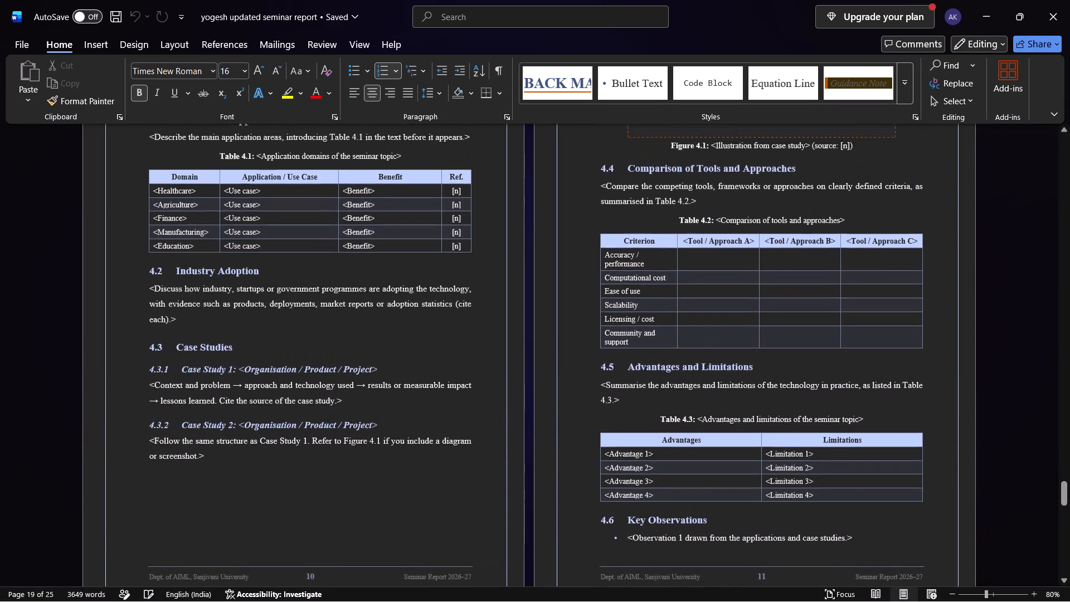
scroll(665, 337, "up", 2)
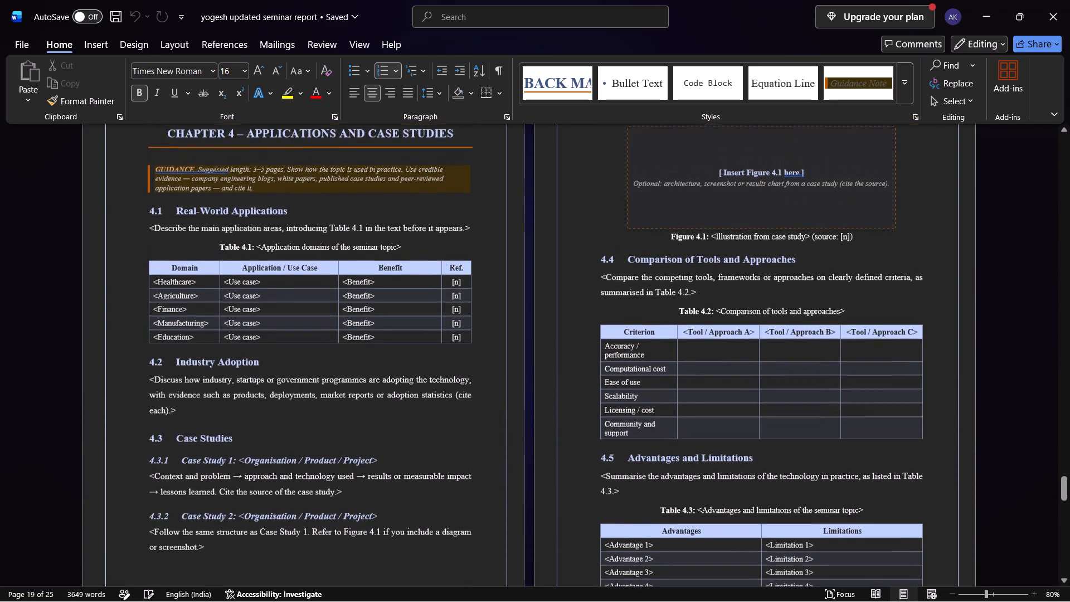
scroll(665, 337, "up", 2)
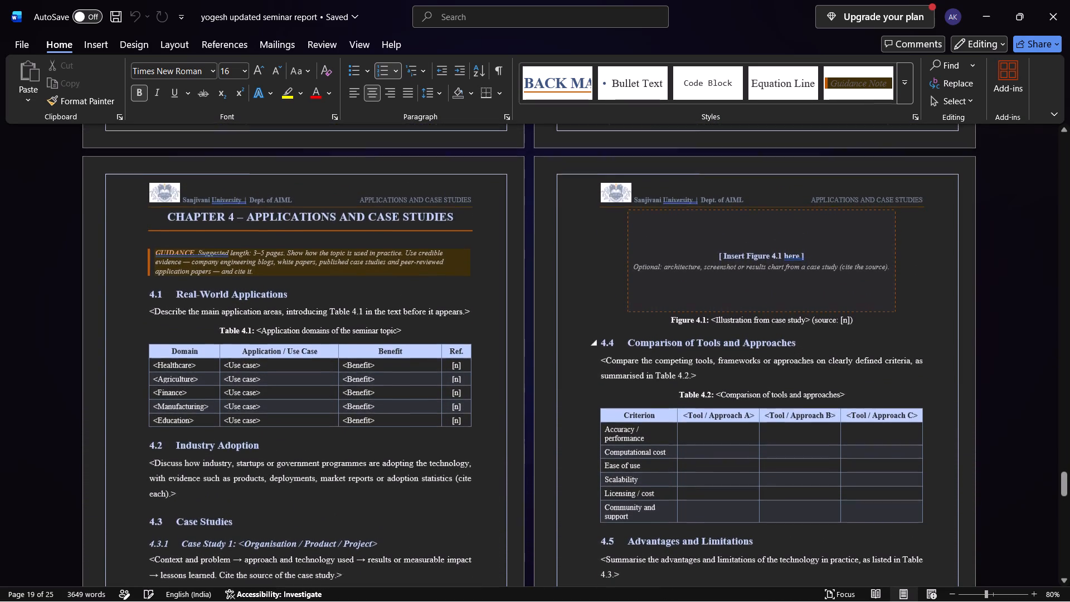
scroll(665, 337, "up", 3)
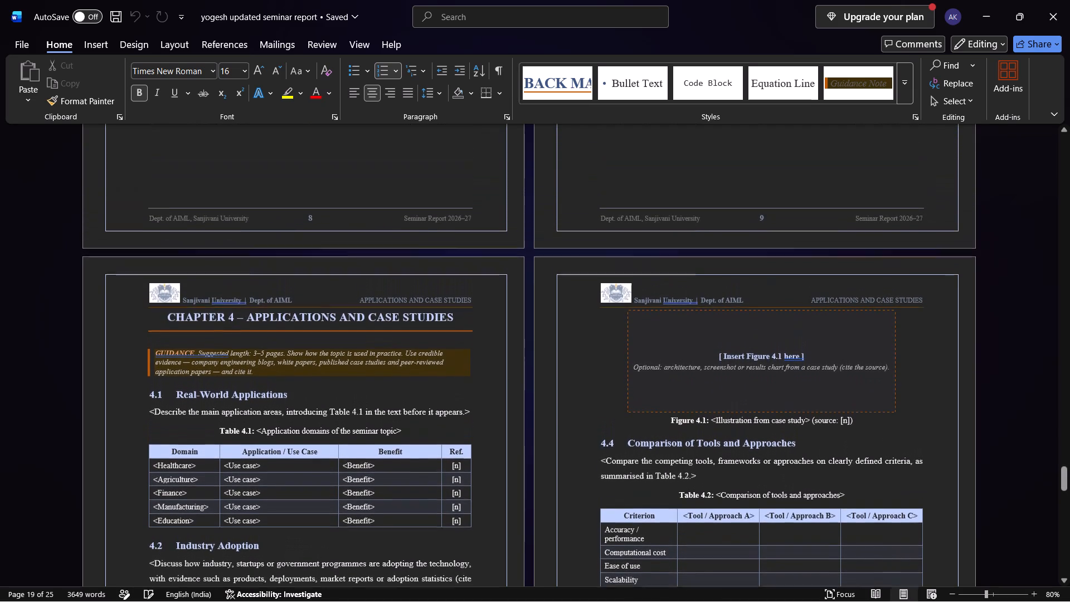
scroll(665, 337, "up", 1)
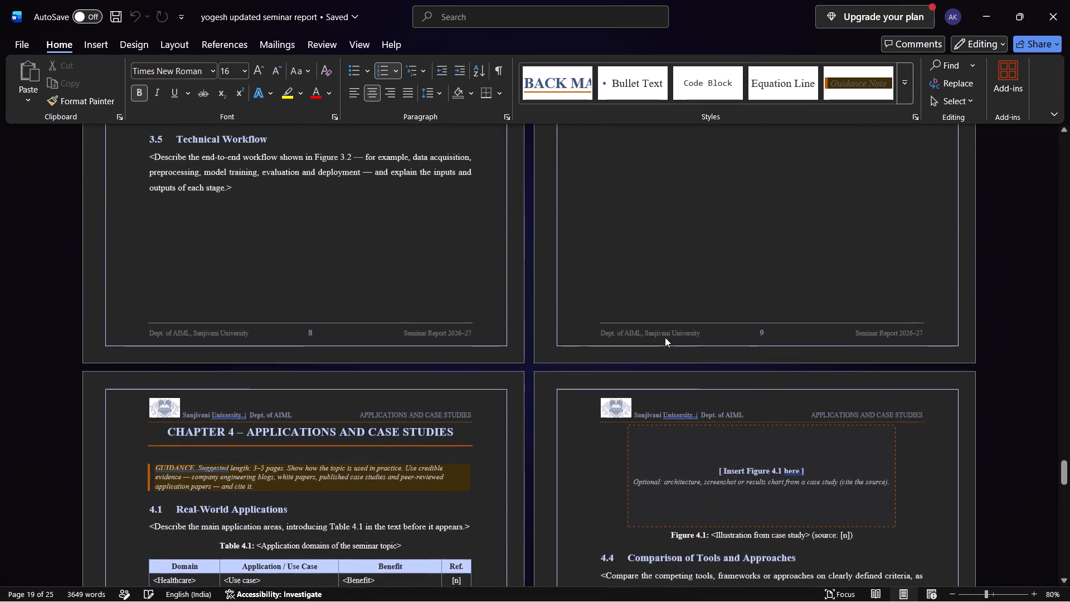
Look back through Chapter 3's core technical content and Chapter 2 – Literature Review, including their tables and figure boxes.
scroll(665, 337, "up", 3)
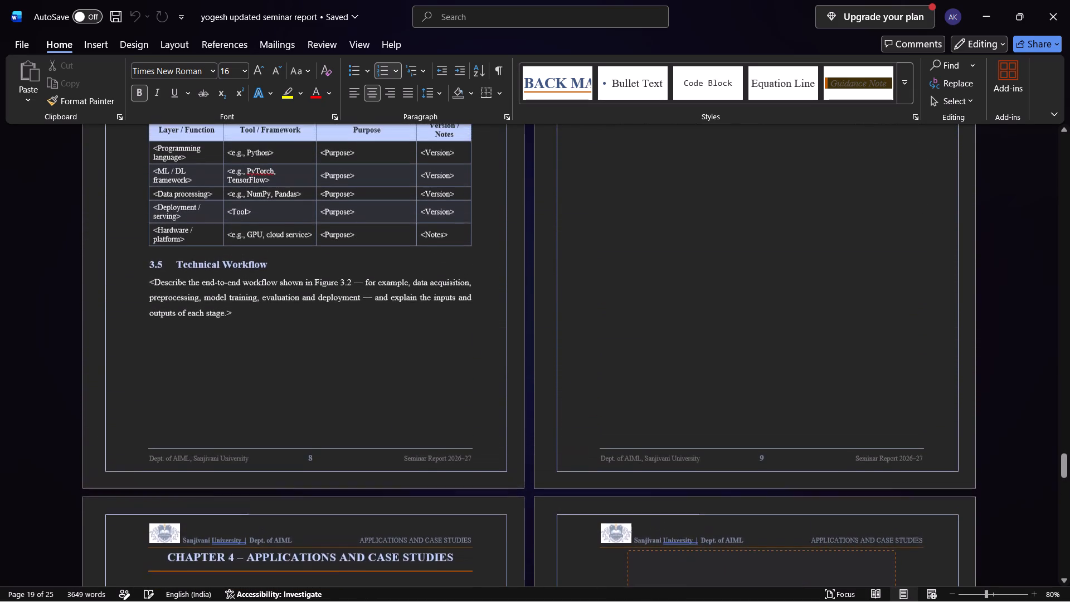
scroll(665, 337, "up", 1)
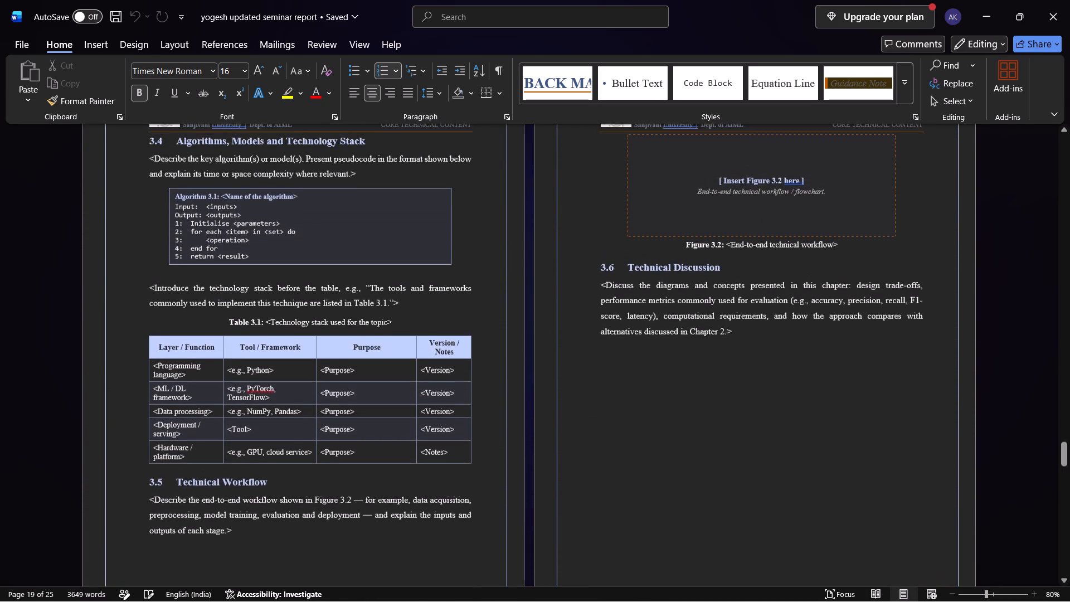
scroll(665, 337, "up", 1)
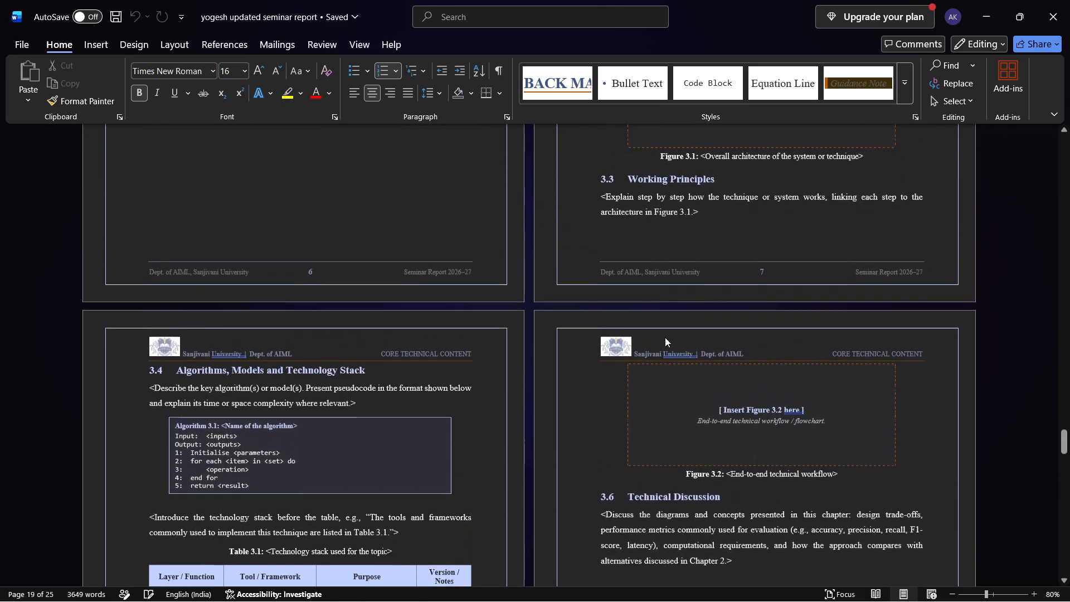
scroll(665, 337, "up", 1)
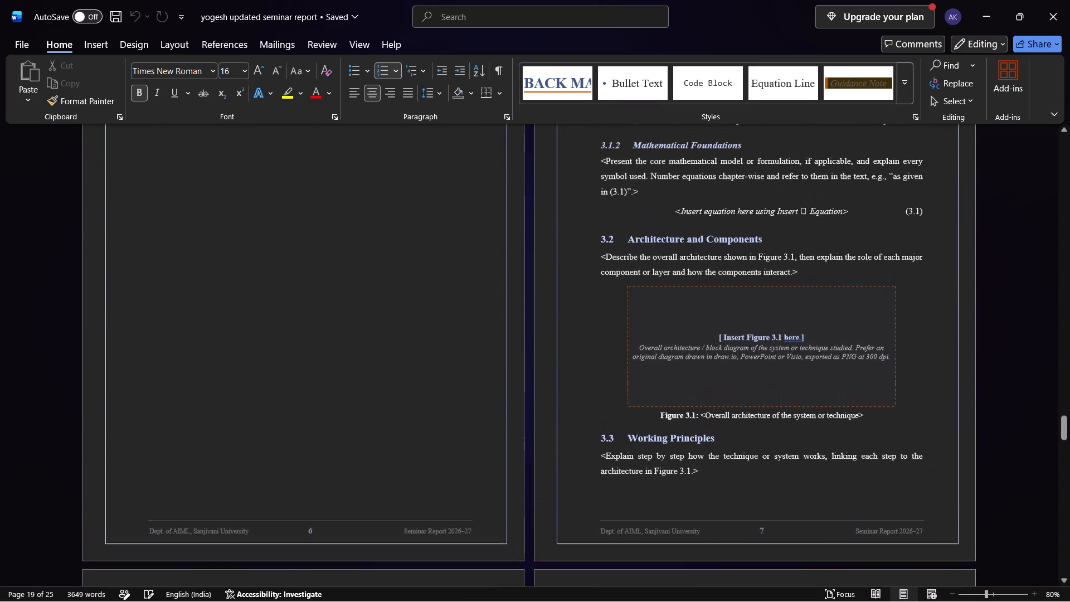
scroll(665, 337, "up", 2)
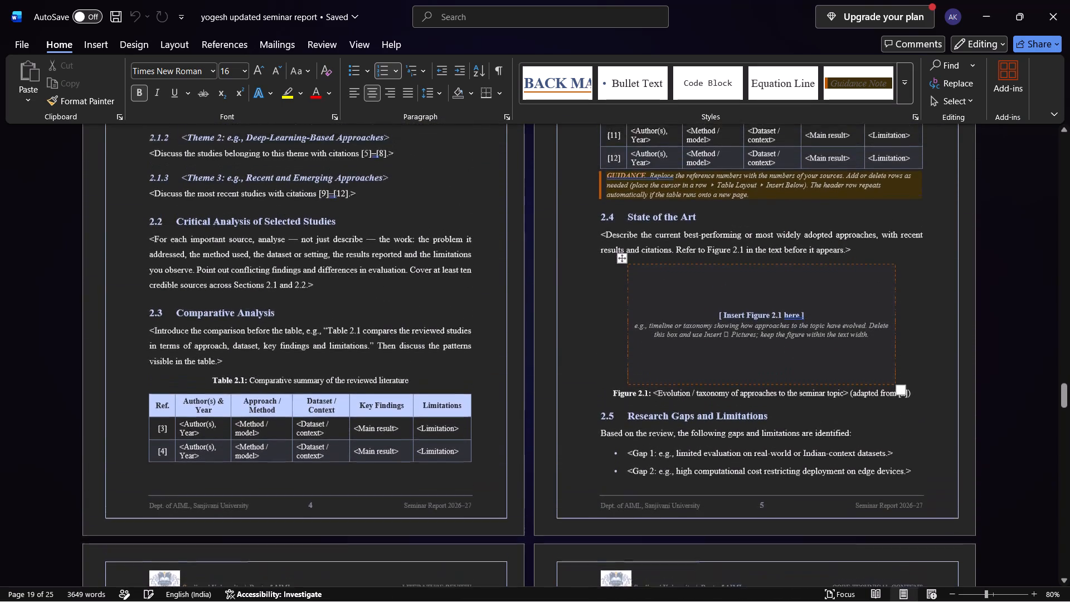
scroll(665, 337, "up", 4)
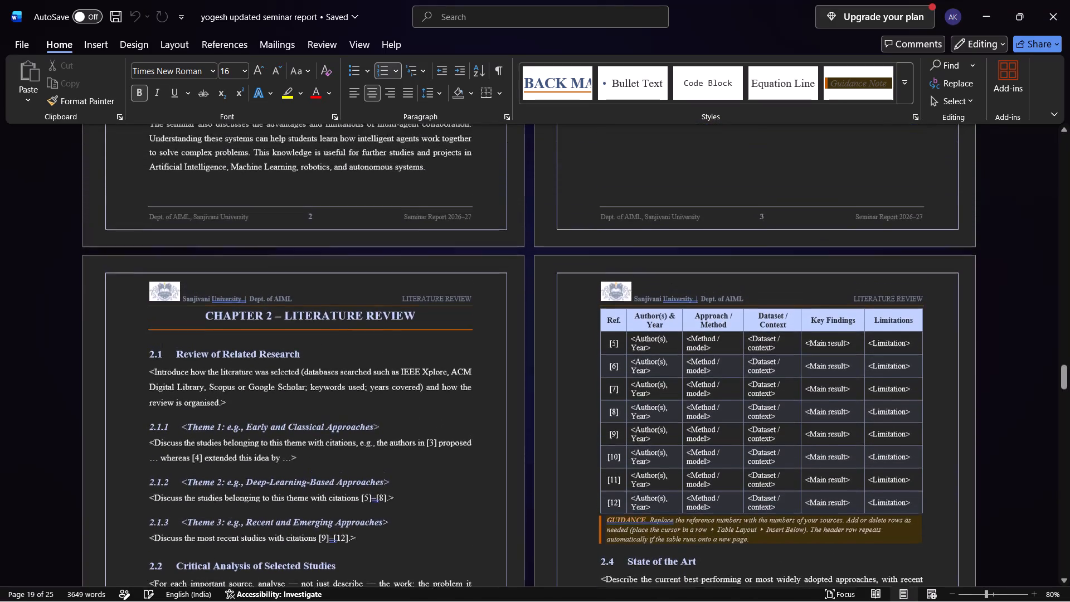
Look back through Chapter 1 – Introduction and the List of Abbreviations to the List of Figures and List of Tables.
scroll(665, 337, "up", 1)
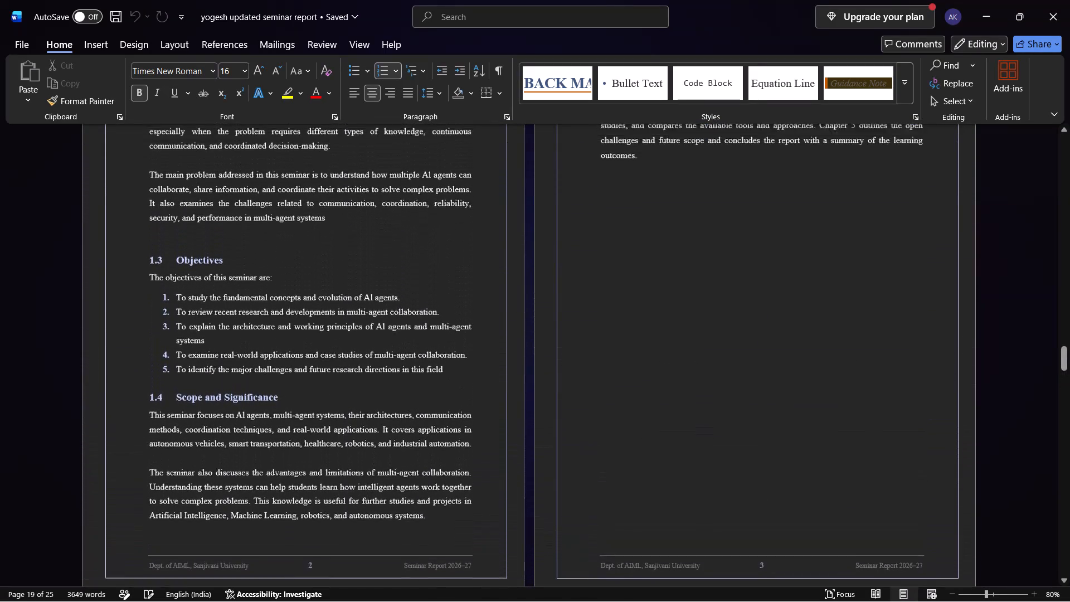
scroll(665, 337, "up", 3)
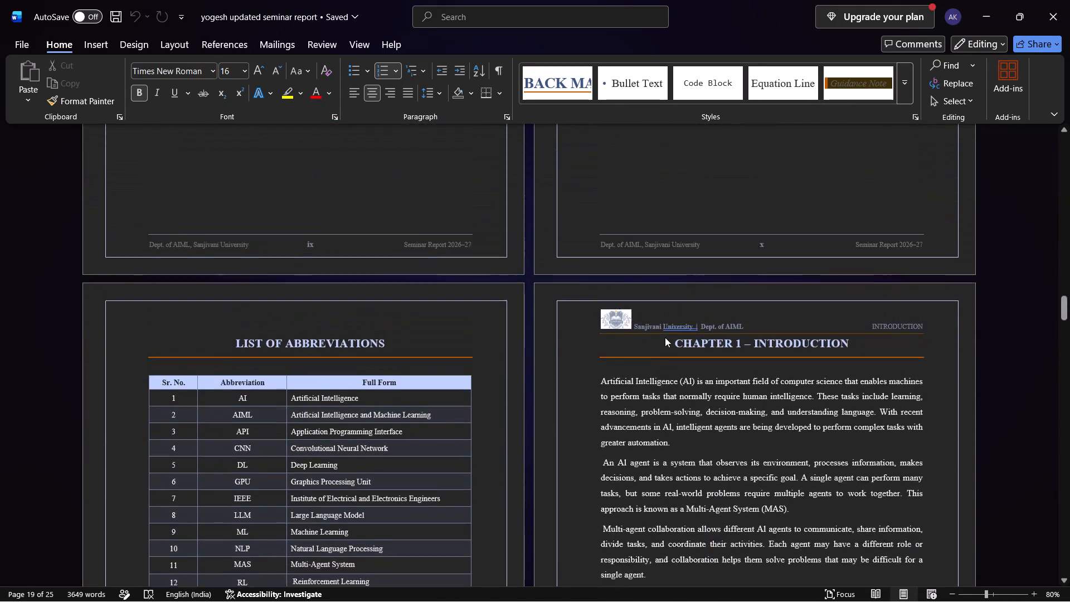
scroll(665, 337, "up", 2)
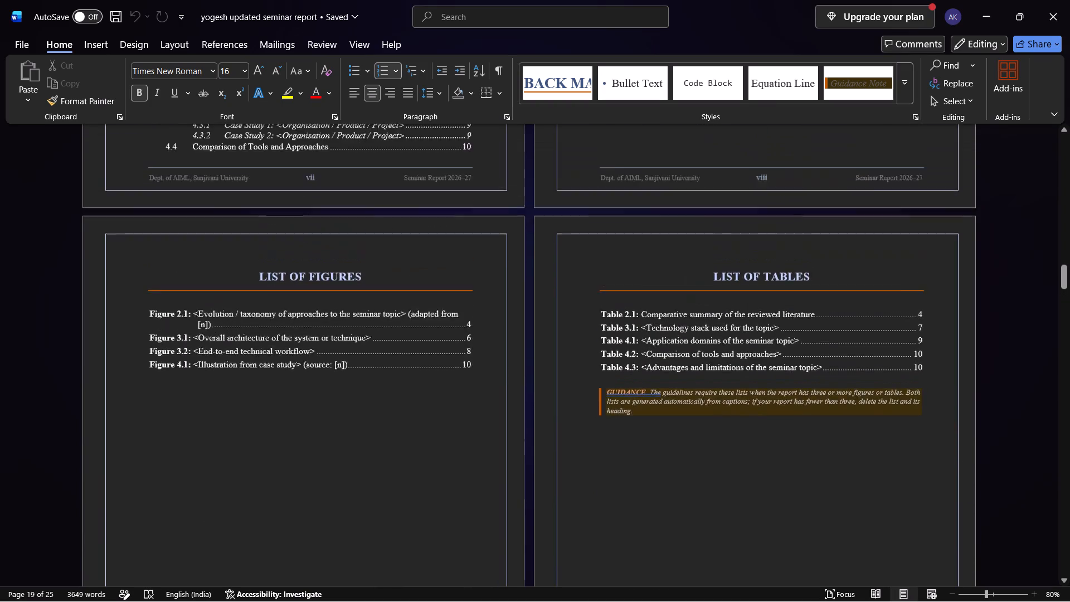
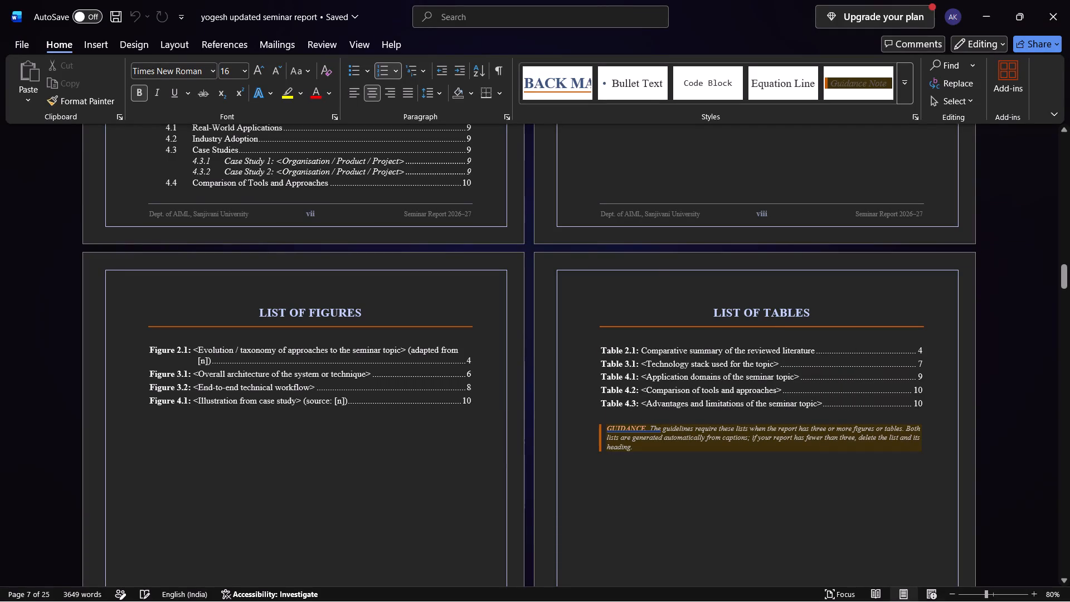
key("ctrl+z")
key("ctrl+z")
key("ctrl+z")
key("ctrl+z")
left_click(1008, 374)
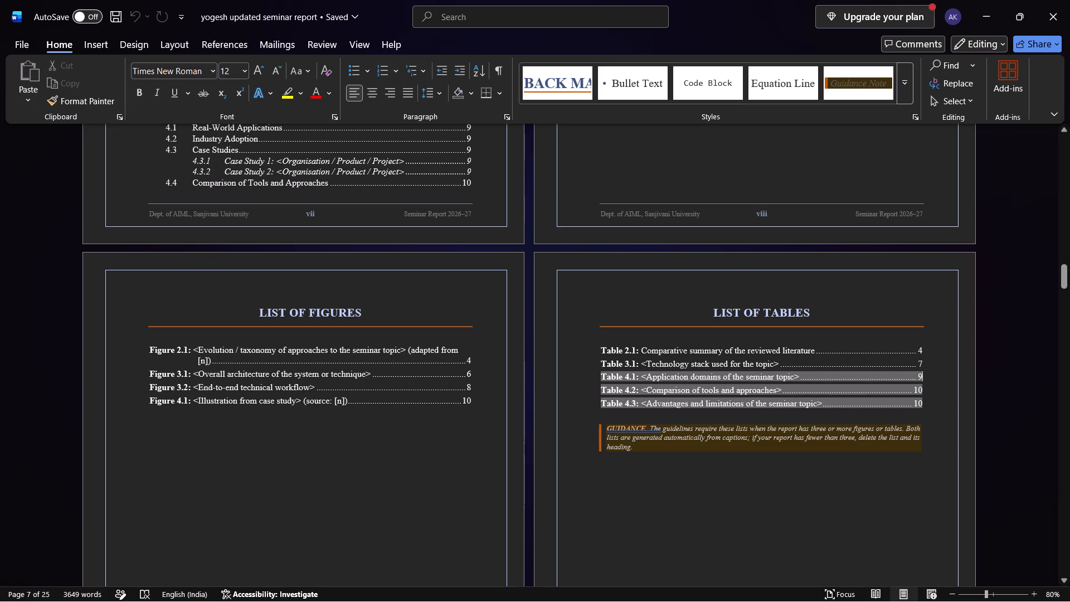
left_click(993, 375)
Examine the entries of the List of Tables and the List of Figures at a closer view.
scroll(993, 375, "up", 5, "ctrl")
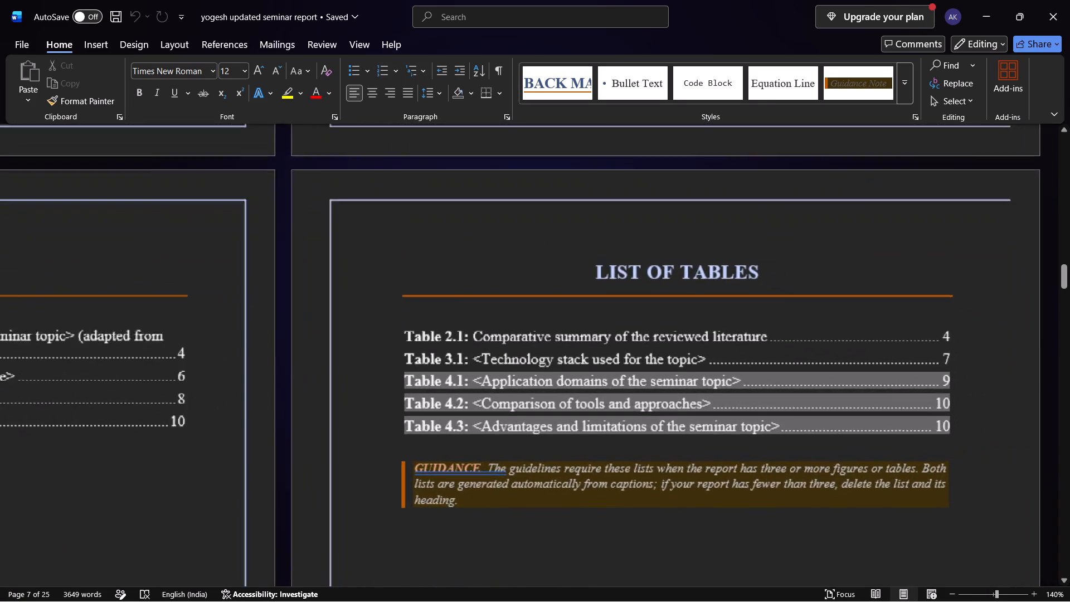
scroll(993, 375, "up", 2, "ctrl")
left_click(993, 375)
left_click(988, 338)
left_click(975, 171)
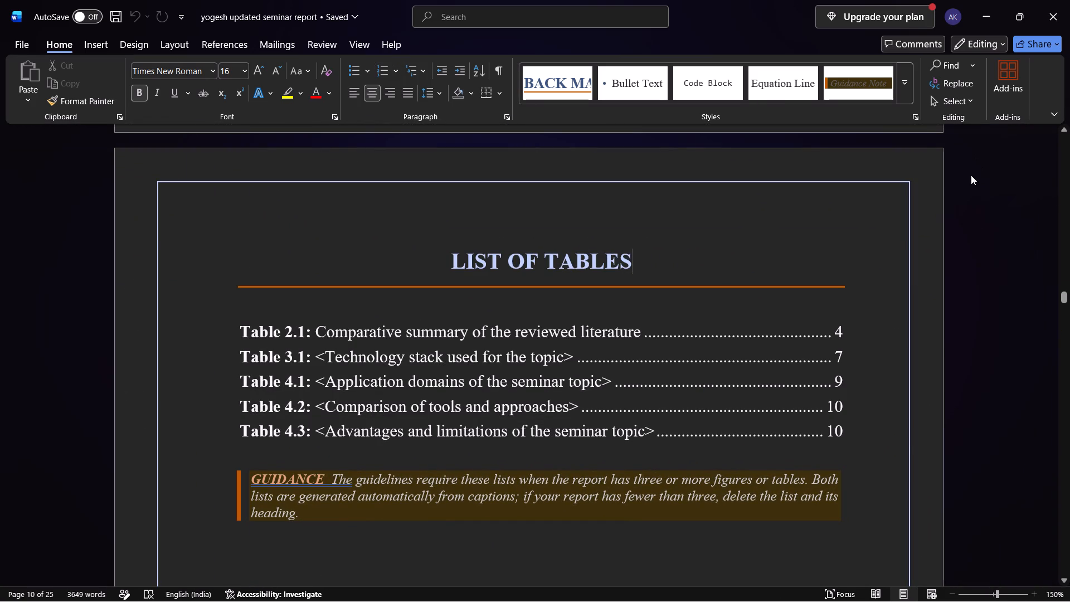
scroll(969, 181, "up", 20)
scroll(965, 182, "up", 8)
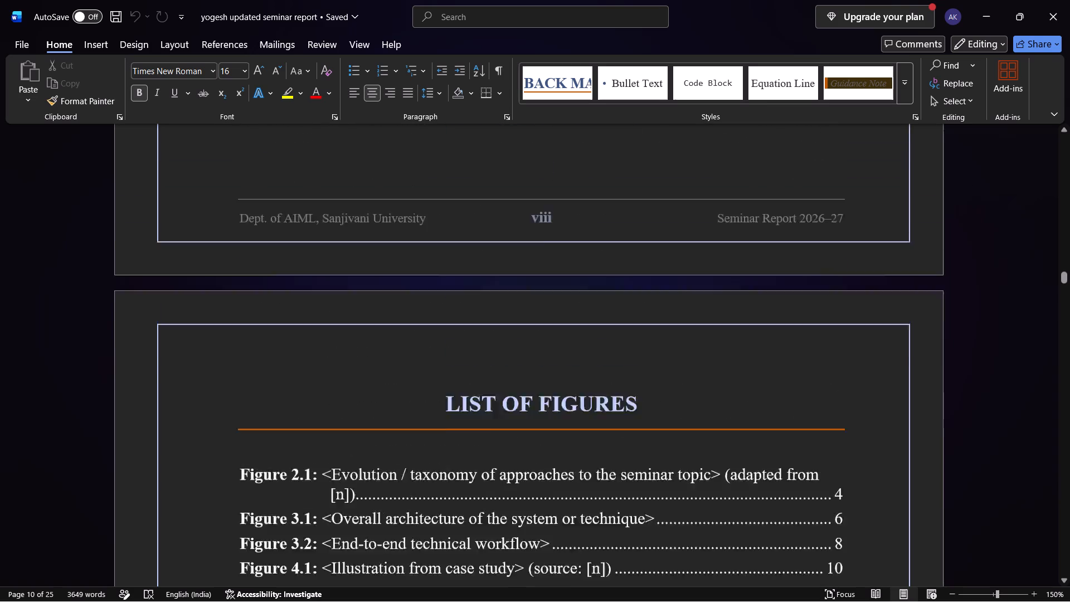
scroll(965, 183, "up", 9)
scroll(965, 183, "down", 7)
scroll(965, 183, "up", 1)
scroll(965, 183, "down", 1)
scroll(965, 183, "up", 1)
scroll(967, 186, "down", 4)
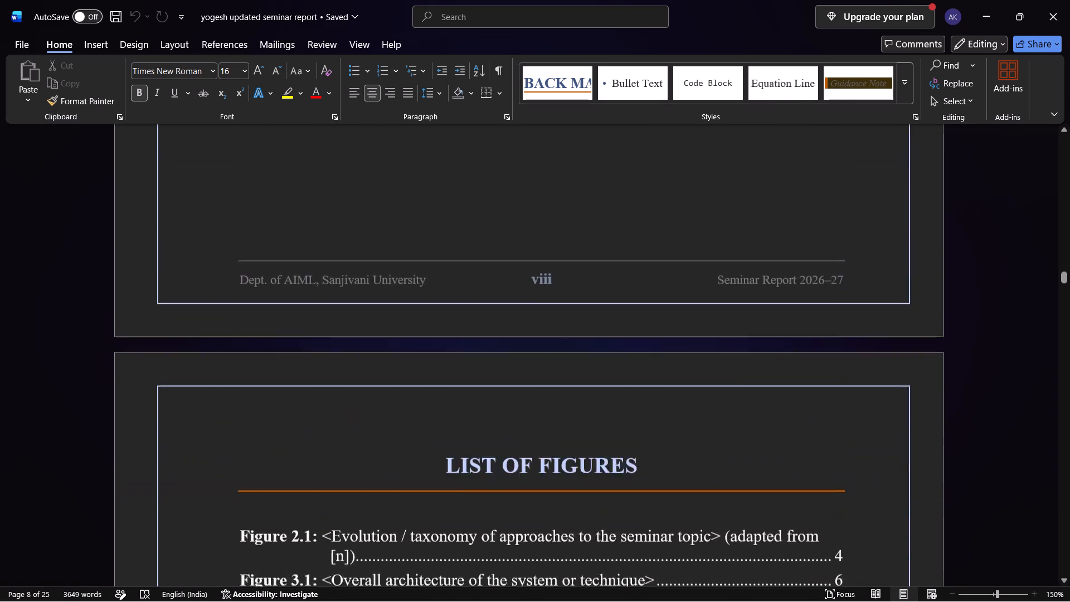
scroll(967, 186, "down", 1)
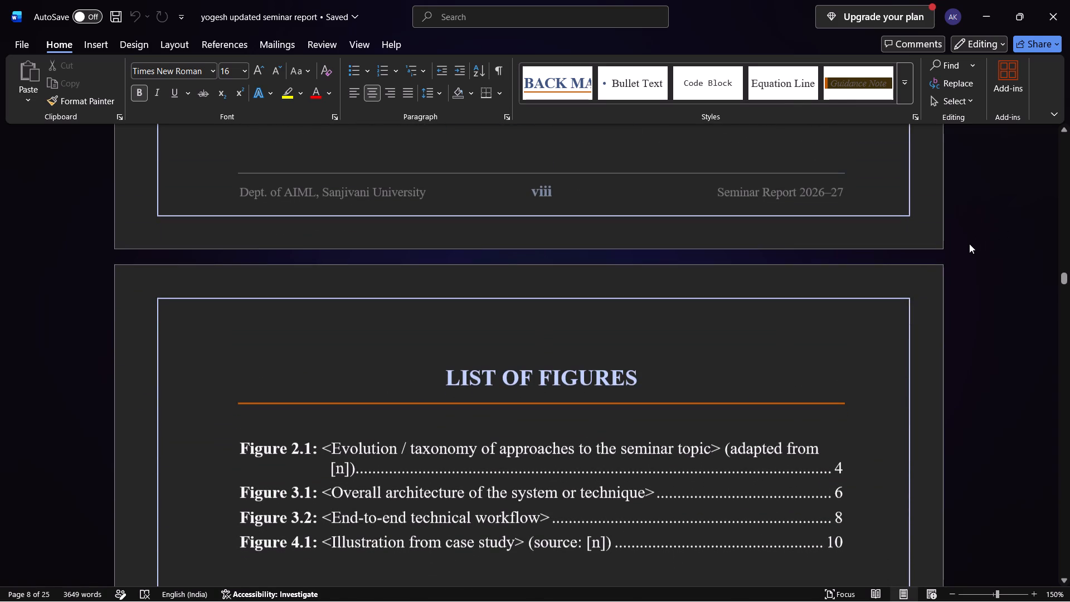
scroll(951, 273, "down", 1)
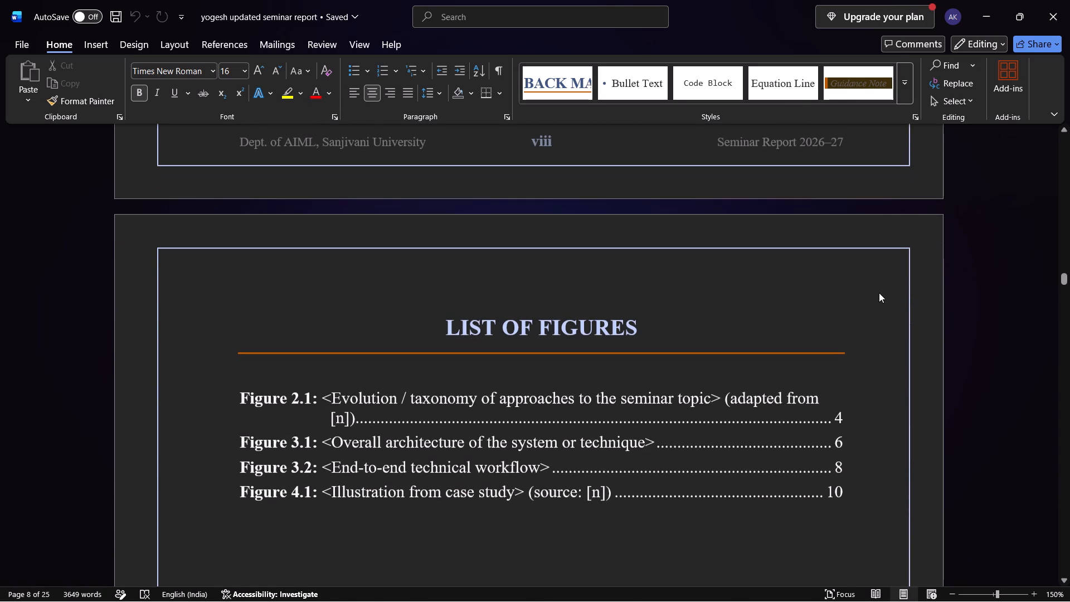
scroll(879, 293, "down", 3)
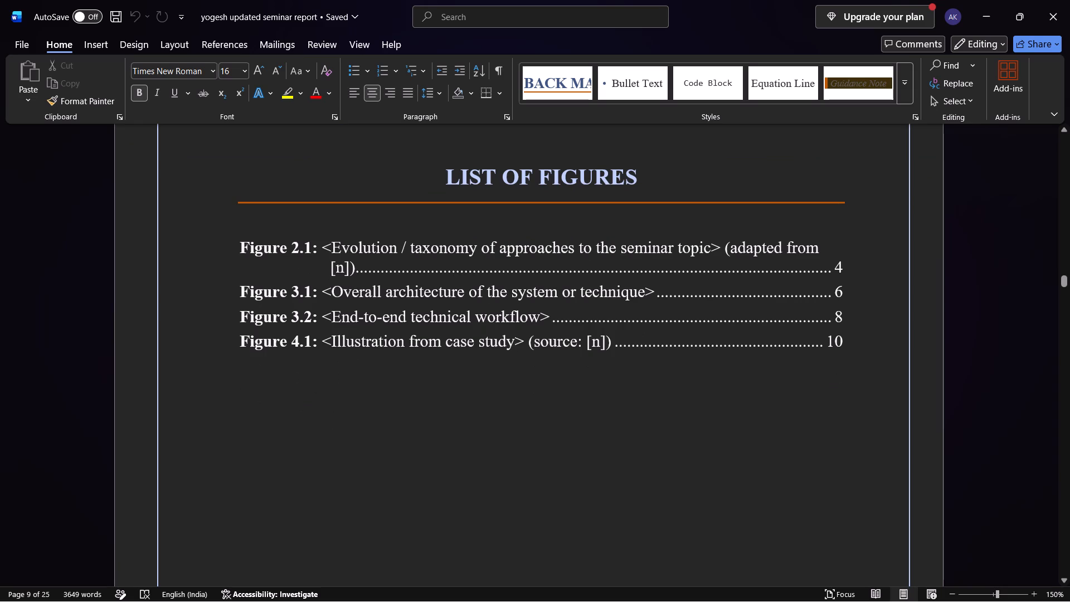
Look back through the table of contents to the Abstract on AI agents and multi-agent collaboration.
scroll(741, 268, "up", 20)
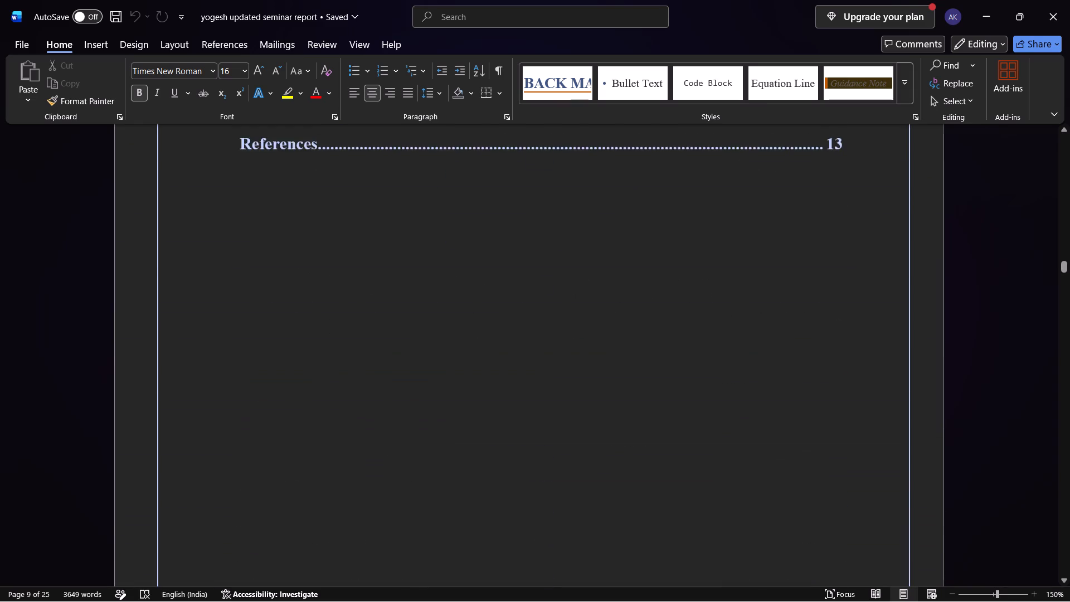
scroll(745, 266, "up", 18)
scroll(745, 266, "up", 8)
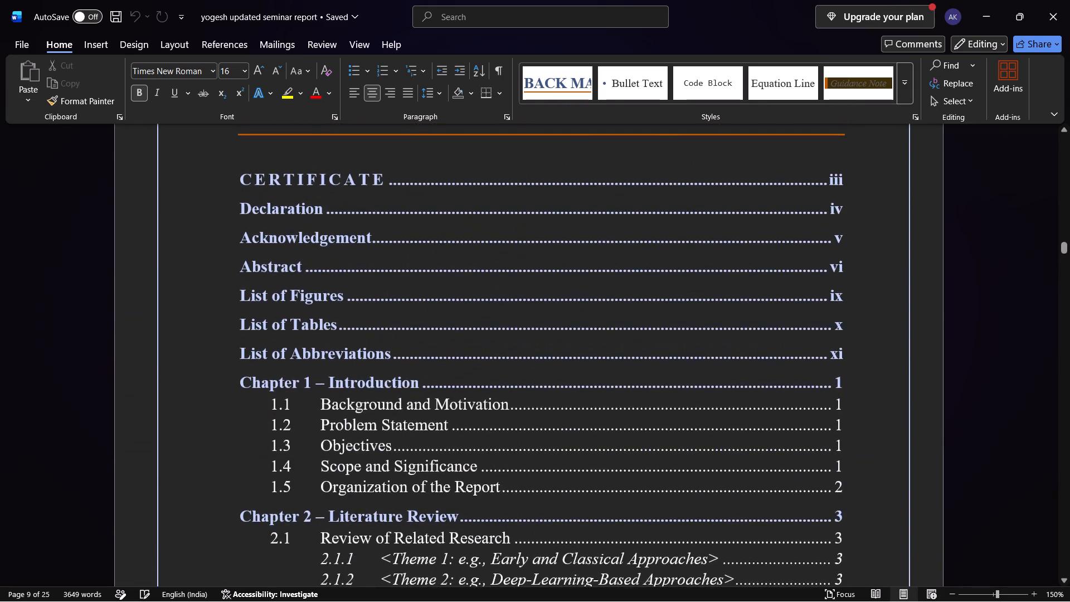
scroll(745, 266, "up", 18)
scroll(745, 266, "up", 6)
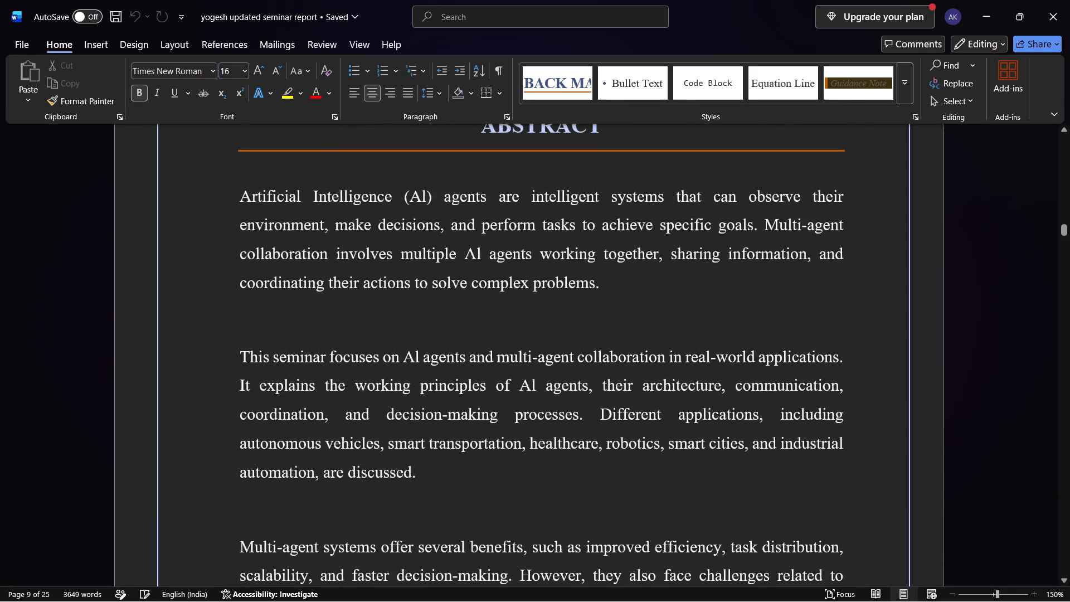
Look back through the Acknowledgement and Declaration to the Certificate page, including its student table and signature block.
scroll(745, 266, "up", 15)
scroll(745, 266, "up", 9)
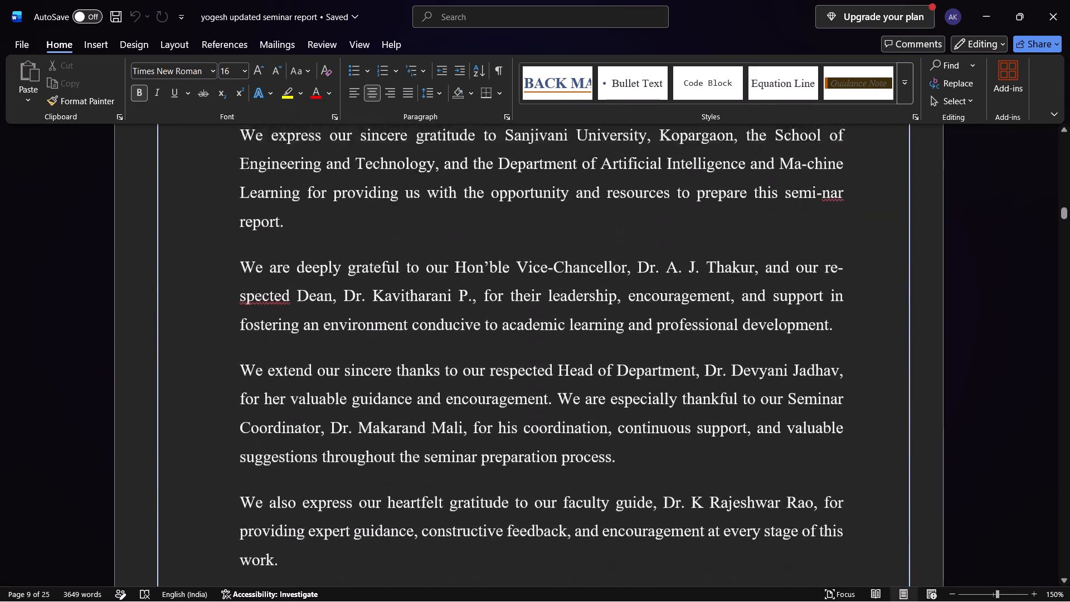
scroll(745, 266, "up", 19)
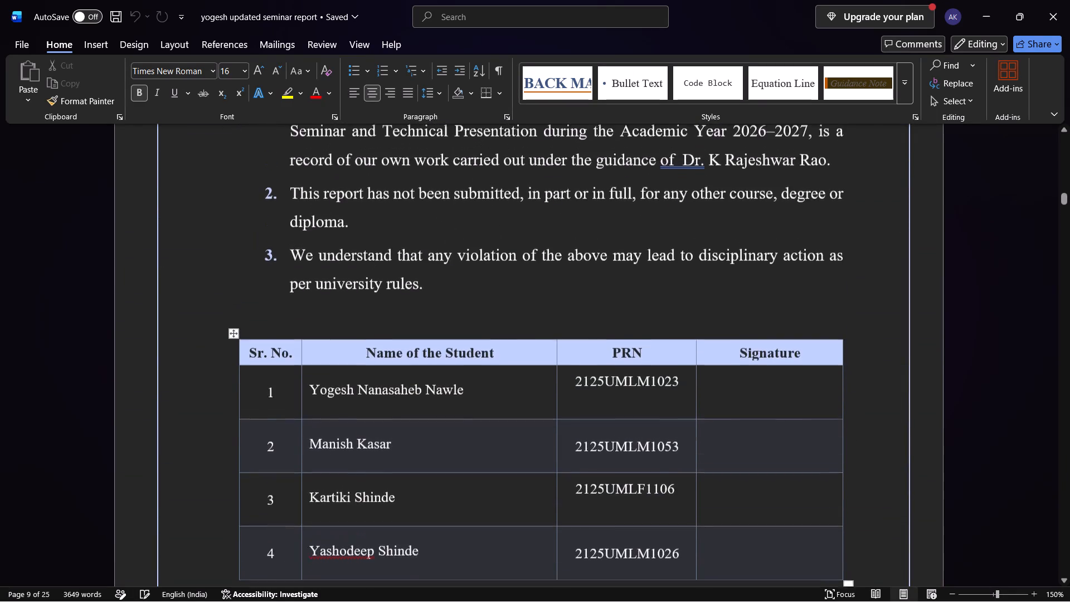
scroll(745, 266, "up", 17)
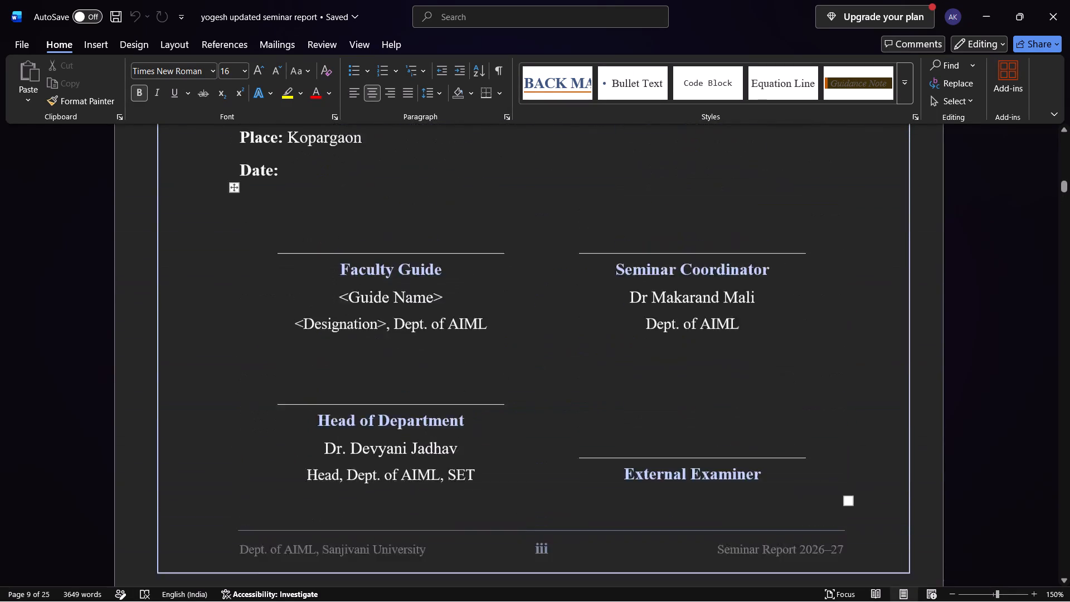
scroll(745, 266, "up", 4)
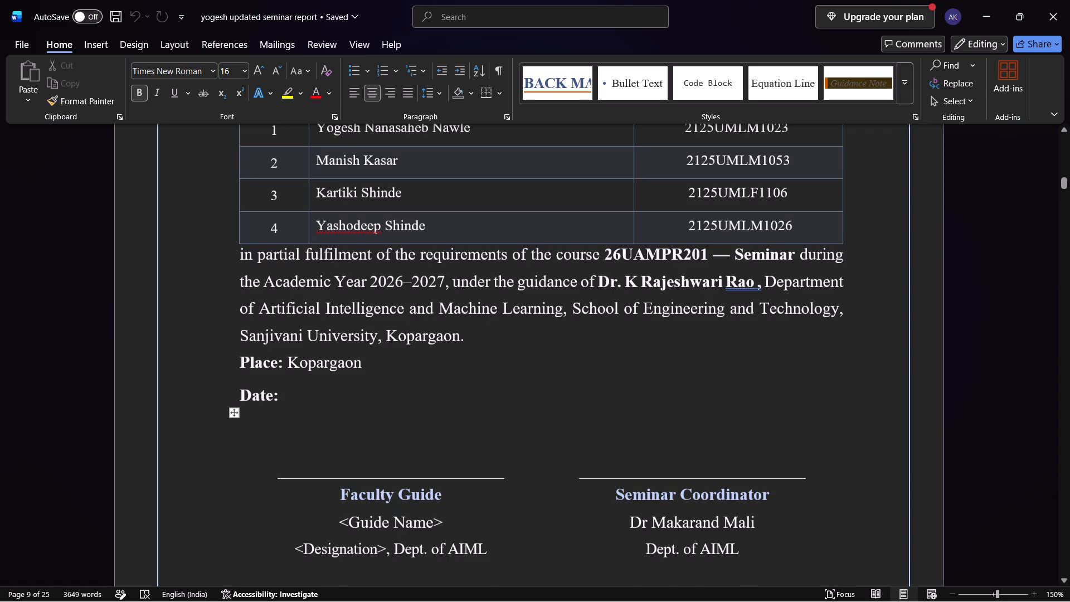
scroll(861, 253, "up", 1)
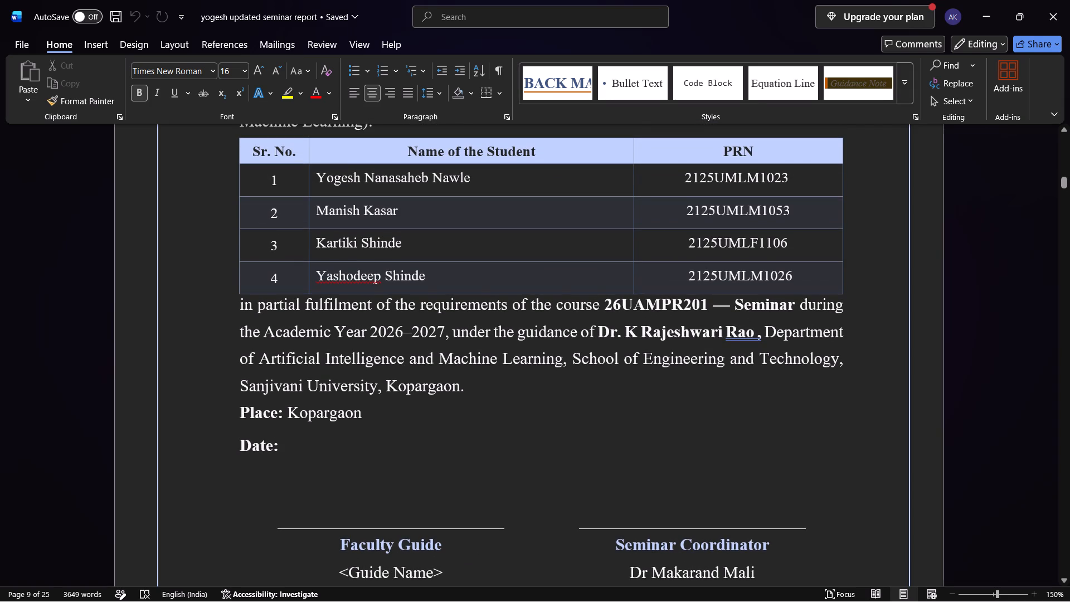
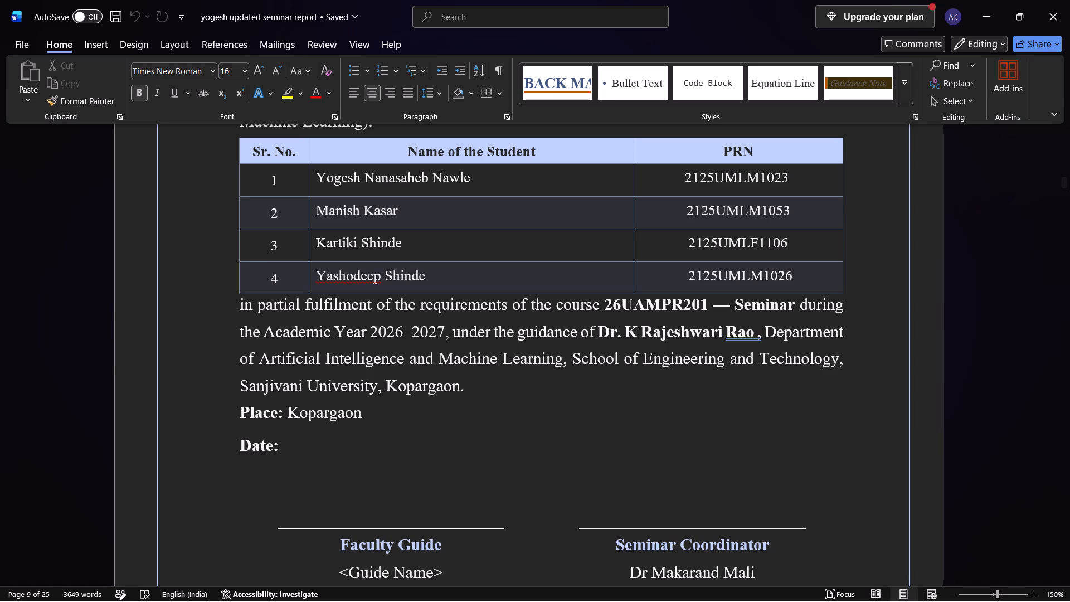
Place the seminar report window side by side with the Downloads folder in File Explorer, the report on the right half.
key("super+Right")
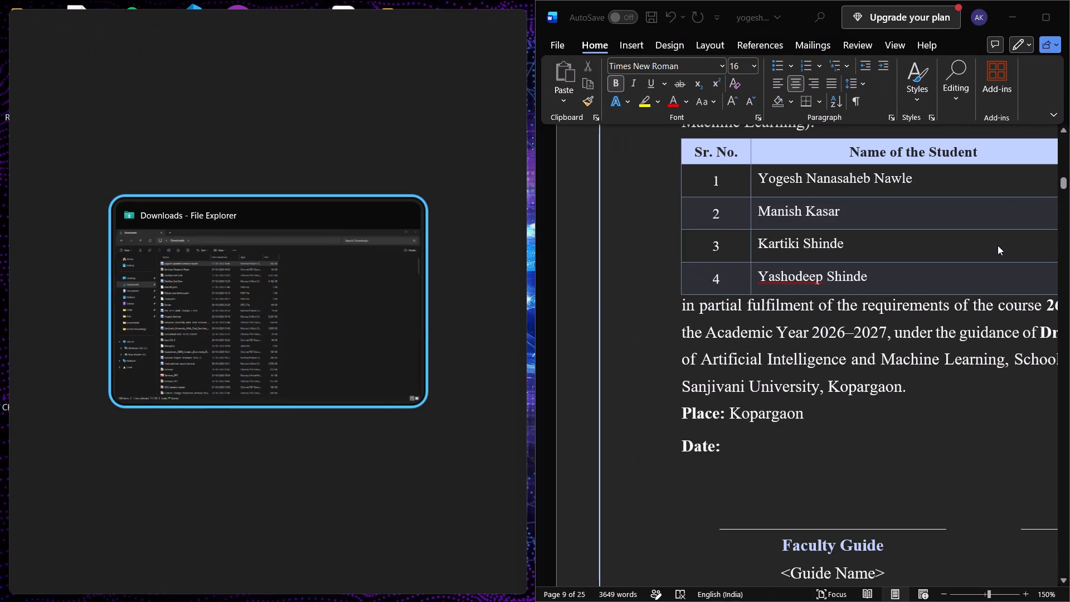
key("Return")
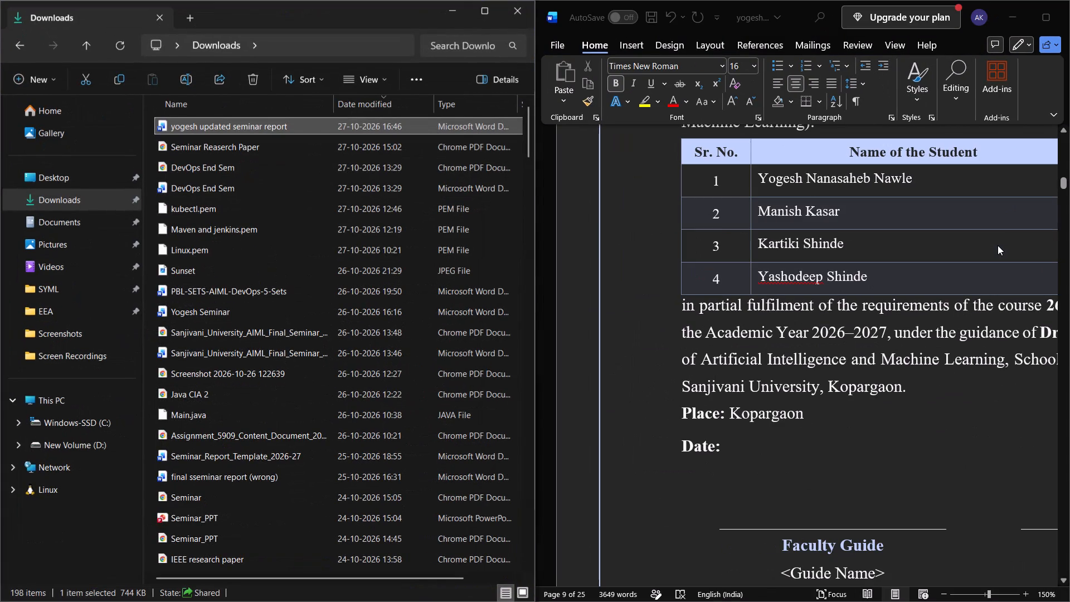
Find the Word document "Yogesh Seminar" among the Downloads files and open it beside the updated seminar report.
key("Down")
key("Down")
key("Down")
key("Down")
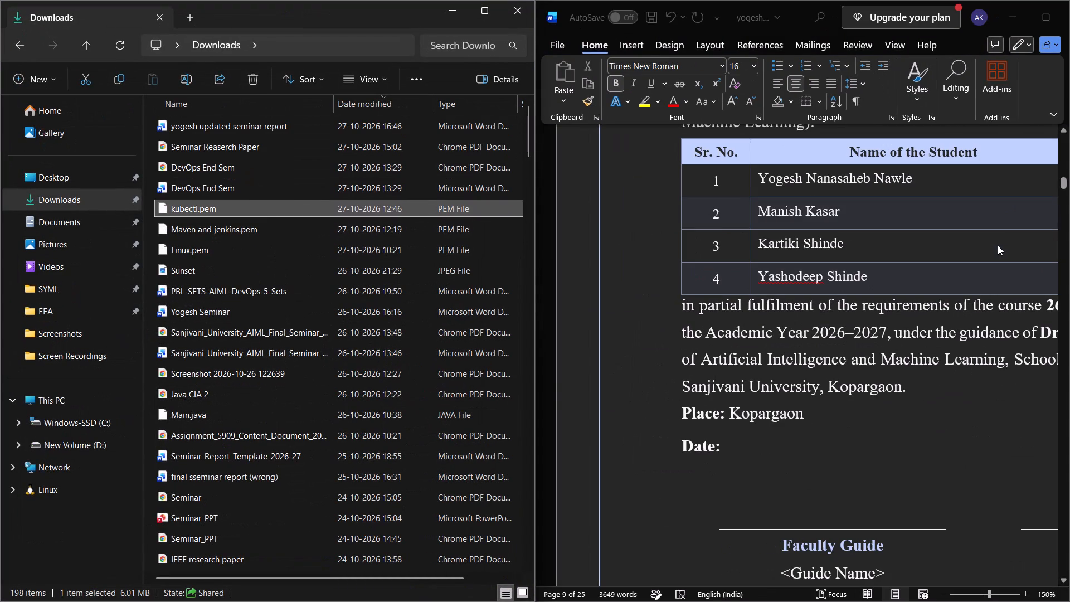
key("Down")
key("Down")
key("Down")
key("Down")
key("Down")
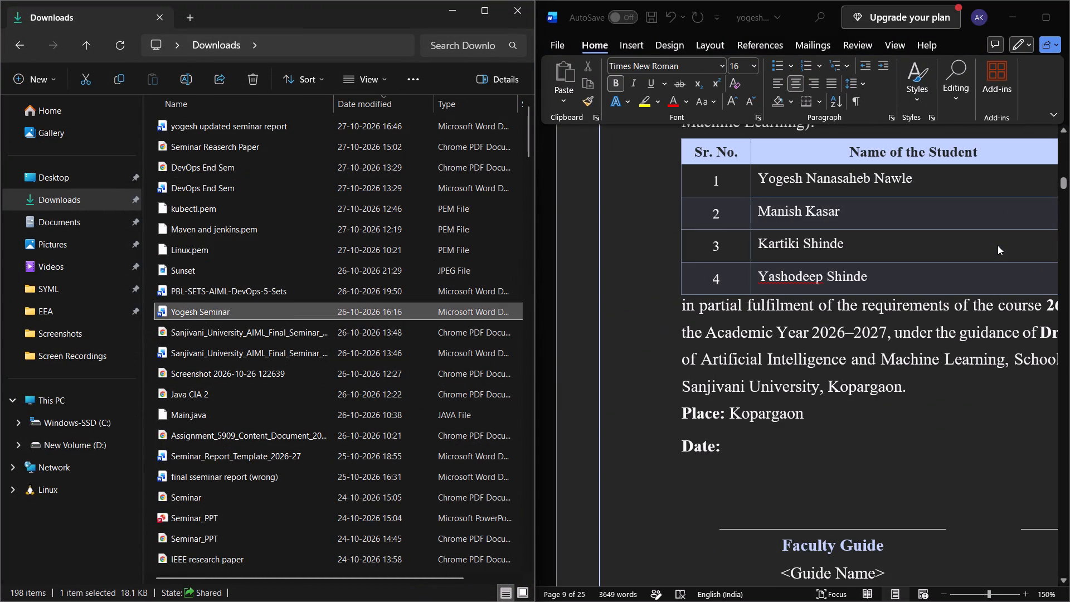
key("Down")
key("Down")
key("Down")
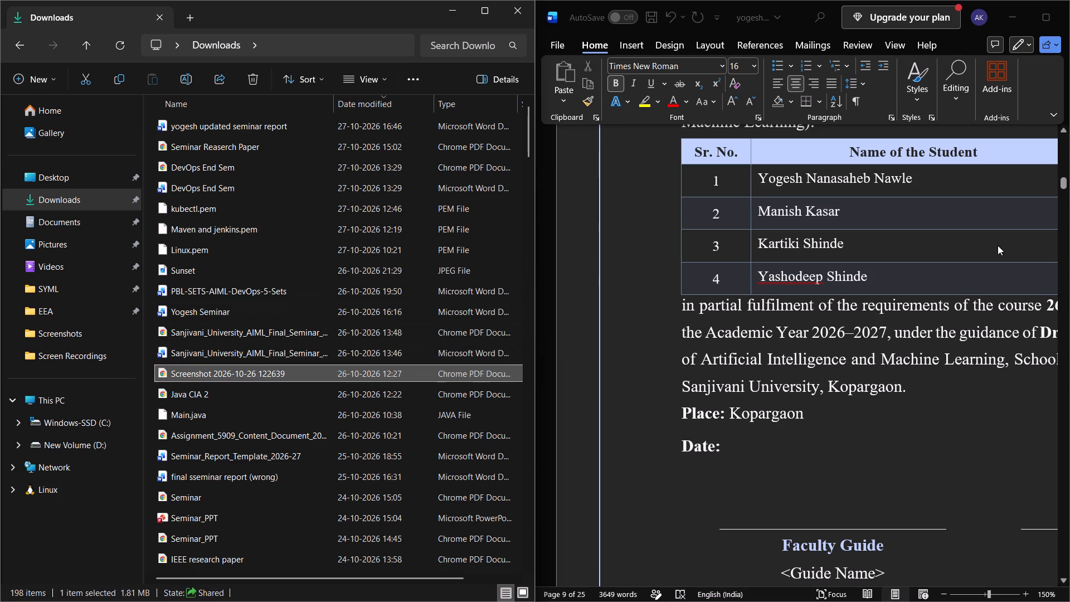
key("Up")
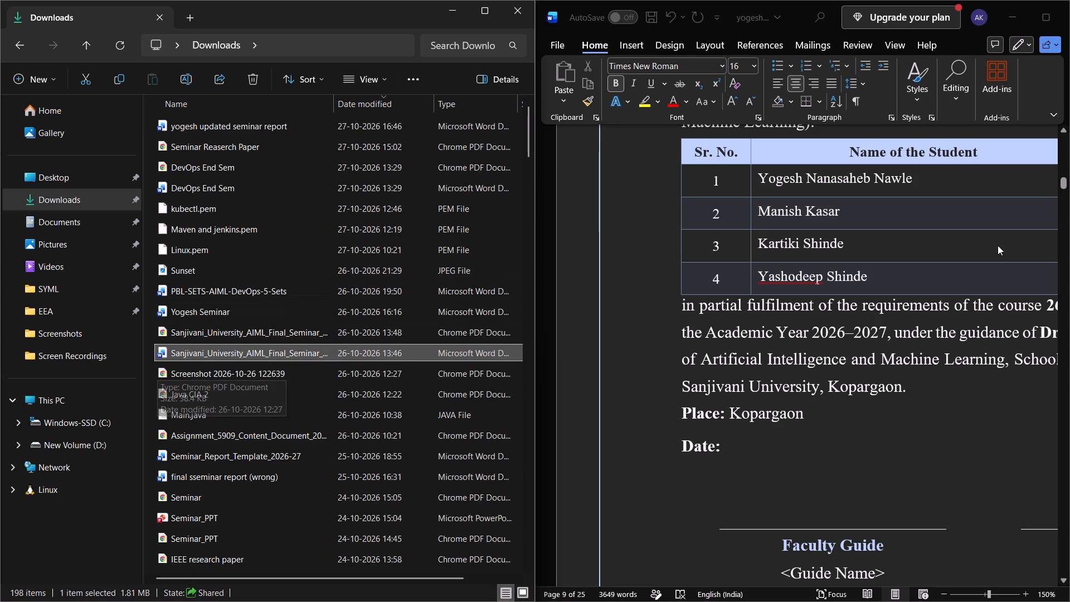
key("Up")
key("Up")
key("Up")
key("Up")
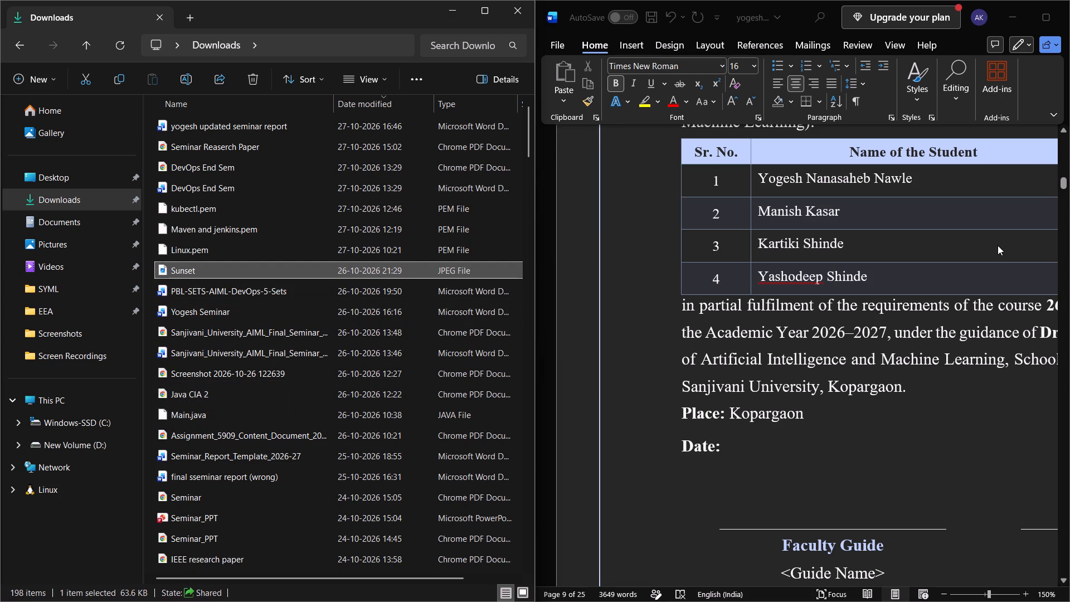
key("Down")
key("Down")
key("Return")
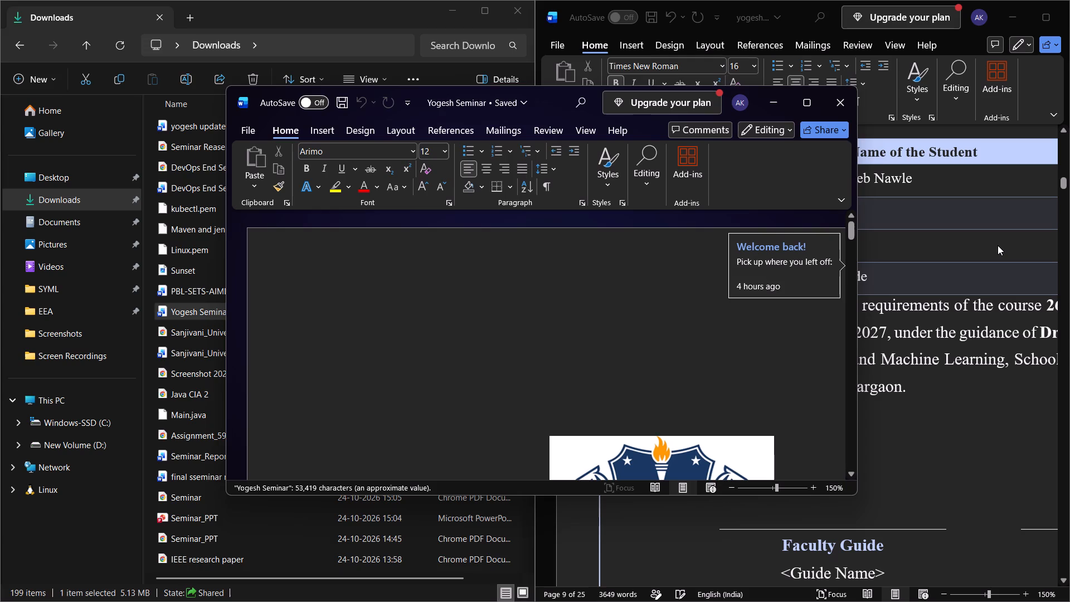
Place the Yogesh Seminar document on the left half beside the updated seminar report, zoomed out to 80%.
key("super+Left")
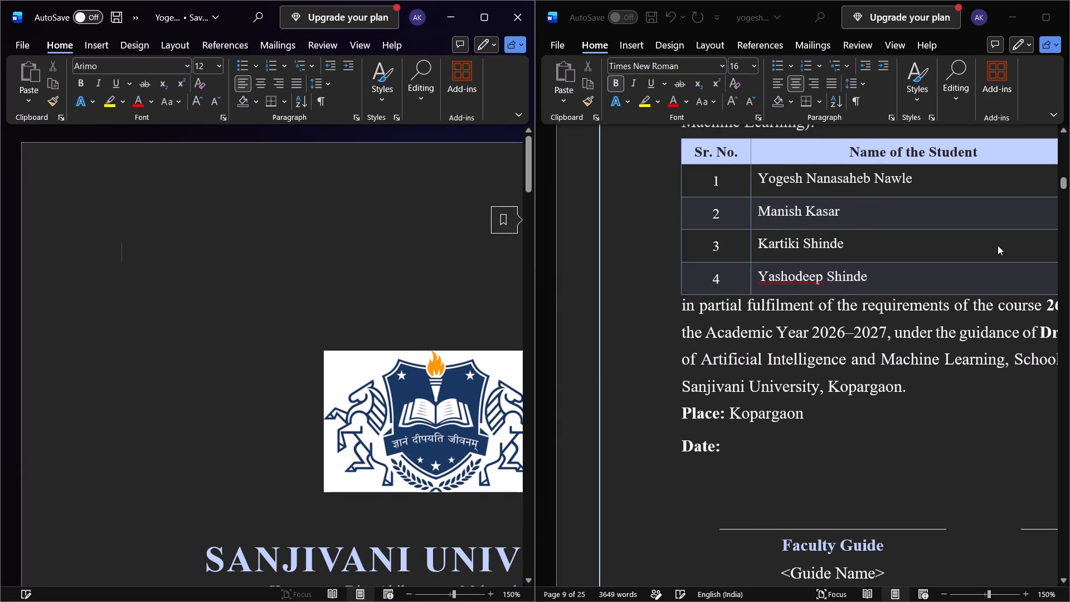
key("ctrl+minus")
key("ctrl+minus")
key("ctrl+minus")
key("ctrl+minus")
key("ctrl+minus")
key("ctrl+minus")
key("ctrl+minus")
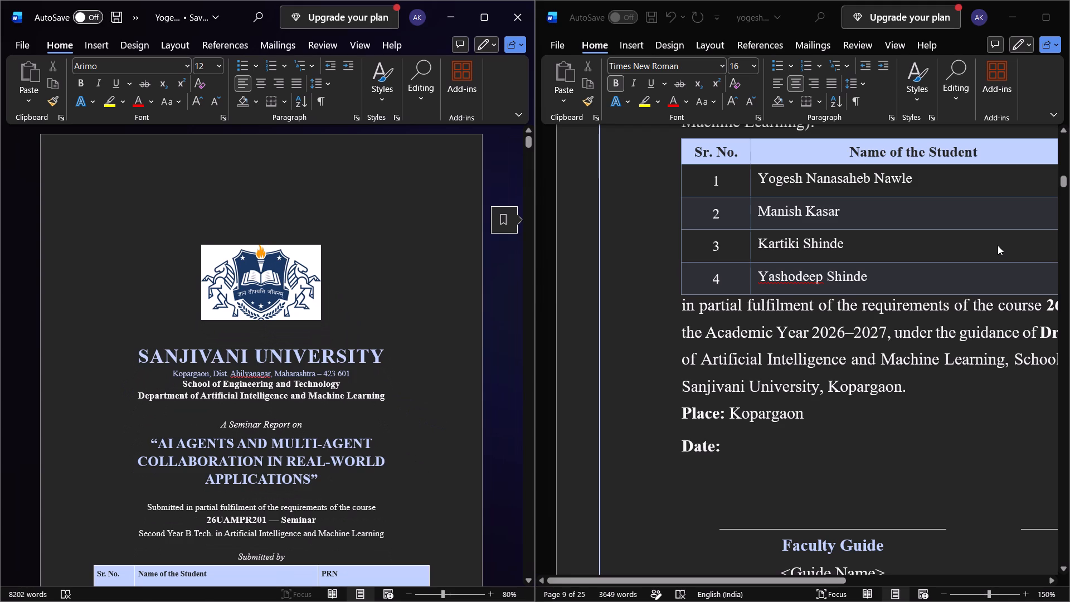
Look down the Yogesh Seminar cover page to the student table with names and PRNs under "Submitted by".
key("Down")
key("Down")
key("Down")
key("Down")
key("Down")
key("Down")
key("Down")
key("Down")
key("Down")
key("Down")
key("Down")
key("Down")
key("Down")
key("Down")
key("Down")
key("Down")
key("Down")
key("Down")
key("Down")
key("Down")
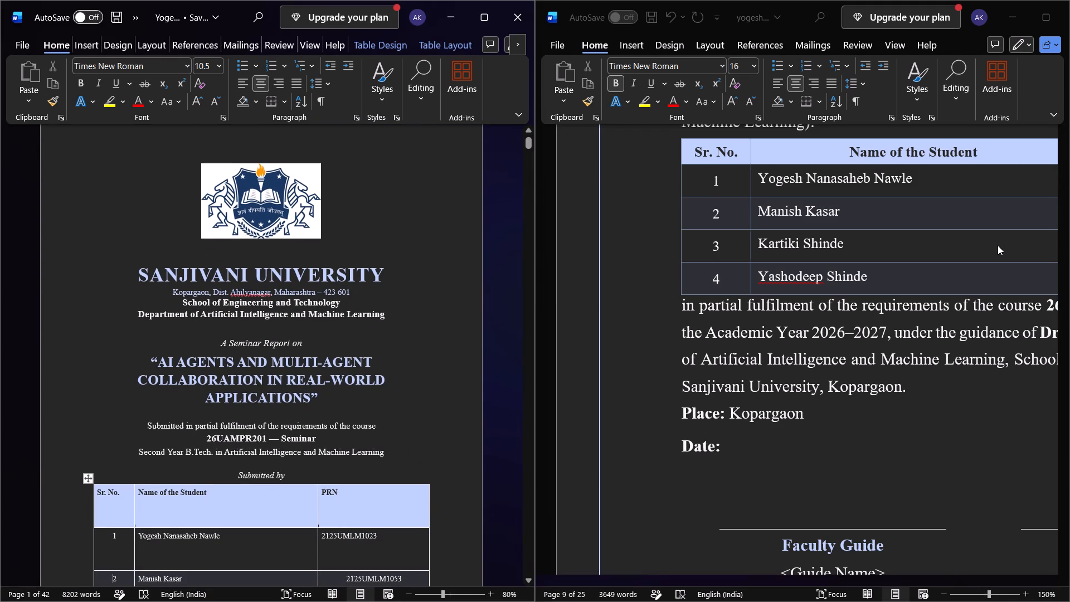
Raise the display brightness to 69 in the Windows quick settings, and return to the Yogesh Seminar document.
key("super+a")
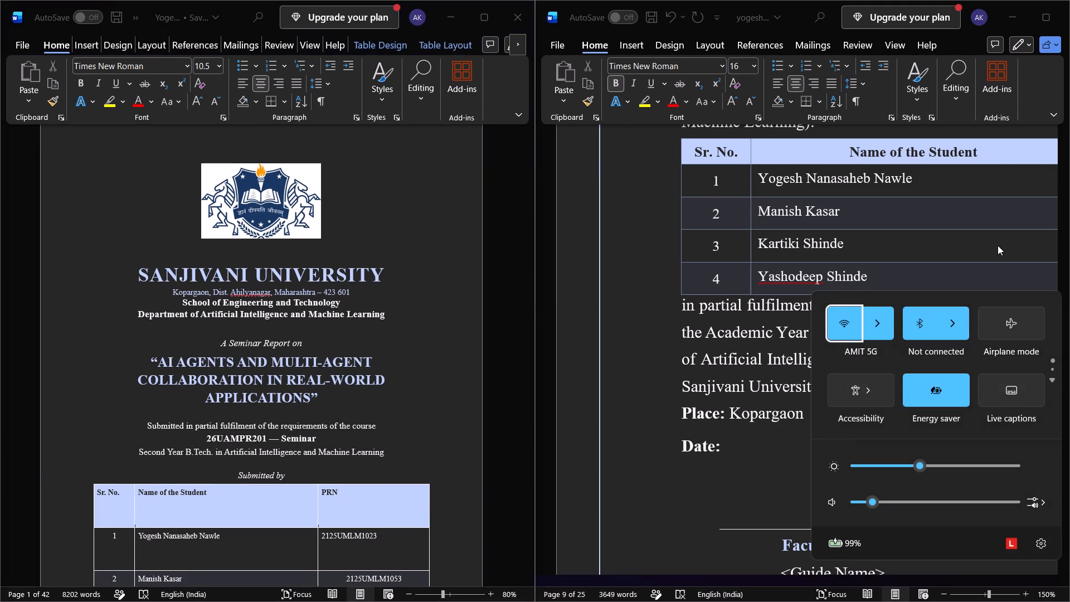
key("Tab")
key("Tab")
key("Tab")
key("Tab")
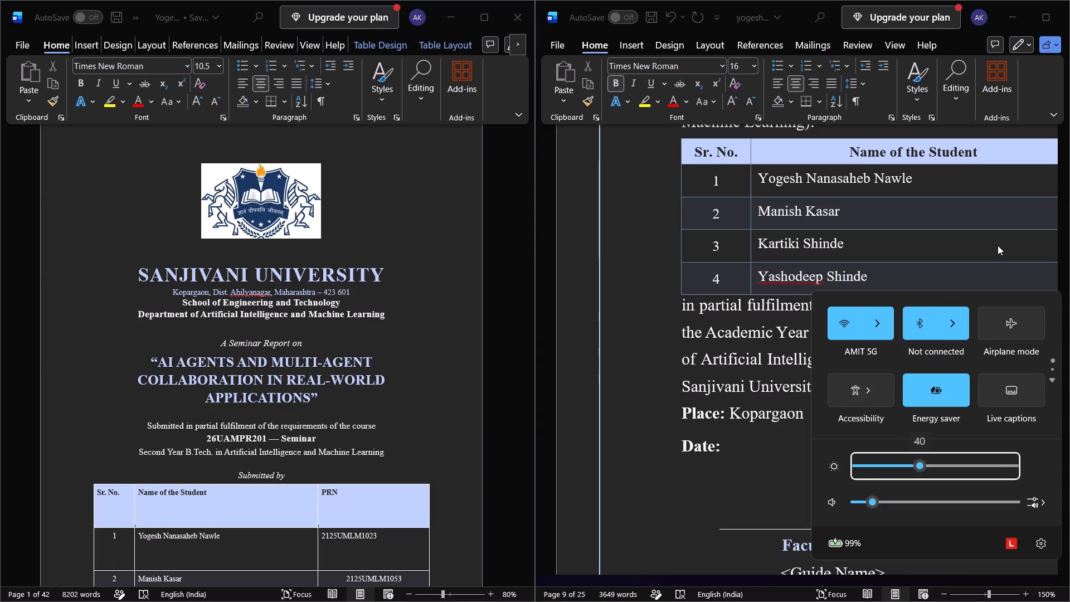
key("Up")
key("Up")
key("Right")
key("Right")
key("Right")
key("Right")
key("Right")
key("Right")
key("Right")
key("Right")
key("Right")
key("Right")
key("Right")
key("Right")
key("Right")
key("Right")
key("Right")
key("Right")
key("Right")
key("Right")
key("Right")
key("Right")
key("Right")
key("Right")
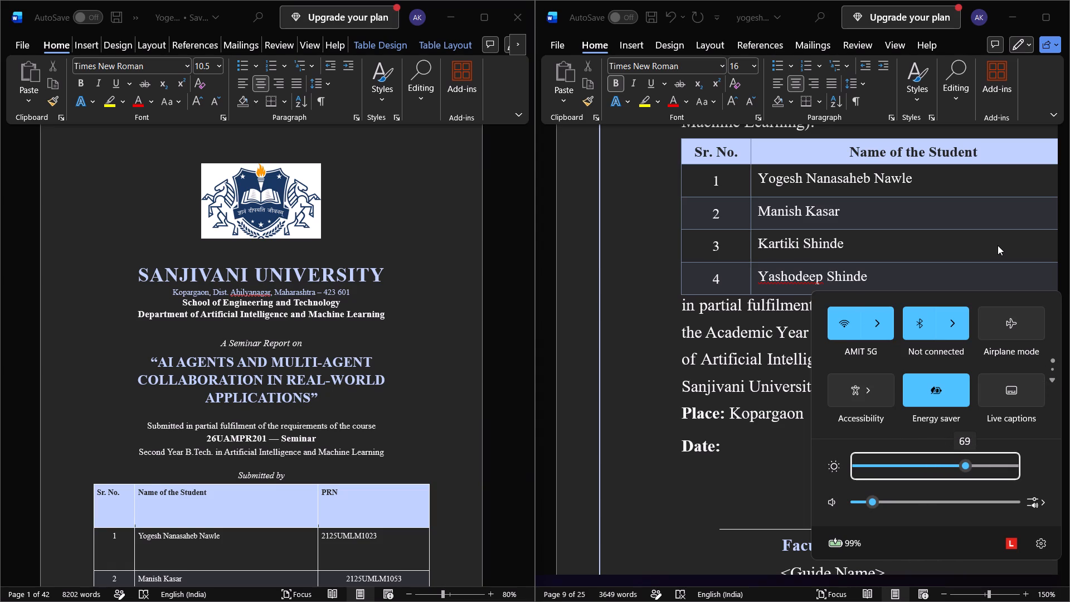
key("Down")
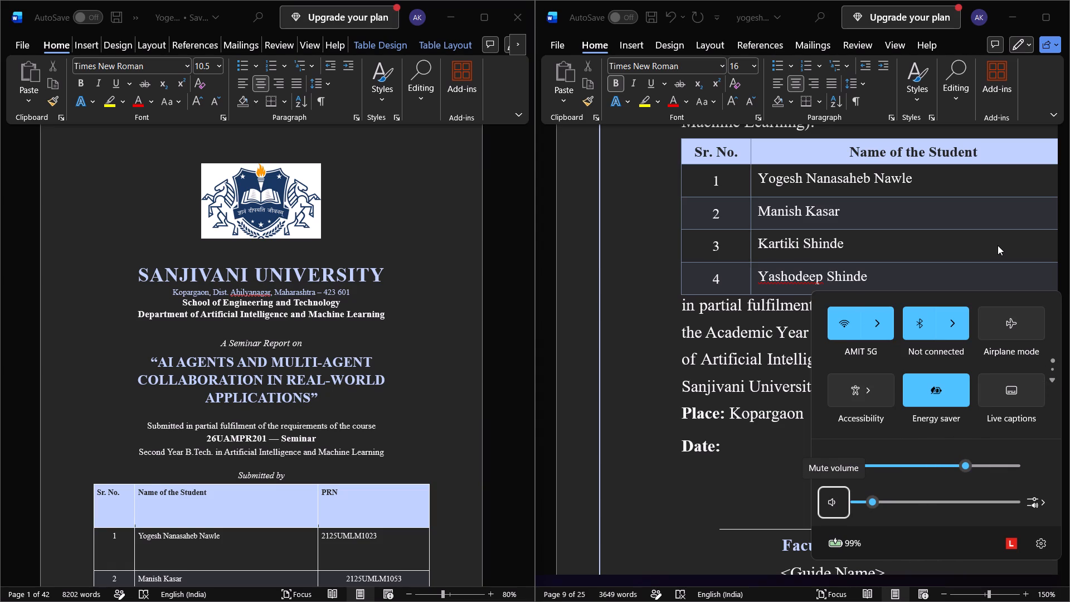
key("Escape")
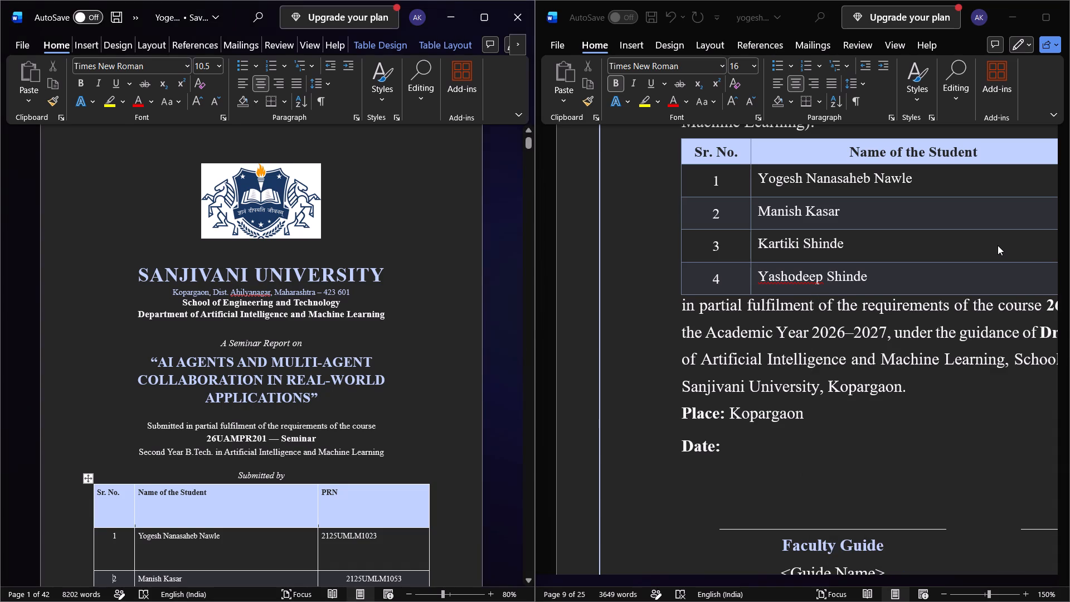
Go through the open windows to switch away from the Yogesh Seminar document.
key("super+Tab")
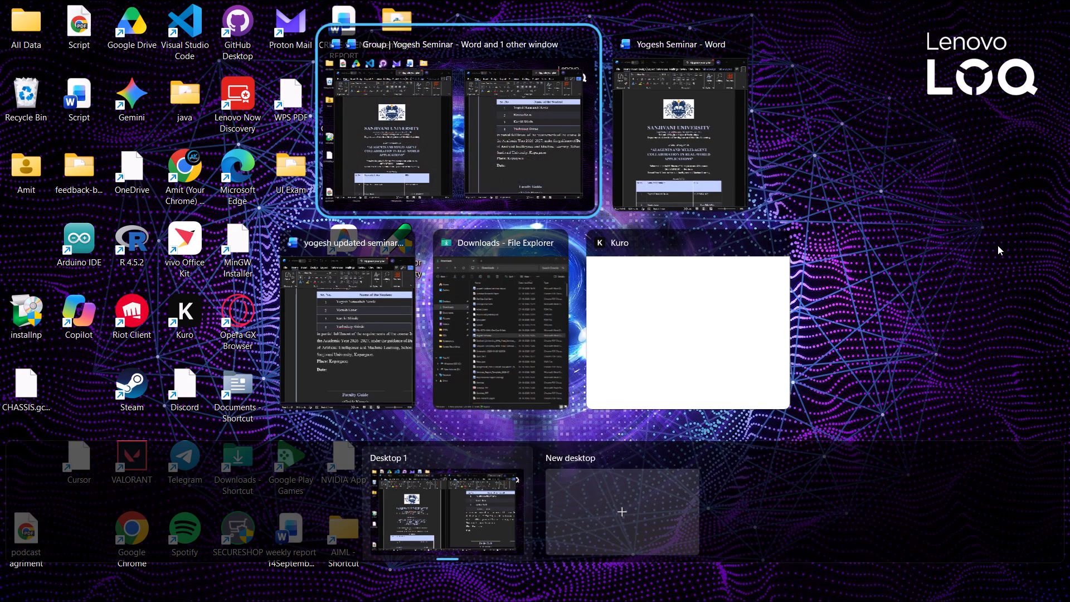
key("super+Tab")
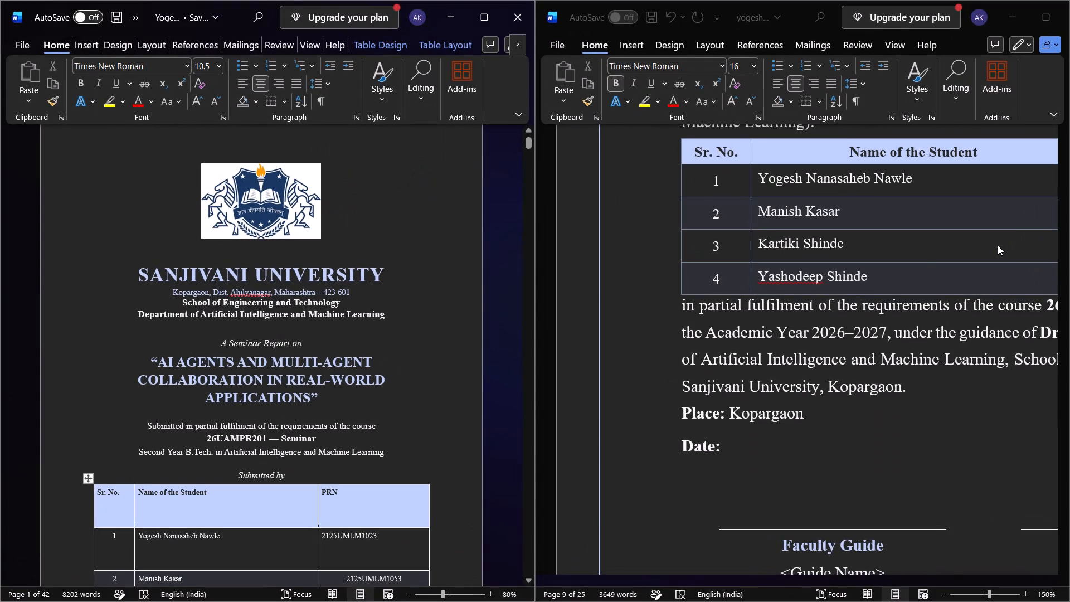
key("alt+Tab")
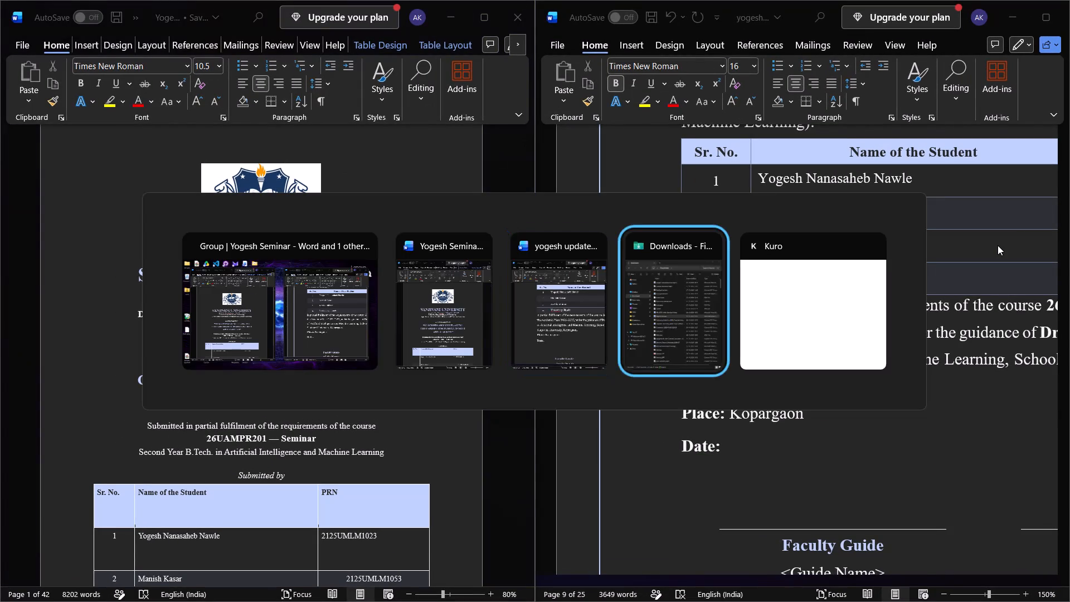
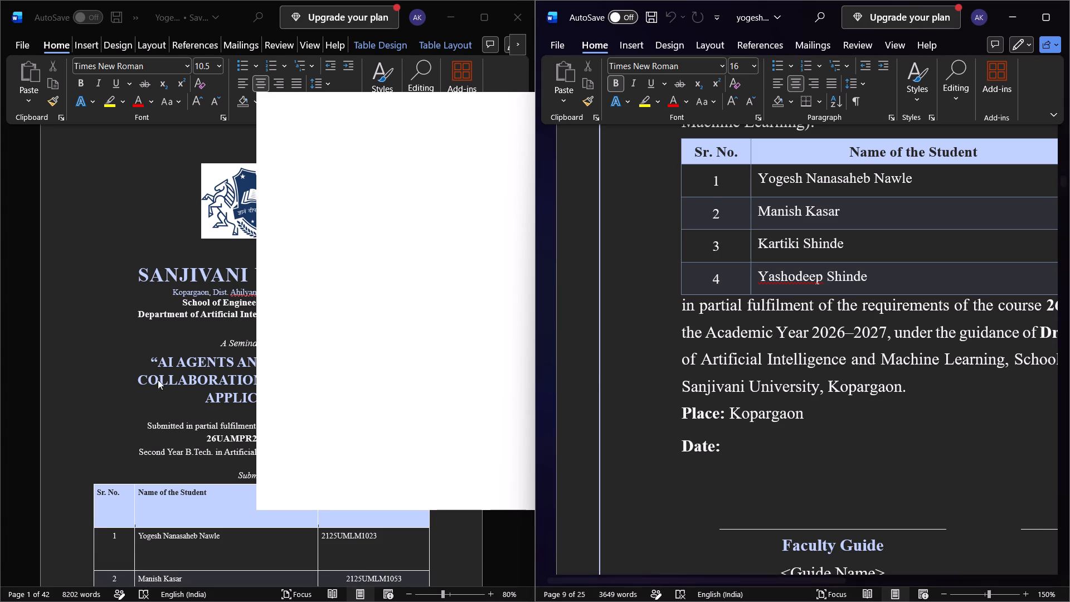
Examine the title page and the student table in the Yogesh Seminar document.
left_click(67, 360)
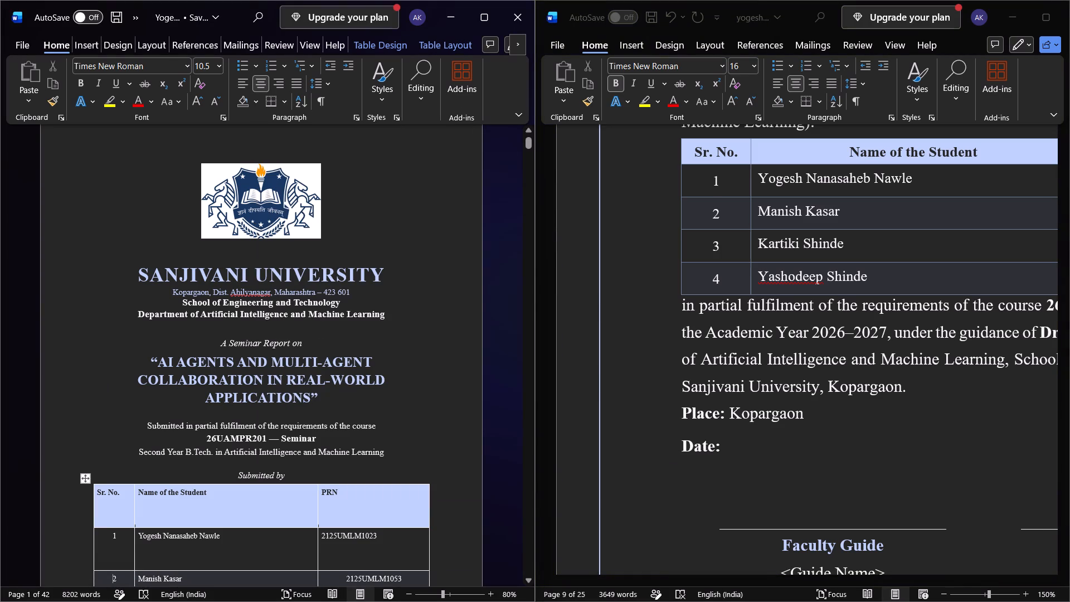
scroll(231, 366, "up", 1, "ctrl")
scroll(231, 366, "down", 6)
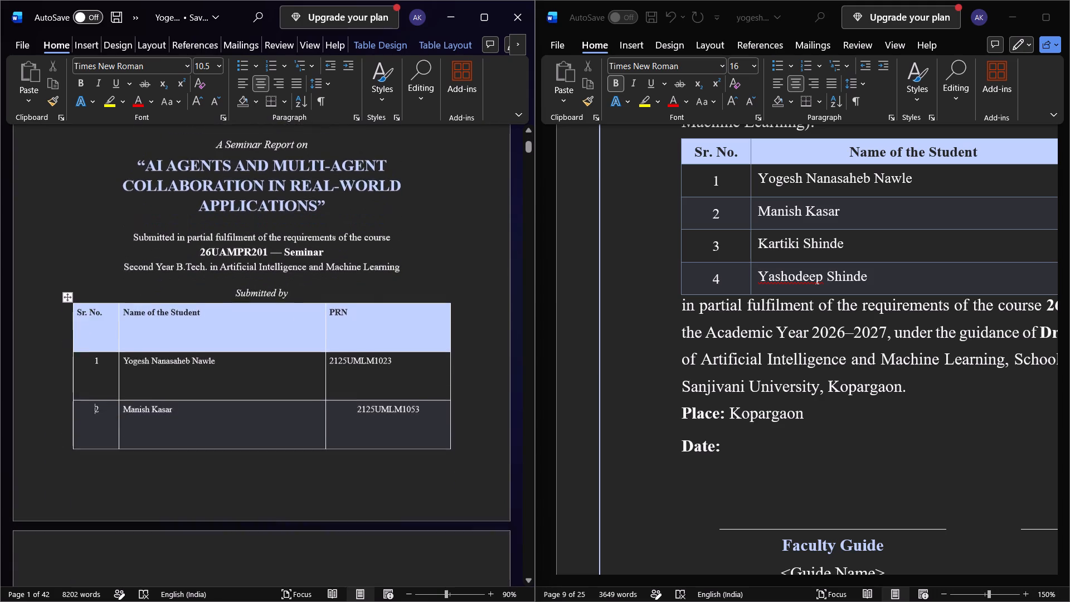
scroll(232, 351, "down", 4)
scroll(232, 351, "up", 1)
scroll(232, 351, "down", 3)
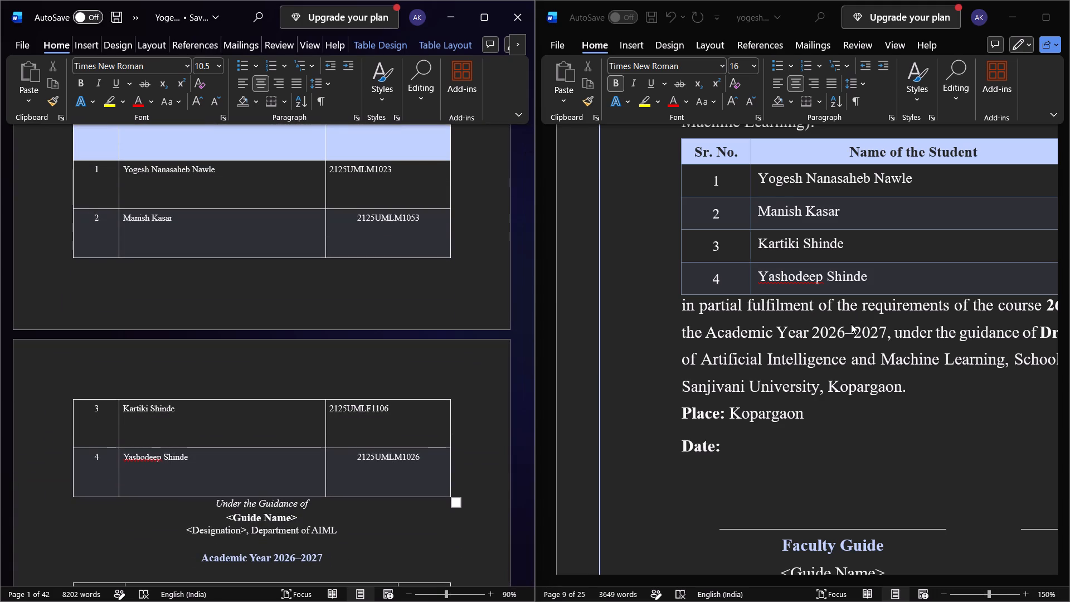
Zoom the updated seminar report out to 90% and review its front matter from the Certificate through the Abstract.
scroll(851, 324, "down", 6, "ctrl")
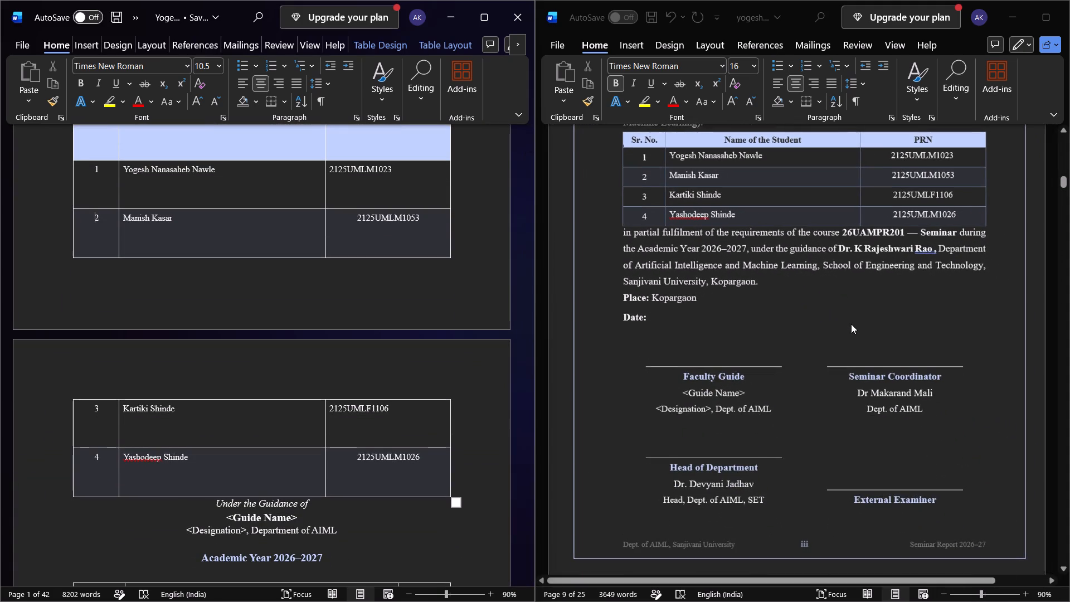
scroll(851, 324, "down", 12)
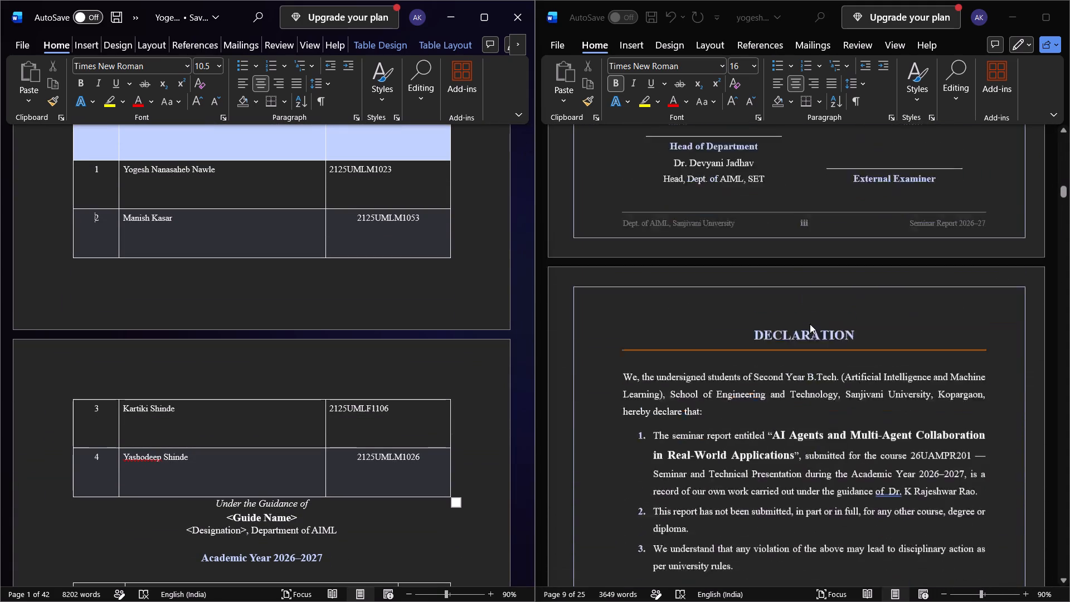
scroll(810, 324, "down", 10)
scroll(810, 324, "up", 1)
scroll(810, 324, "down", 18)
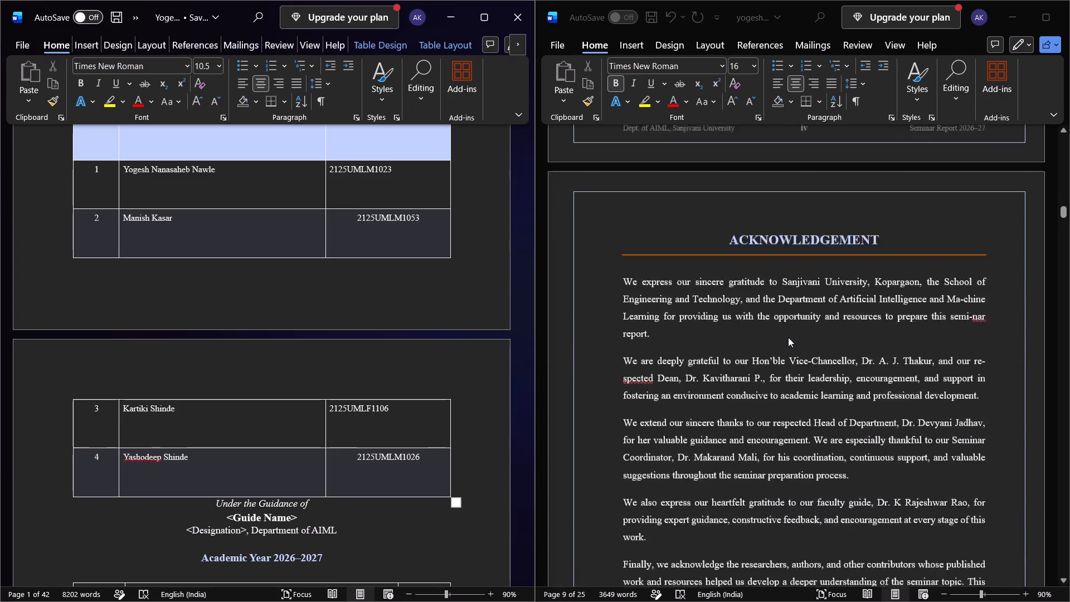
scroll(788, 336, "down", 20)
scroll(788, 336, "down", 20)
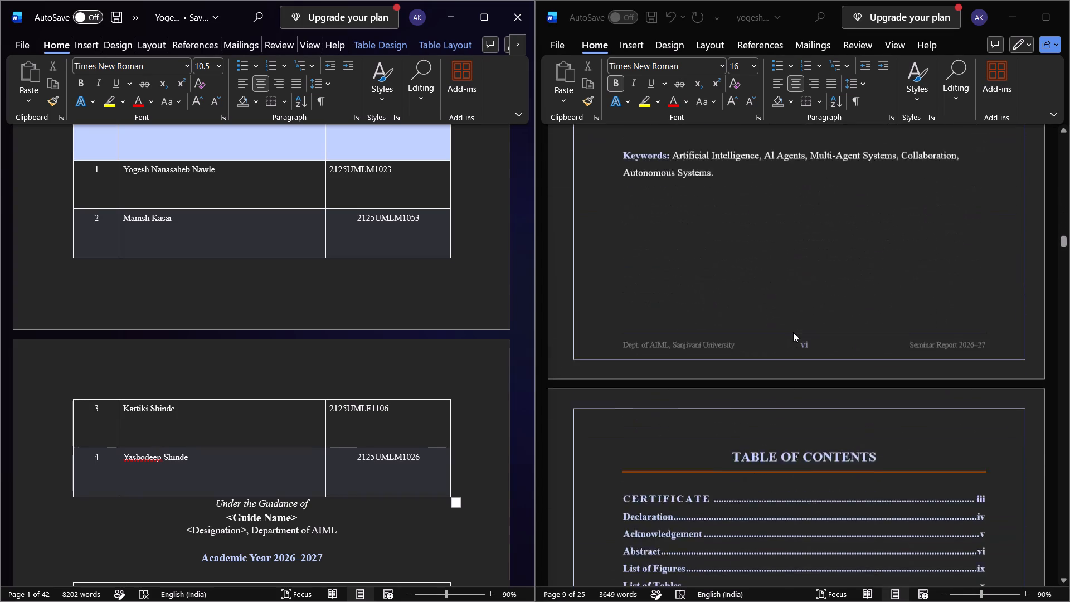
Review the Table of Contents and the following front-matter lists in the updated report, up to Chapter 1.
scroll(793, 332, "down", 16)
scroll(794, 330, "down", 17)
scroll(794, 328, "down", 4)
scroll(794, 328, "up", 1)
scroll(794, 328, "down", 3)
scroll(794, 327, "up", 1)
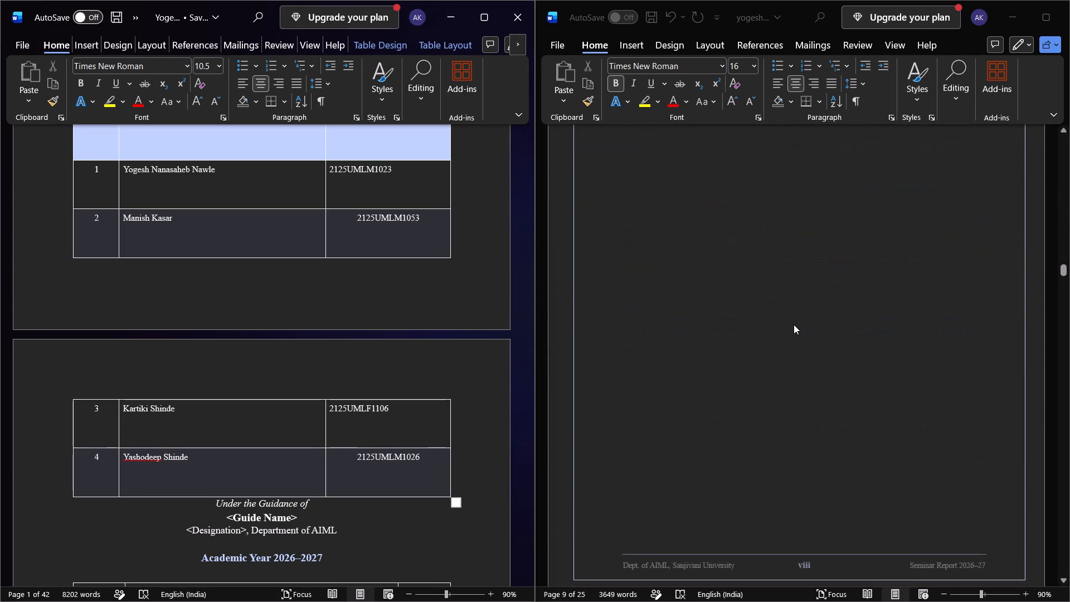
scroll(795, 323, "down", 7)
scroll(797, 322, "up", 1)
scroll(797, 318, "down", 13)
scroll(797, 318, "up", 1)
scroll(797, 318, "down", 20)
scroll(797, 318, "down", 4)
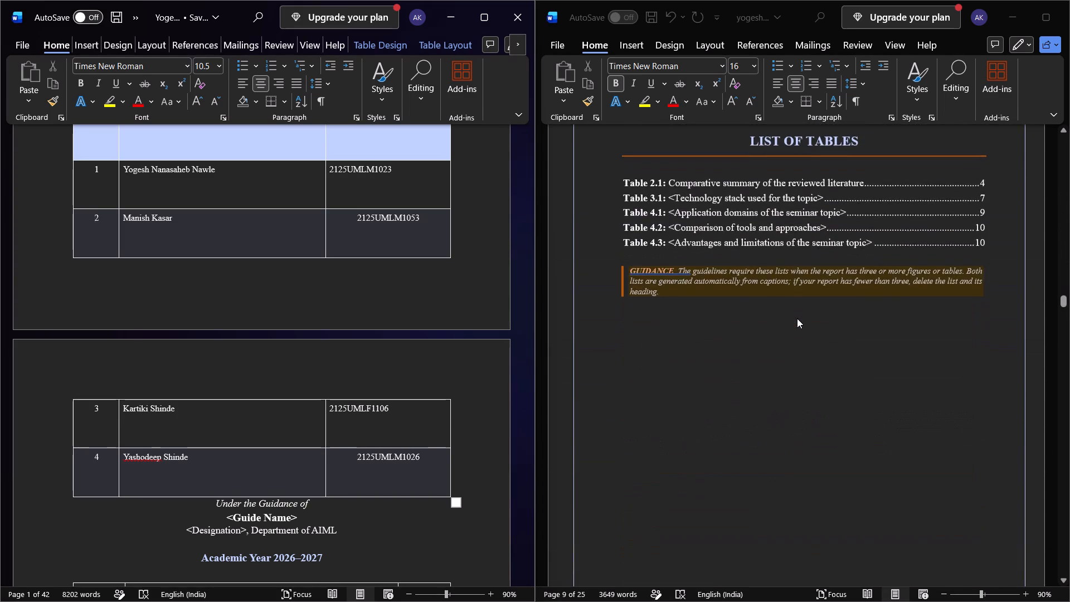
scroll(797, 318, "down", 20)
scroll(800, 314, "down", 19)
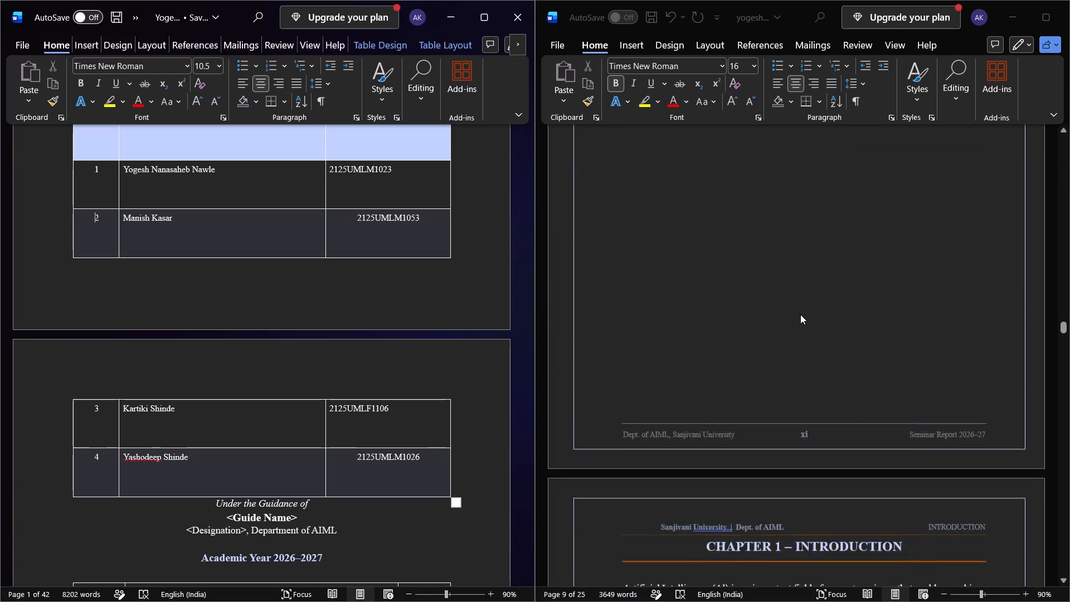
Check Chapter 1 – Introduction of the updated report and the start of Chapter 2 – Literature Review for unfilled placeholder text.
scroll(800, 314, "down", 14)
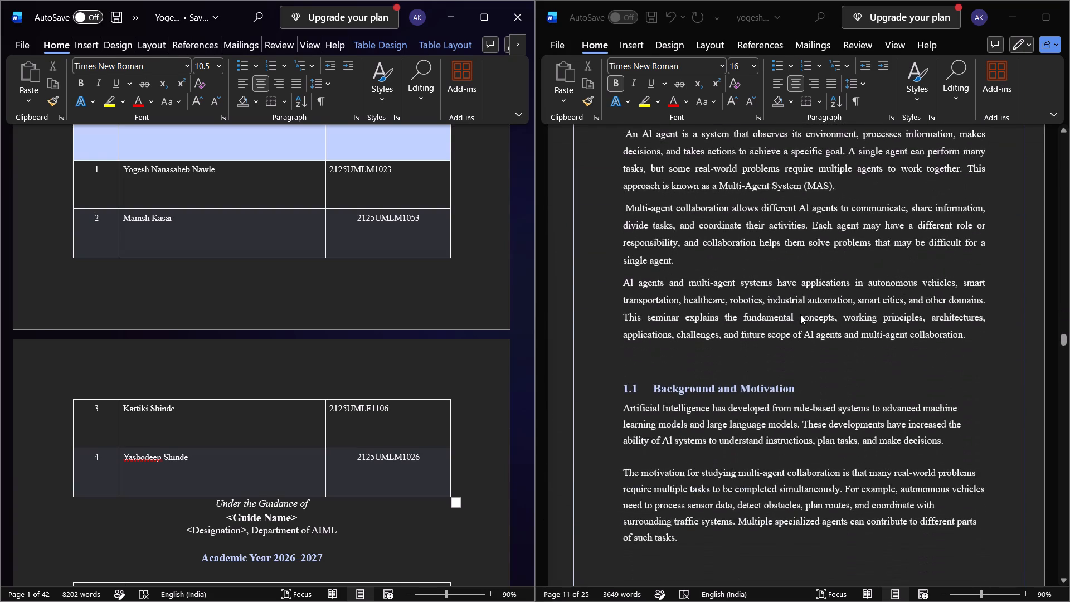
scroll(800, 314, "down", 17)
scroll(800, 314, "down", 6)
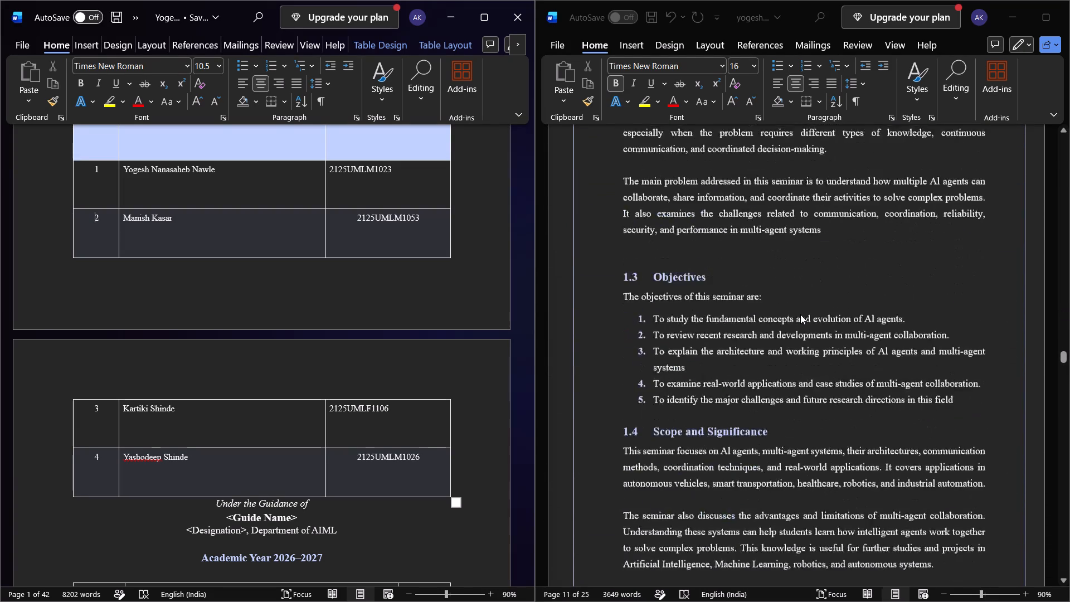
scroll(800, 314, "down", 19)
scroll(800, 309, "down", 8)
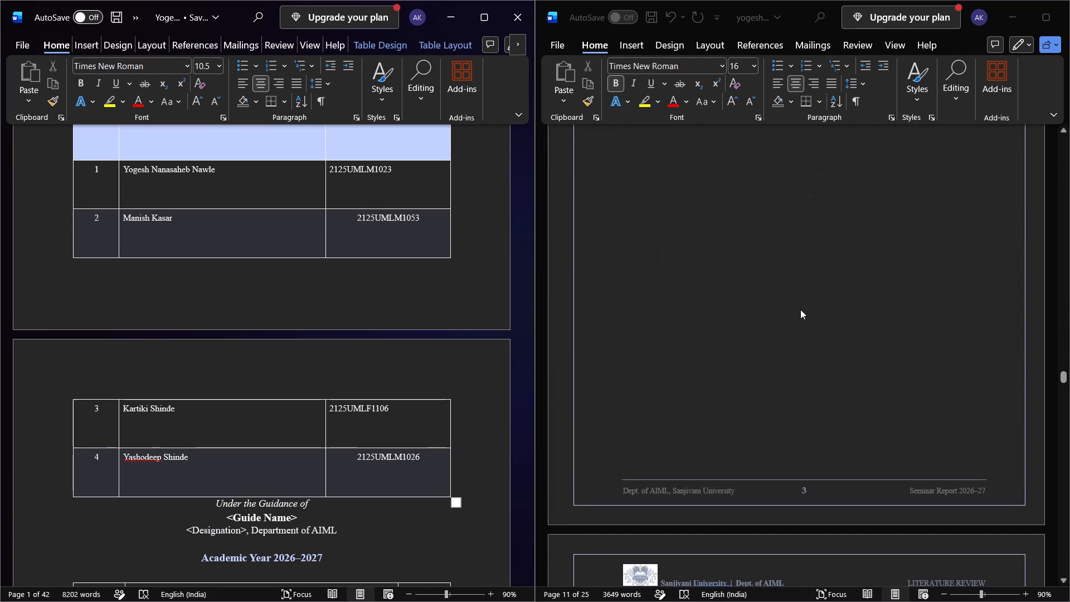
scroll(800, 309, "down", 12)
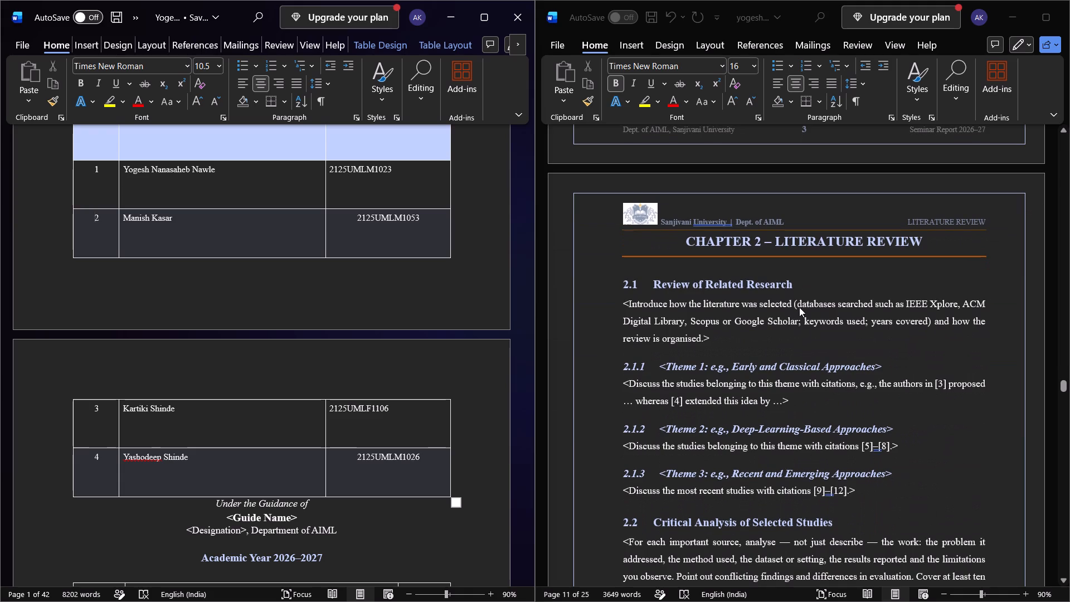
scroll(799, 304, "up", 16)
scroll(799, 304, "up", 7)
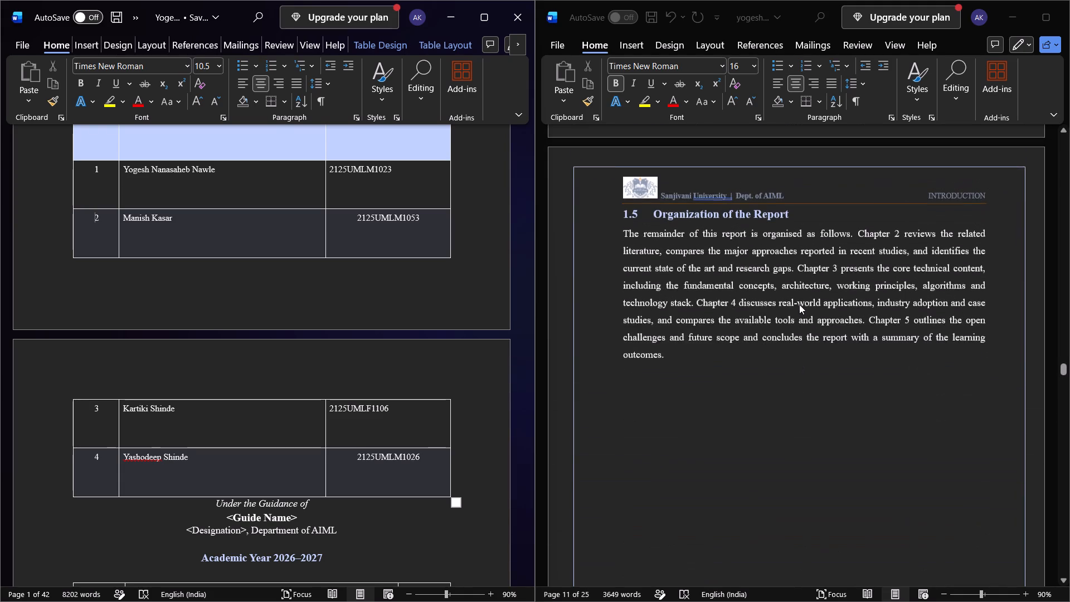
scroll(799, 304, "down", 17)
scroll(799, 304, "down", 8)
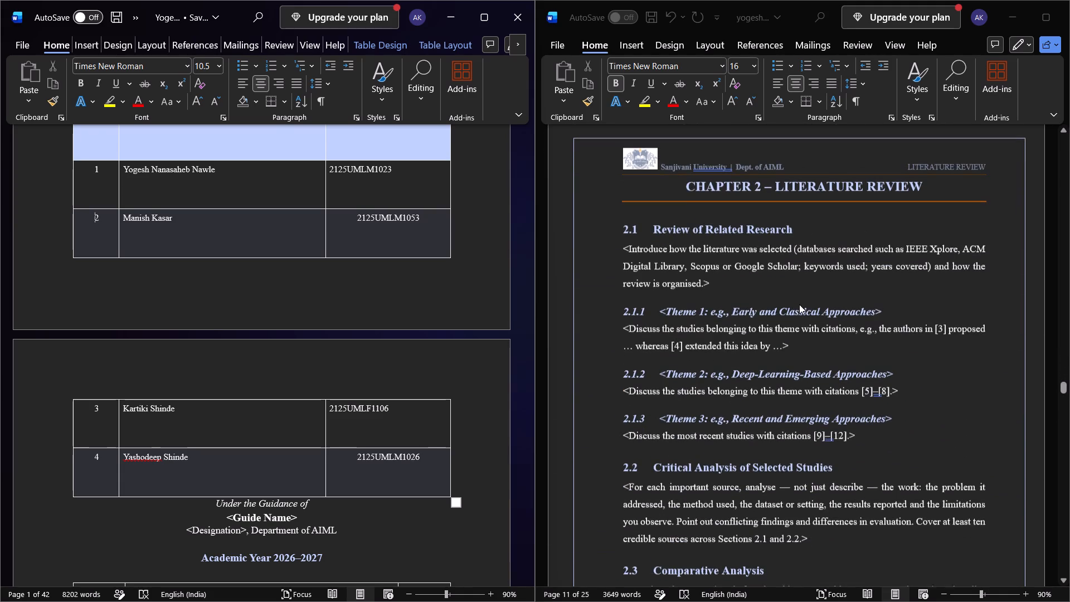
Look through the Yogesh Seminar document for its Literature Review section, matching Chapter 2 of the updated report.
scroll(362, 341, "down", 18)
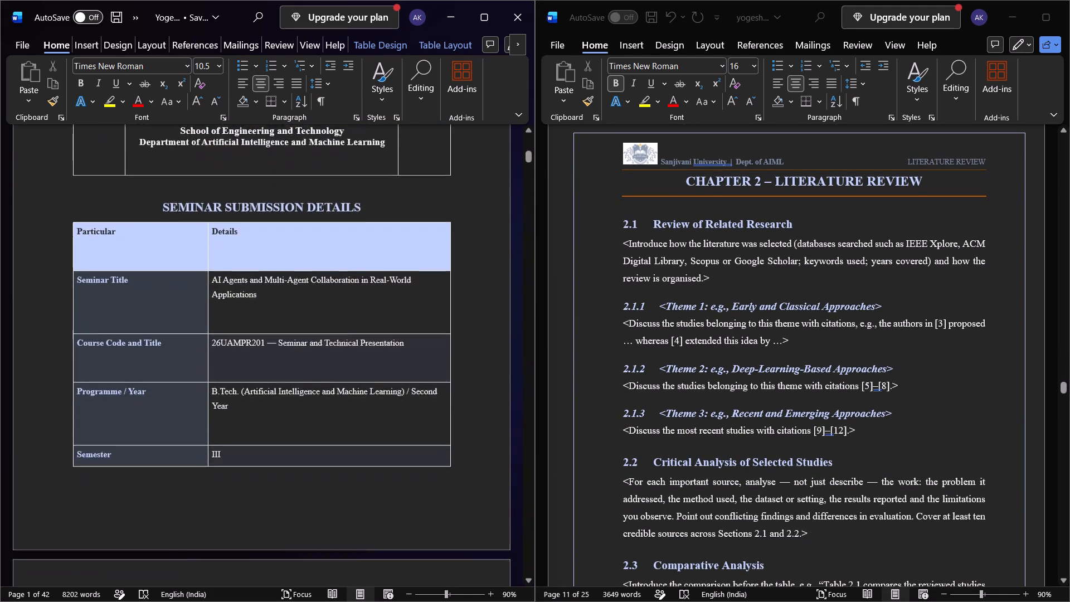
scroll(362, 339, "down", 20)
scroll(362, 339, "down", 1)
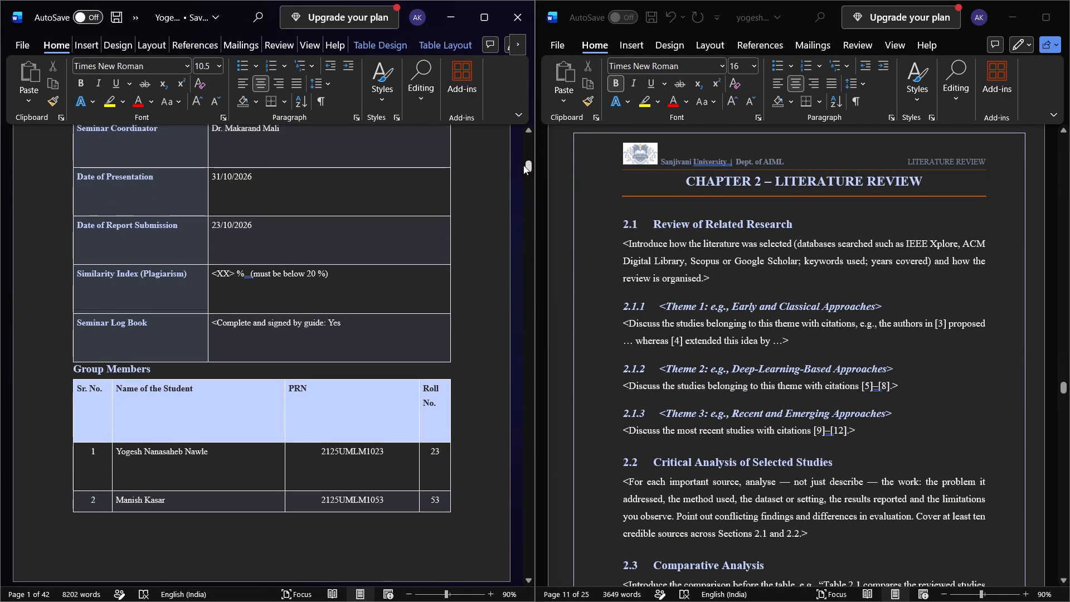
left_click_drag(525, 163, 528, 172)
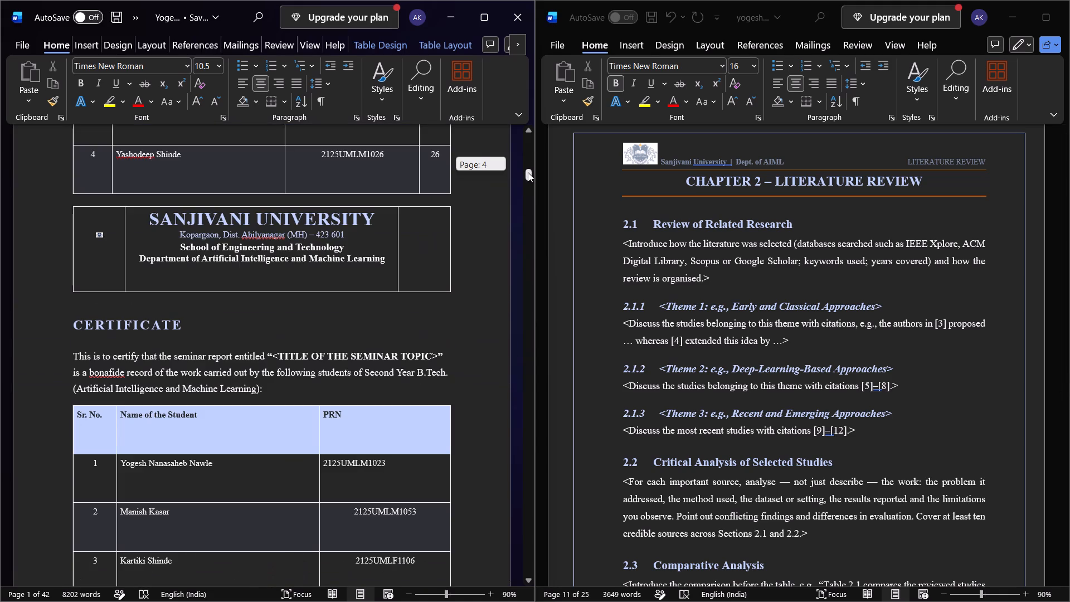
left_click_drag(528, 172, 528, 182)
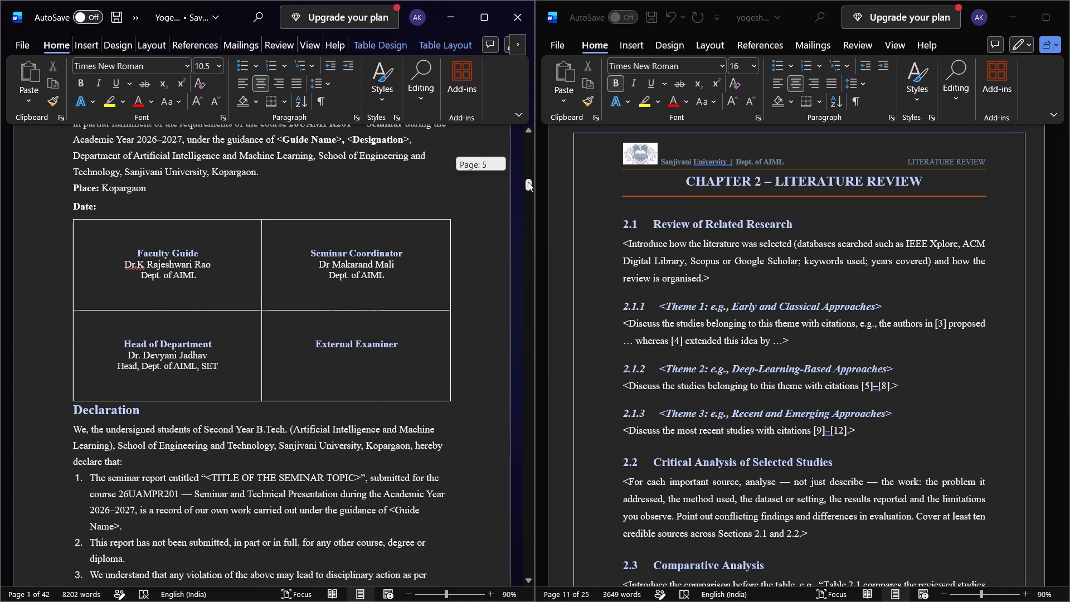
left_click_drag(528, 182, 528, 206)
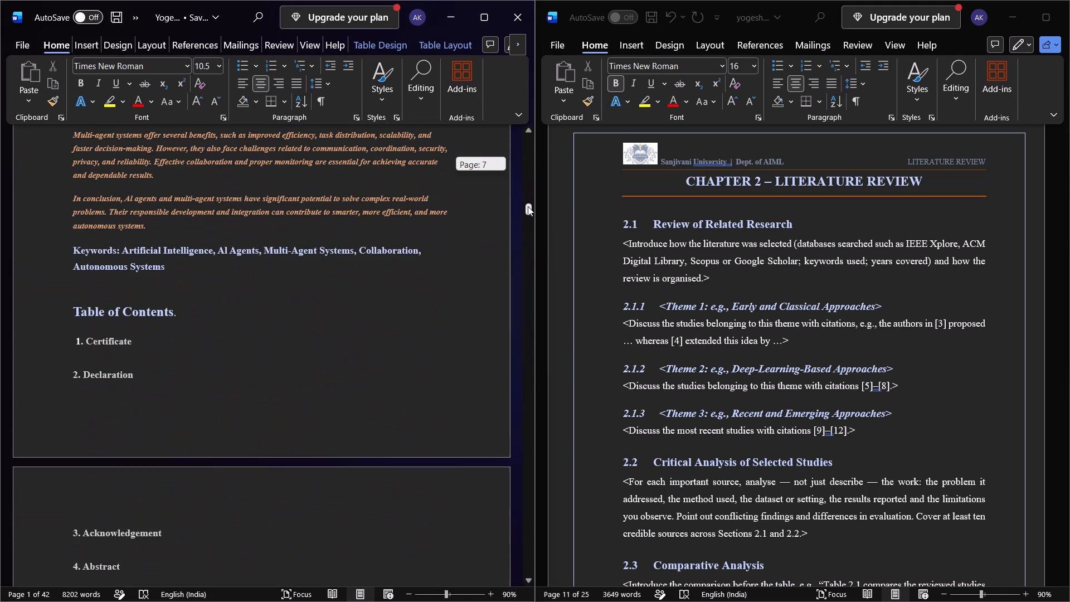
left_click_drag(528, 206, 528, 235)
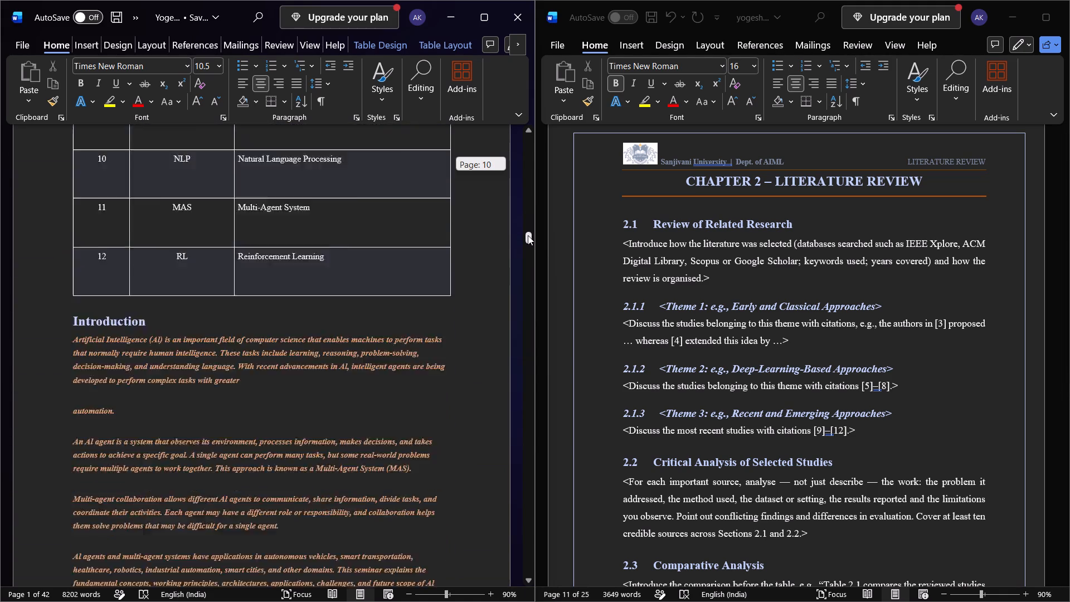
left_click_drag(528, 235, 528, 255)
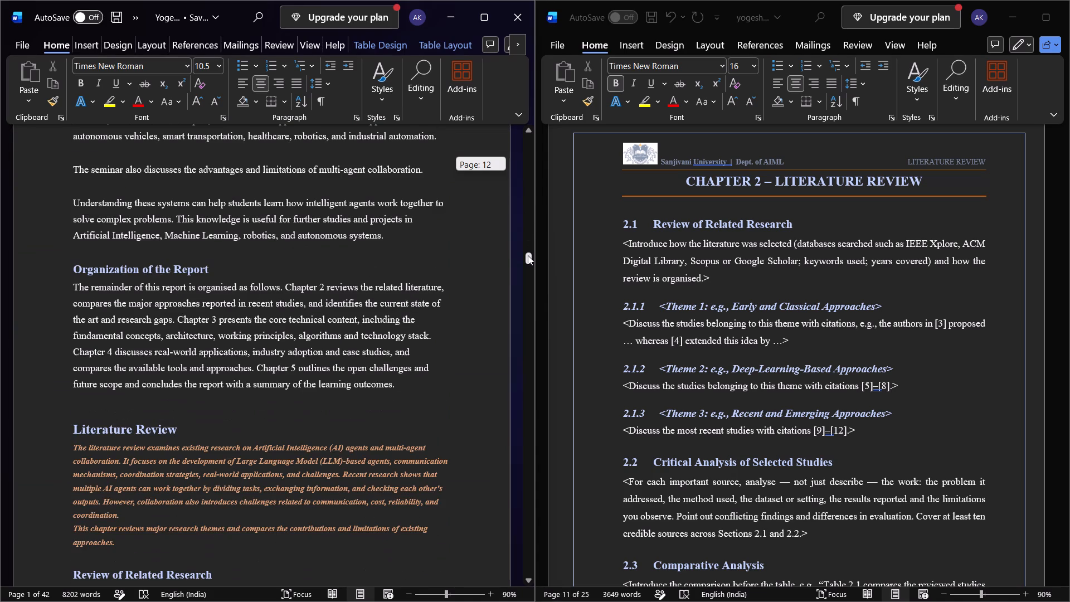
left_click_drag(528, 255, 524, 286)
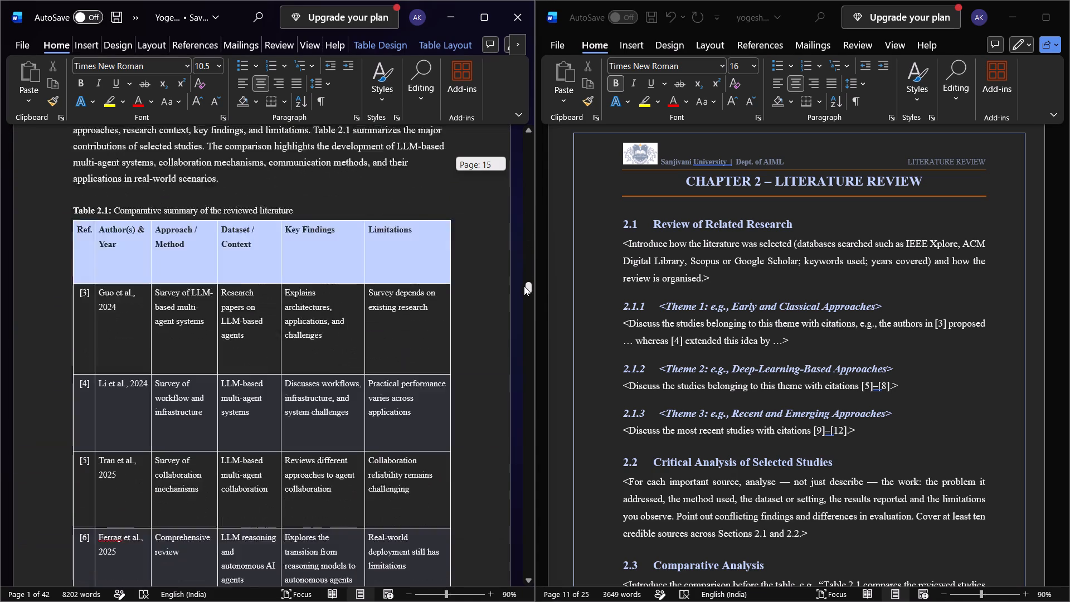
left_click_drag(524, 286, 523, 298)
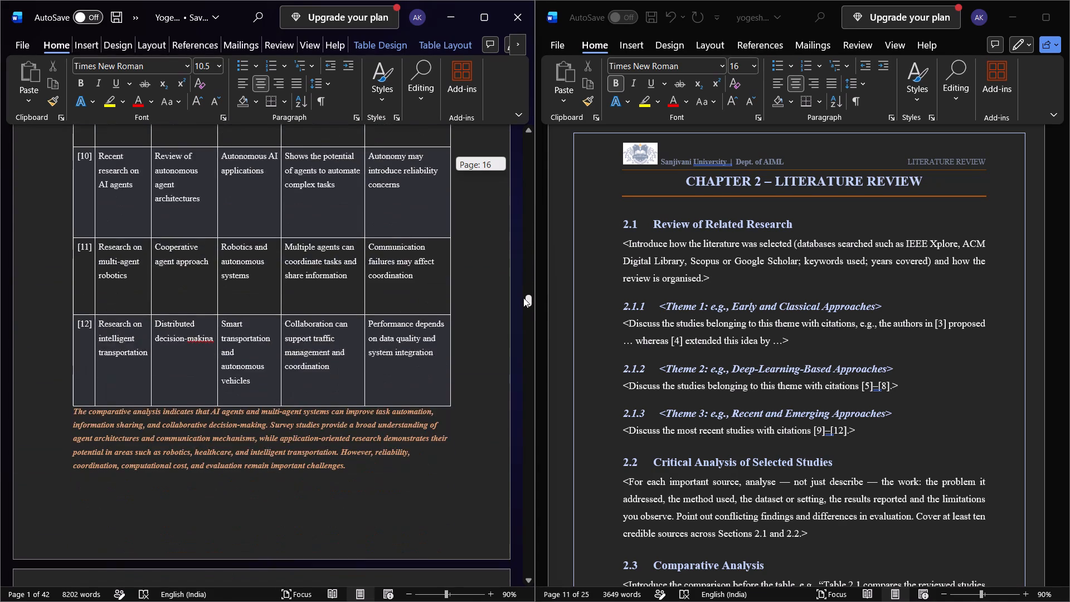
left_click_drag(523, 298, 523, 305)
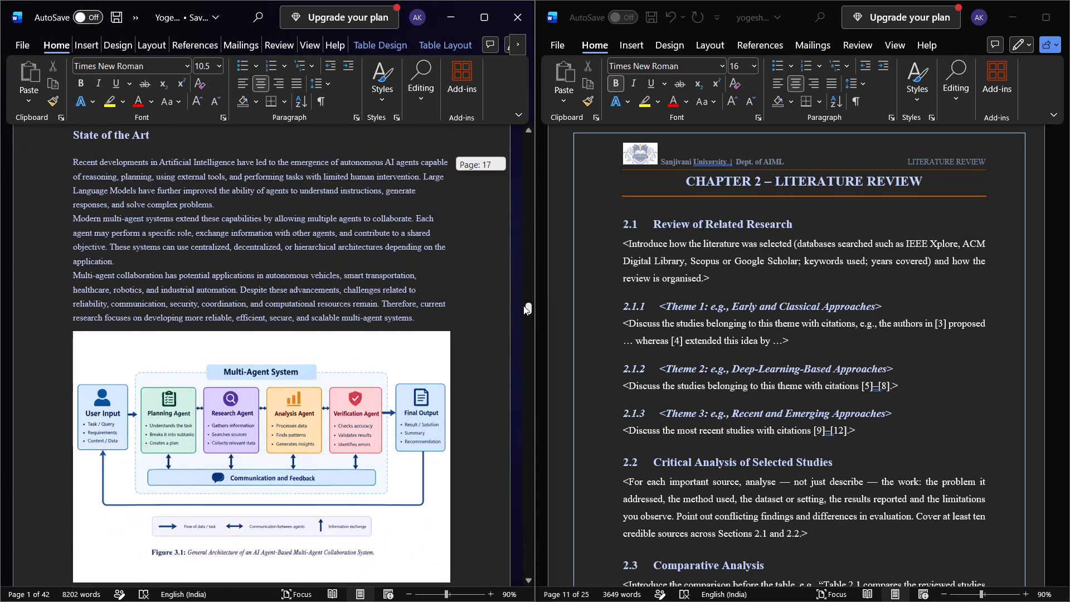
left_click_drag(523, 305, 523, 300)
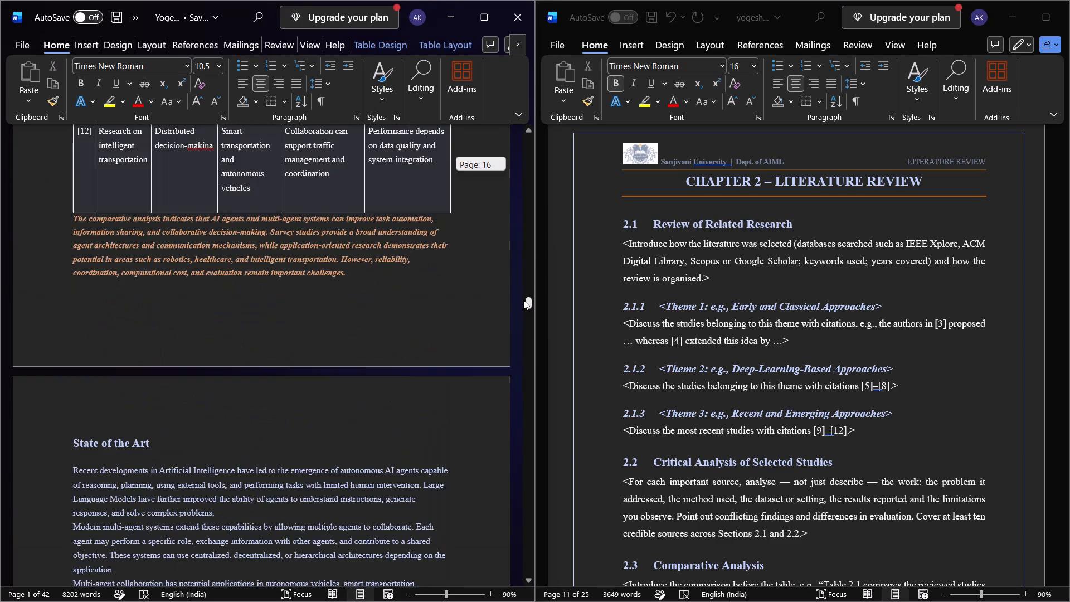
left_click_drag(523, 300, 525, 270)
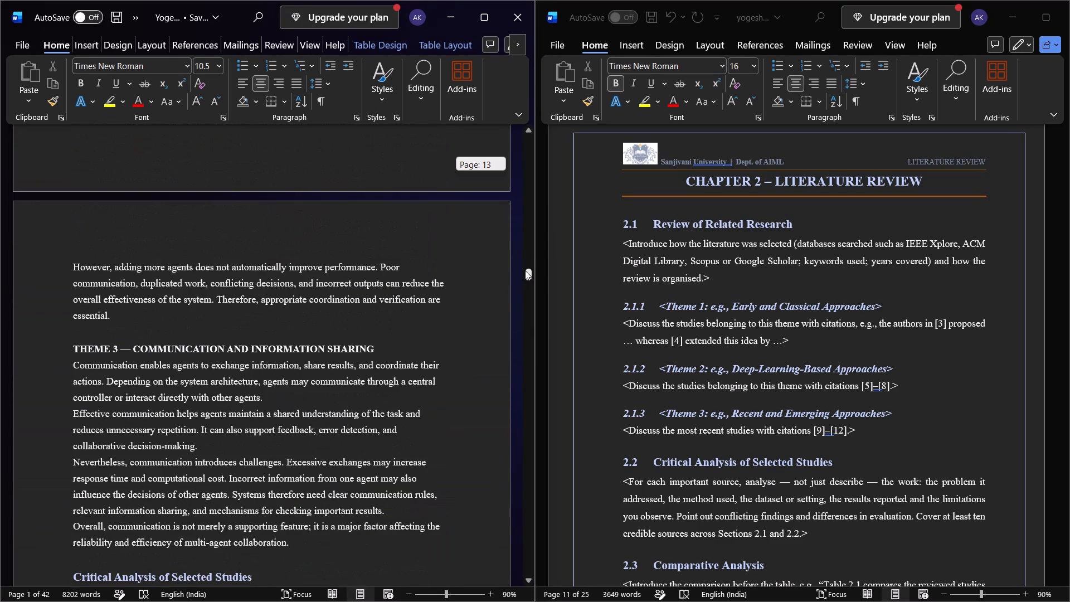
left_click_drag(525, 270, 528, 256)
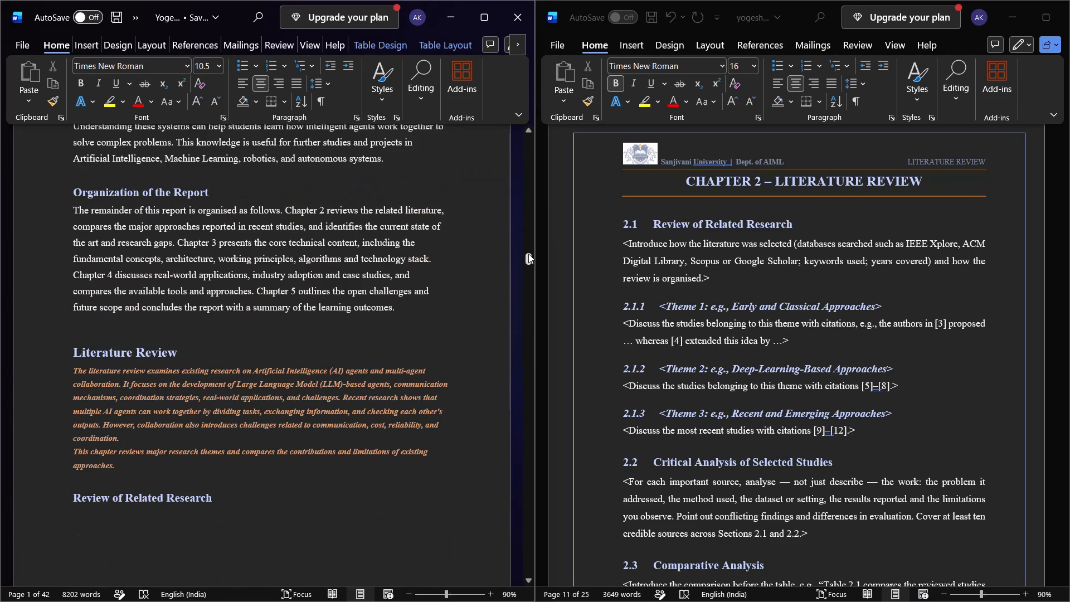
Zoom the Yogesh Seminar document to 100% and read its Literature Review from the introduction to the start of Theme 1.
scroll(315, 348, "up", 1, "ctrl")
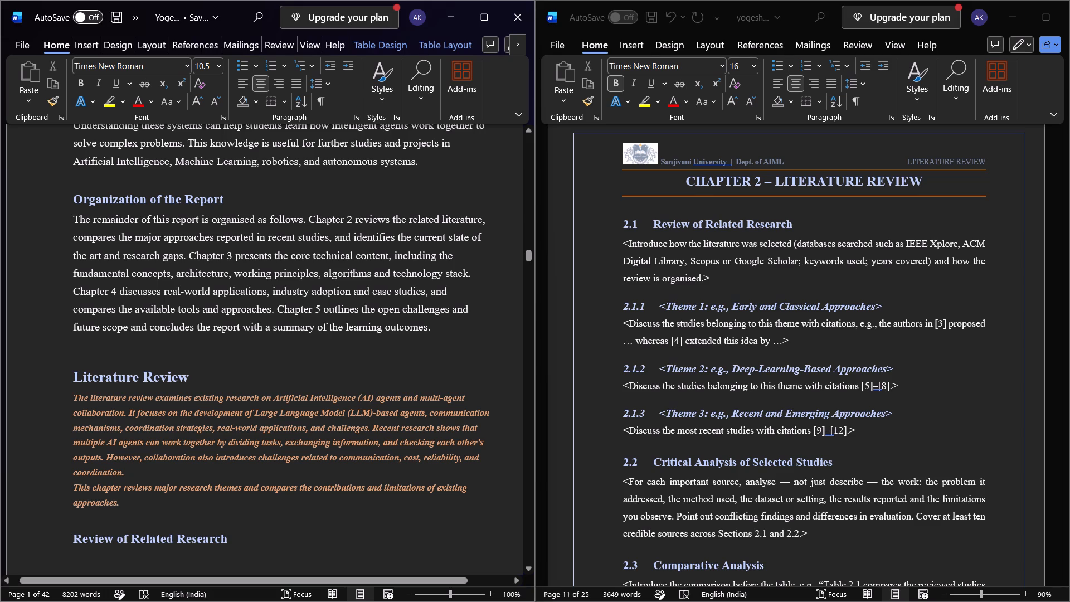
scroll(215, 339, "up", 2, "ctrl")
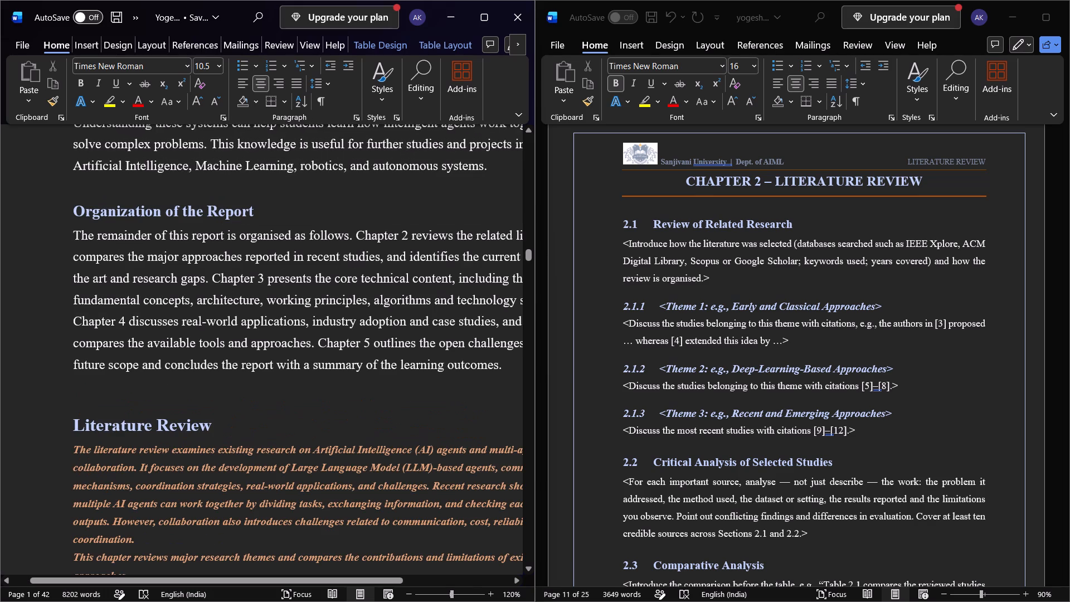
scroll(294, 330, "down", 2)
scroll(303, 329, "down", 1, "ctrl")
scroll(303, 329, "down", 2)
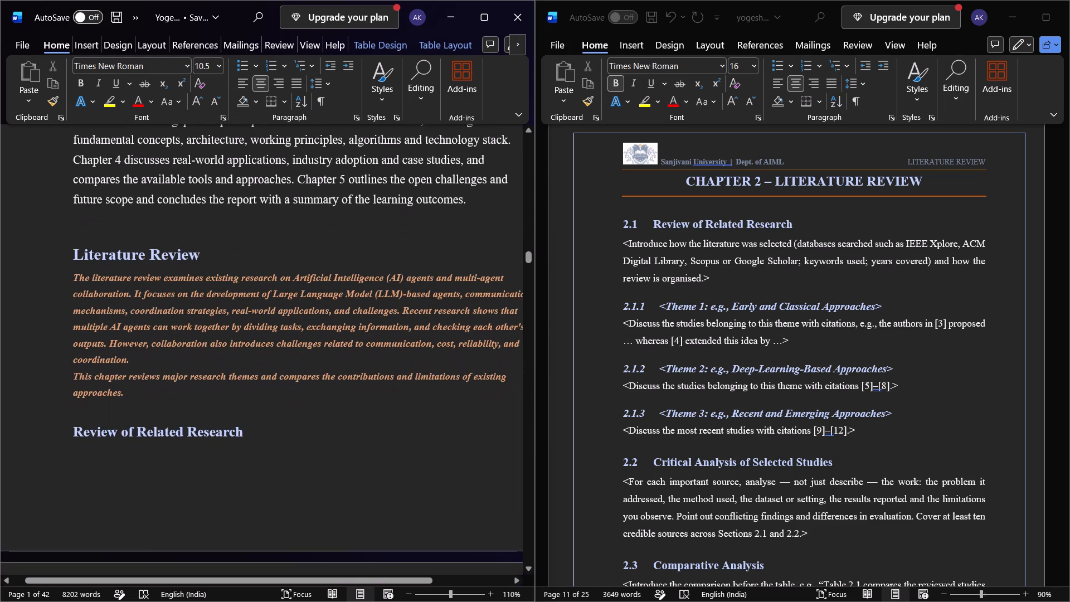
scroll(303, 329, "down", 1, "ctrl")
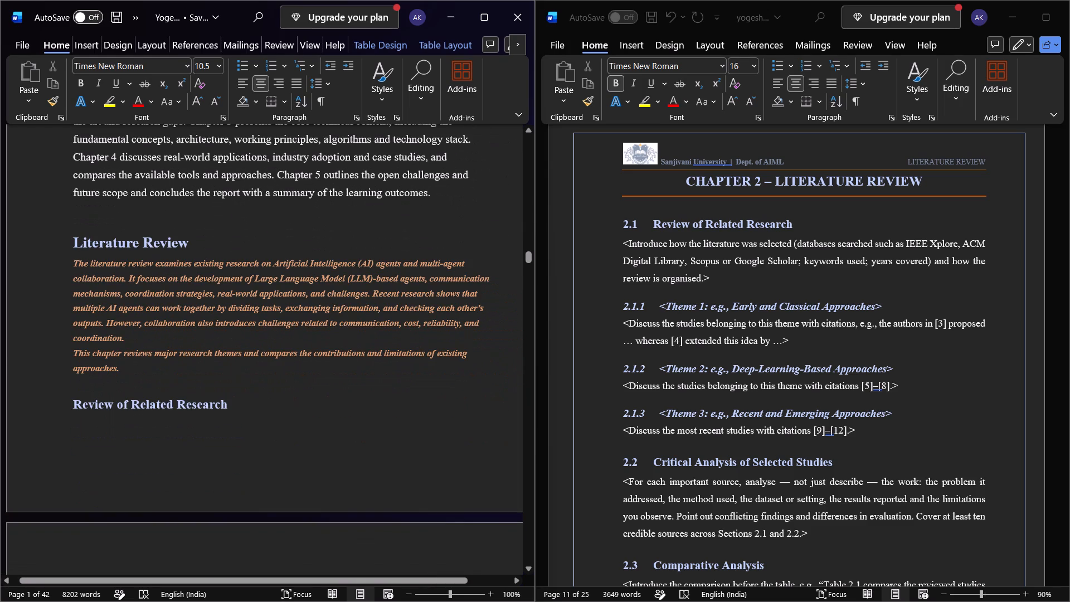
scroll(303, 329, "down", 5)
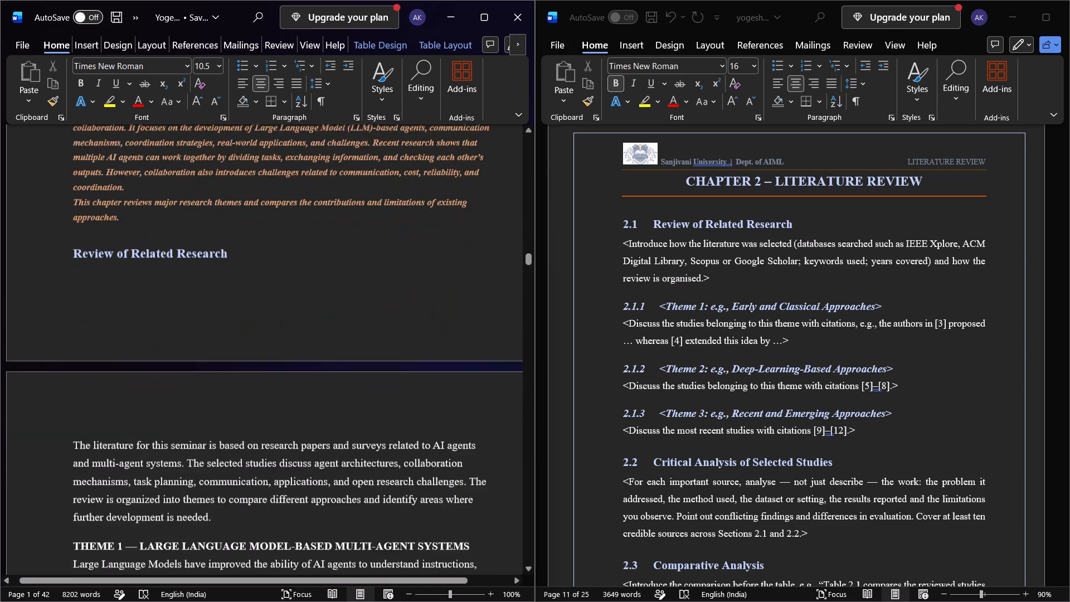
scroll(303, 329, "down", 2)
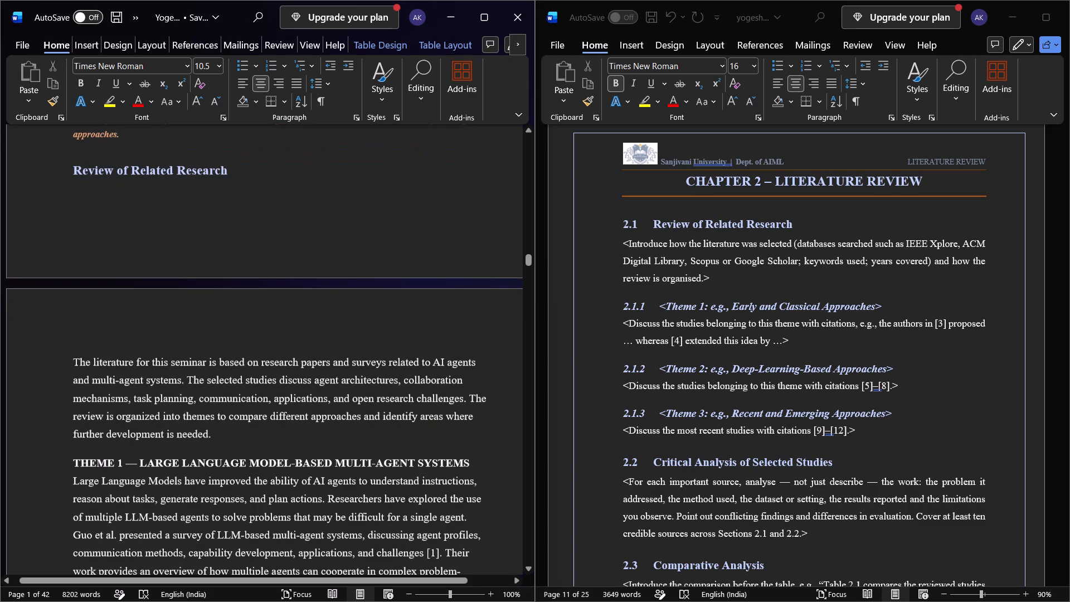
Replace the section 2.1 placeholder in the updated report with the introductory literature paragraph copied from the Yogesh Seminar document.
scroll(261, 333, "down", 1)
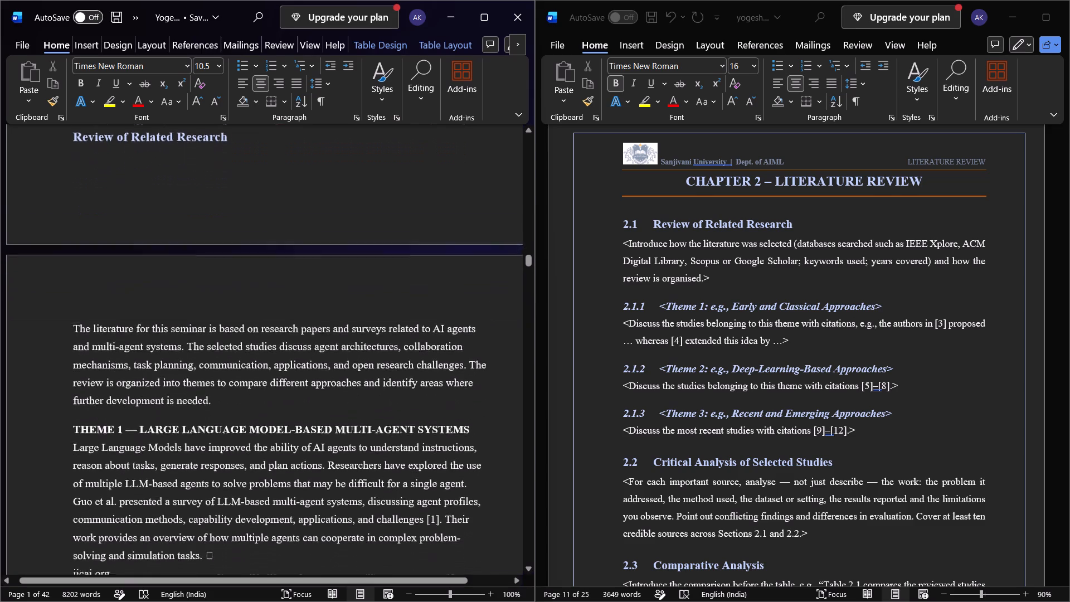
scroll(261, 333, "down", 1)
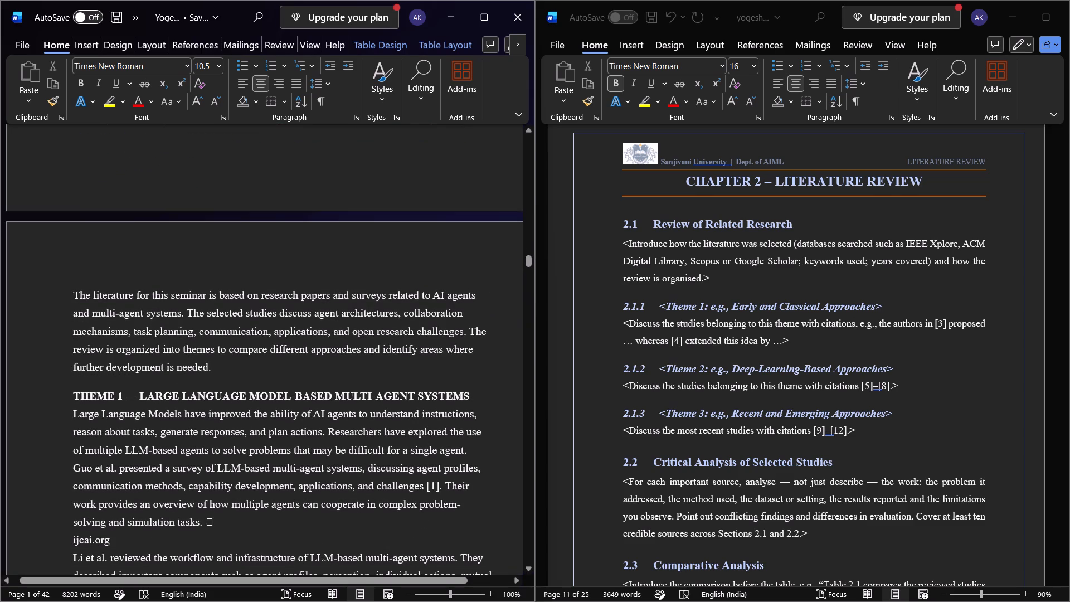
left_click_drag(71, 290, 198, 377)
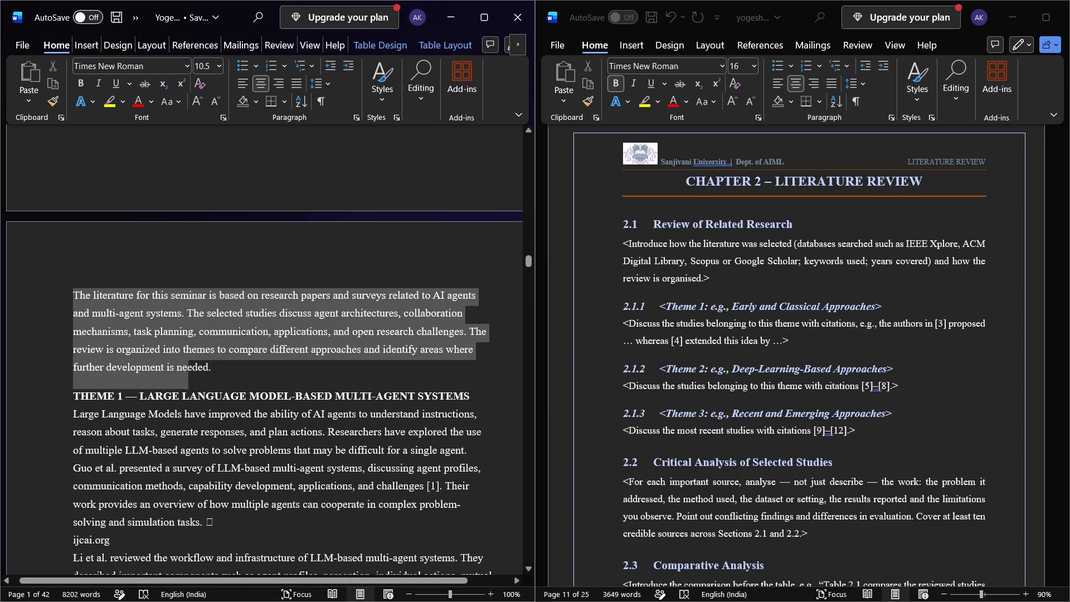
left_click_drag(198, 377, 236, 383)
key("ctrl+c")
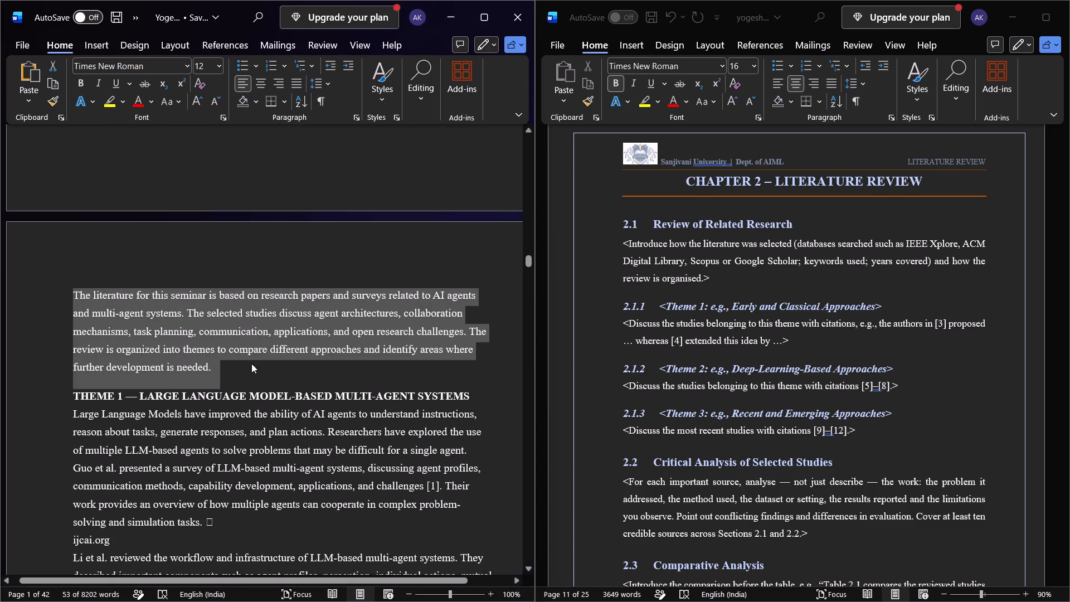
left_click(624, 242)
left_click_drag(622, 242, 638, 247)
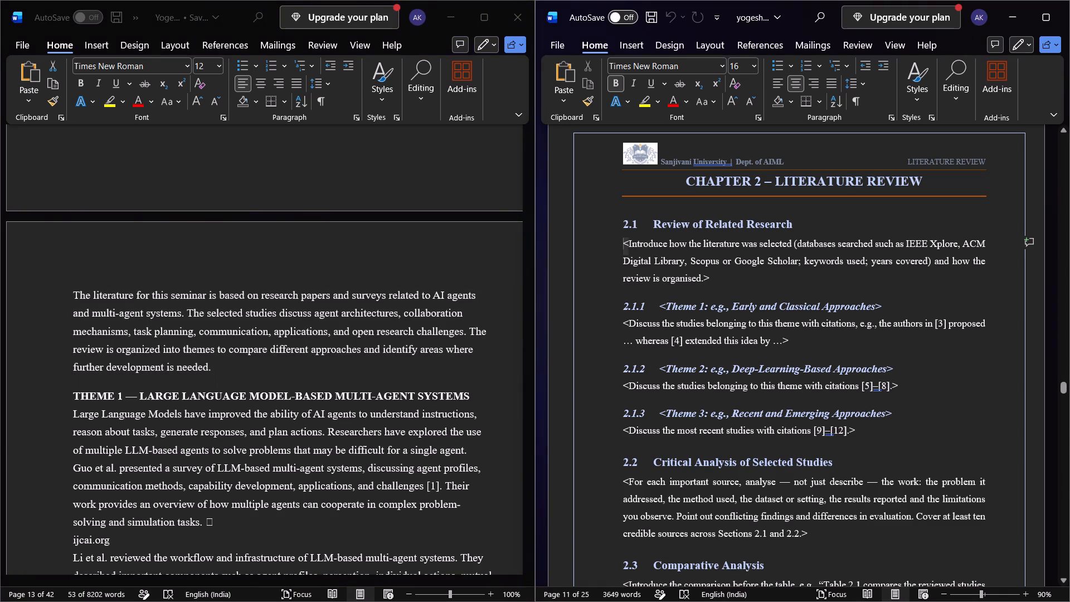
left_click_drag(638, 247, 708, 278)
key("ctrl+v")
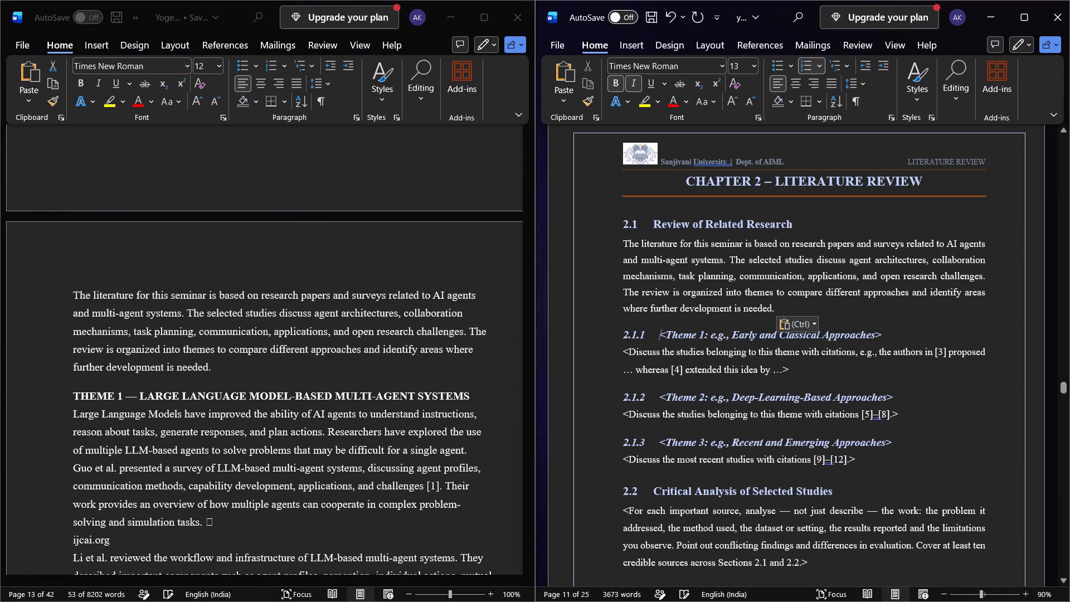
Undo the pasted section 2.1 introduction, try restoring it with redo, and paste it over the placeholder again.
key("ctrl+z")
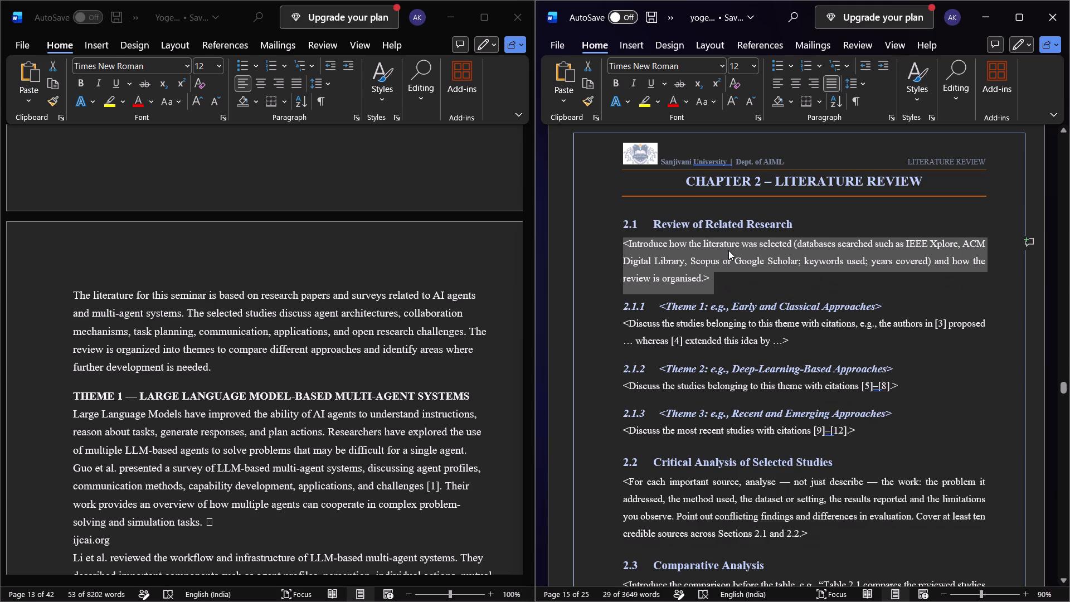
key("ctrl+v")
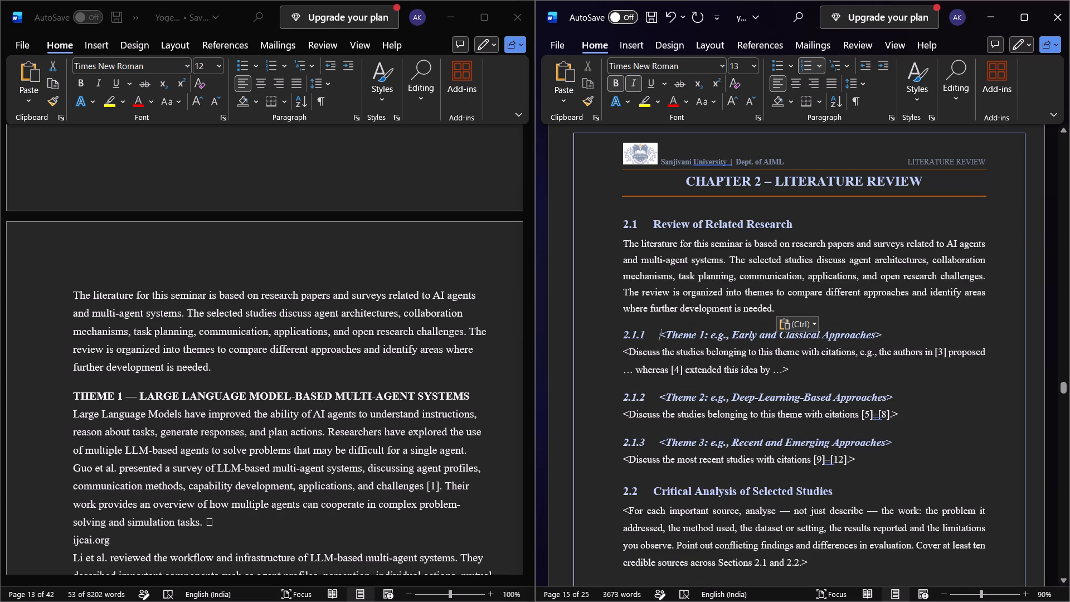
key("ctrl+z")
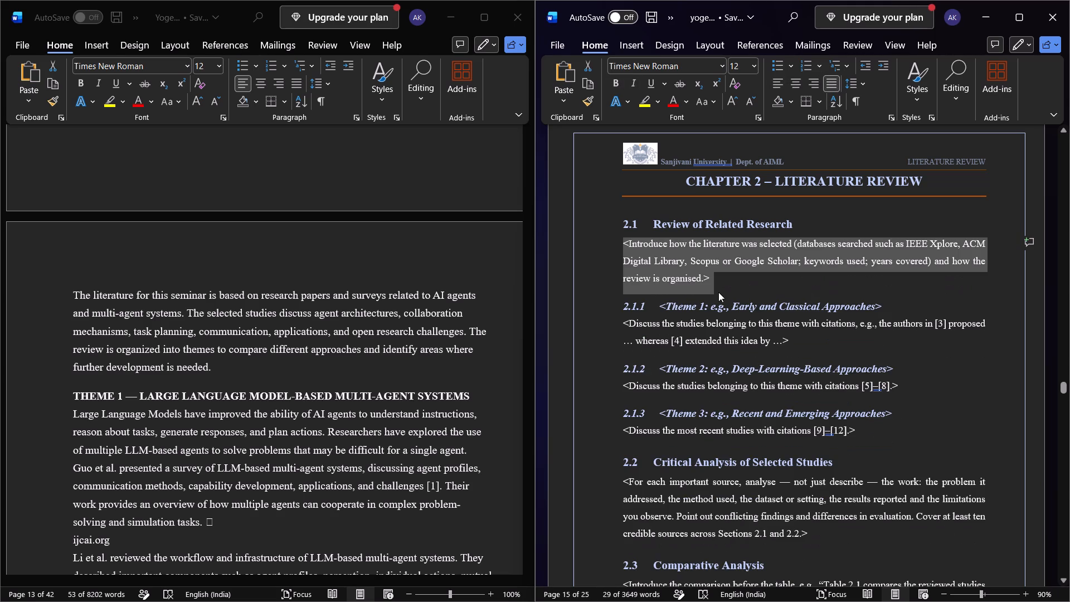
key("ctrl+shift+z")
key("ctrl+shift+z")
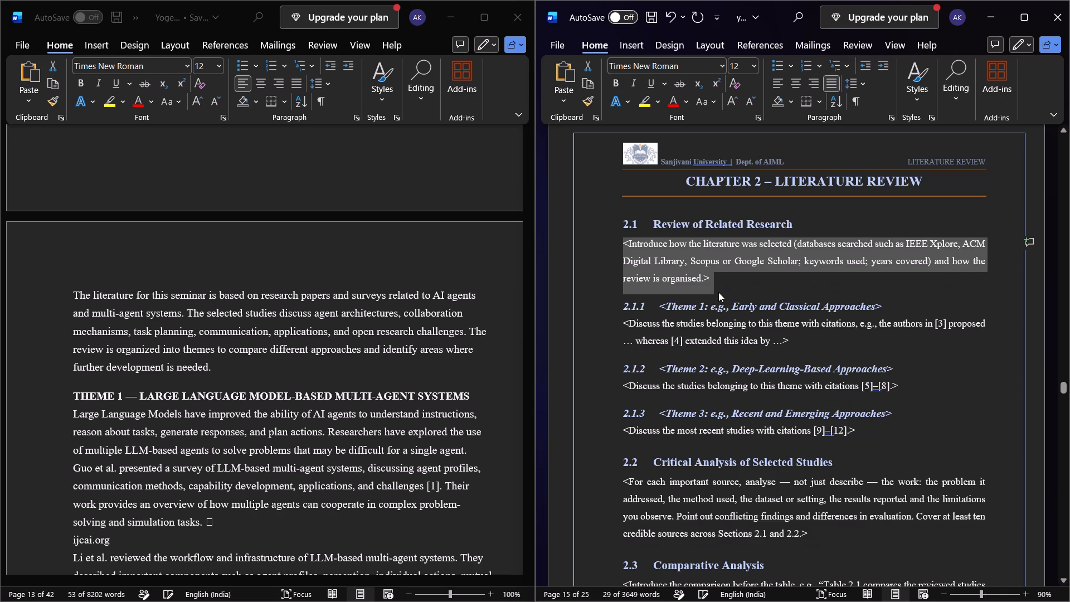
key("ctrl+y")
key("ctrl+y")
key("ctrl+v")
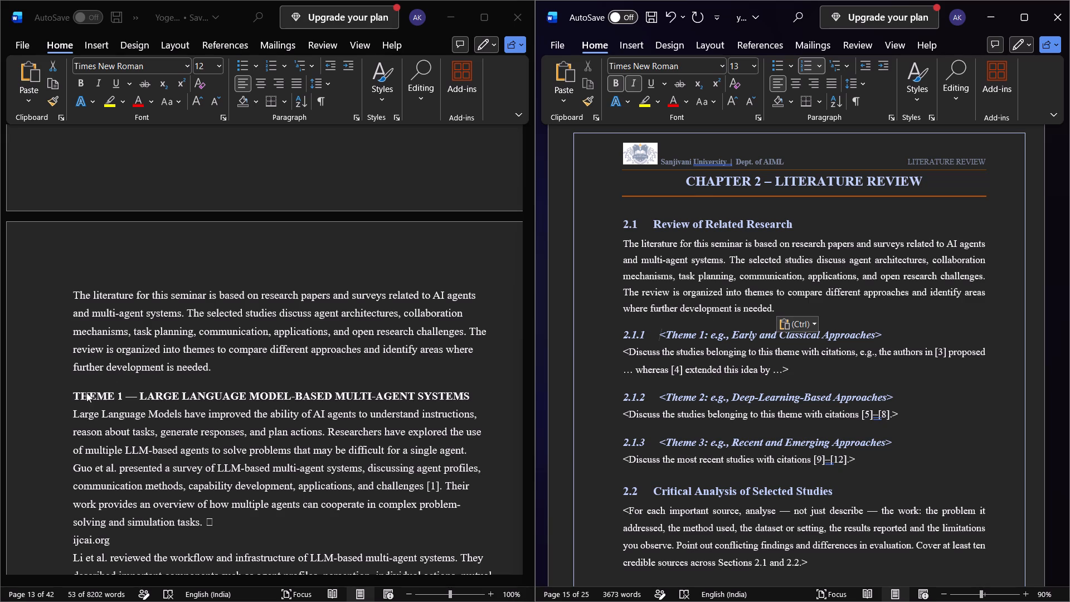
Replace the 2.1.1 placeholder heading with "THEME 1 — LARGE LANGUAGE MODEL-BASED MULTI-AGENT SYSTEMS" copied from the Yogesh Seminar document.
left_click_drag(71, 388, 150, 392)
left_click(106, 385)
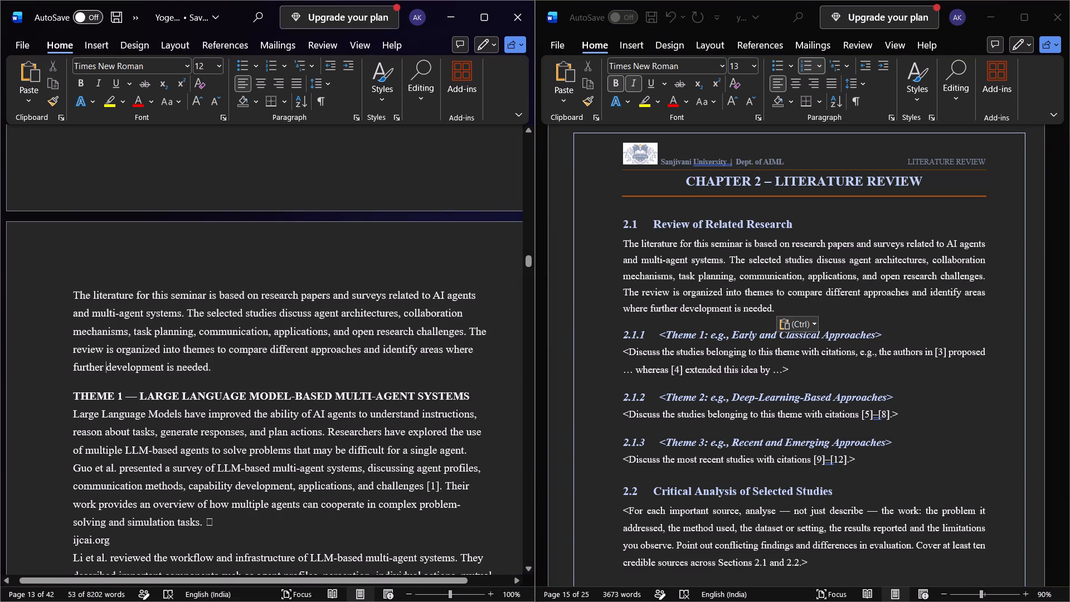
left_click_drag(70, 397, 452, 394)
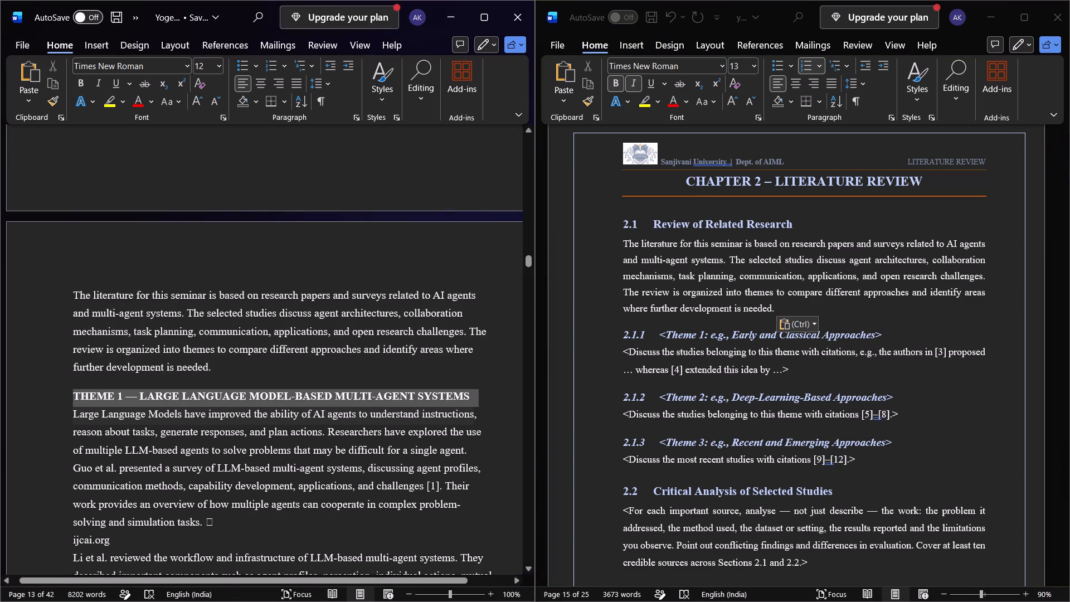
left_click_drag(452, 394, 455, 391)
key("ctrl+c")
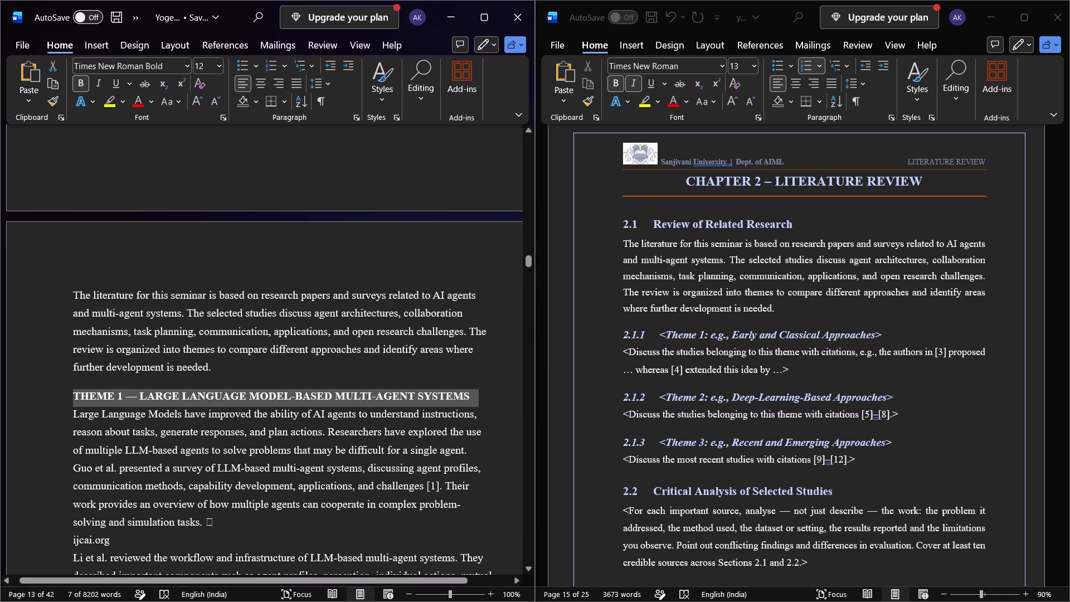
left_click(659, 327)
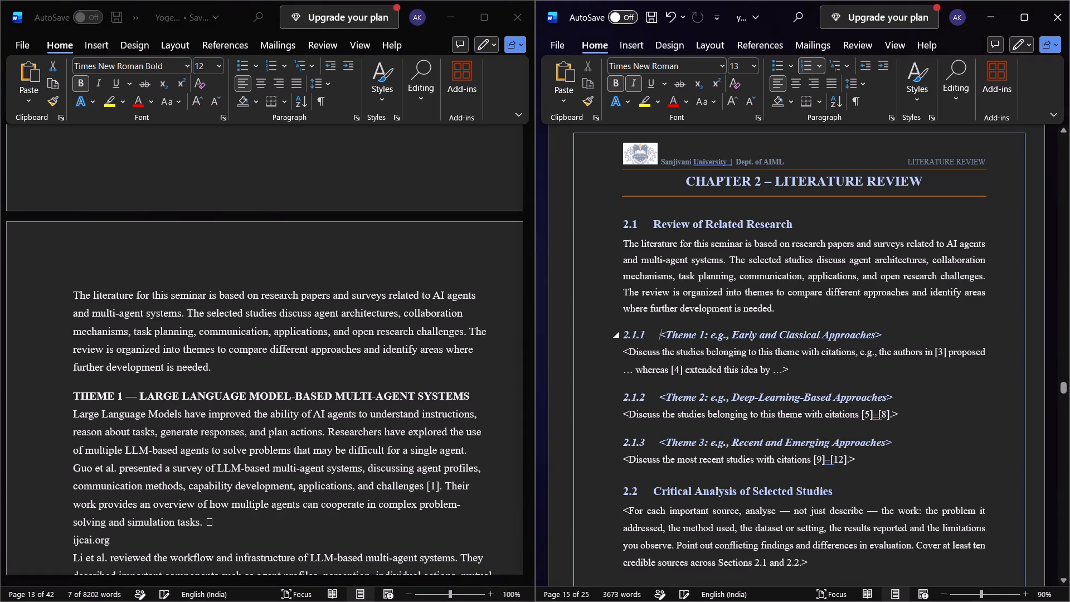
left_click_drag(658, 334, 892, 333)
key("ctrl+v")
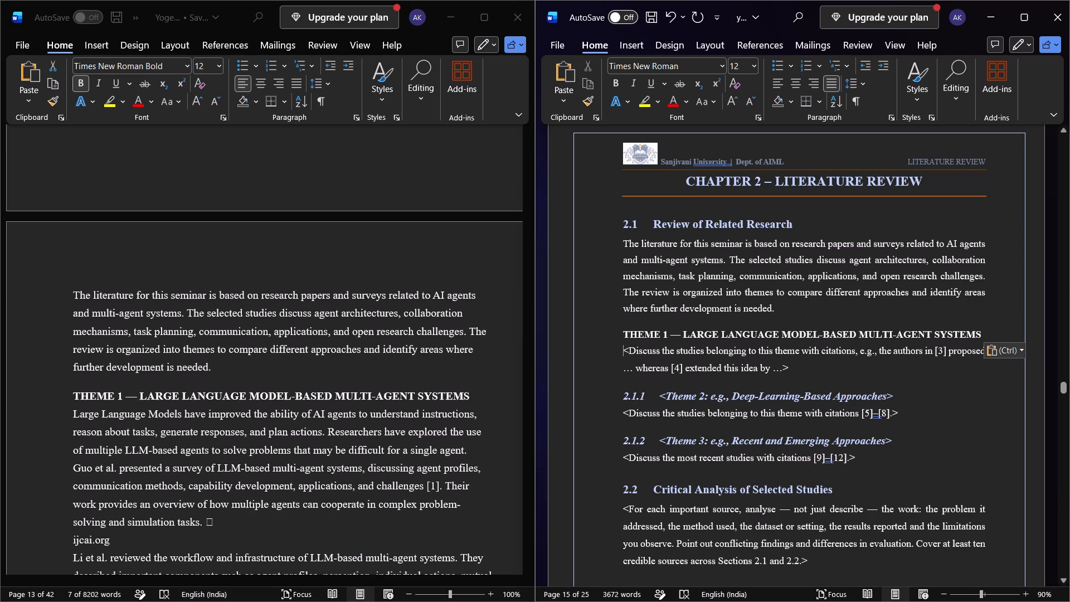
key("ctrl+z")
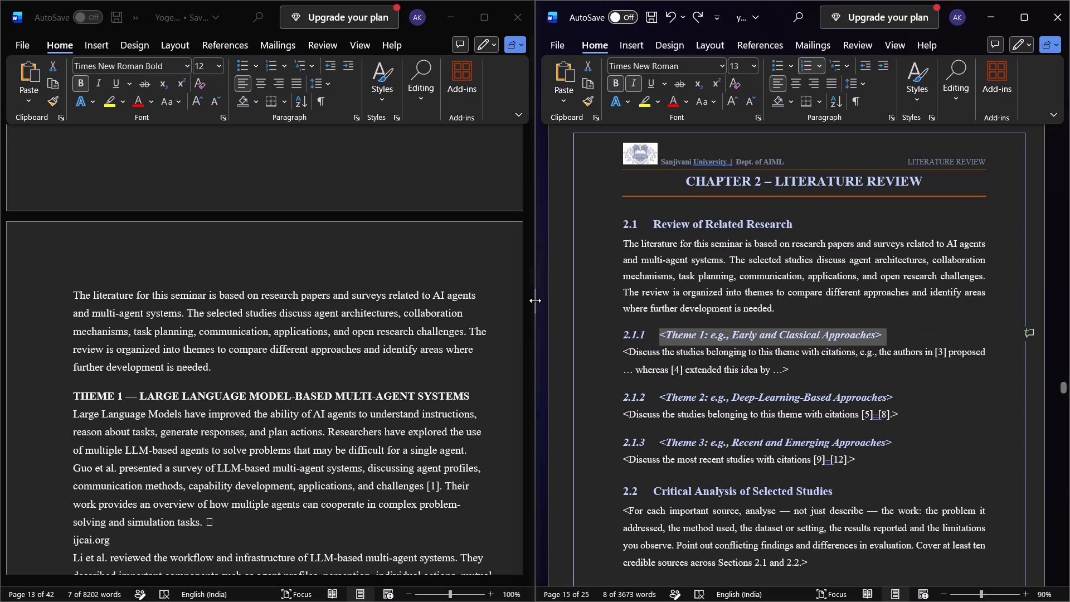
left_click_drag(535, 300, 480, 318)
scroll(670, 294, "up", 1, "ctrl")
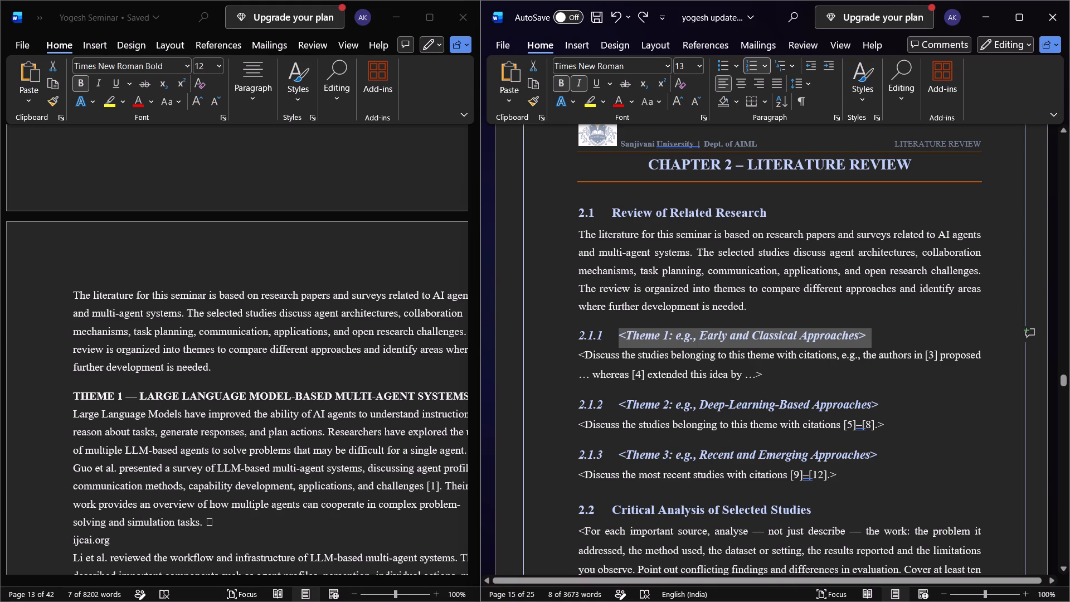
key("ctrl+v")
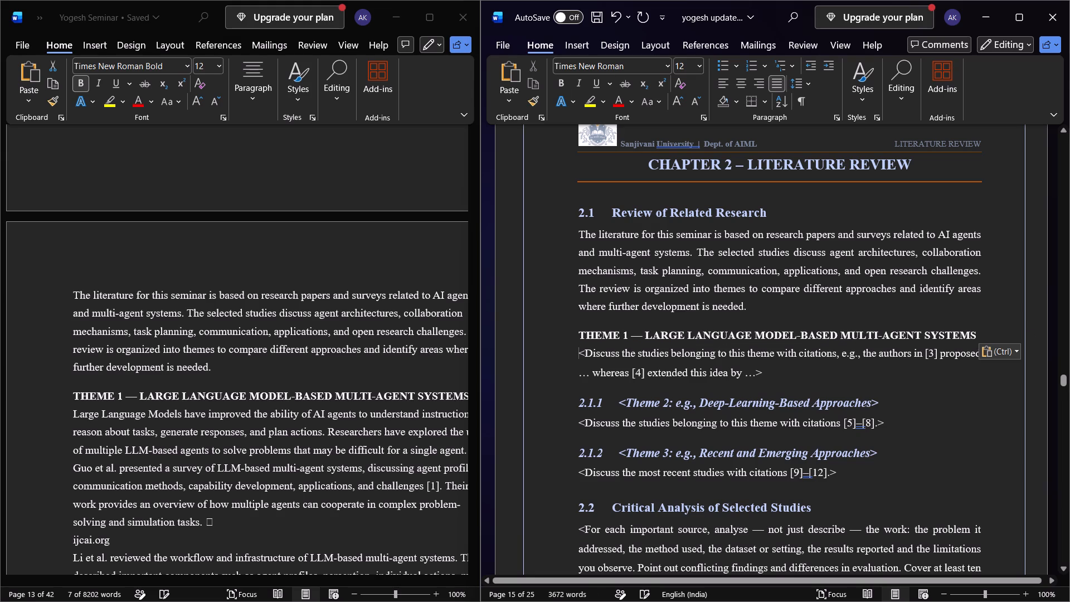
Recolour the pasted THEME 1 heading in the updated report with the medium blue theme colour.
key("ctrl+Up")
key("ctrl+Down")
key("ctrl+Up")
key("ctrl+shift+Down")
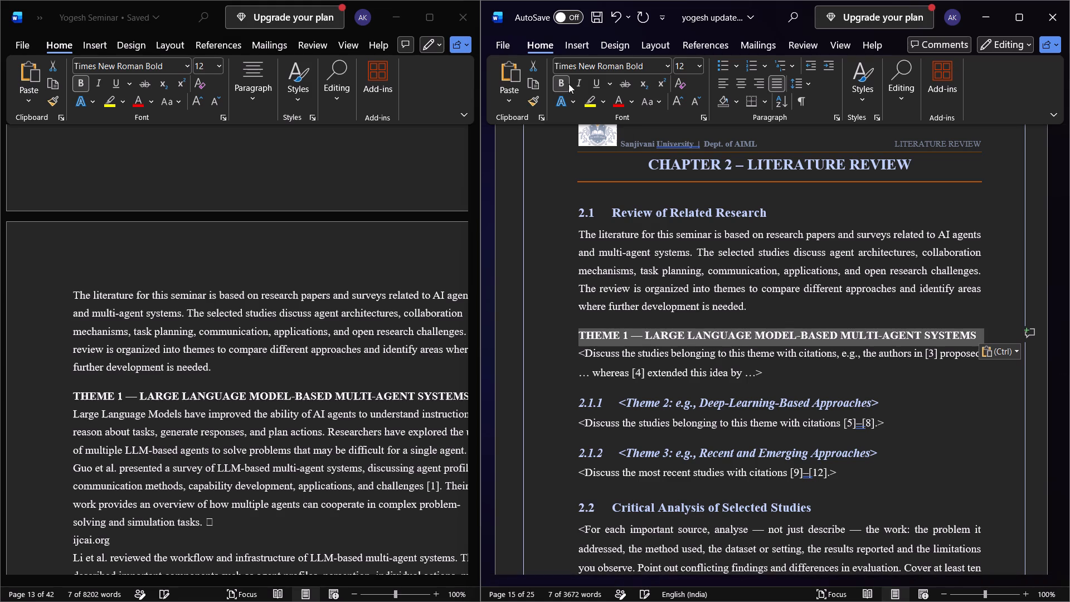
left_click(619, 105)
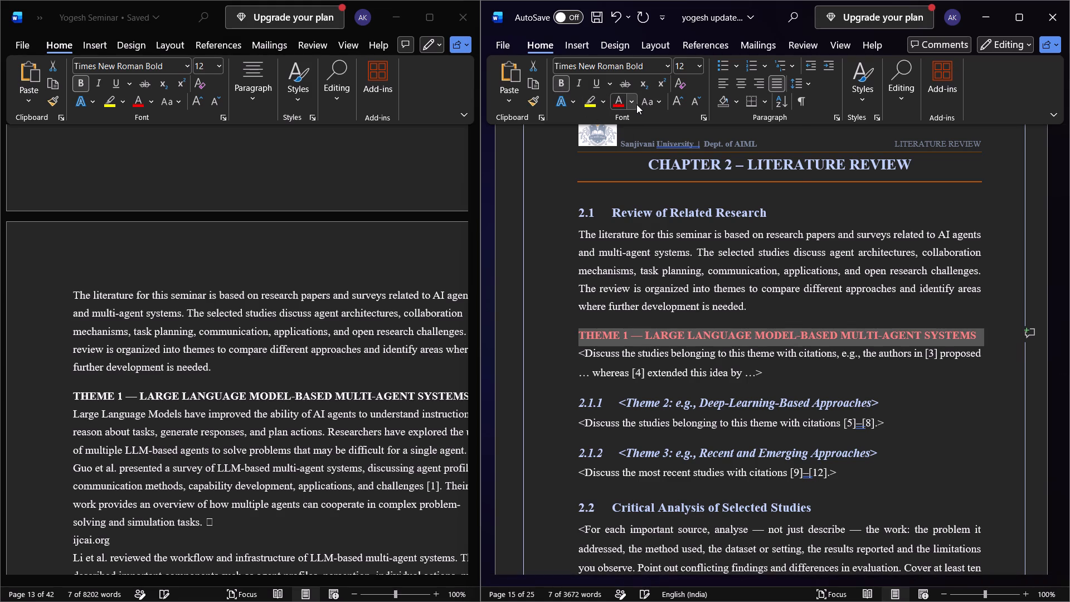
left_click(636, 104)
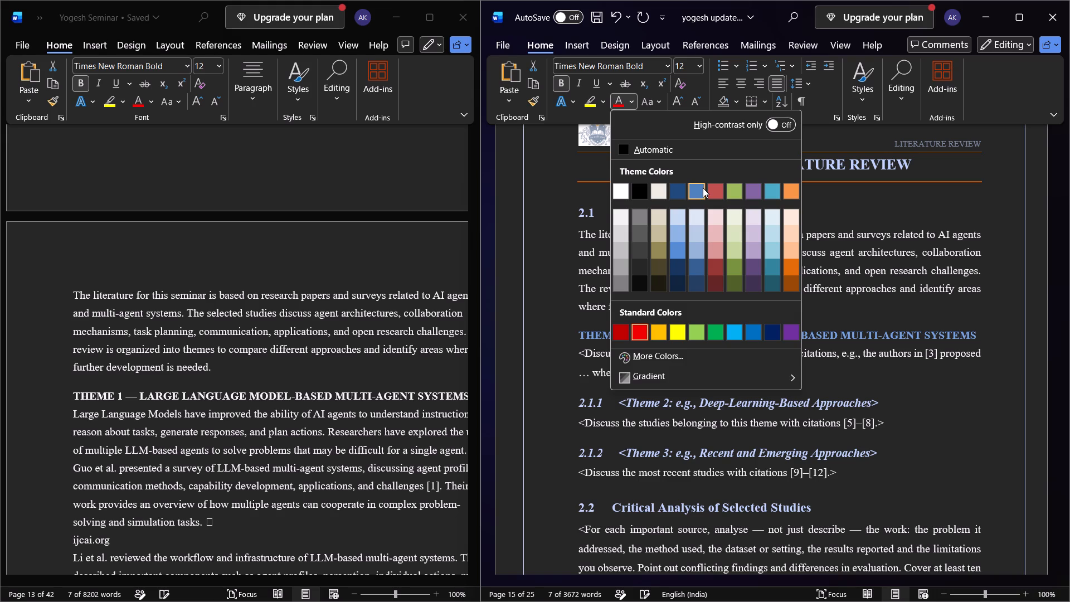
left_click(703, 188)
Copy the hex code of the Theme 2 placeholder heading's font colour from its custom colour settings, leaving its colour as is.
left_click(767, 404)
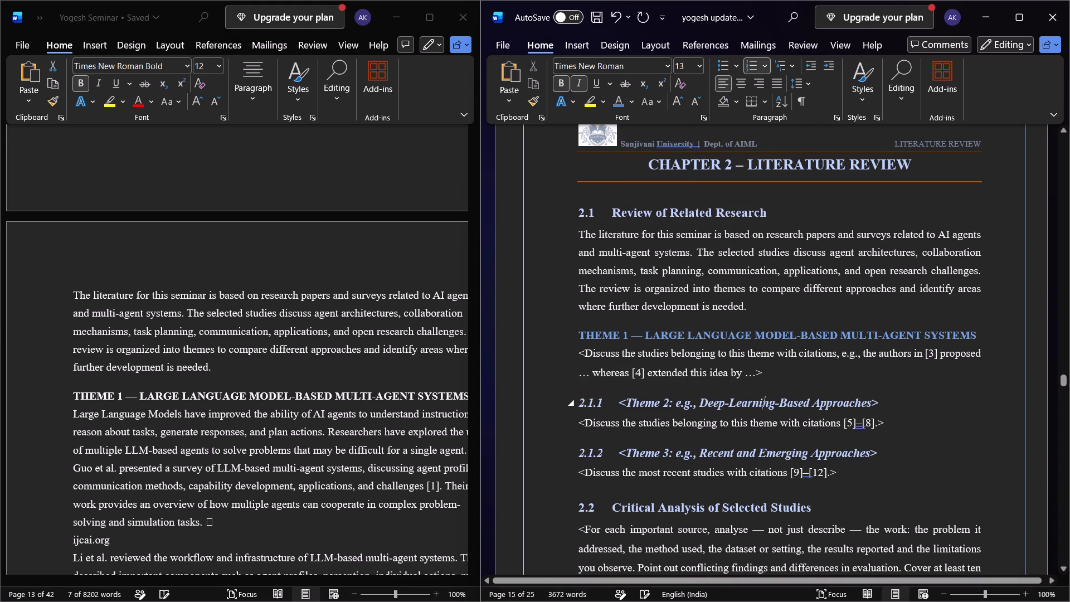
left_click(630, 101)
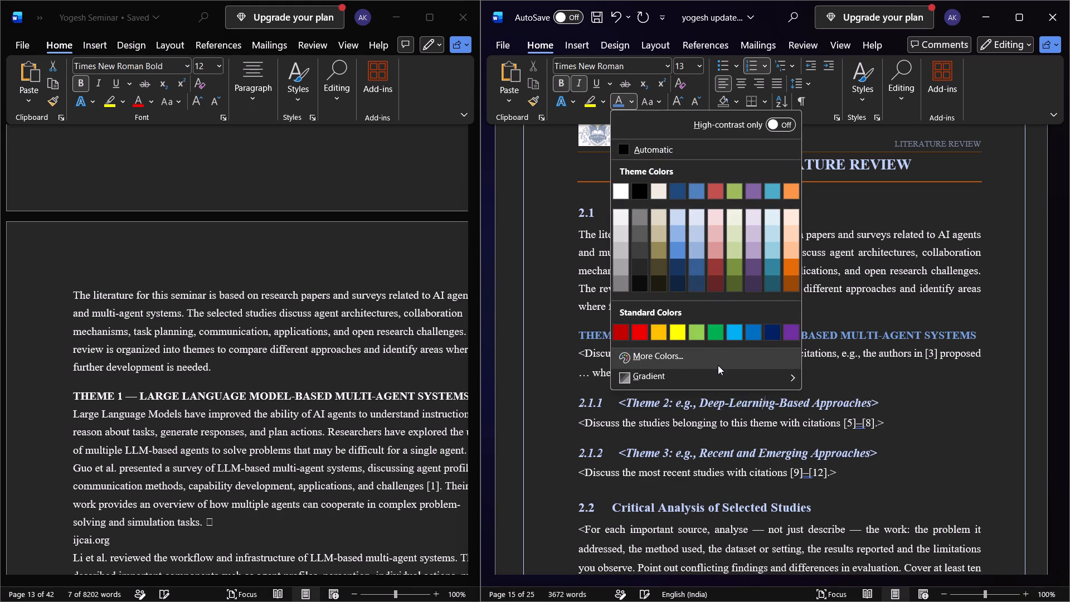
left_click(714, 349)
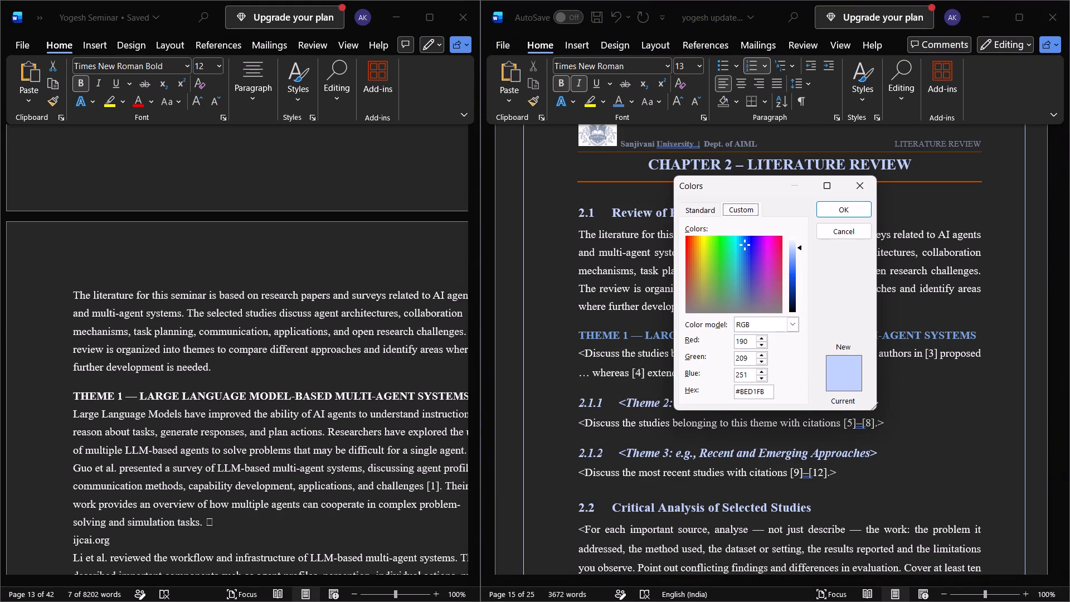
left_click_drag(768, 393, 726, 392)
key("ctrl+c")
left_click(832, 226)
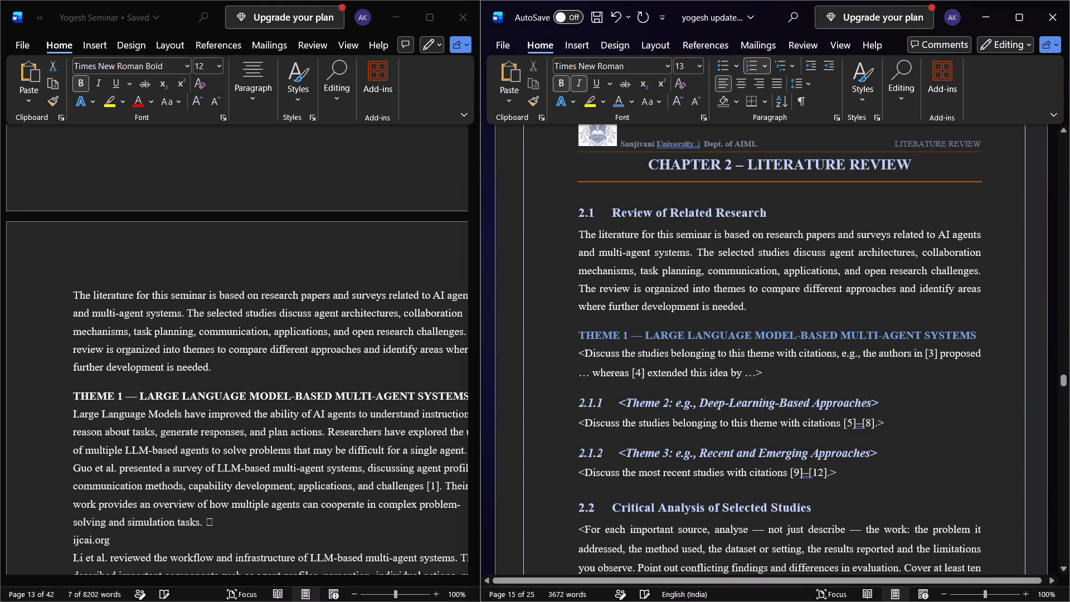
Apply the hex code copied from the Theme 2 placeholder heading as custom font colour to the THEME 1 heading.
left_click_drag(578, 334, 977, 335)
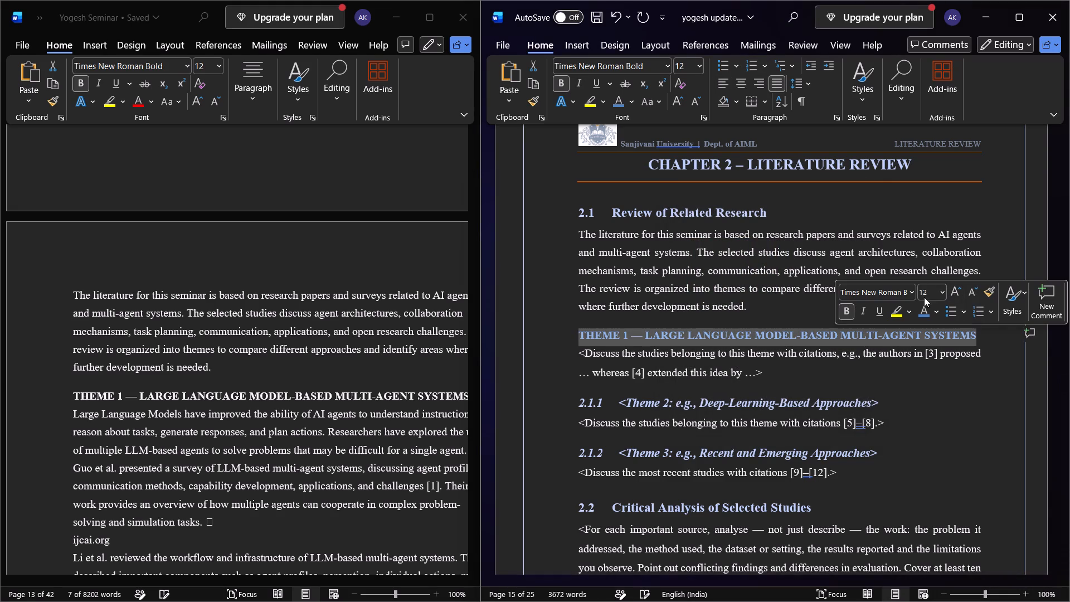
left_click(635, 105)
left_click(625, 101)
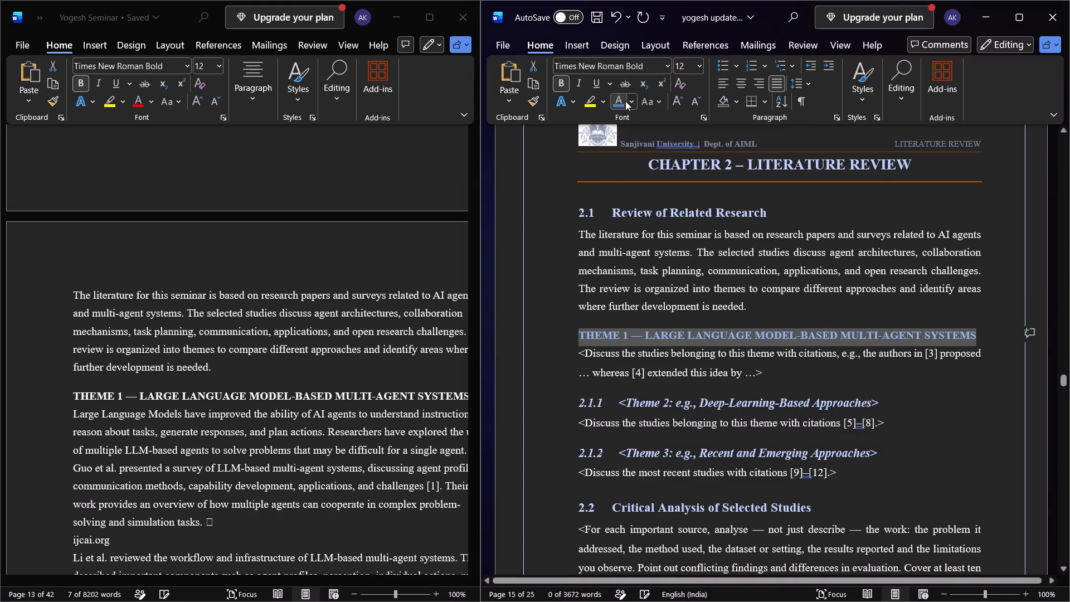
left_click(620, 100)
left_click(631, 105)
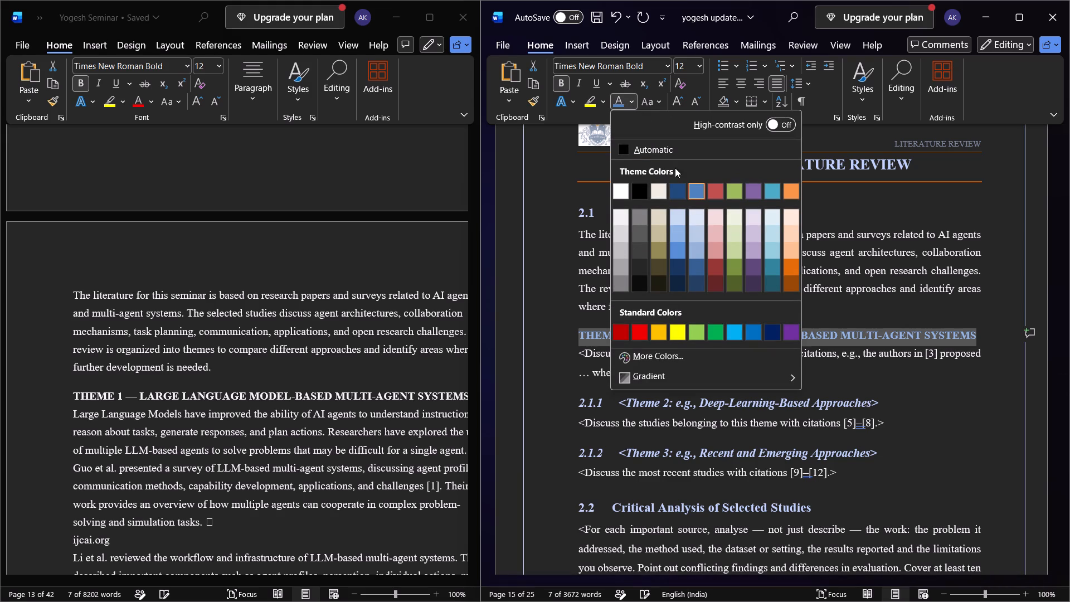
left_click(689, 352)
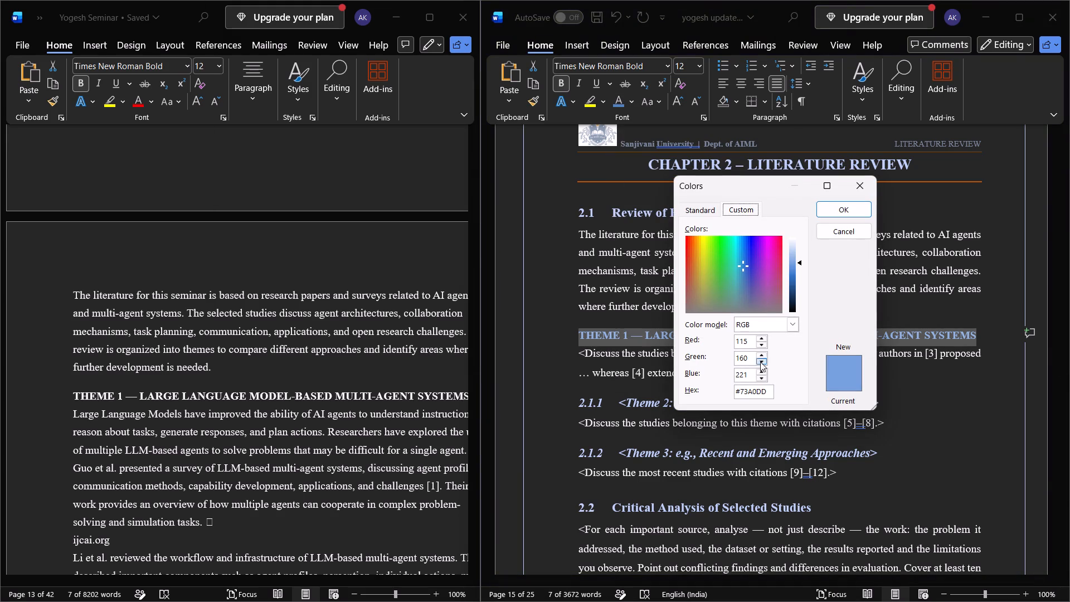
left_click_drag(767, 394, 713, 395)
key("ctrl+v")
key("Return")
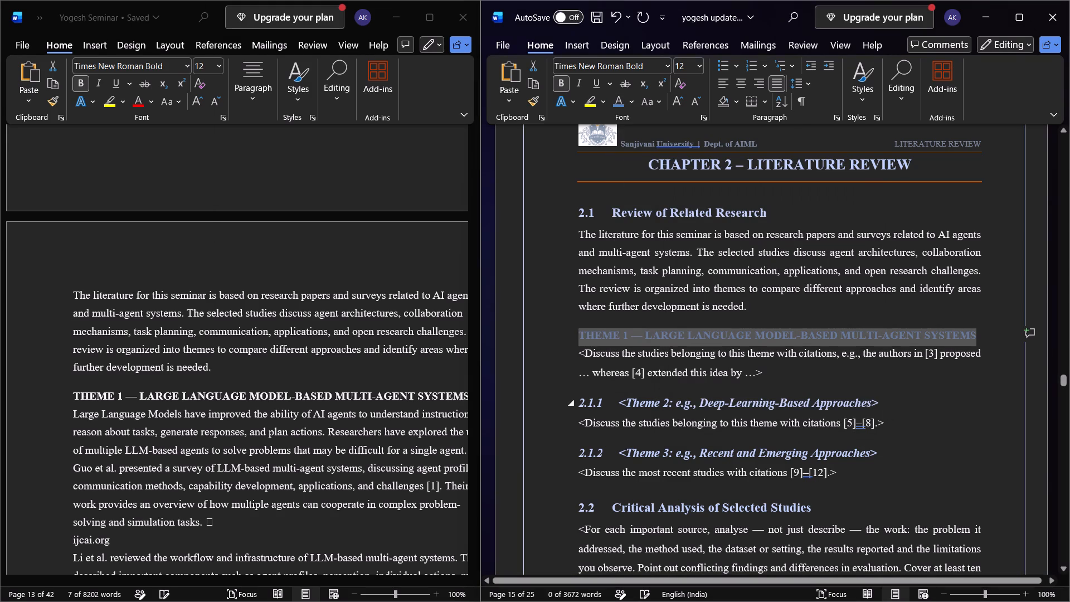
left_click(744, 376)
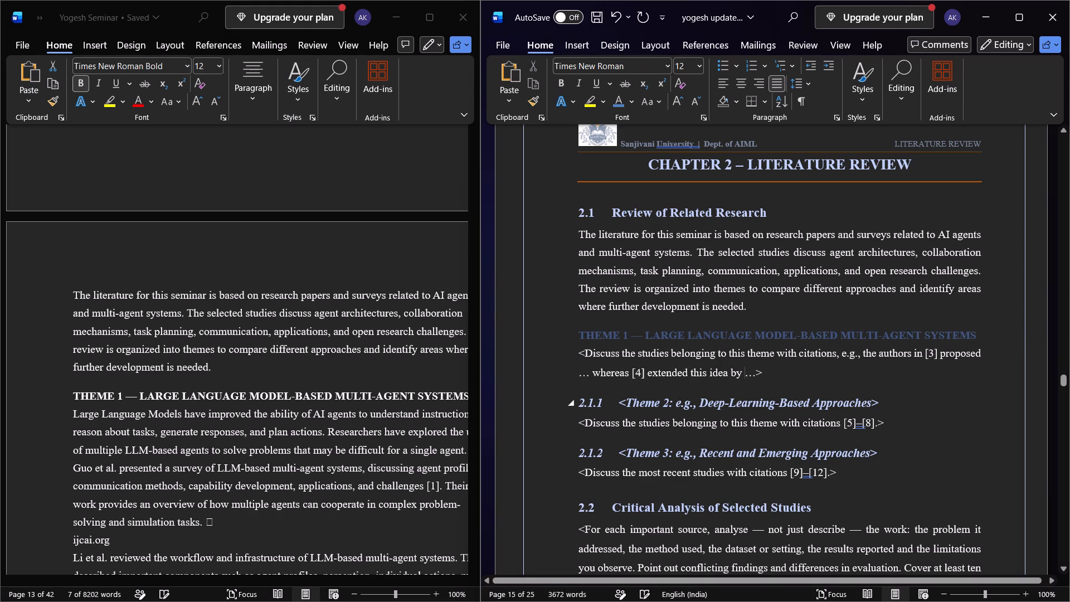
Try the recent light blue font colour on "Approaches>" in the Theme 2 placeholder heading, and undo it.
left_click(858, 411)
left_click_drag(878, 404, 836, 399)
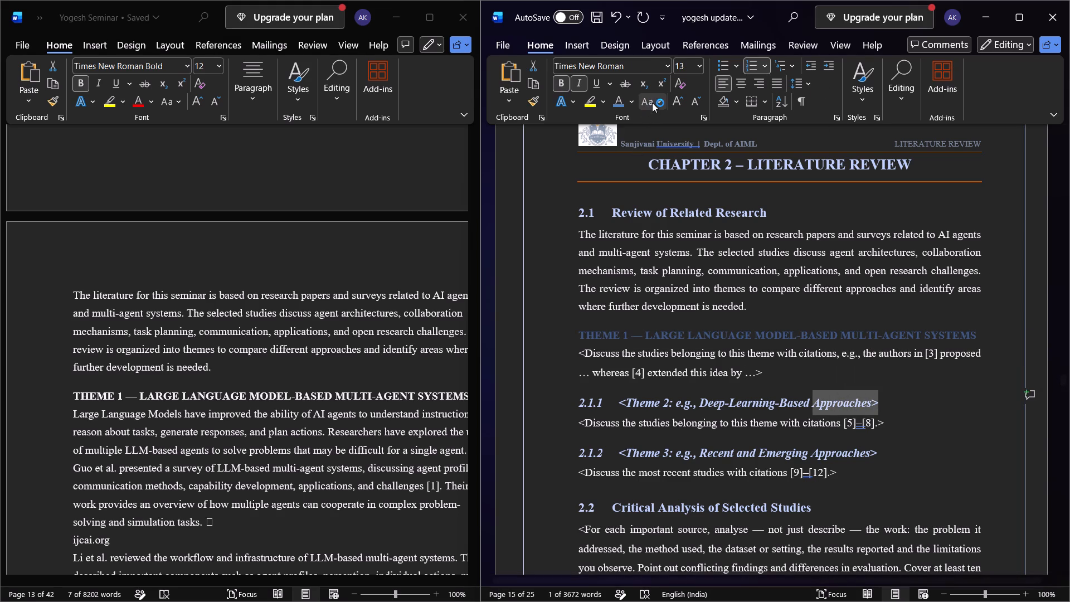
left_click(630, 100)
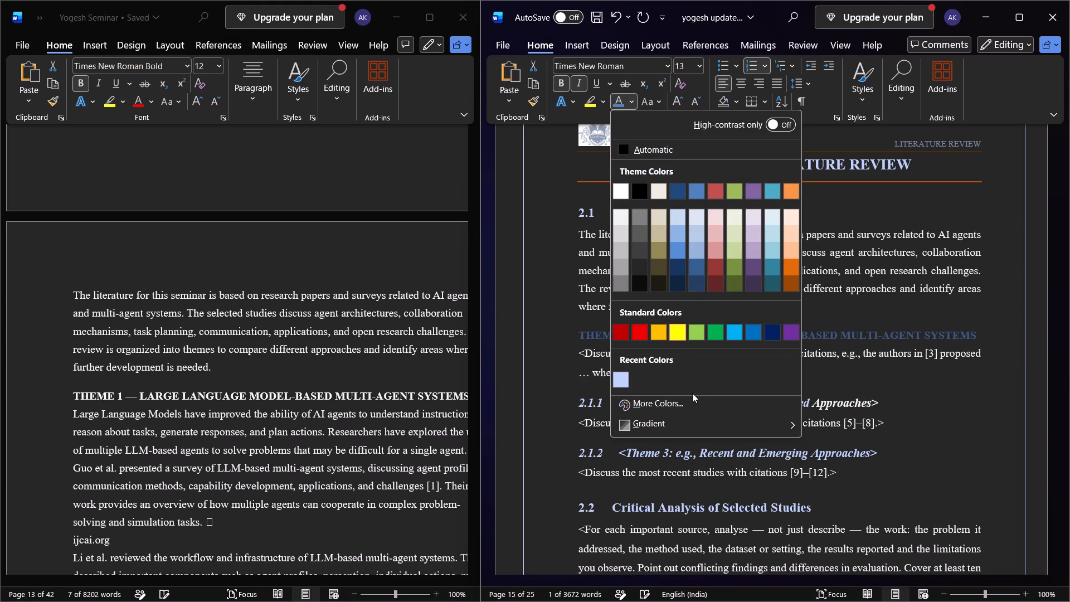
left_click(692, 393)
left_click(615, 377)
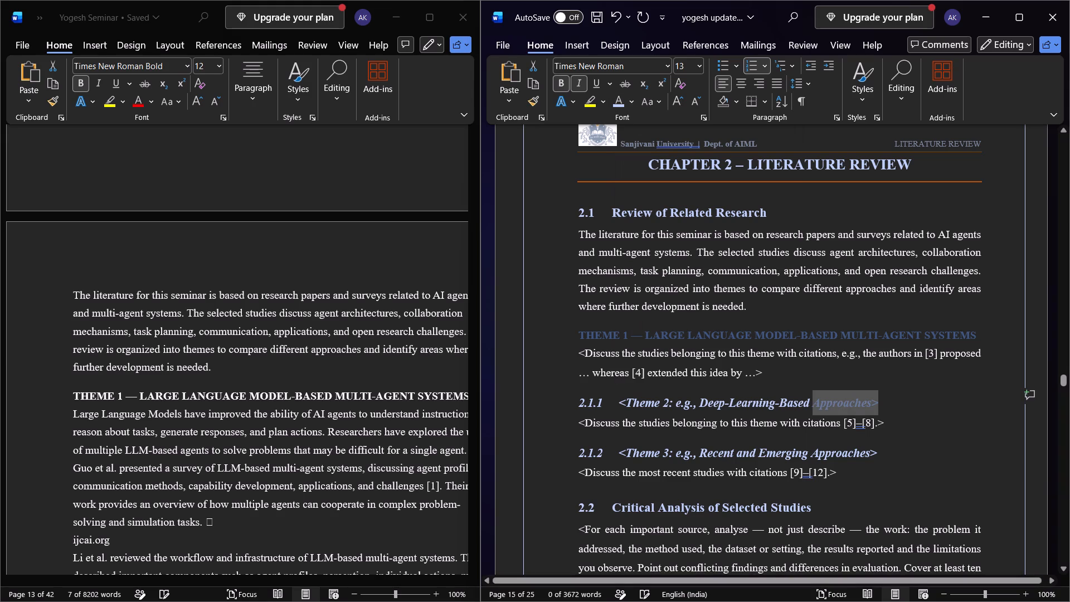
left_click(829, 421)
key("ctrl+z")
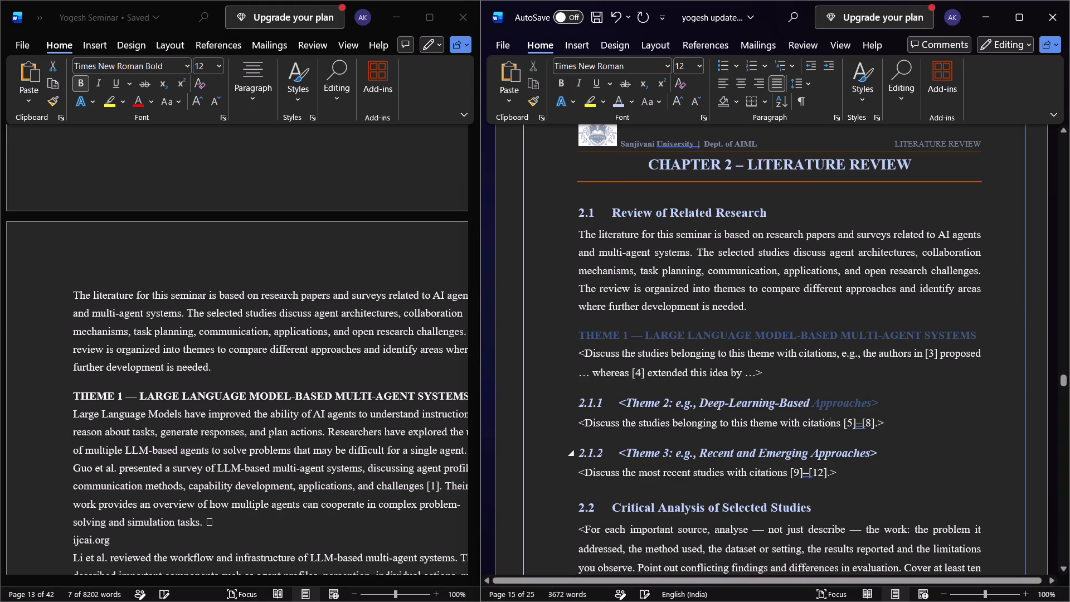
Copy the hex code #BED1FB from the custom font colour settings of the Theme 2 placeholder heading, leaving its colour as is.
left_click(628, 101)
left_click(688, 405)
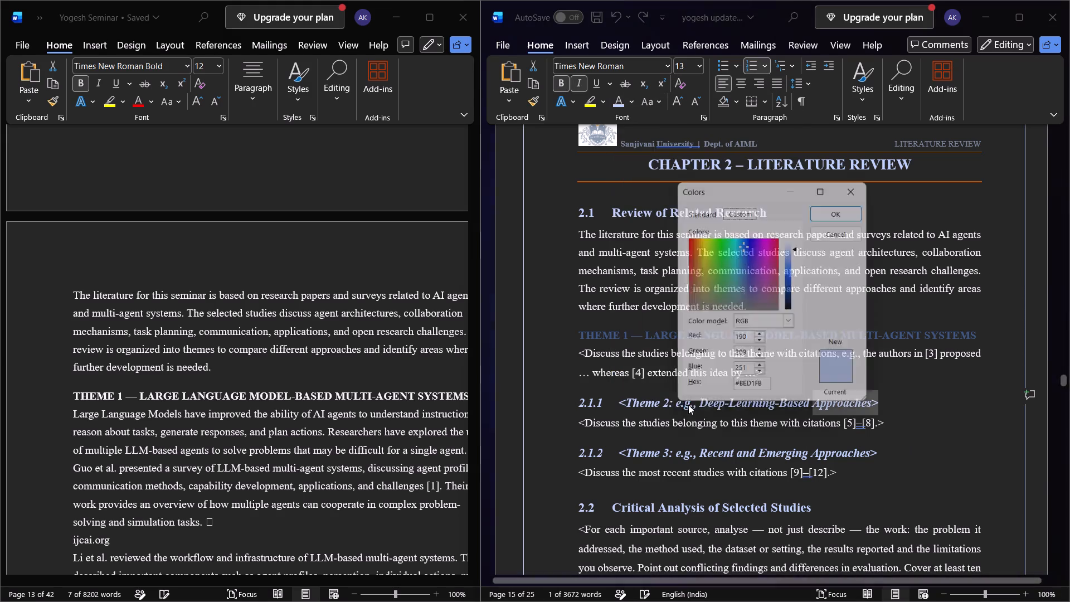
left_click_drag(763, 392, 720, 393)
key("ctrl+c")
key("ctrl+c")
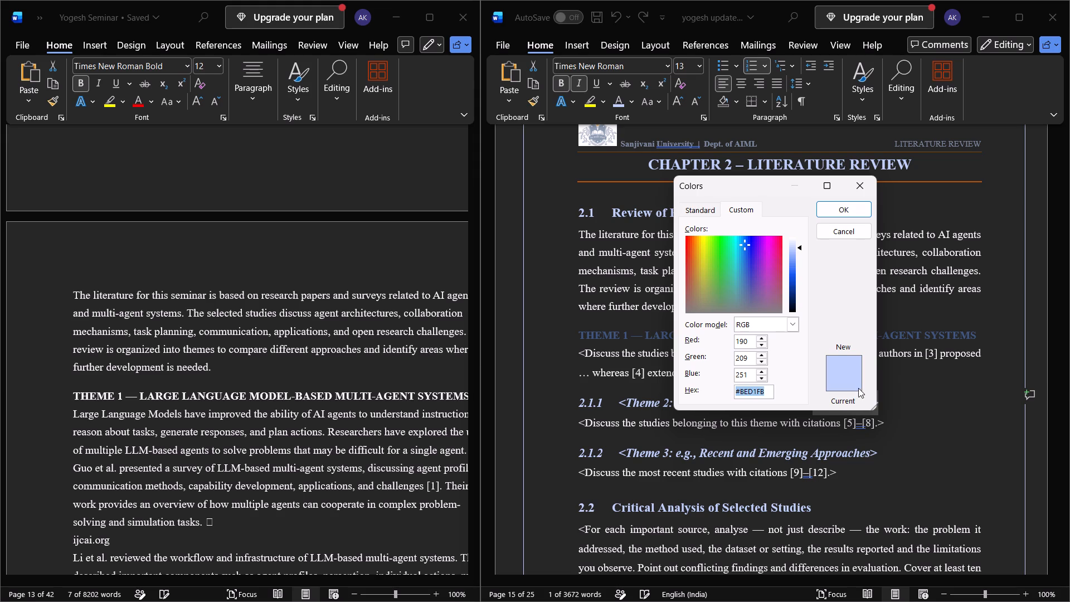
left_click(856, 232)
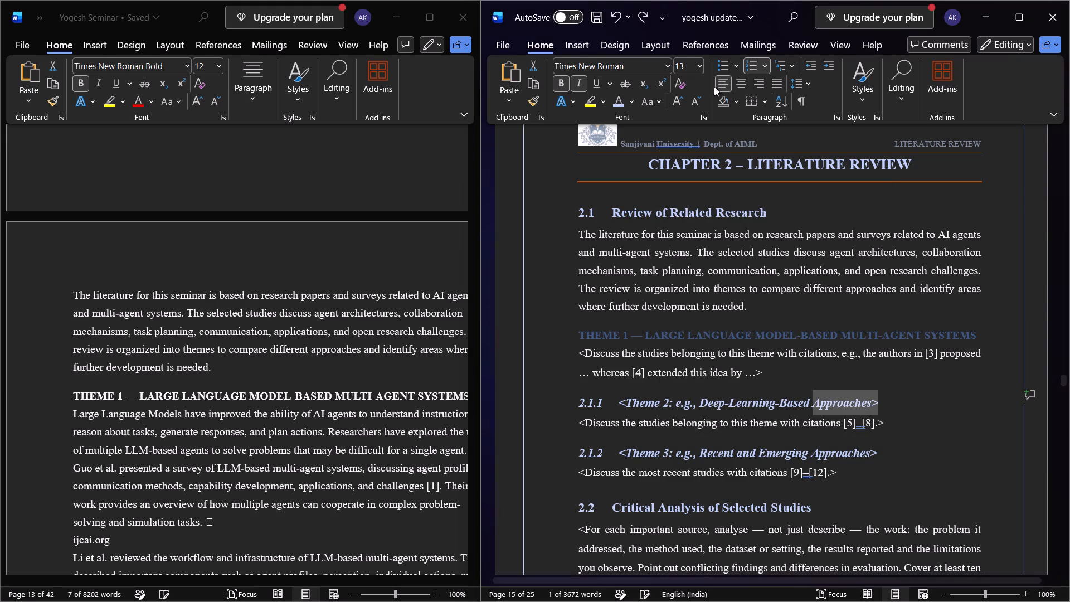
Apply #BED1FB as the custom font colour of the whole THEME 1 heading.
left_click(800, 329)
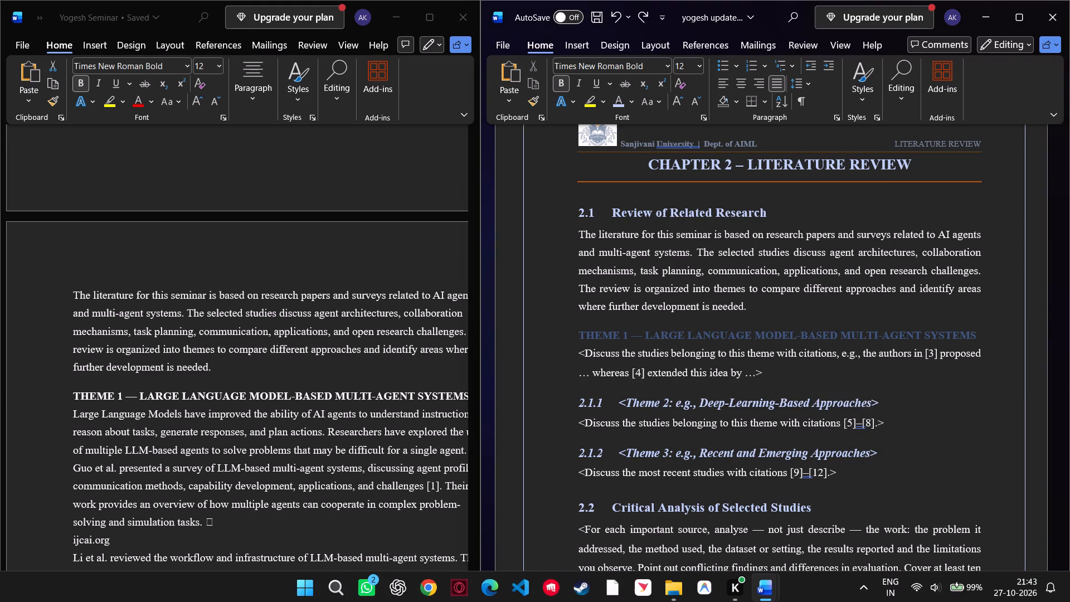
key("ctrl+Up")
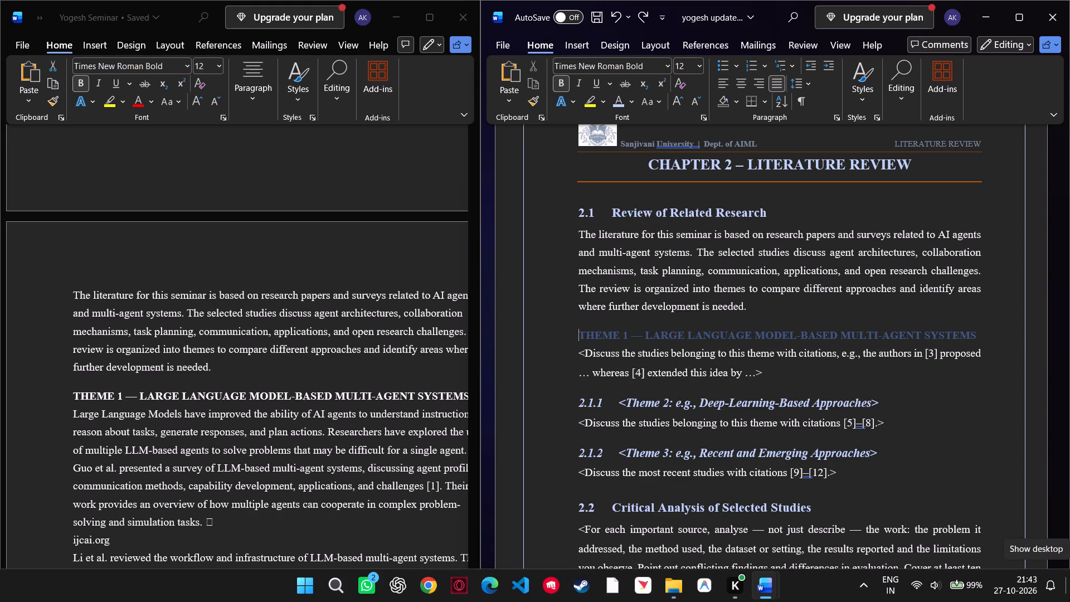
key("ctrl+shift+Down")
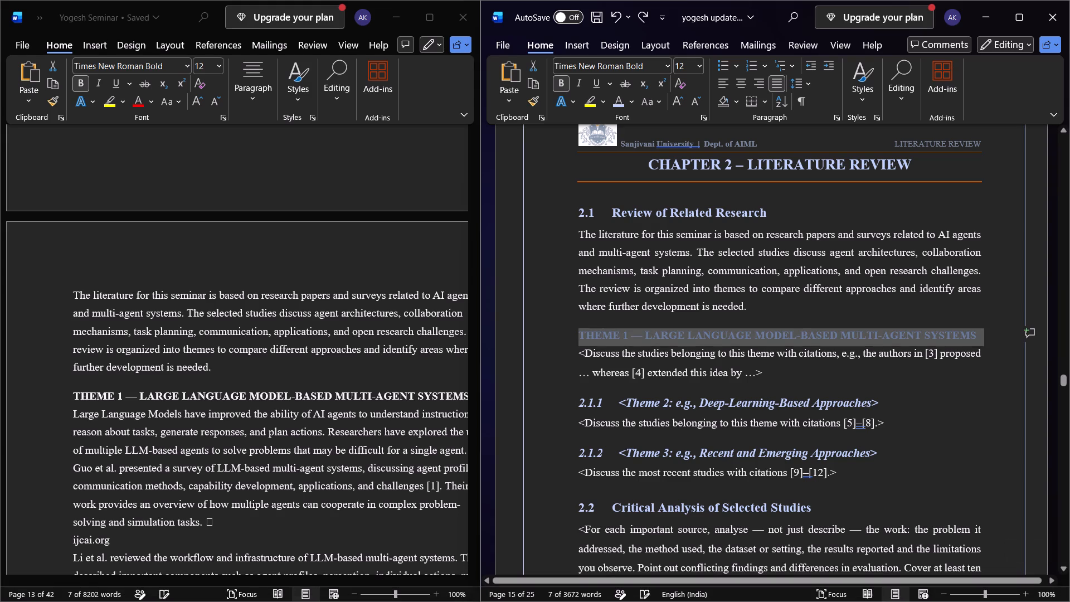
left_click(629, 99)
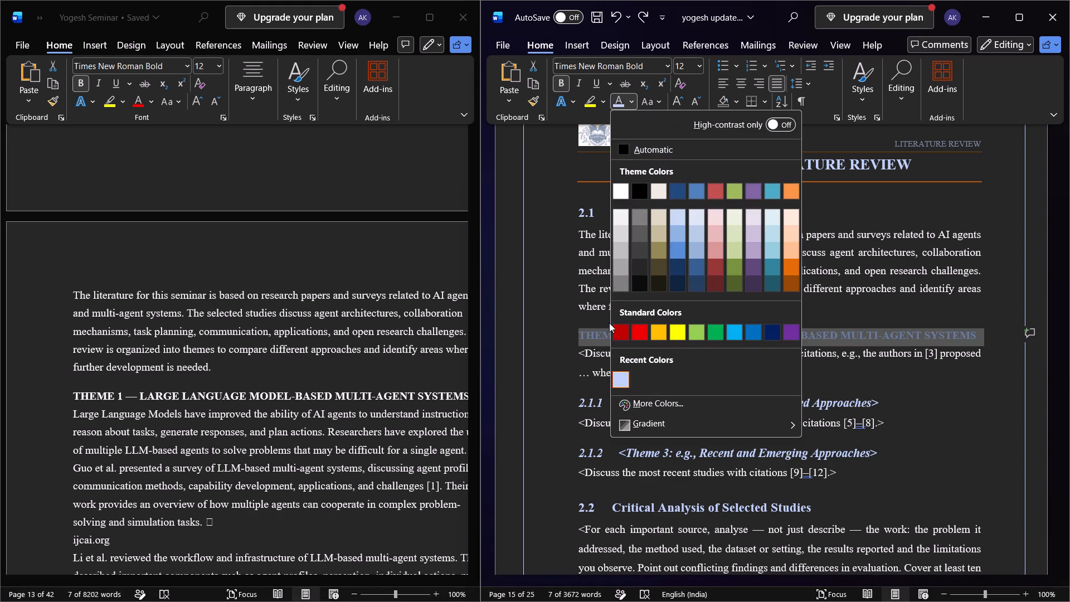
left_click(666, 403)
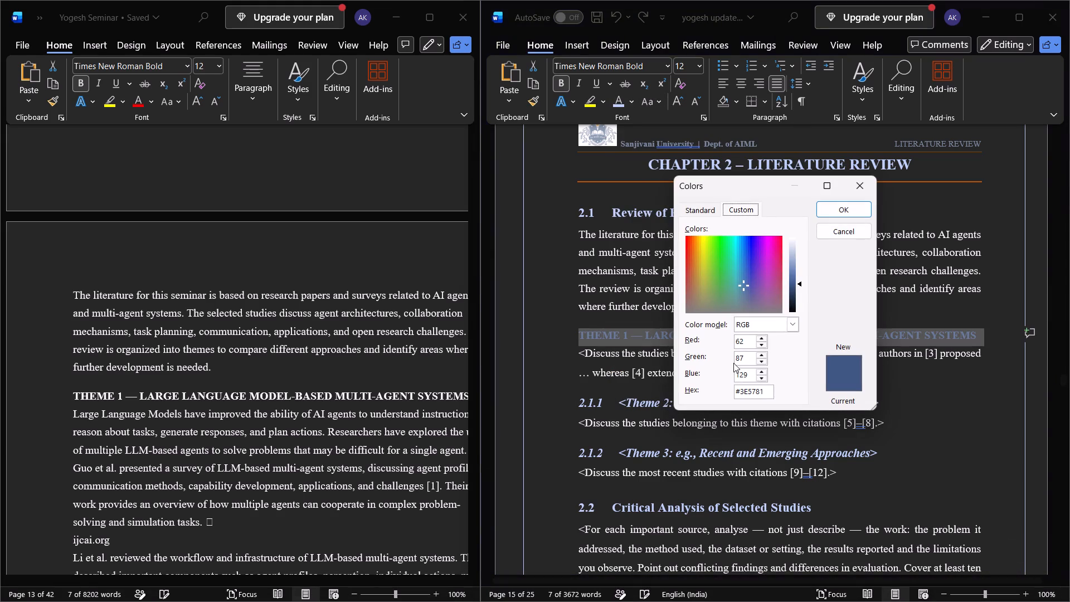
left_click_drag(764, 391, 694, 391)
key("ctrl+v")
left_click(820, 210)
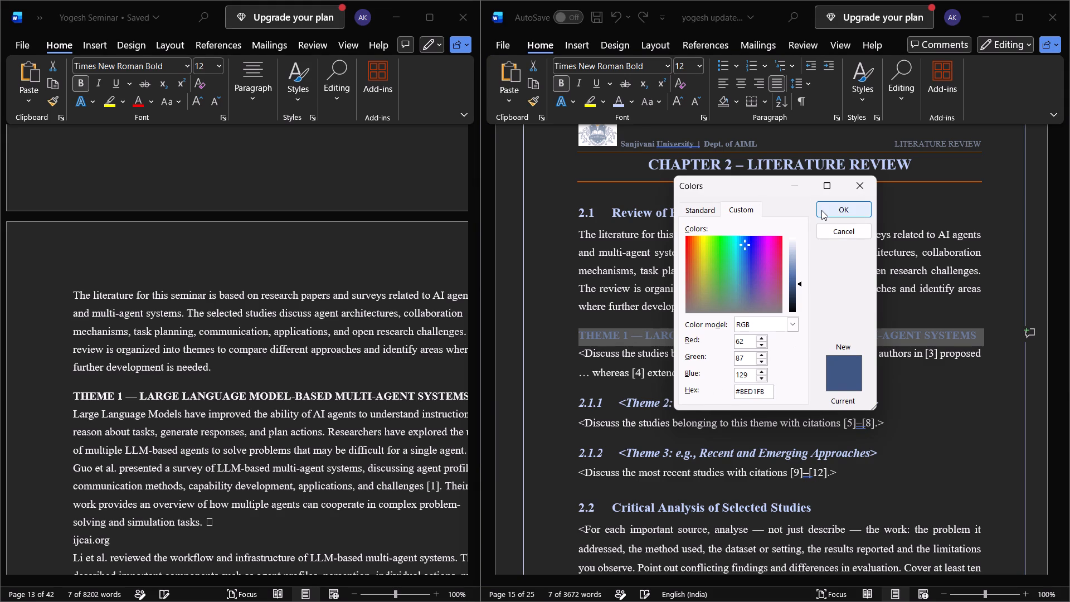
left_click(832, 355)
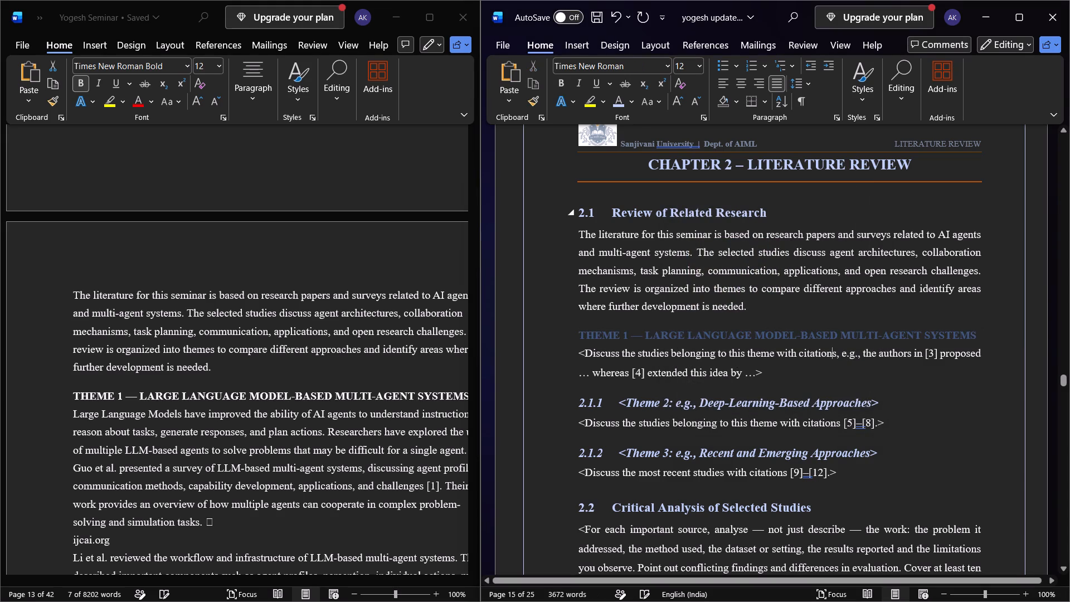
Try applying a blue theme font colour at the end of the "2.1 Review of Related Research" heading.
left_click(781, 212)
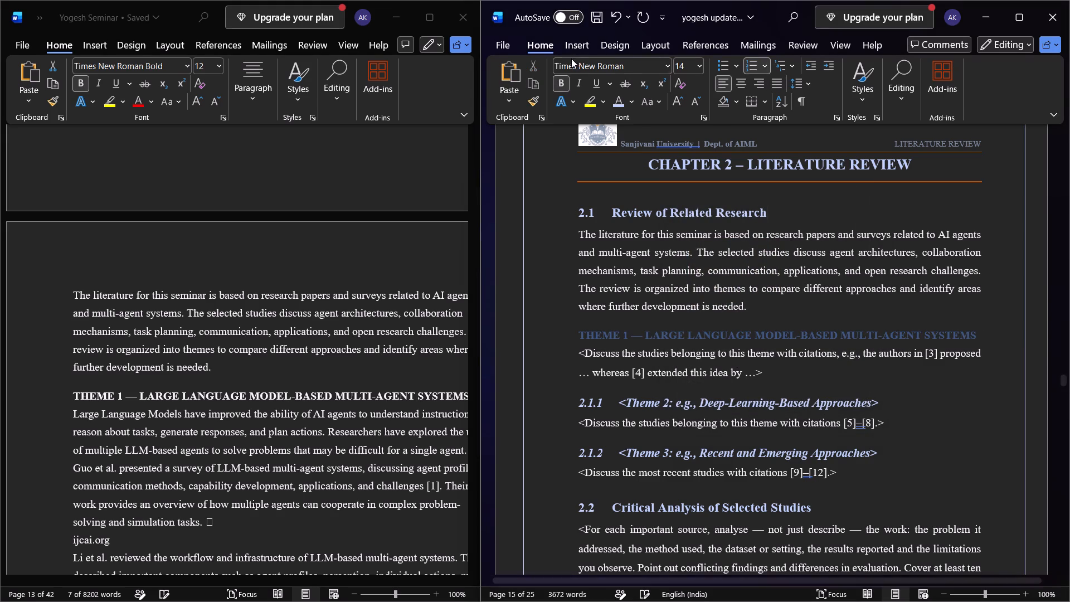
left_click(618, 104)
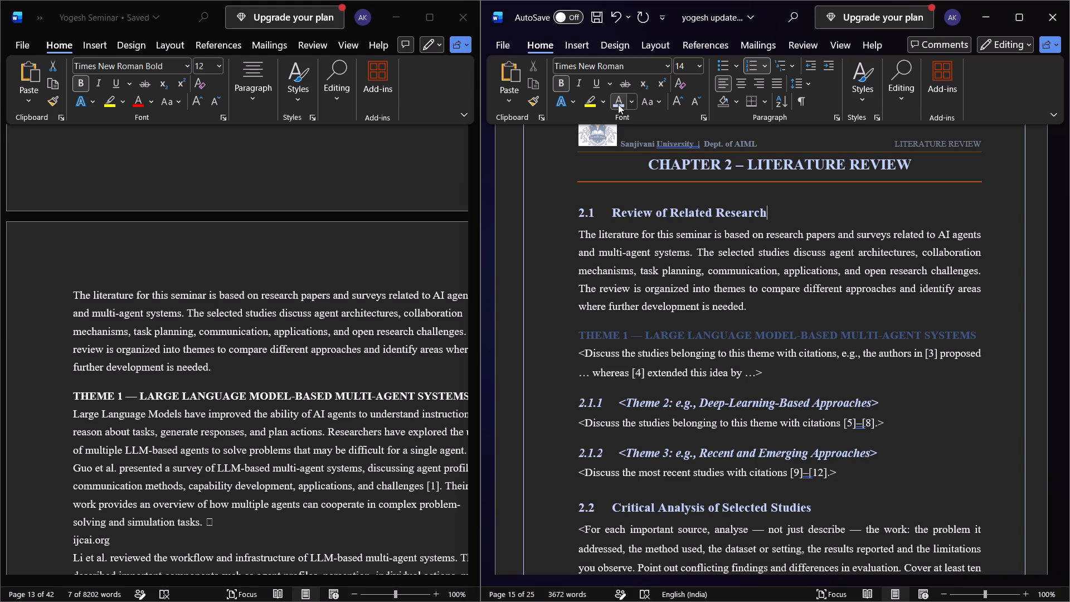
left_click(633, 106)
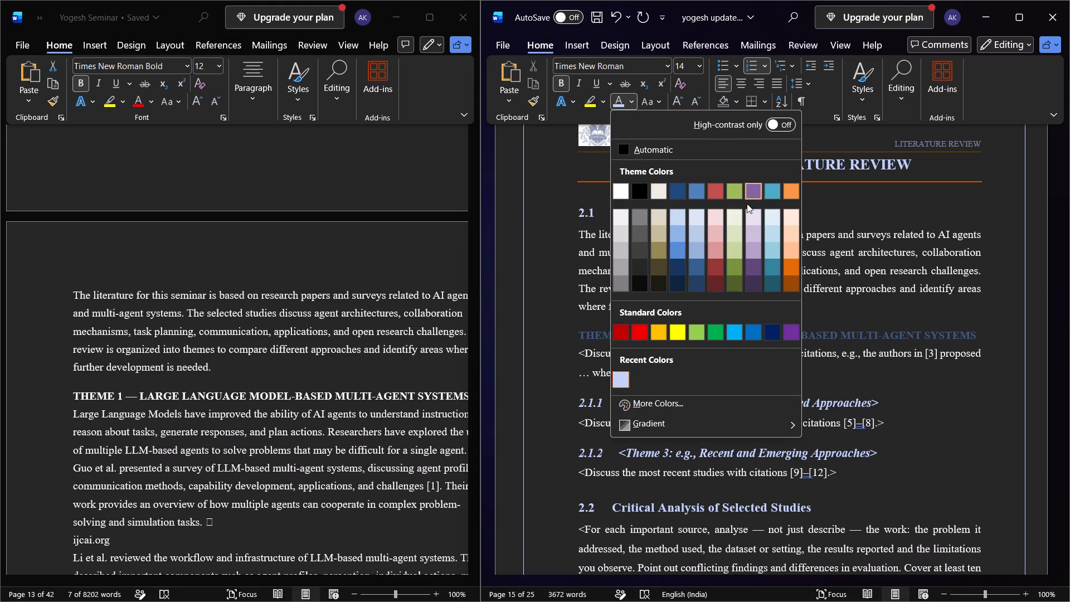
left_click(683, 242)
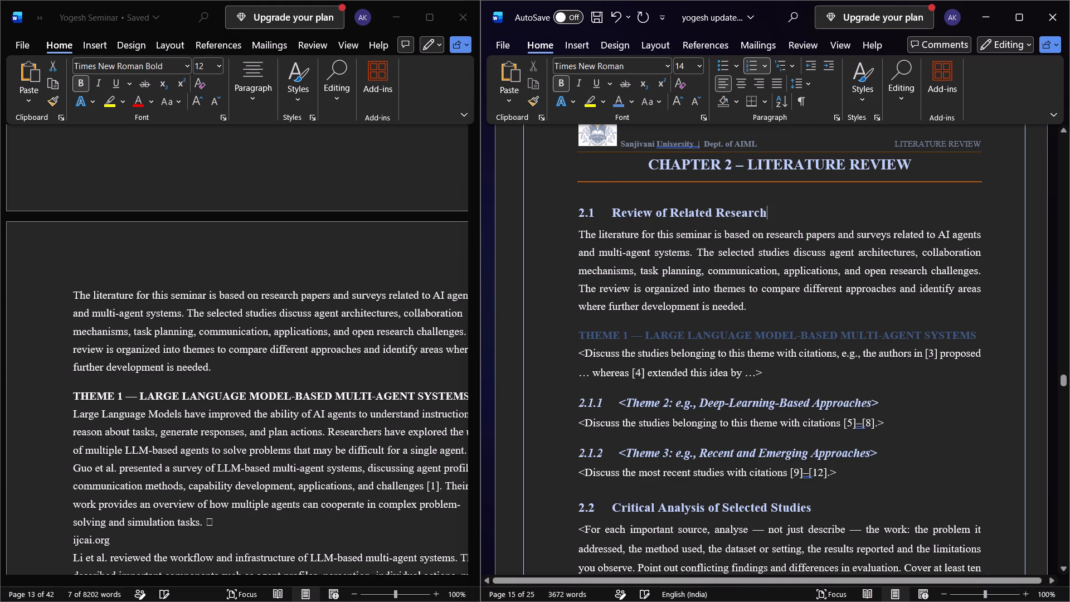
Copy the formatting of "Research" in the 2.1 heading onto the THEME 1 heading with Format Painter.
left_click_drag(752, 208, 713, 205)
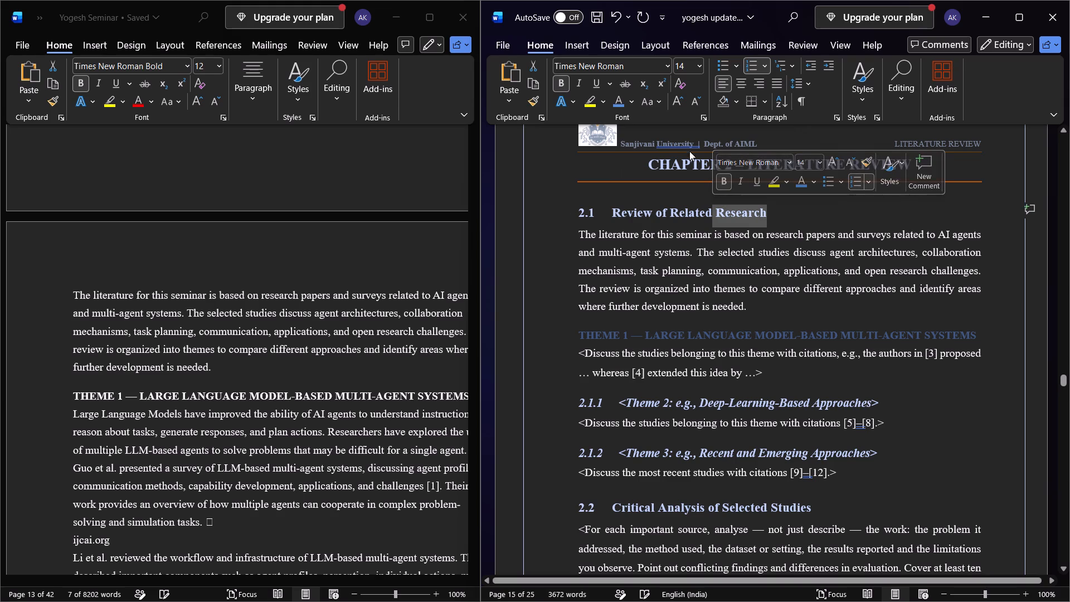
left_click(810, 183)
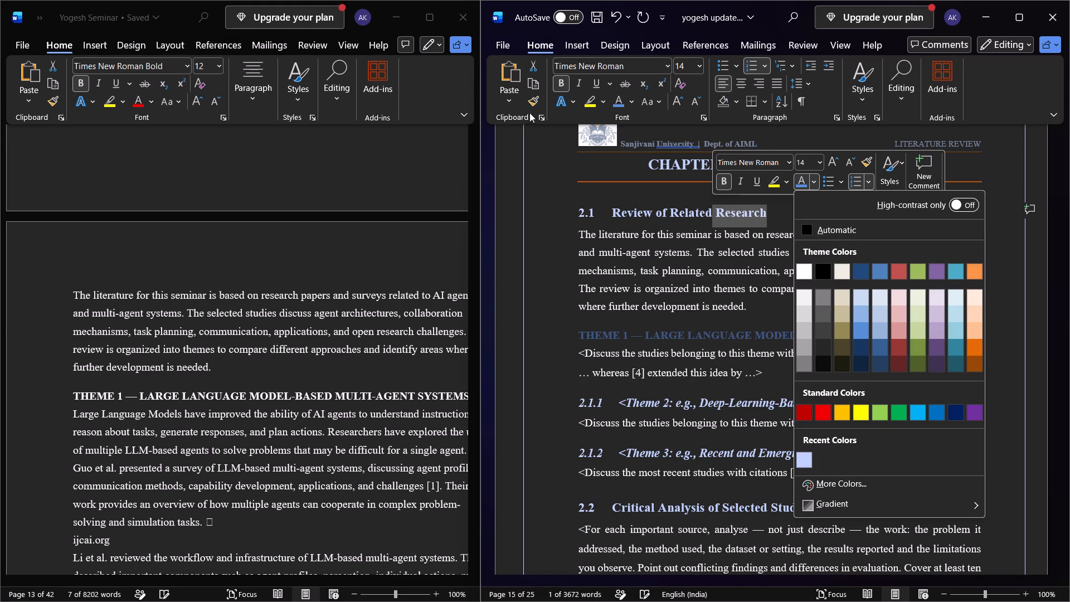
left_click(578, 45)
left_click(608, 41)
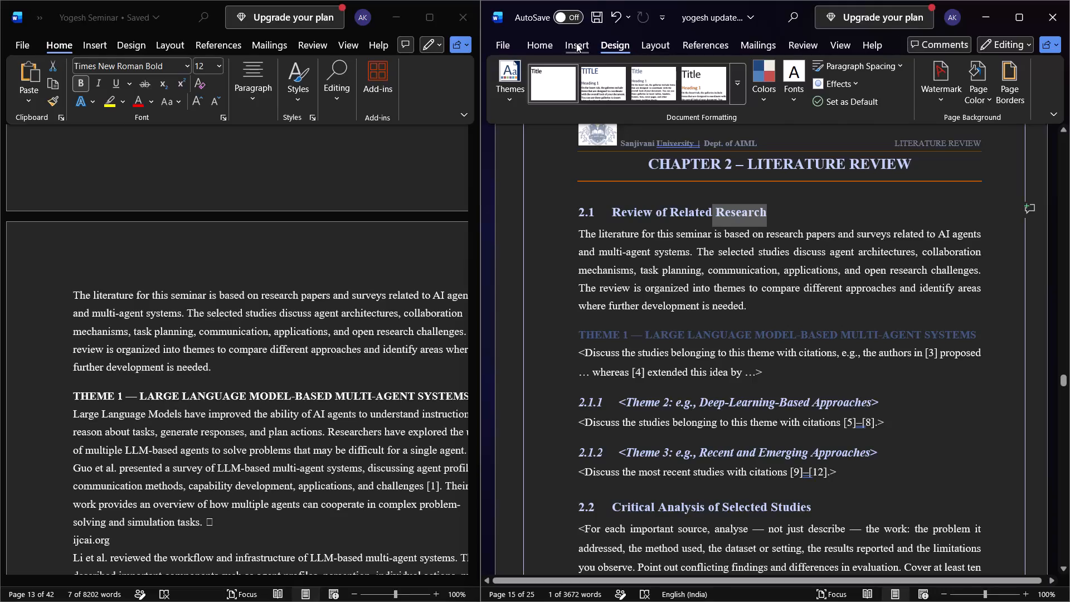
left_click(546, 43)
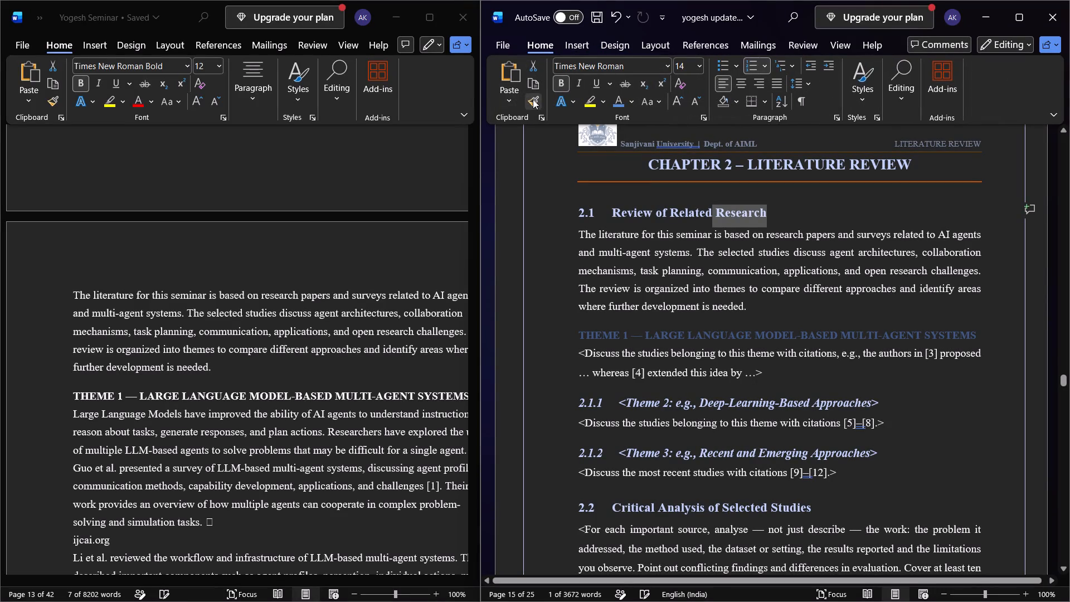
left_click(533, 99)
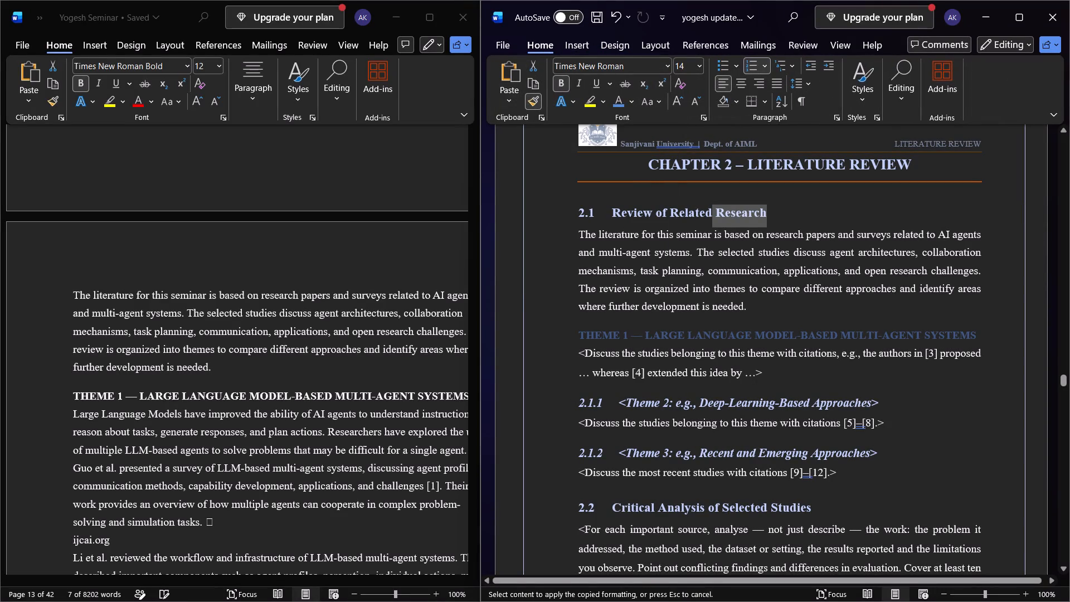
left_click_drag(584, 333, 988, 329)
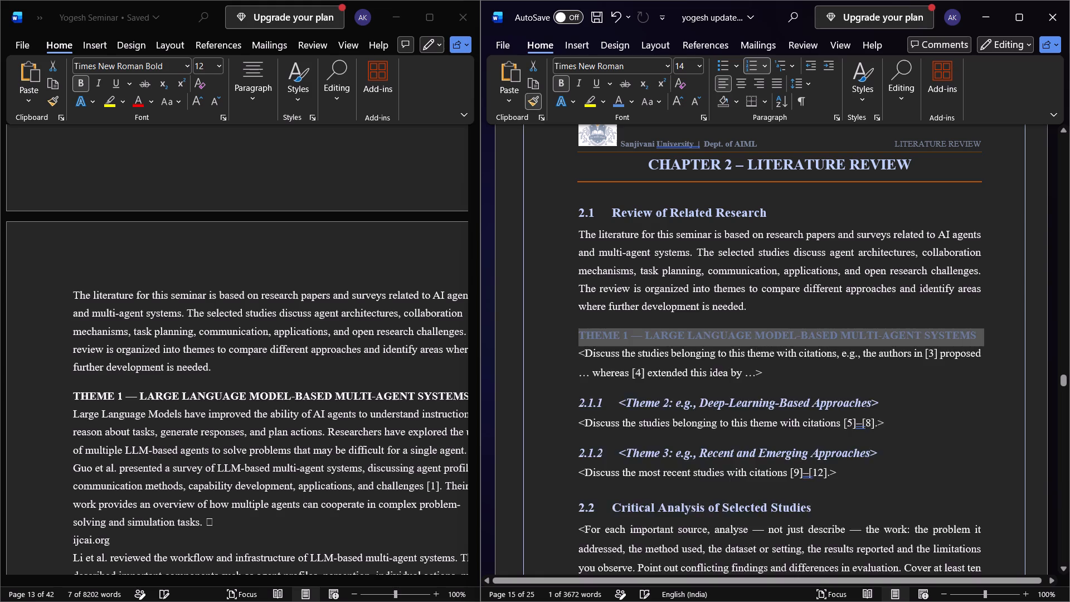
left_click(707, 348)
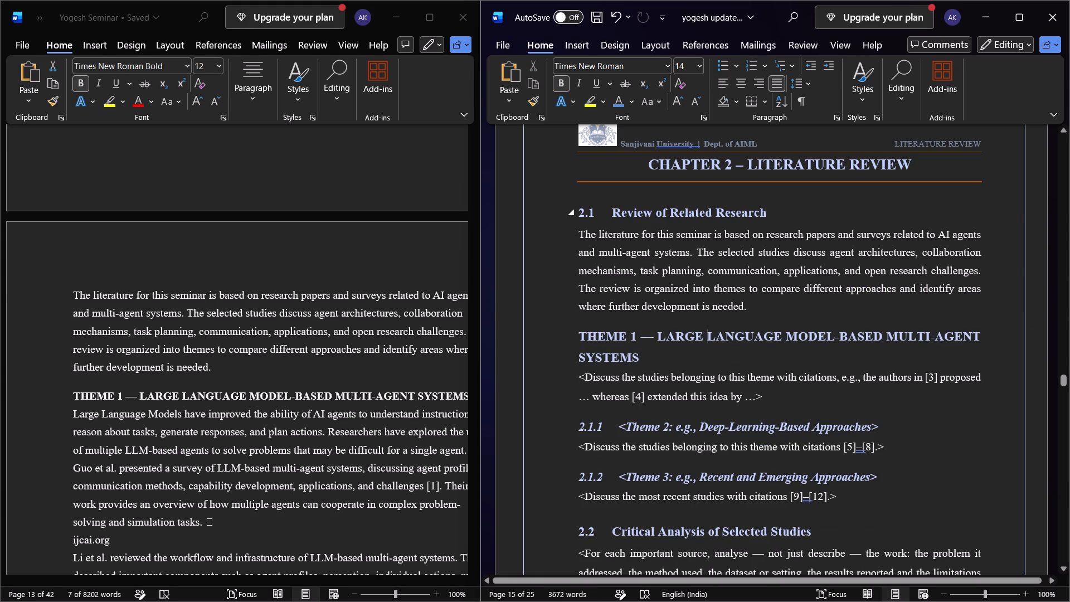
left_click(617, 213)
Copy the body paragraphs under the THEME 1 heading in Yogesh Seminar, from "Large Language Models" to "coordination strategy used.".
left_click(699, 333)
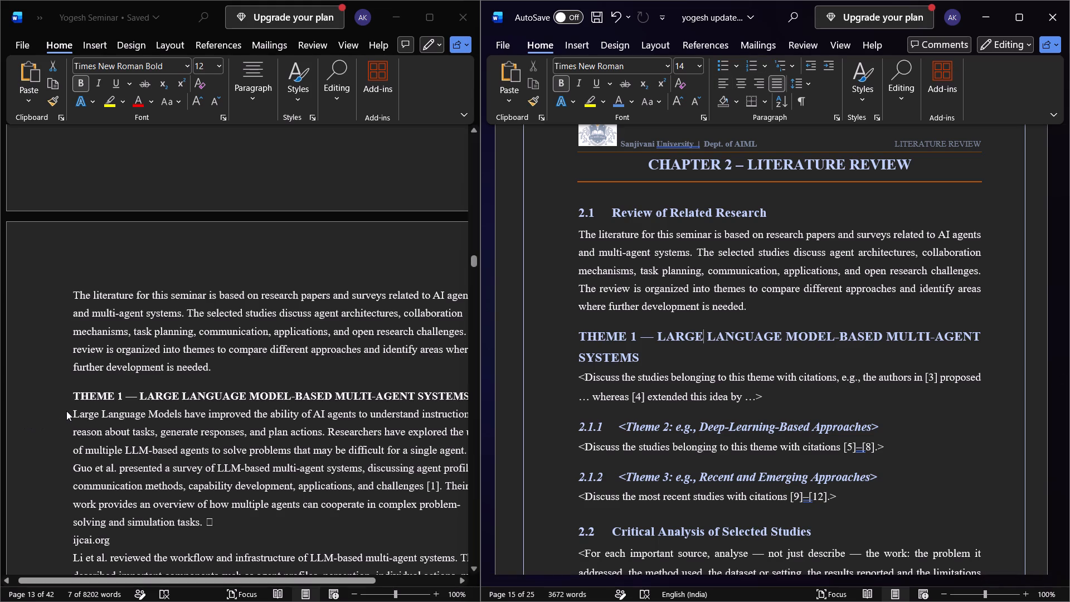
left_click_drag(73, 408, 139, 487)
left_click(112, 463)
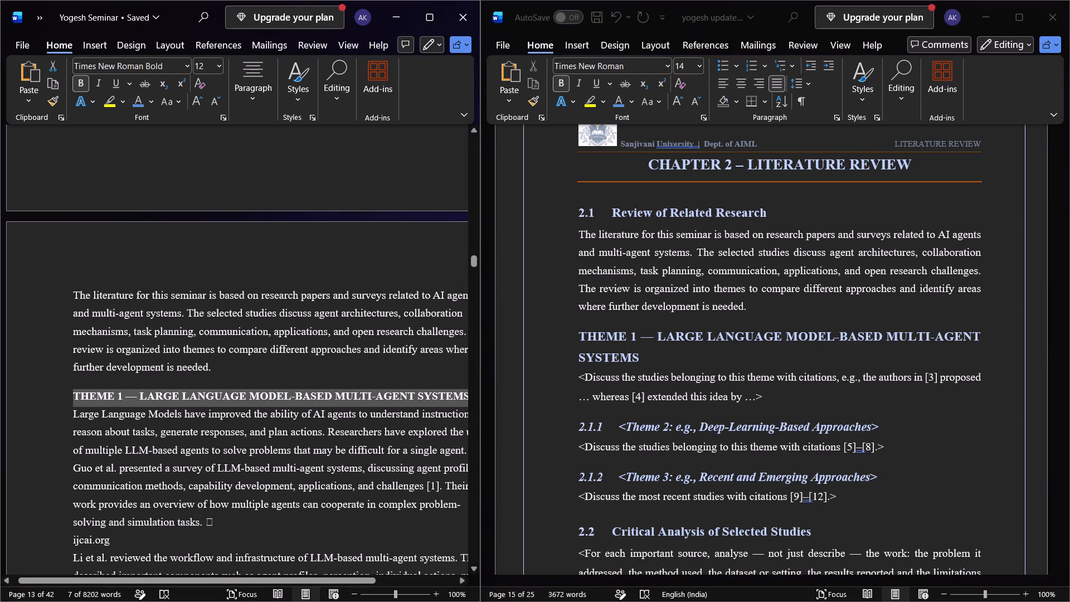
scroll(112, 461, "down", 3)
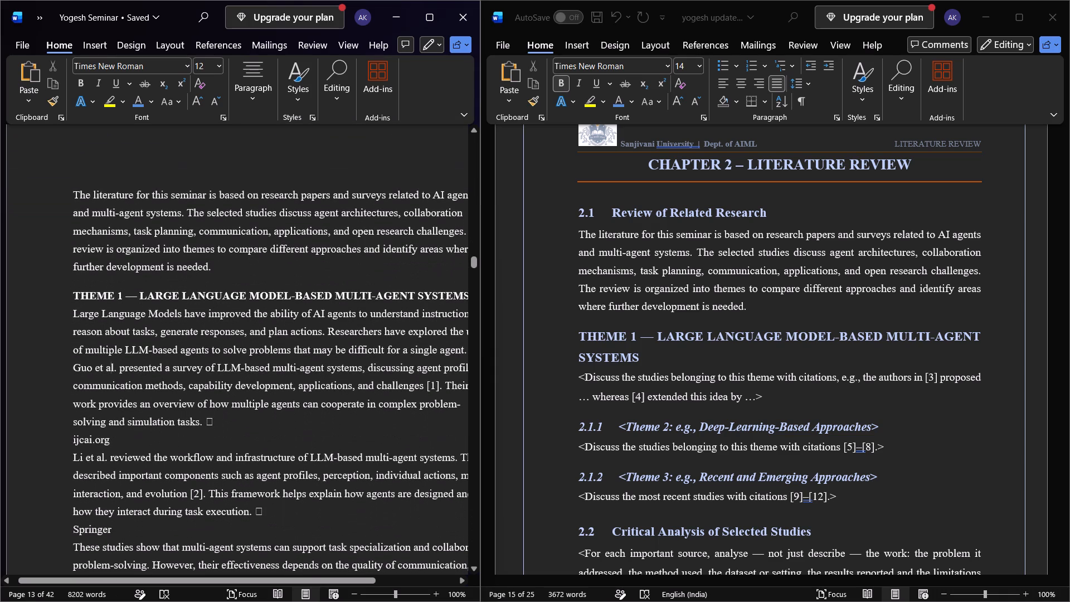
scroll(112, 461, "down", 6)
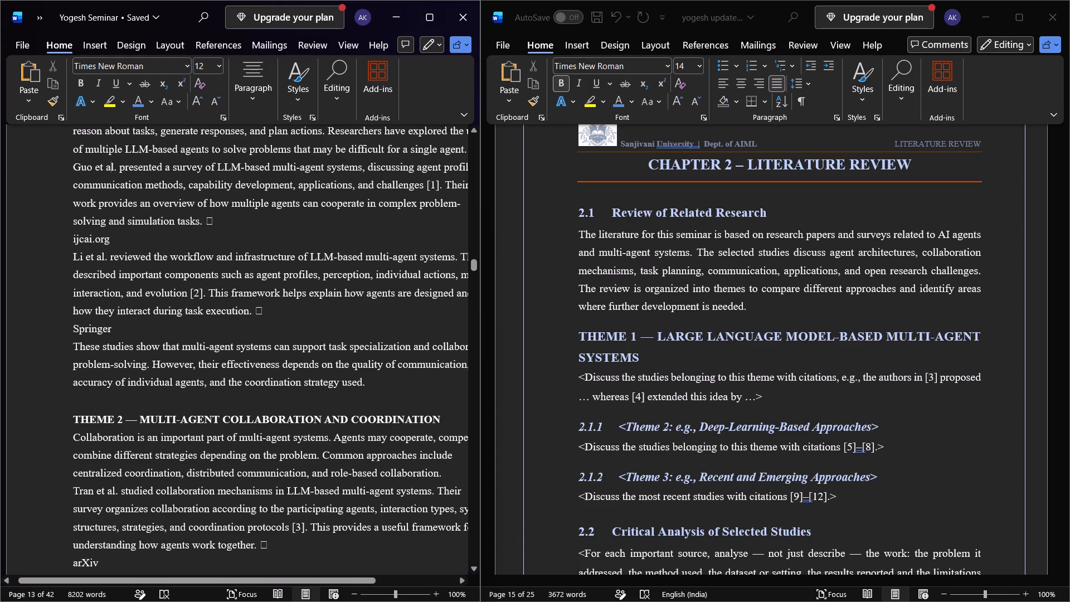
scroll(323, 417, "up", 3)
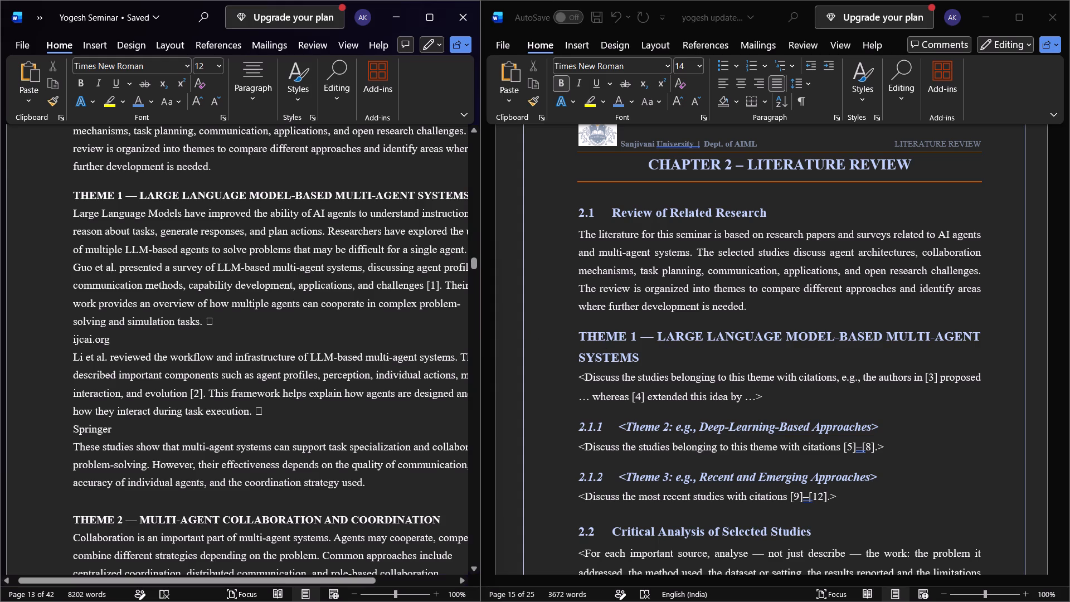
left_click(69, 219)
left_click_drag(71, 215, 269, 409)
scroll(269, 409, "down", 1)
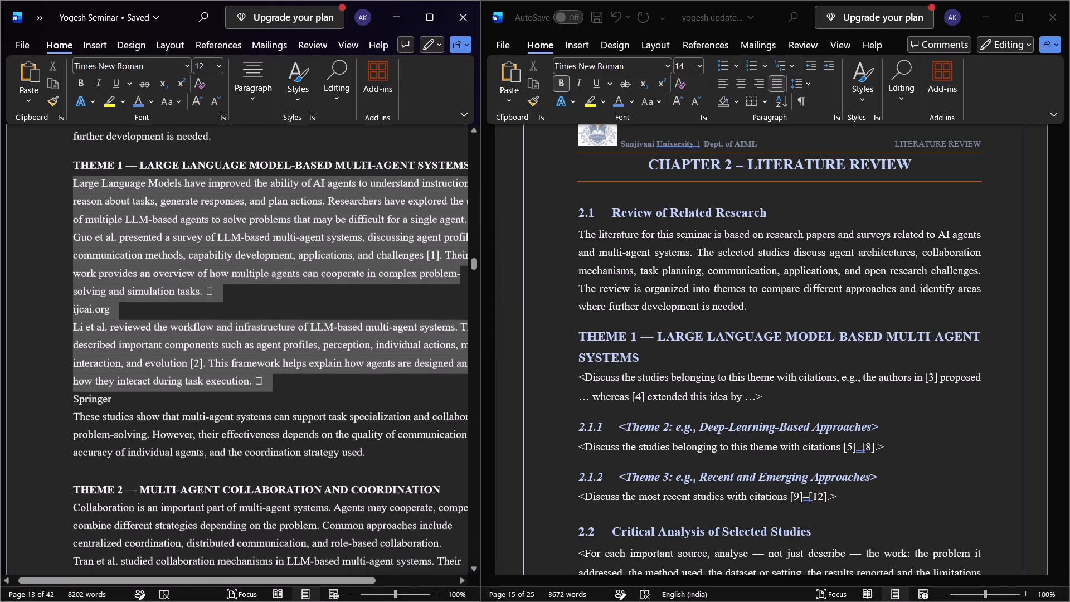
left_click_drag(269, 409, 377, 455)
key("ctrl+c")
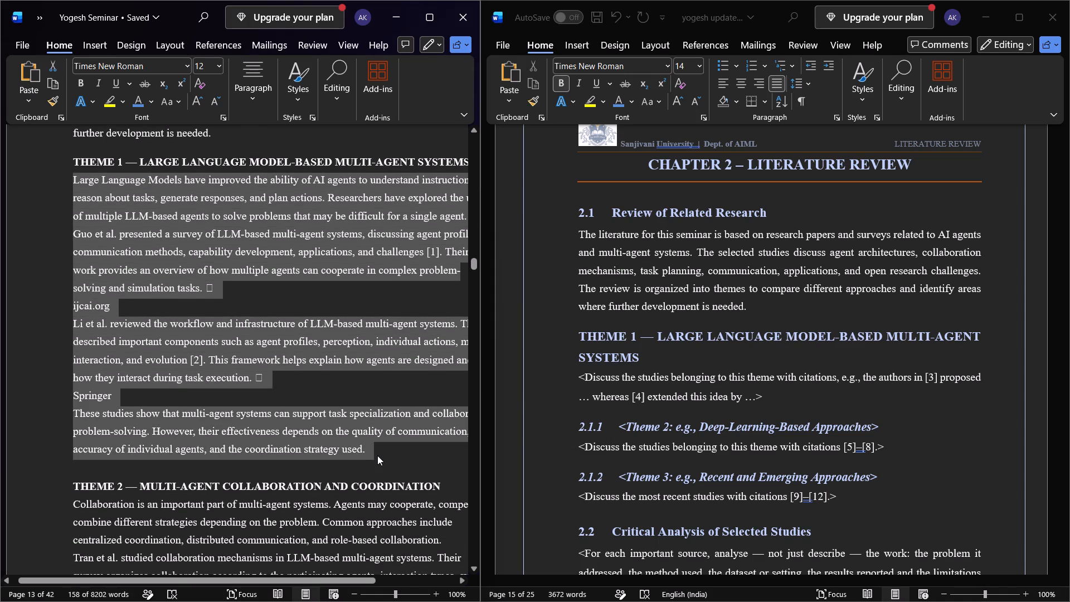
Replace the "<Discuss the studies belonging to this theme…>" placeholder under the report's THEME 1 heading with the copied paragraphs.
left_click(578, 369)
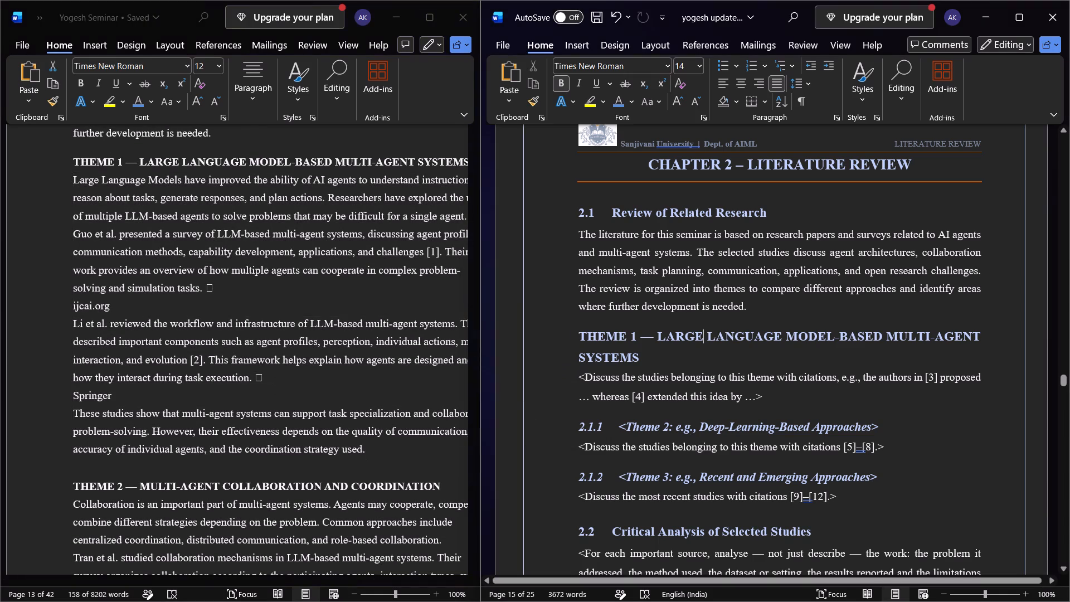
left_click_drag(574, 375, 698, 406)
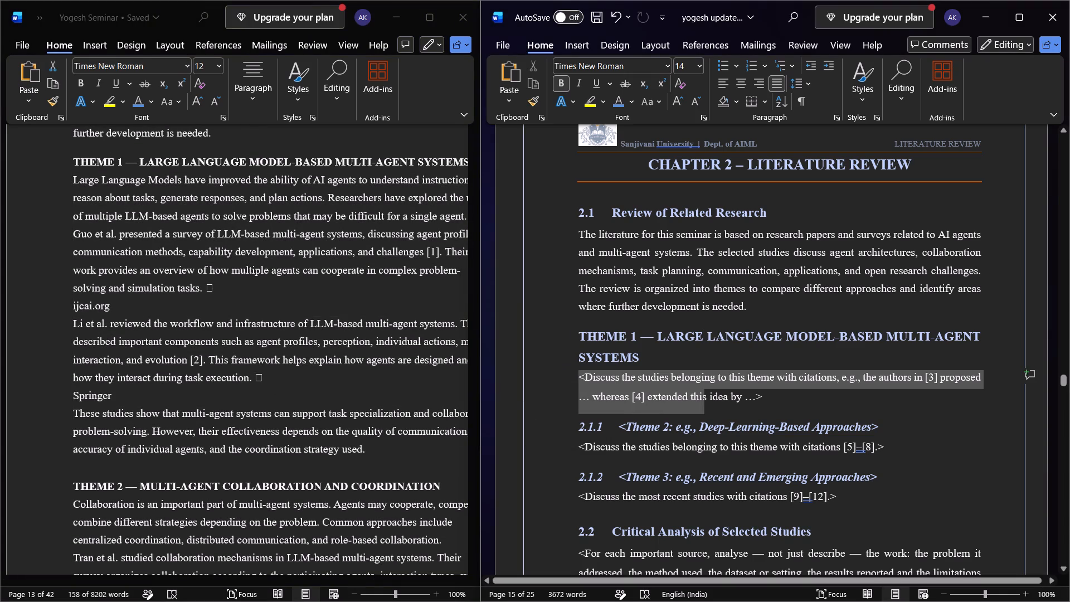
left_click_drag(698, 406, 752, 404)
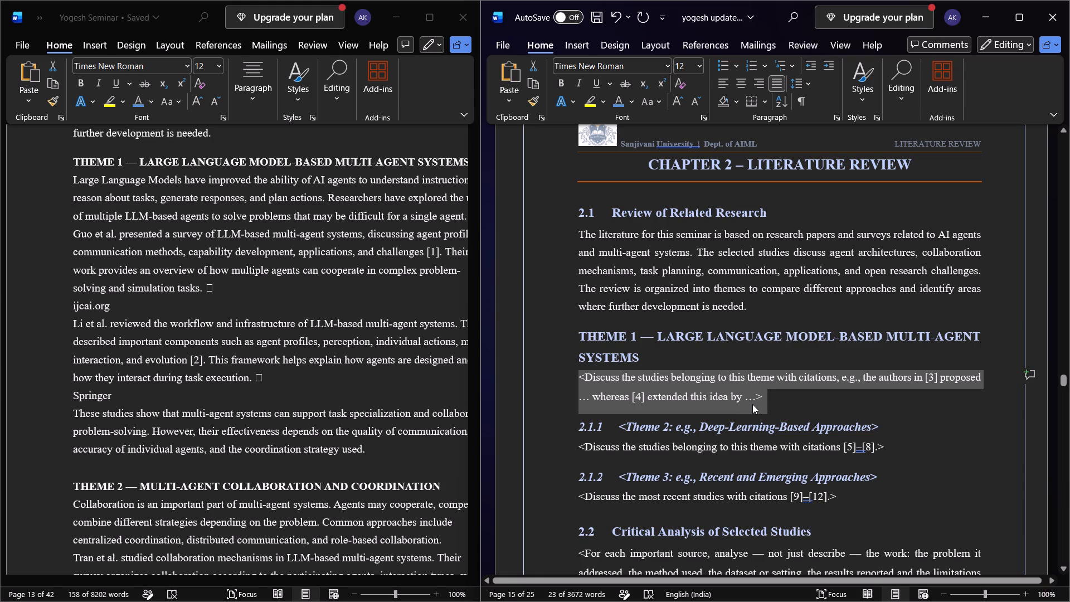
key("ctrl+v")
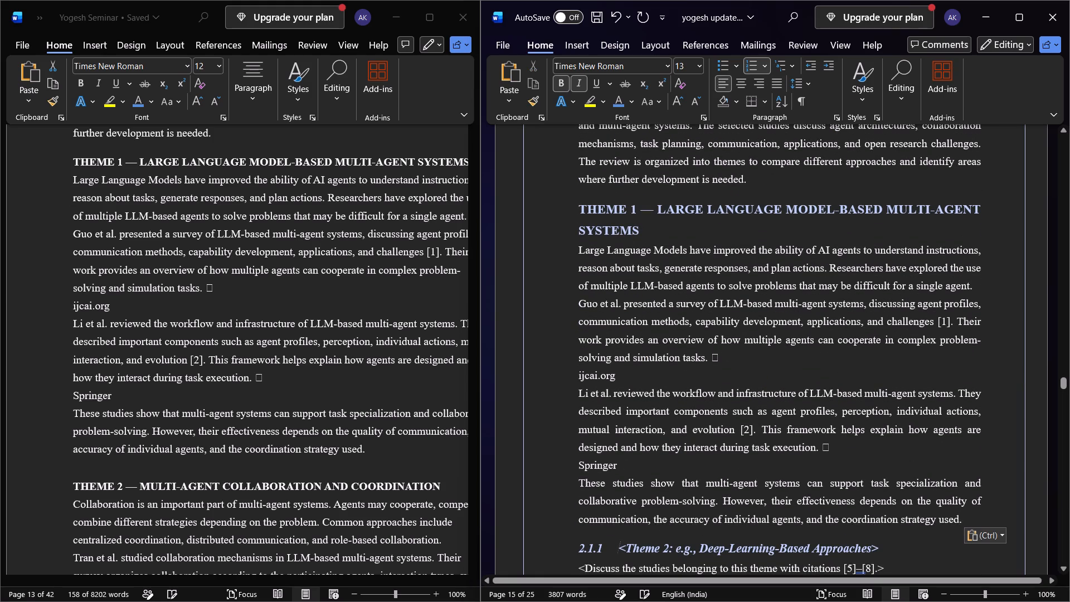
Copy the formatting of the 2.1 introductory paragraph onto all the pasted THEME 1 body paragraphs with Format Painter.
left_click(698, 168)
left_click(539, 96)
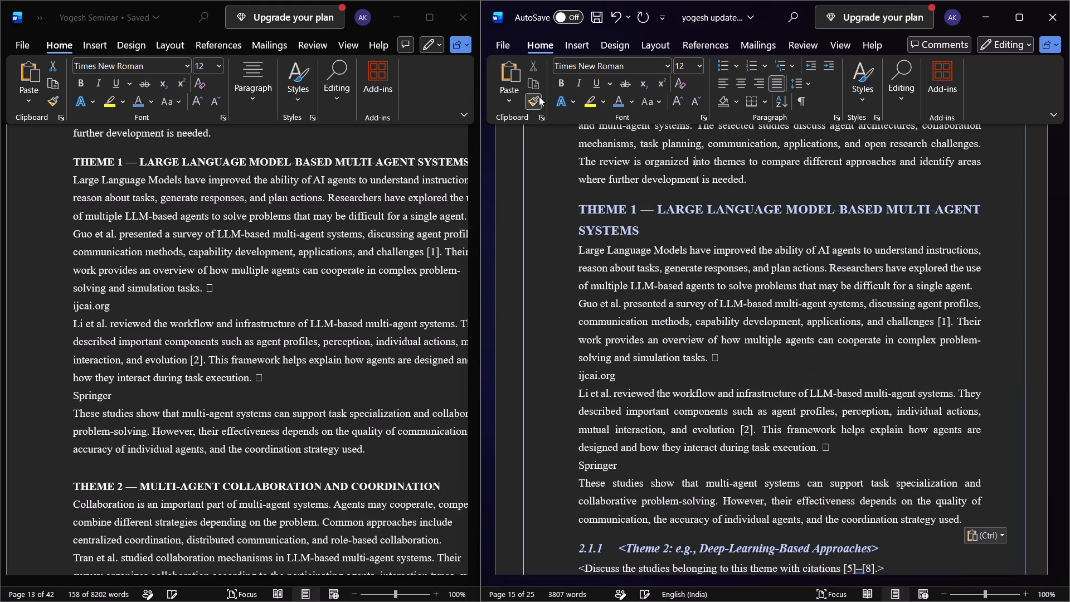
left_click_drag(580, 246, 683, 338)
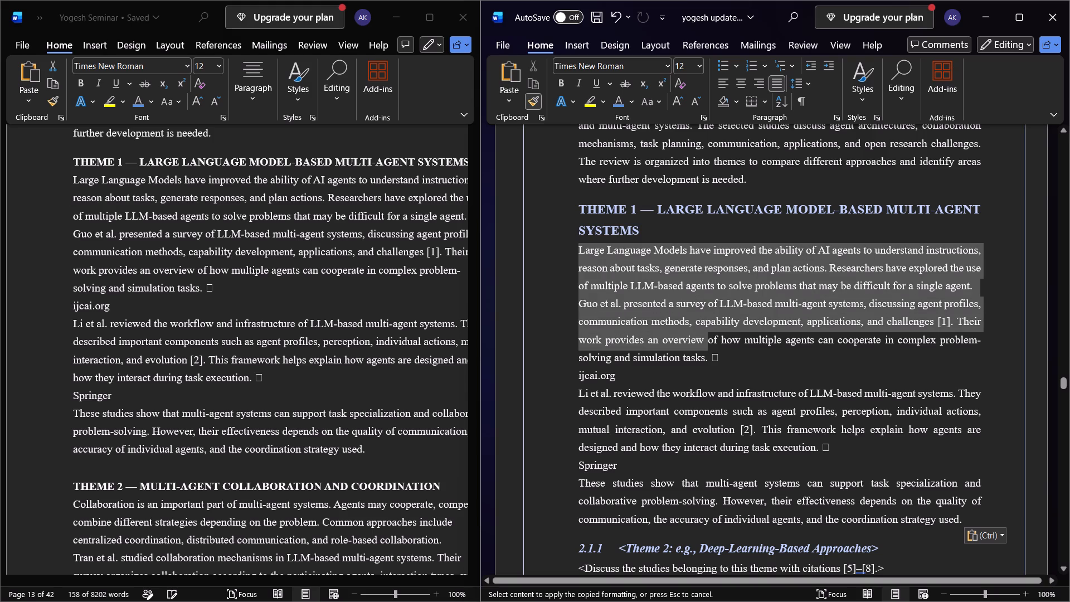
left_click_drag(683, 338, 966, 508)
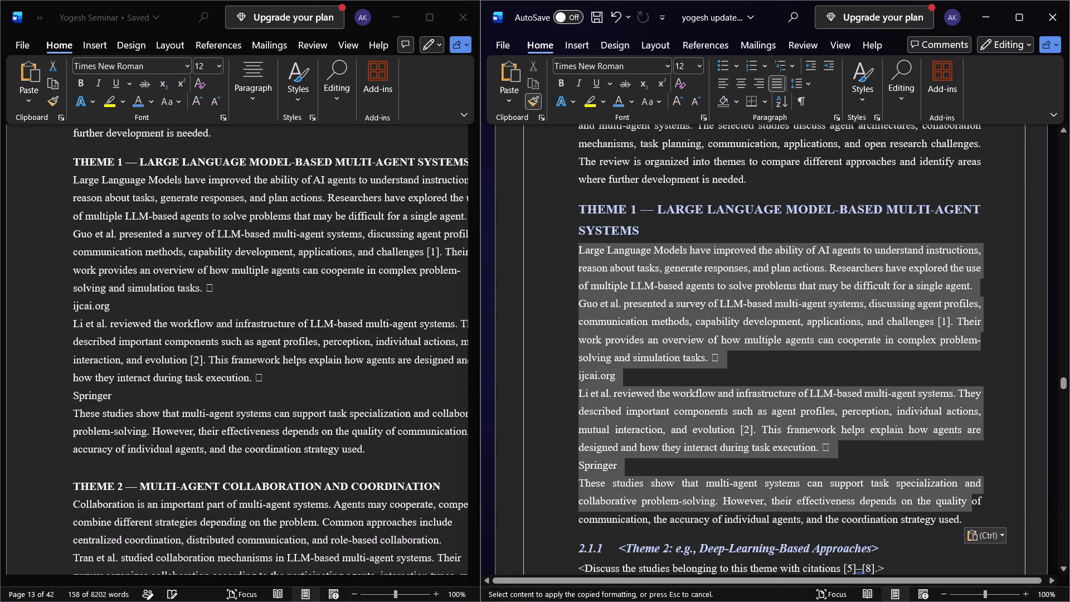
left_click_drag(966, 508, 979, 517)
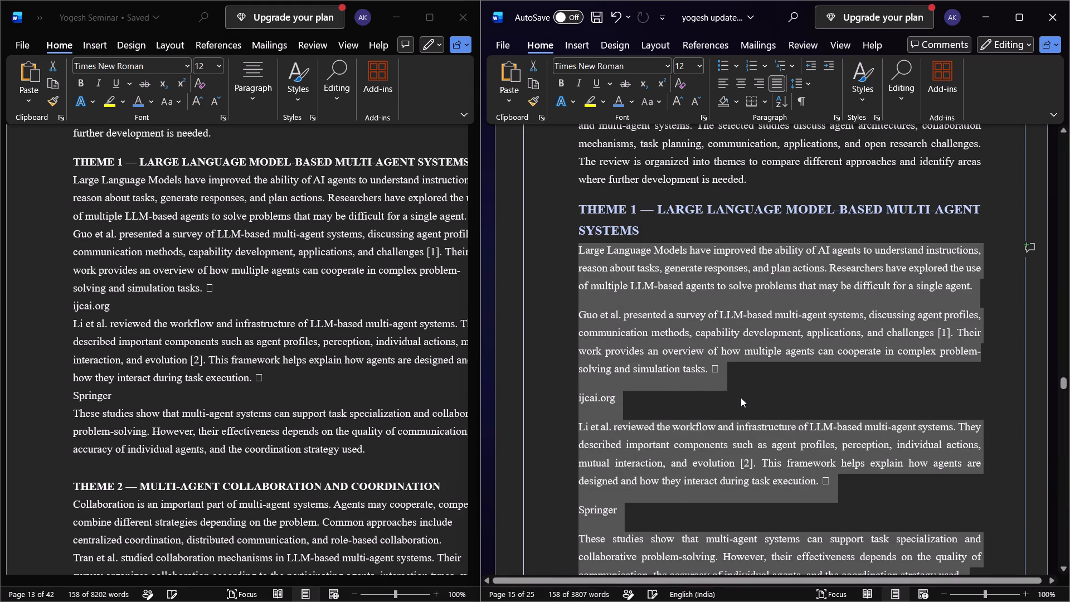
Toggle justified alignment on the pasted THEME 1 body paragraphs.
key("ctrl+j")
left_click(699, 303)
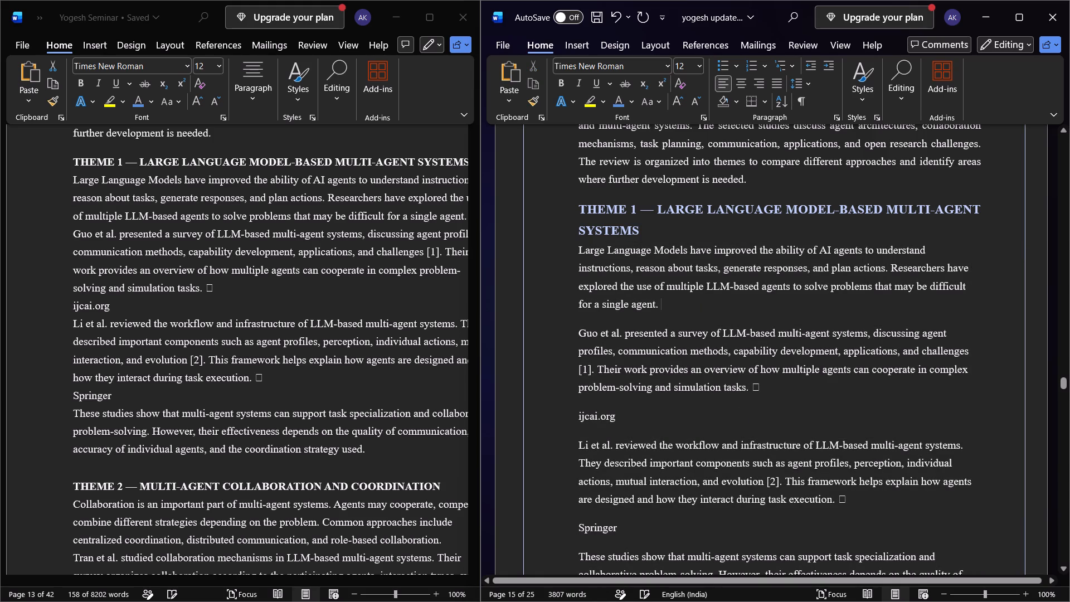
Delete the stray box symbol after "simulation tasks." in the report and join the "ijcai.org" line onto that paragraph.
left_click(767, 383)
key("BackSpace")
key("BackSpace")
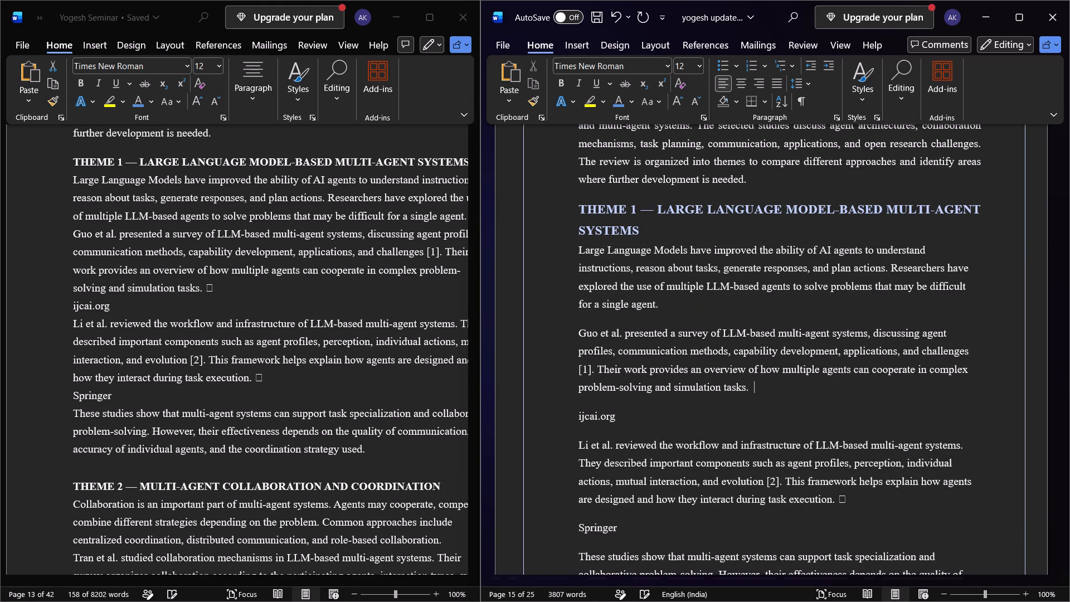
key("BackSpace")
key("Delete")
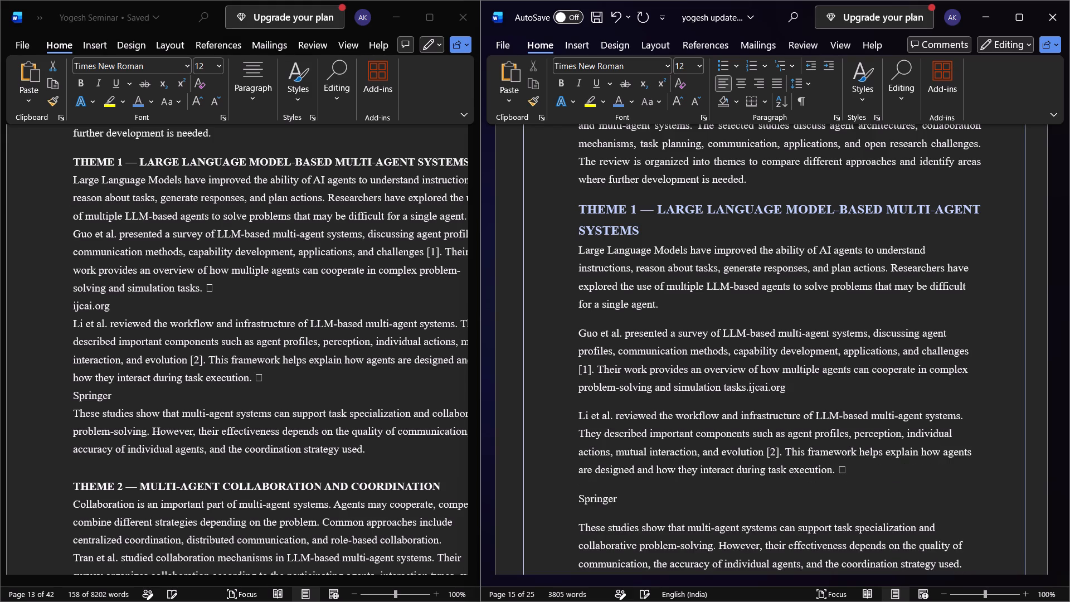
key("space")
key("BackSpace")
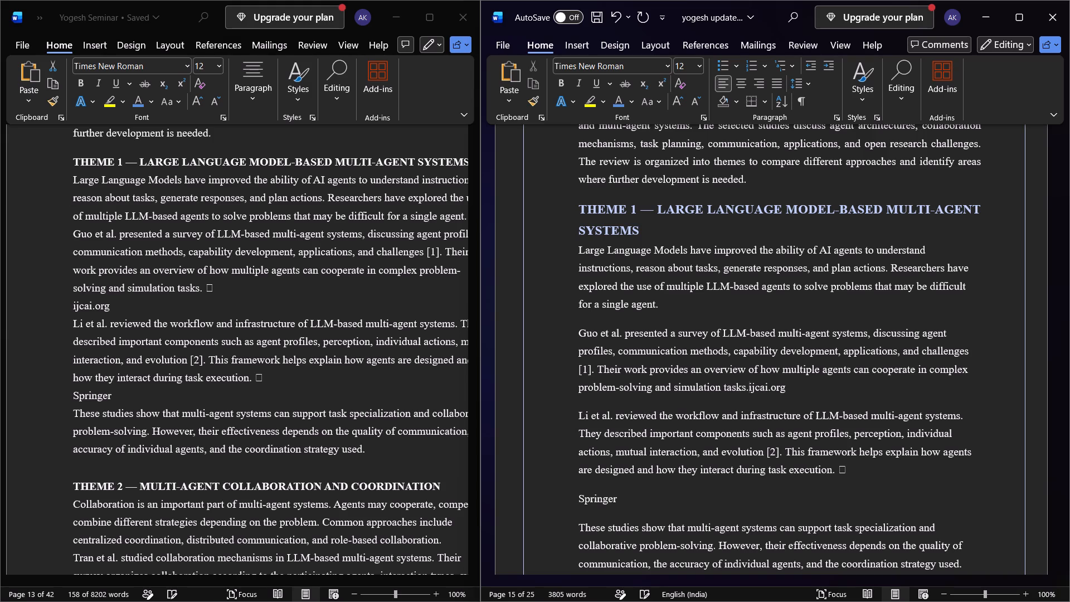
Remove "ijcai.org" and "Li et al." after "simulation tasks." and continue the paragraph with a space and capitalised "Reviewed".
key("Delete")
key("Delete")
key("Delete")
key("Delete")
key("Delete")
key("Delete")
key("Delete")
key("Delete")
key("Delete")
key("Delete")
key("Delete")
key("Delete")
key("Delete")
key("Delete")
key("Delete")
key("Delete")
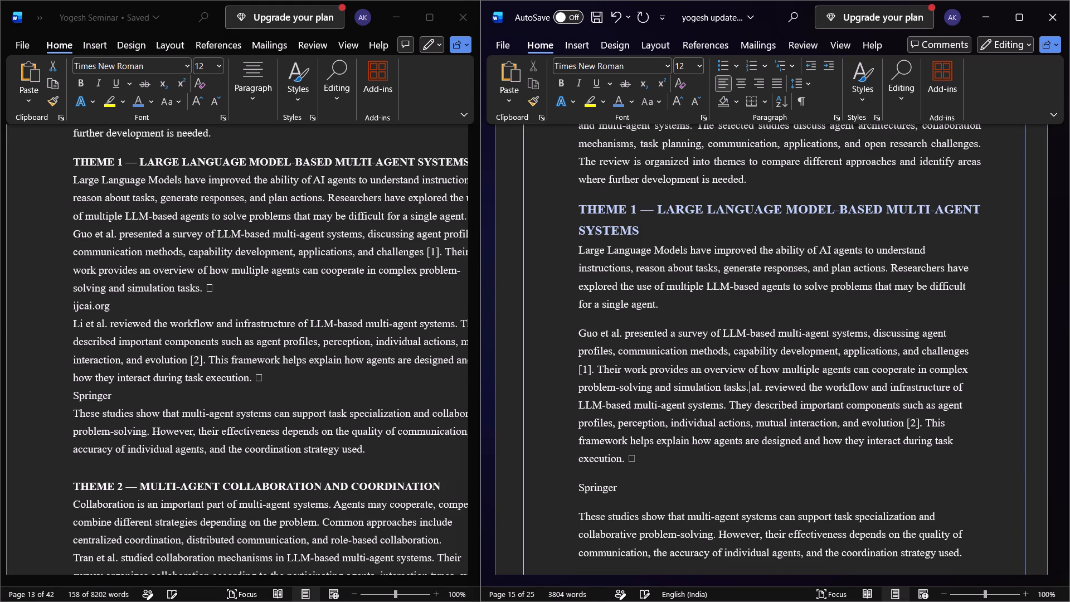
key("Delete")
key("Delete")
key("Delete")
key("Delete")
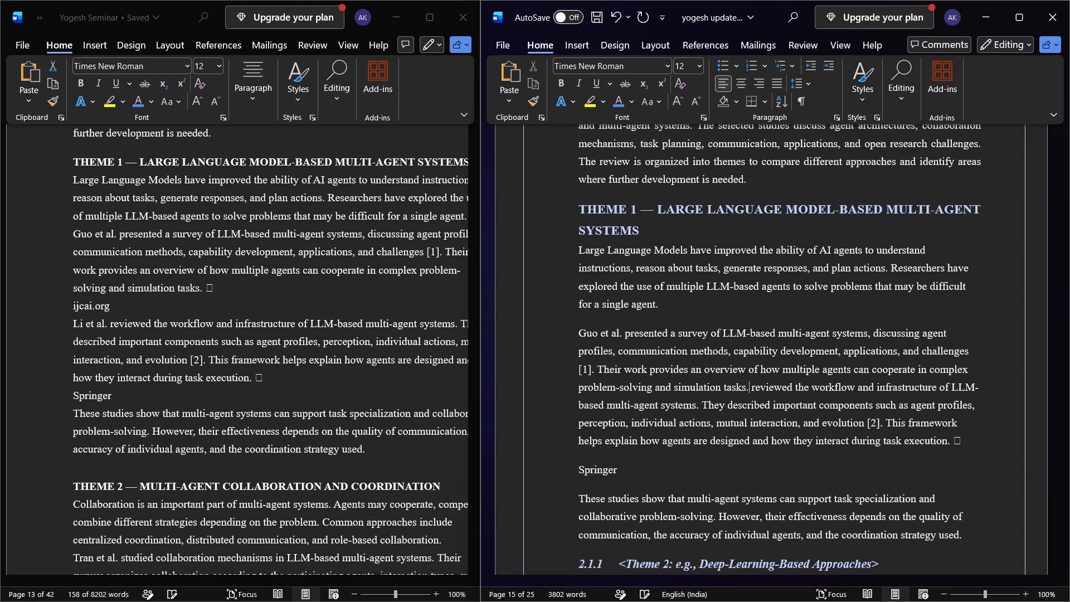
key("Delete")
key("Delete")
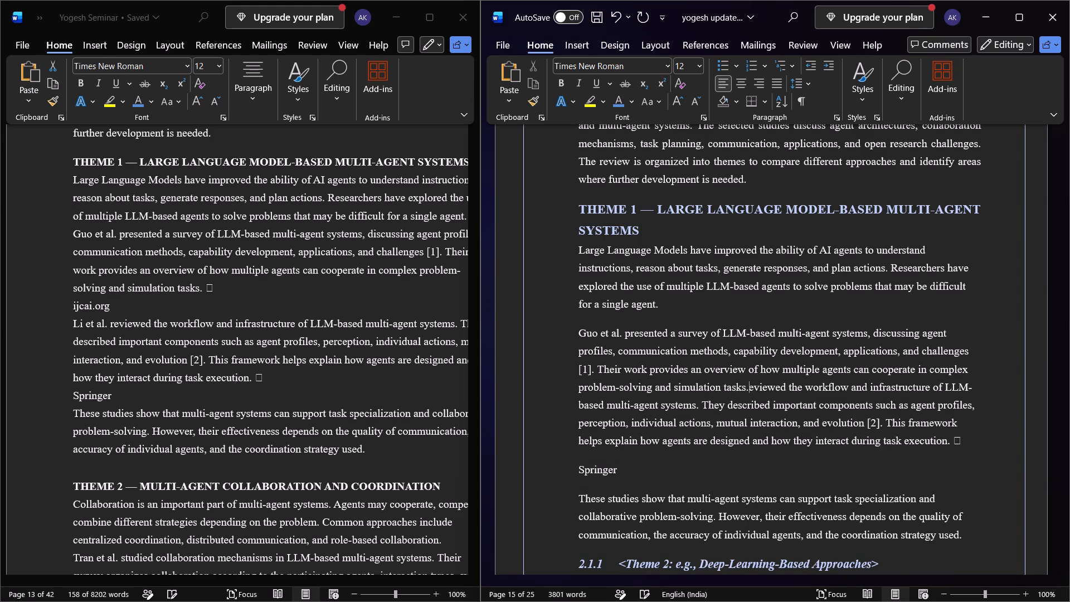
key("space")
key("shift+r")
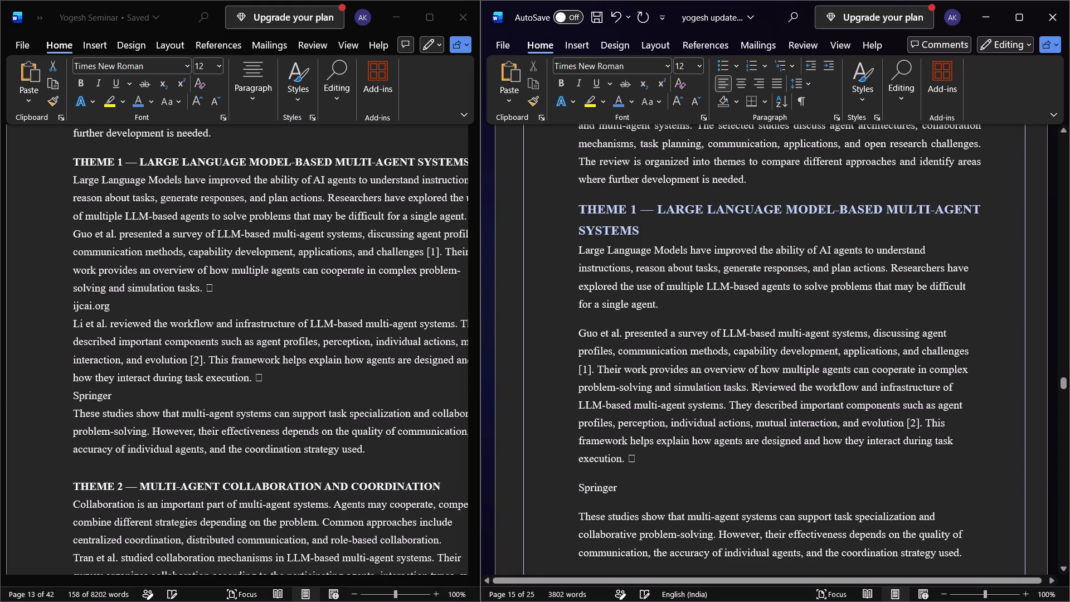
Delete the citation [1] and its preceding space after "challenges" in the THEME 1 text.
left_click(591, 363)
key("BackSpace")
key("BackSpace")
key("BackSpace")
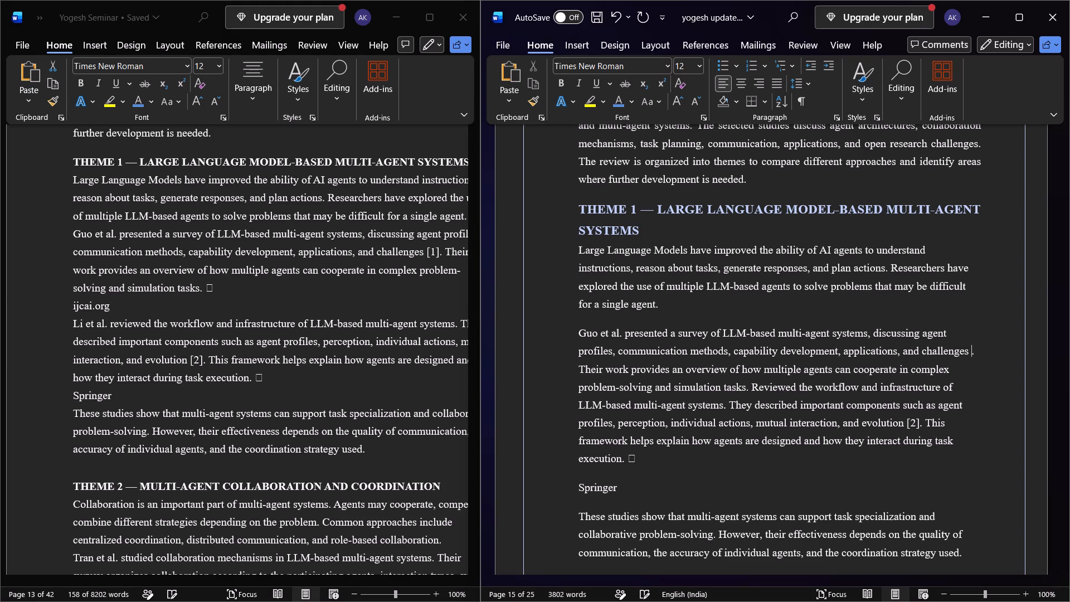
key("BackSpace")
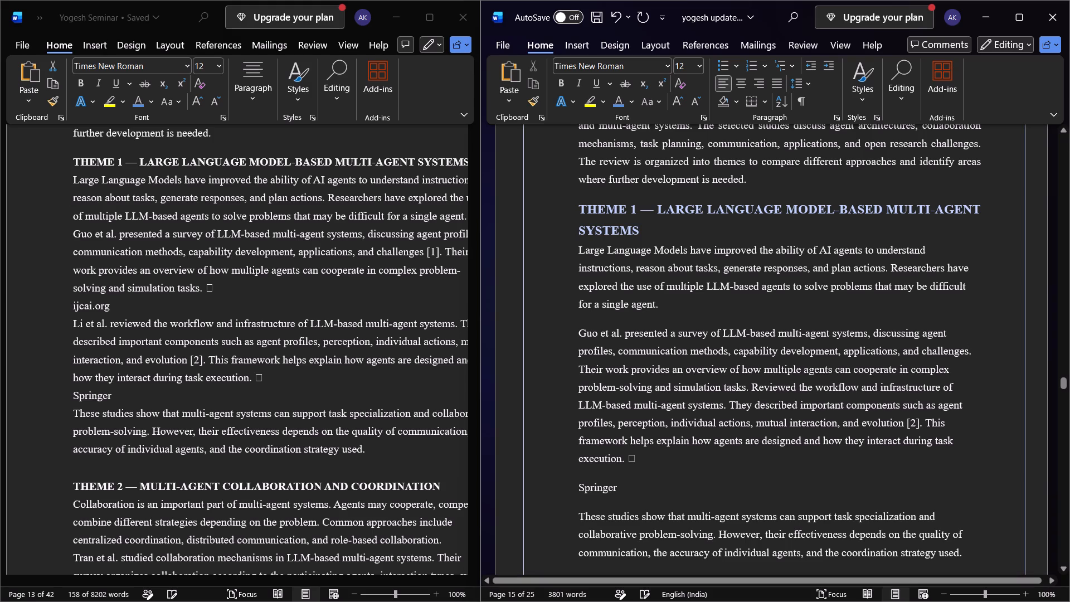
Delete the citation [2] and its preceding space after "evolution" in the THEME 1 text.
key("Down")
key("Down")
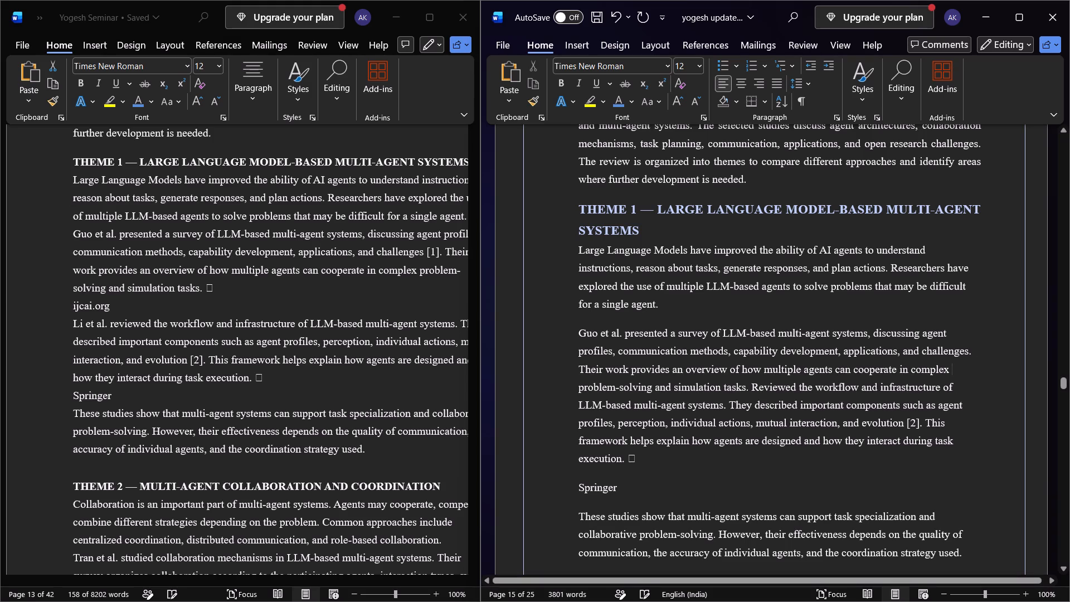
key("Down")
key("Down")
key("Left")
key("Left")
key("Left")
key("Left")
key("Left")
key("Left")
key("Left")
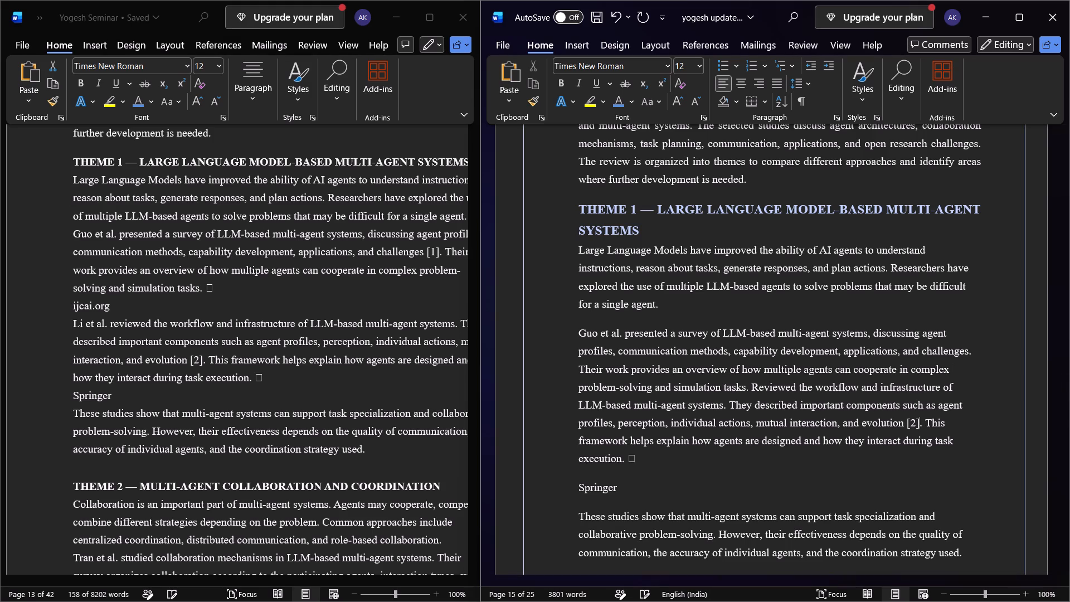
key("BackSpace")
key("BackSpace")
key("BackSpace")
key("BackSpace")
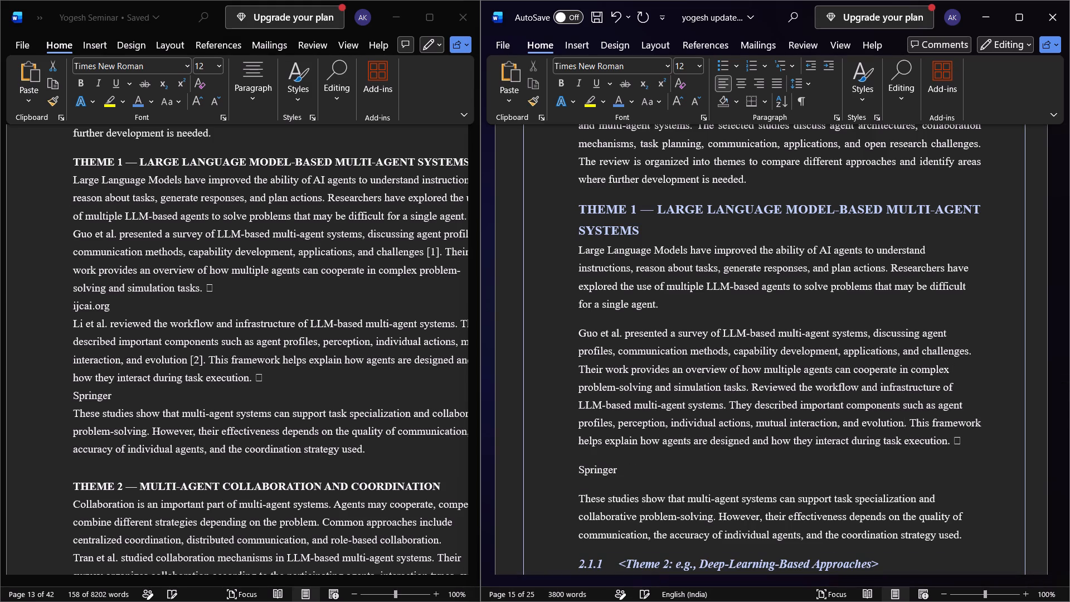
Delete the stray box symbol and extra space after "task execution." in the report's THEME 1 text.
key("Down")
key("Down")
key("Left")
key("Left")
key("Left")
key("Left")
key("Left")
key("Left")
key("Left")
key("Left")
key("Left")
key("Left")
key("BackSpace")
key("BackSpace")
key("BackSpace")
Remove the "Springer" line and continue the paragraph after "task execution." with "These studies show", separated by a space.
key("Delete")
key("space")
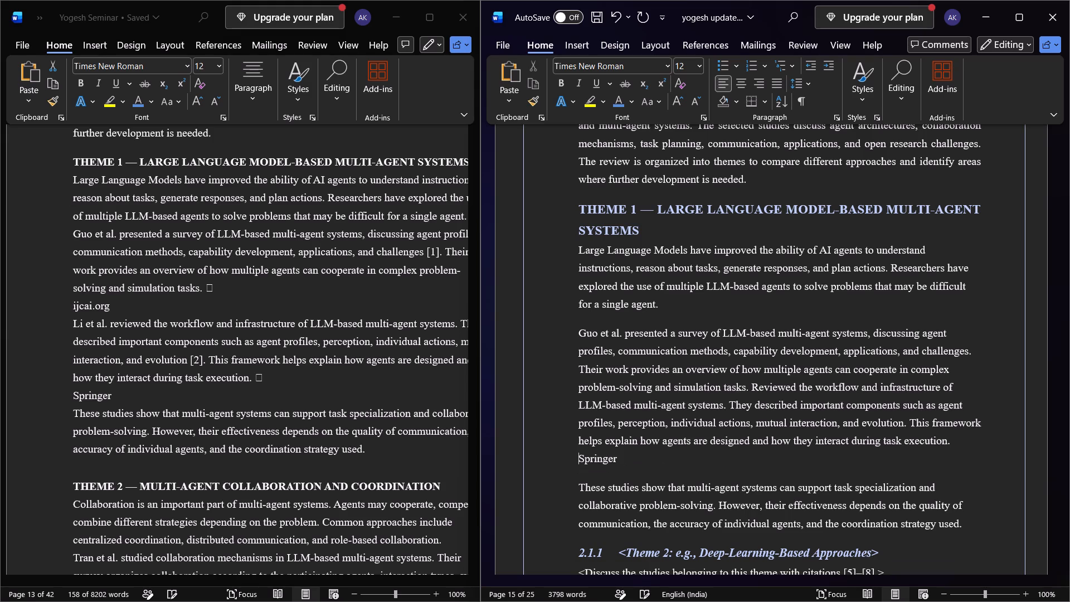
key("Down")
key("ctrl+BackSpace")
key("ctrl+BackSpace")
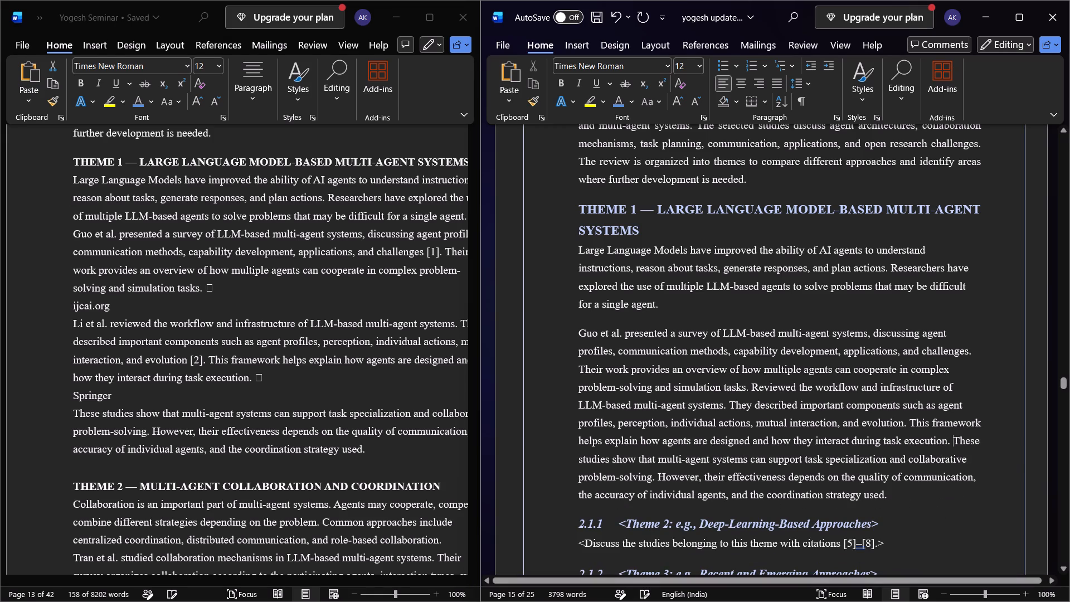
Delete "Guo et al." from the start of the second THEME 1 paragraph and capitalise "Presented".
key("Down")
key("Down")
key("Down")
key("Up")
key("Up")
key("Up")
key("ctrl+Up")
key("ctrl+Up")
key("ctrl+Down")
key("ctrl+Delete")
key("ctrl+Delete")
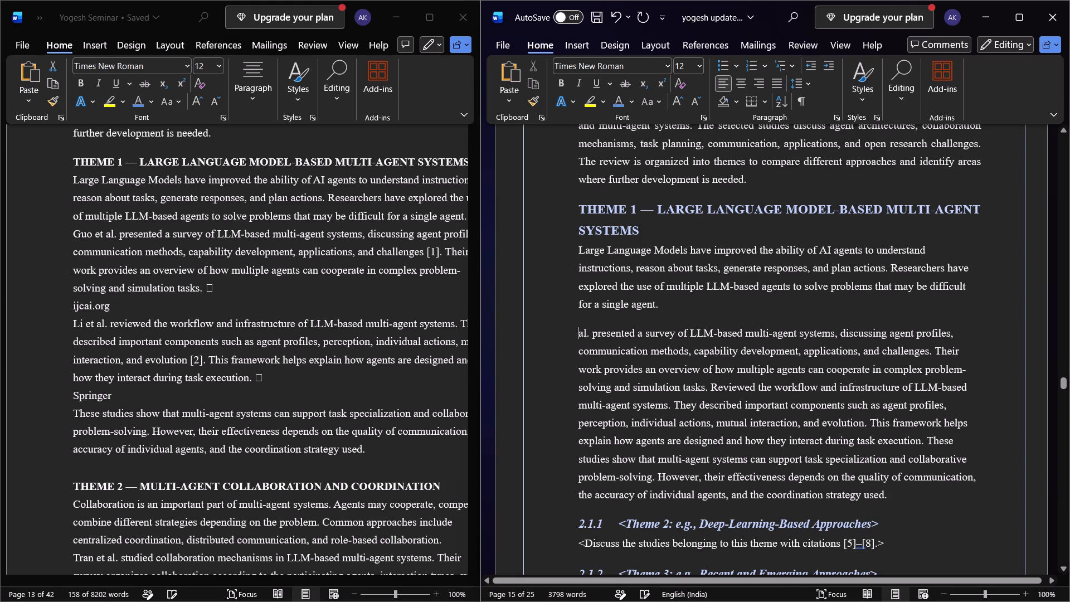
key("ctrl+Delete")
key("ctrl+Delete")
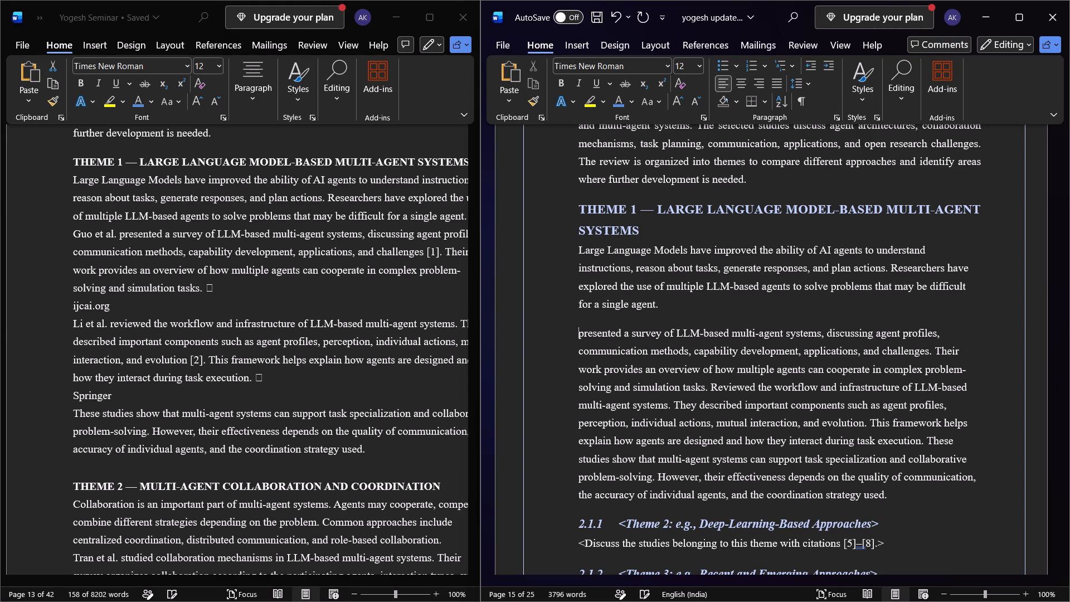
key("Delete")
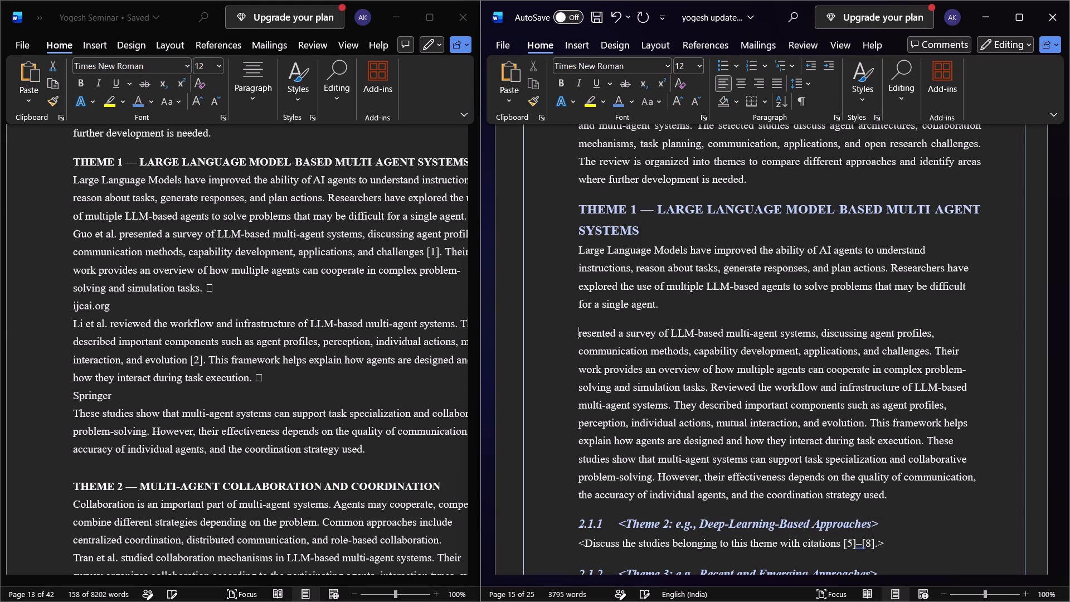
key("shift+p")
Join the paragraph starting with "Presented" onto the preceding one ending in "a single agent.".
key("Left")
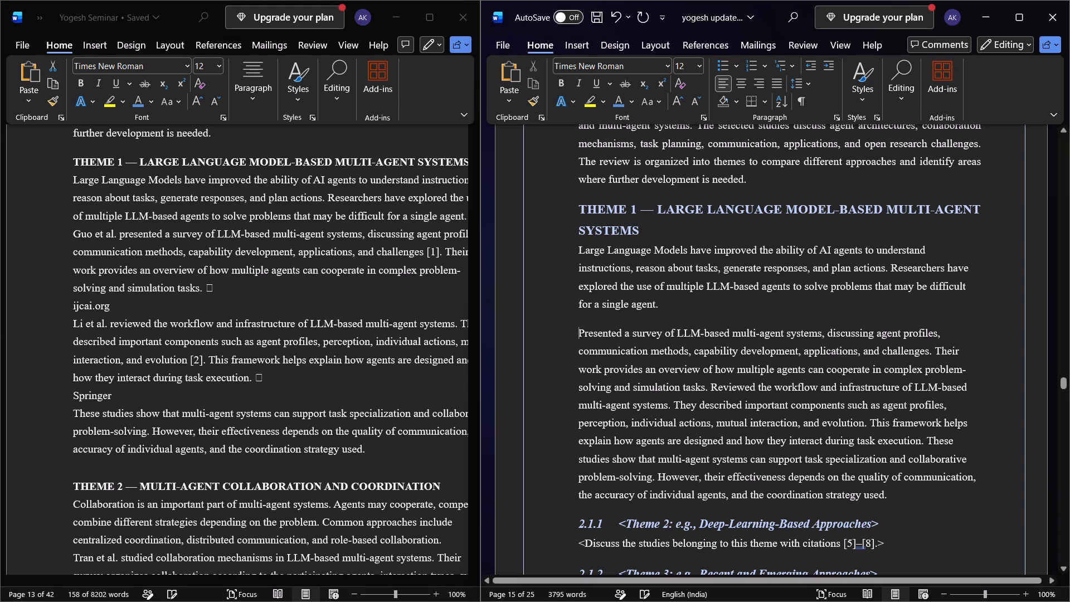
key("ctrl+BackSpace")
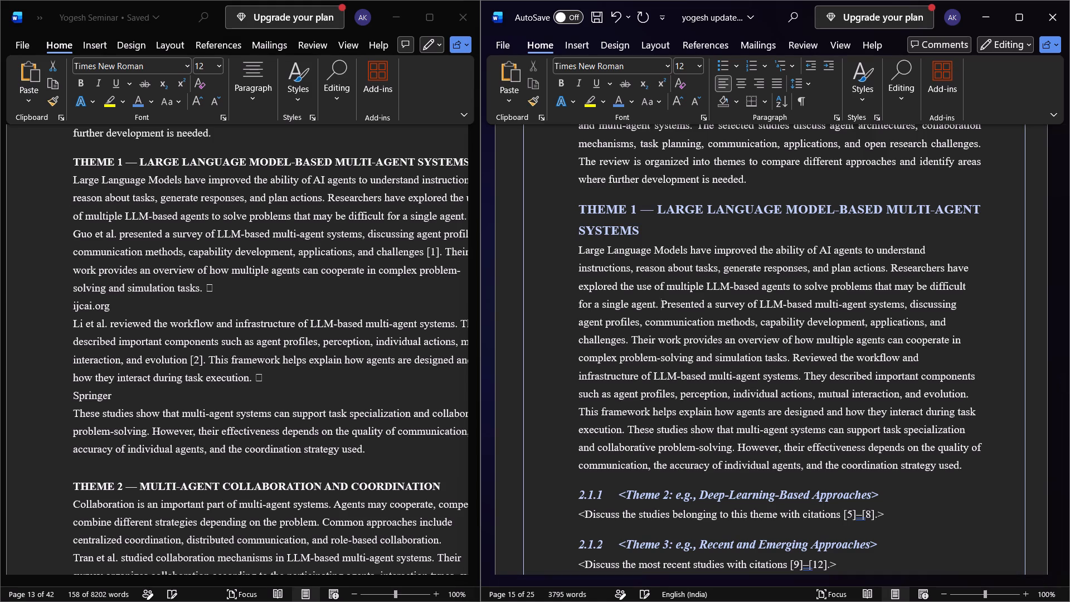
Copy the heading "THEME 2 — MULTI-AGENT COLLABORATION AND COORDINATION" from the Yogesh Seminar document.
key("ctrl+Down")
key("ctrl+Down")
scroll(317, 406, "down", 3)
left_click_drag(70, 381, 259, 392)
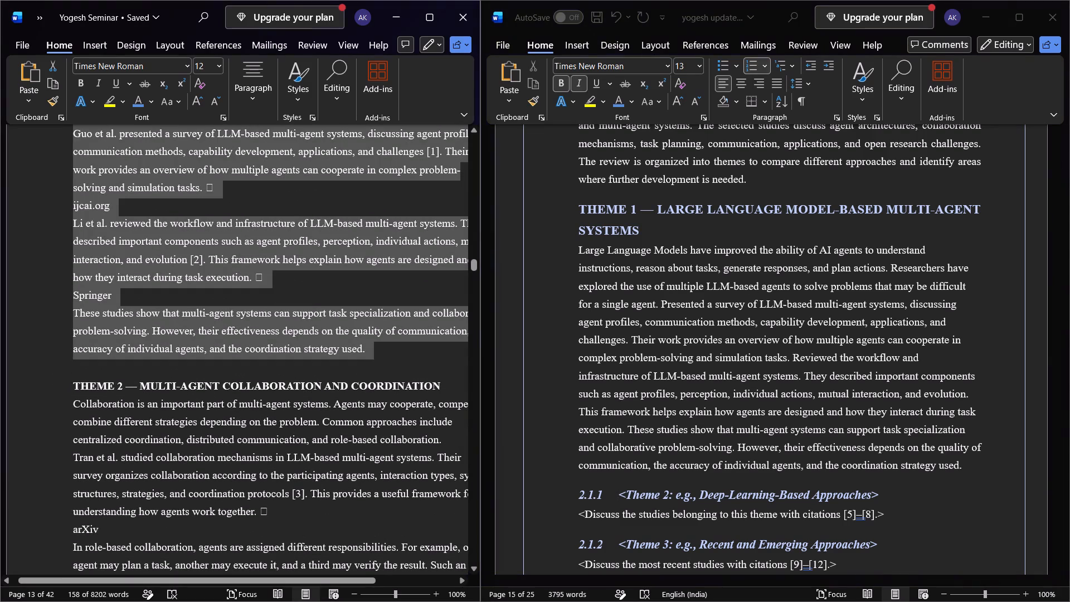
left_click(154, 401)
left_click_drag(72, 383, 427, 376)
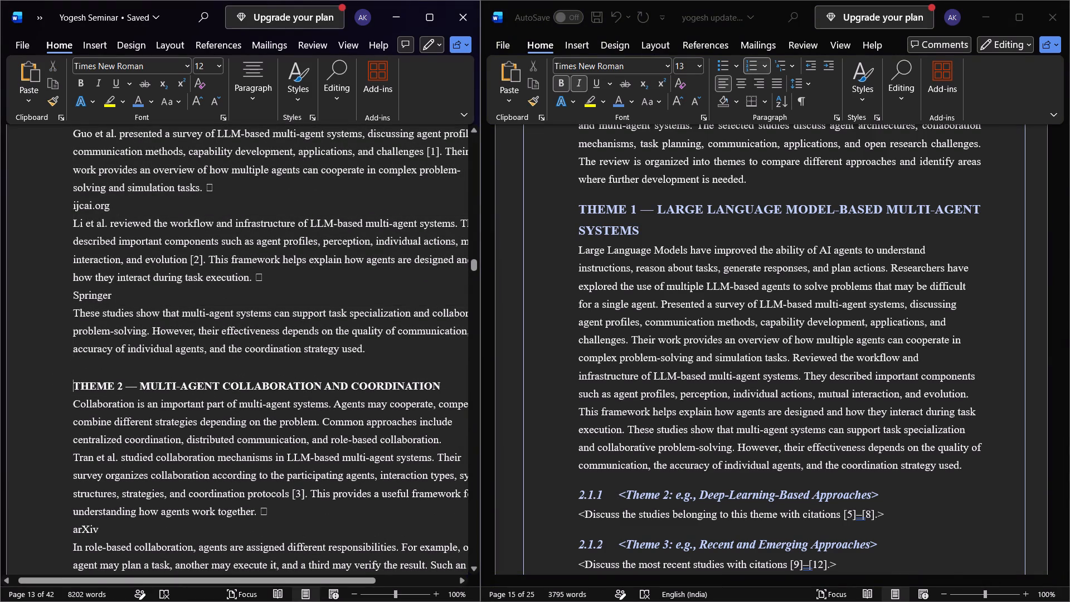
left_click_drag(427, 376, 454, 387)
left_click(454, 387)
left_click(444, 382)
left_click_drag(437, 382, 391, 387)
left_click_drag(391, 387, 71, 381)
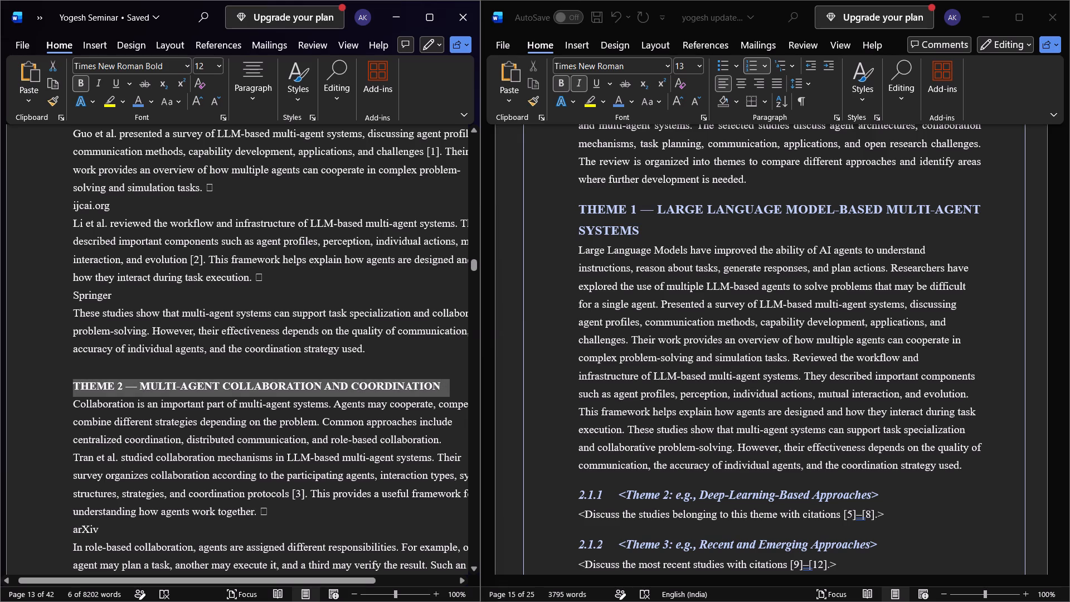
key("ctrl+c")
key("ctrl+c")
Replace the report's placeholder heading "<Theme 2: e.g., Deep-Learning-Based Approaches>" with the copied THEME 2 heading.
left_click(622, 497)
left_click_drag(622, 497, 827, 515)
left_click(670, 496)
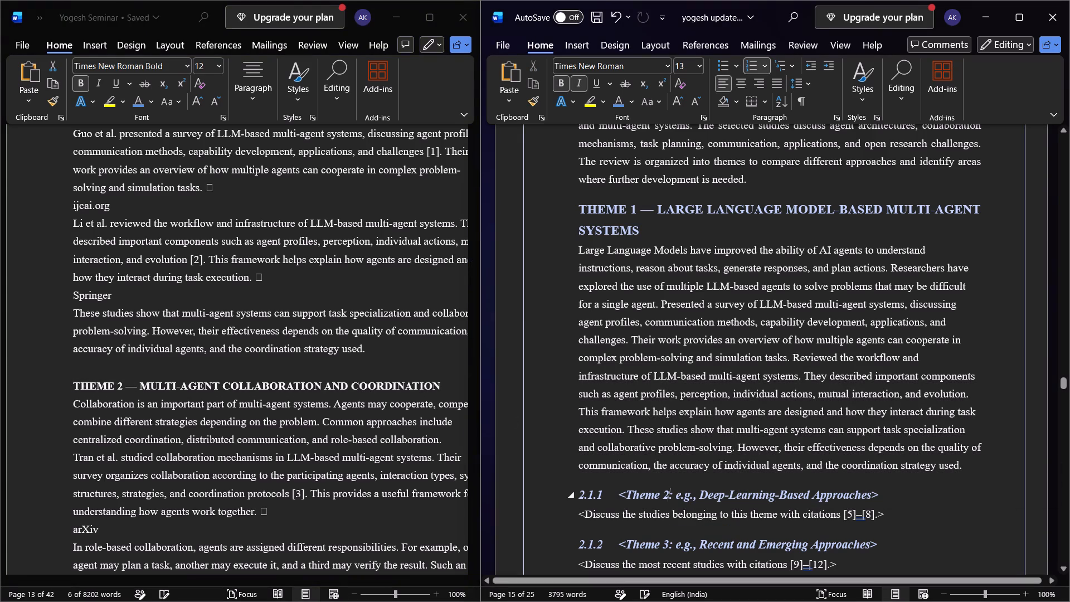
left_click(623, 494)
left_click(621, 491)
key("ctrl+shift+Down")
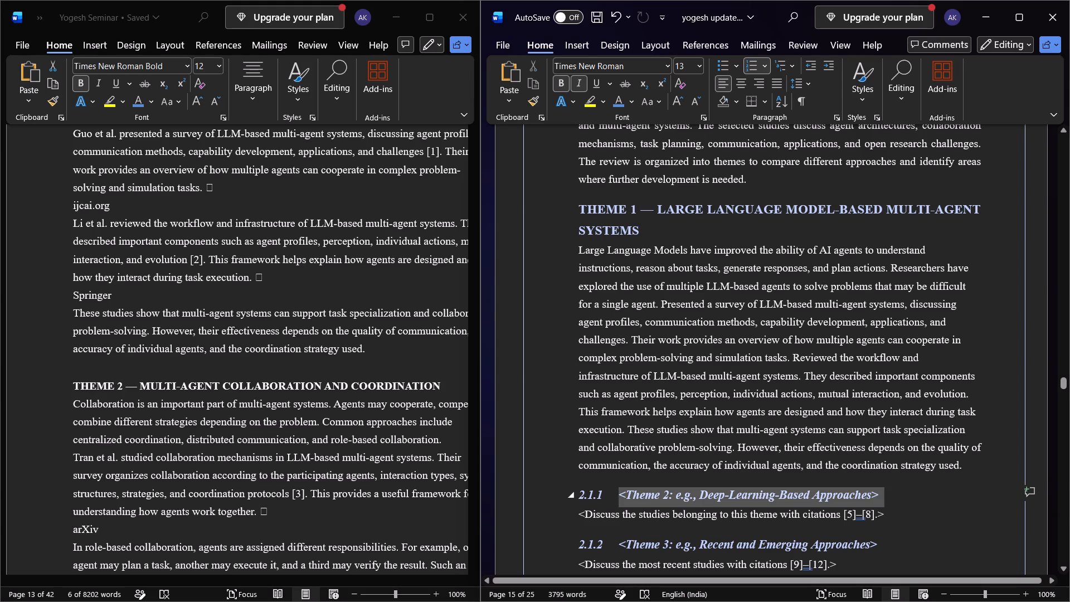
key("ctrl+v")
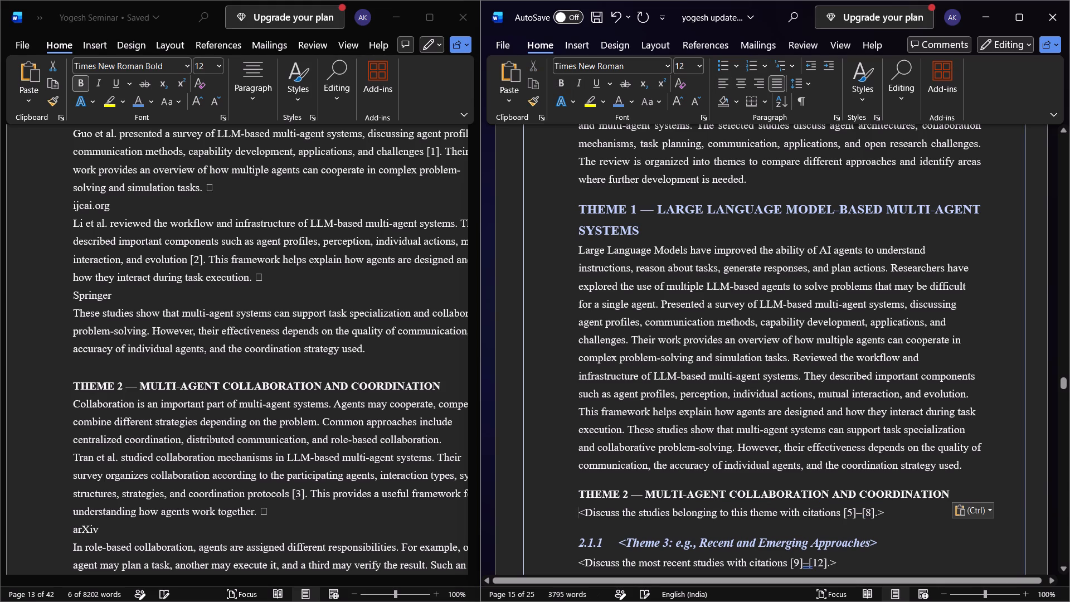
Add the number 2.1.2 and a space before the report's THEME 2 heading.
left_click(581, 492)
key("2")
key("period")
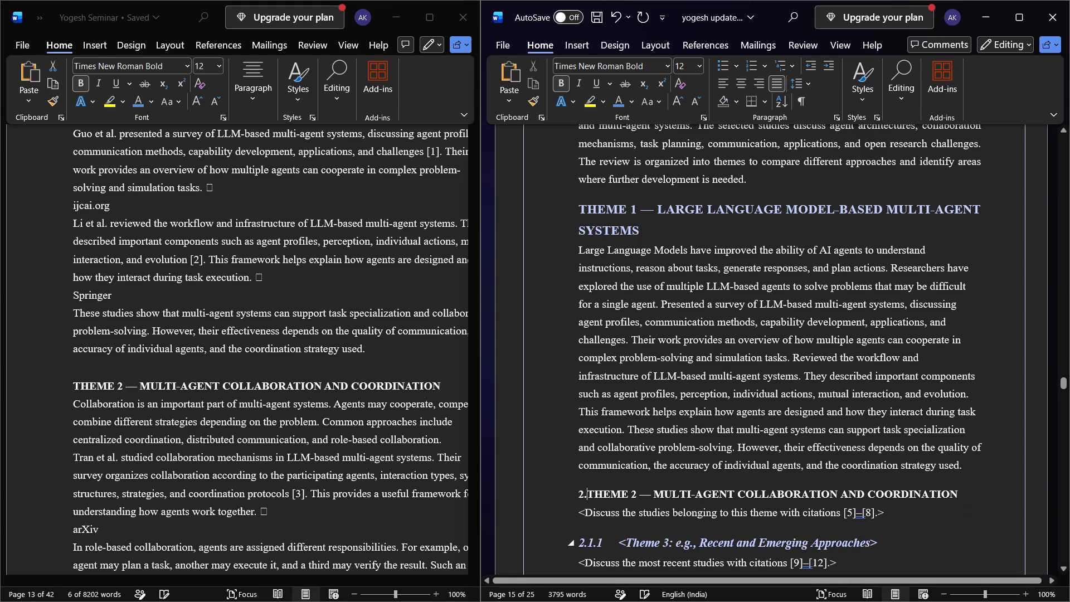
key("1")
key("period")
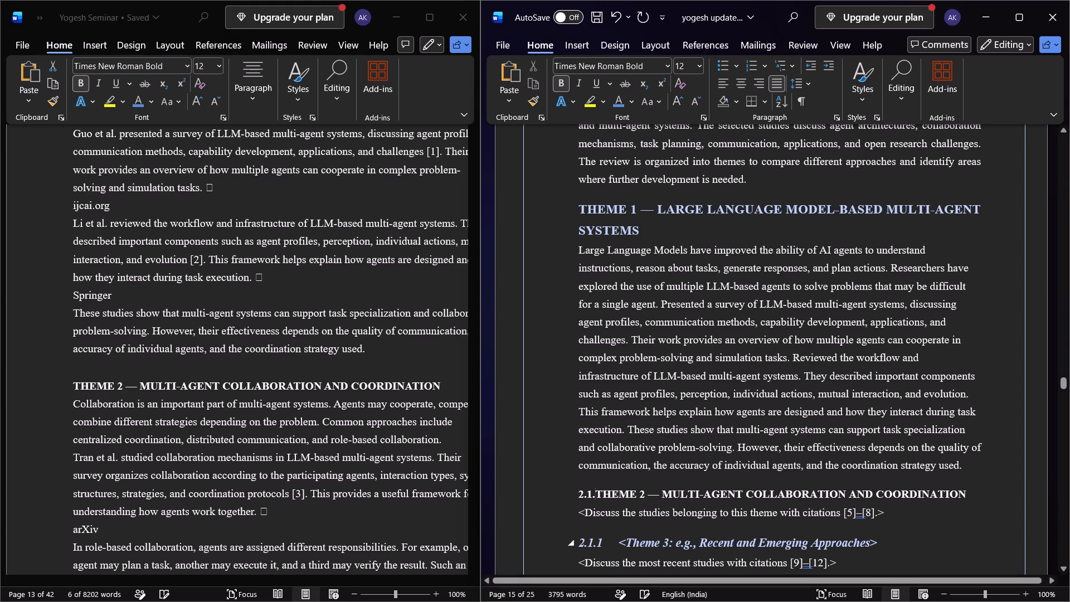
type("2")
key("space")
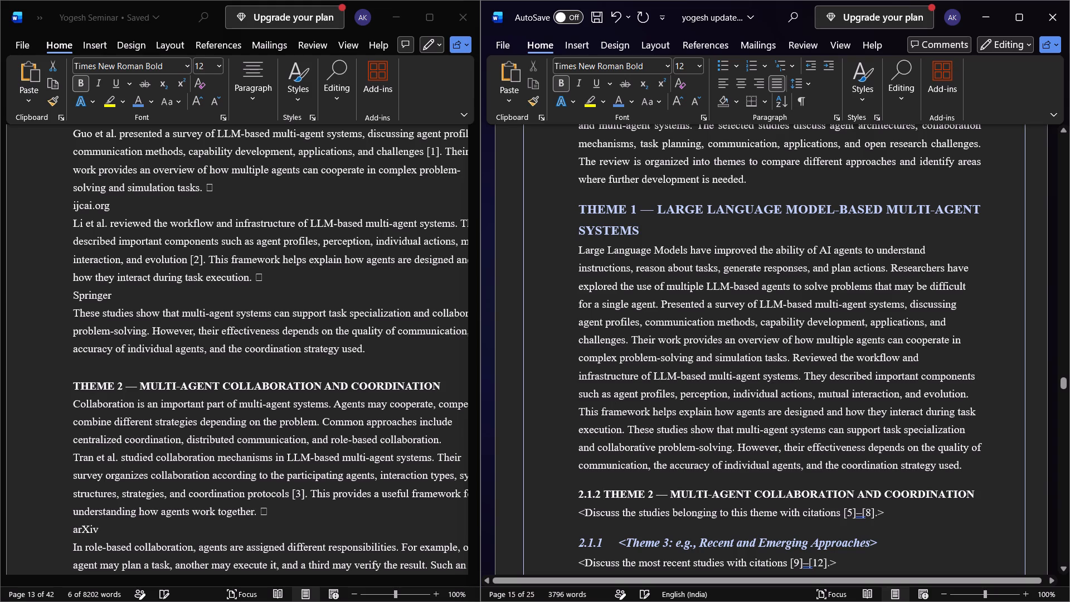
Add the number 2.1.1 and a space before the report's THEME 1 heading.
scroll(639, 380, "up", 1)
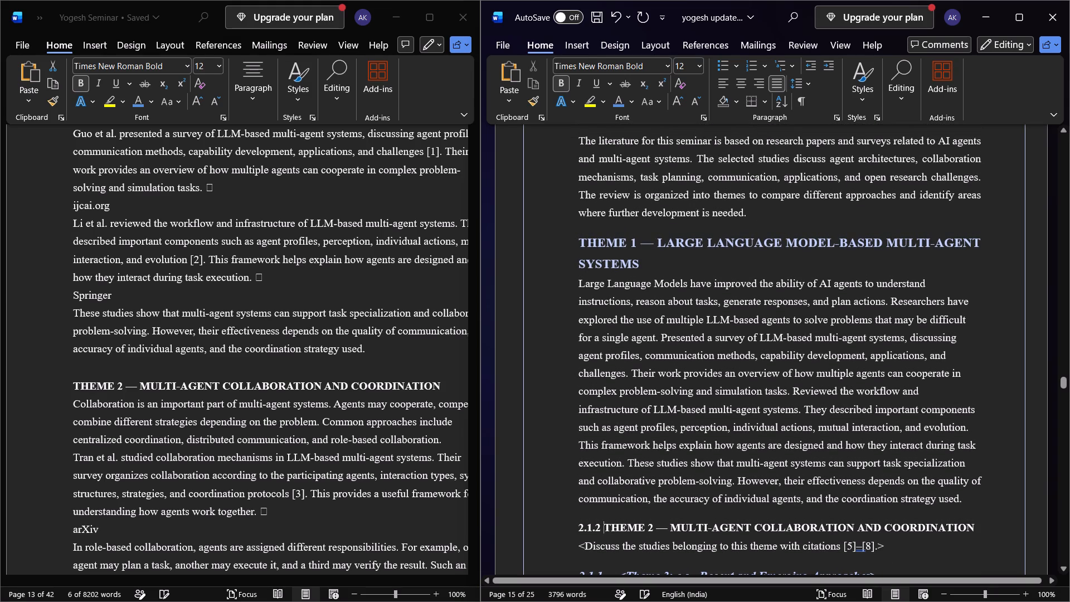
left_click(576, 242)
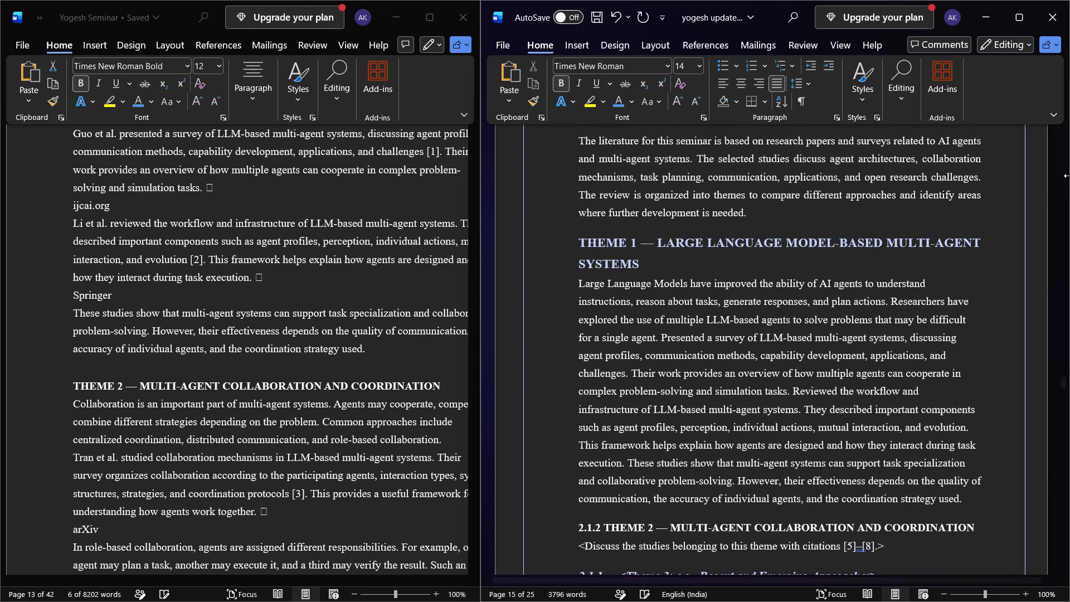
key("2")
key("period")
type("1.")
key("1")
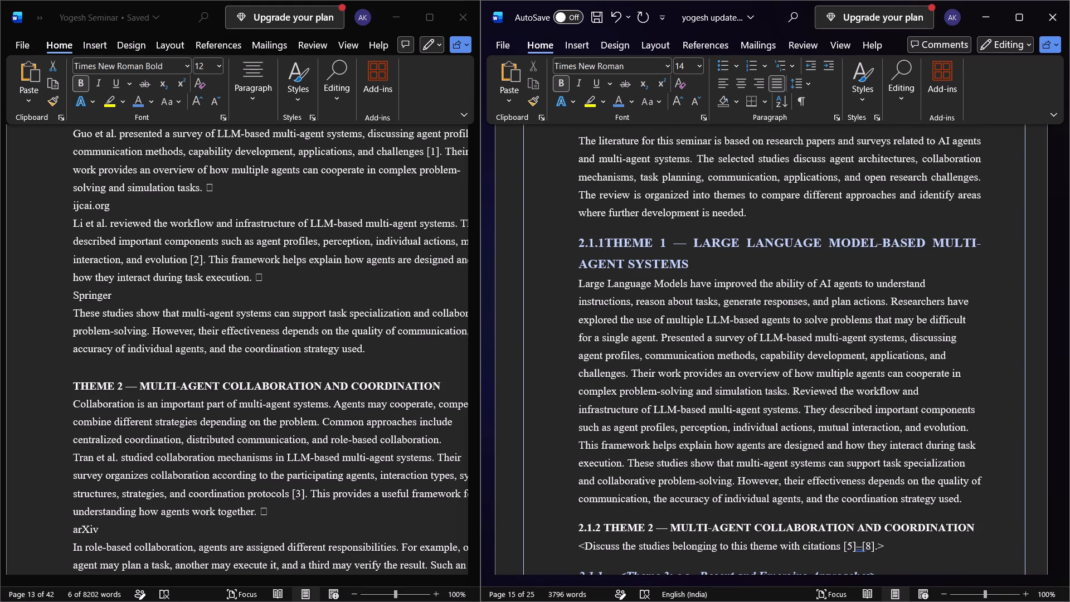
key("space")
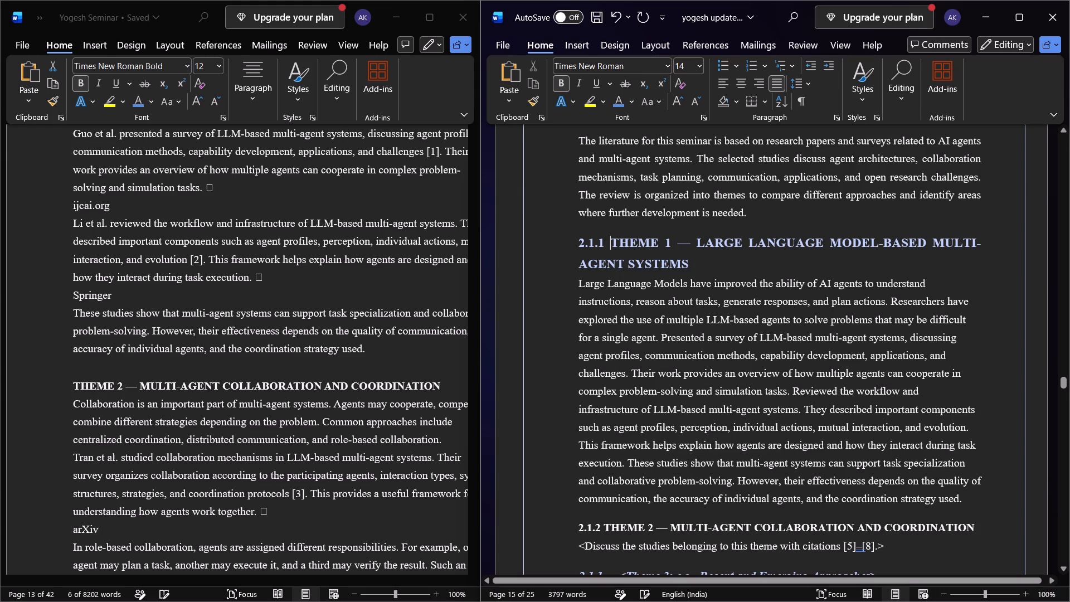
Apply the report's 2.1.1 THEME 1 heading formatting to the full 2.1.2 THEME 2 heading with Format Painter.
left_click(643, 242)
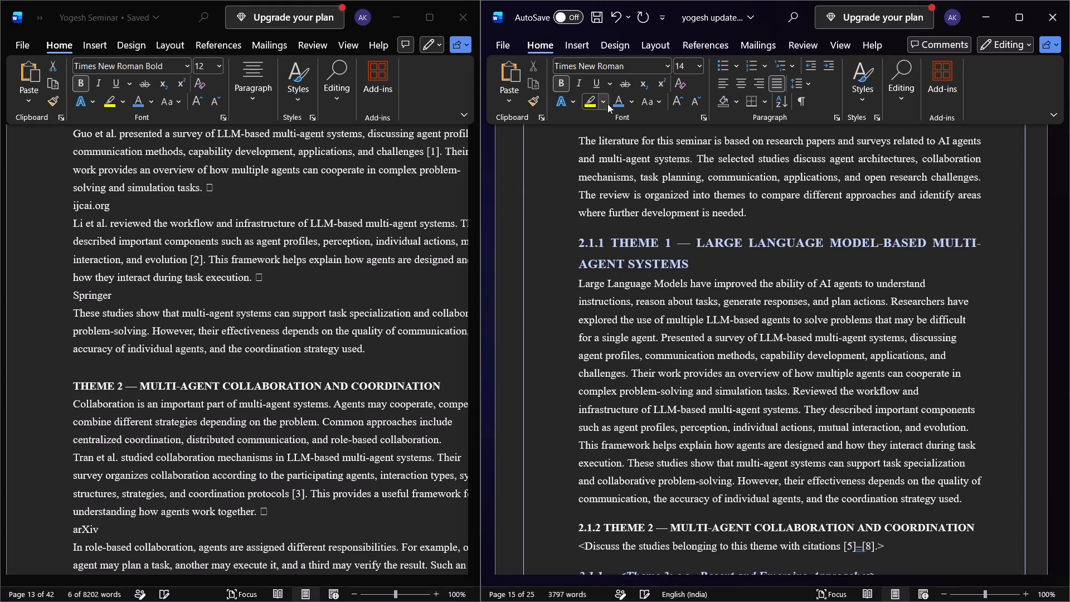
left_click(531, 107)
scroll(476, 496, "down", 1)
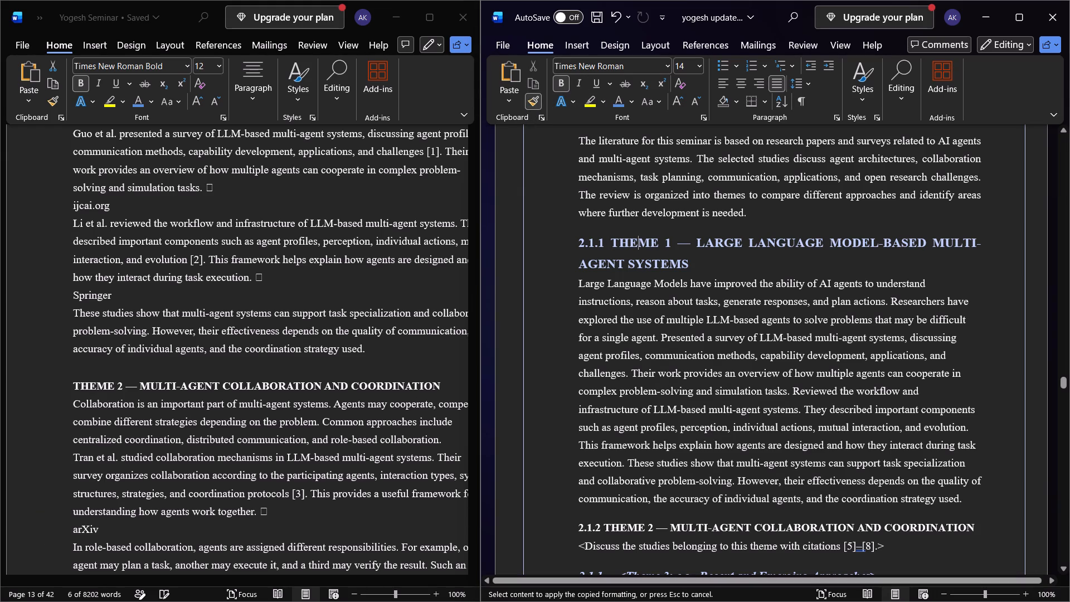
left_click(599, 532)
left_click(609, 521)
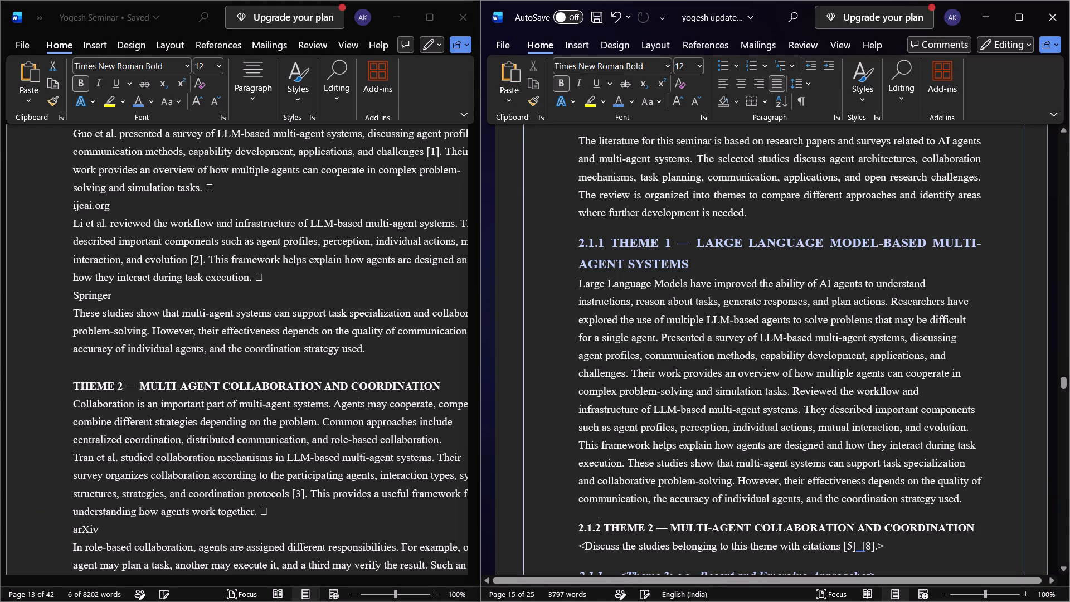
left_click(575, 526)
left_click(653, 261)
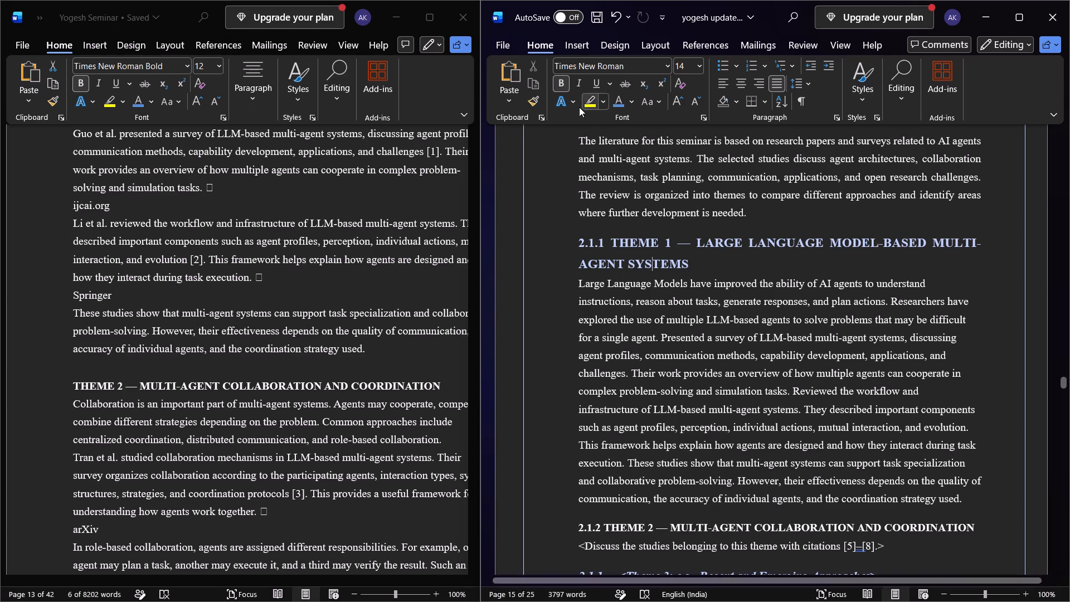
left_click(537, 104)
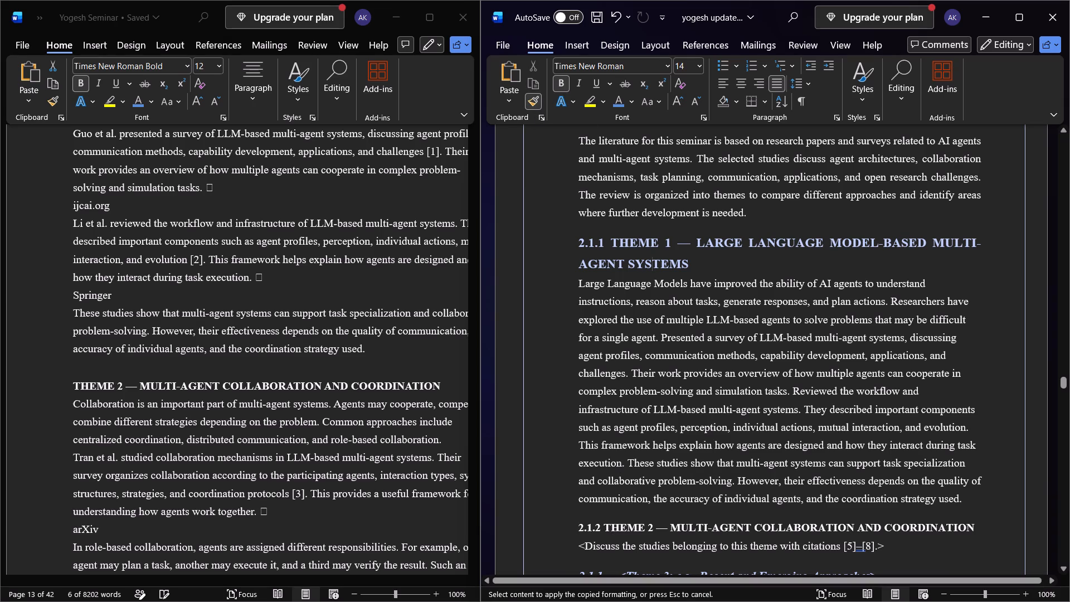
left_click_drag(579, 526, 985, 520)
left_click_drag(985, 520, 986, 528)
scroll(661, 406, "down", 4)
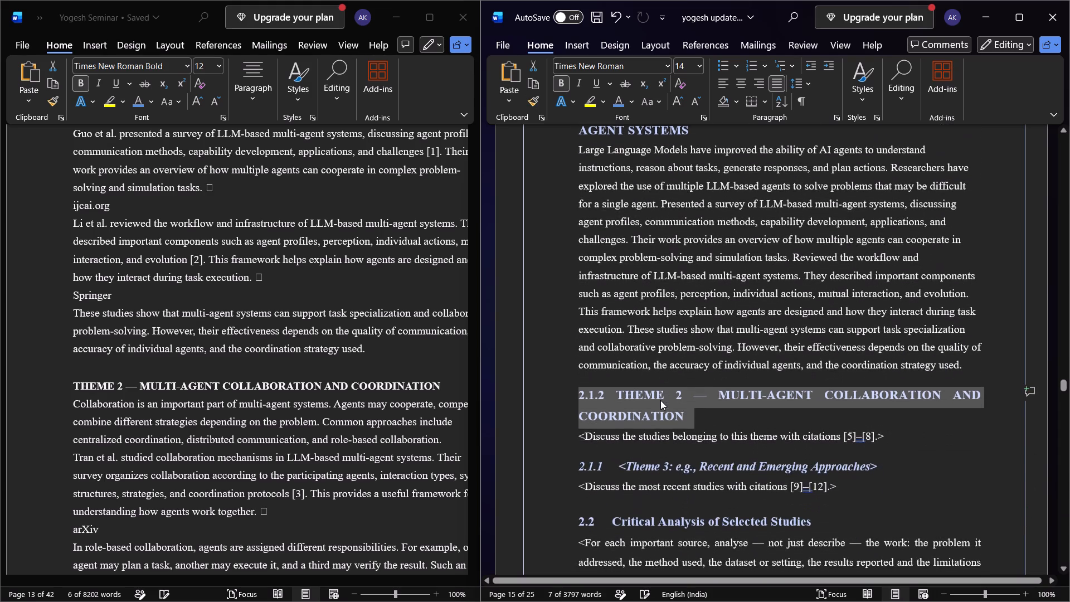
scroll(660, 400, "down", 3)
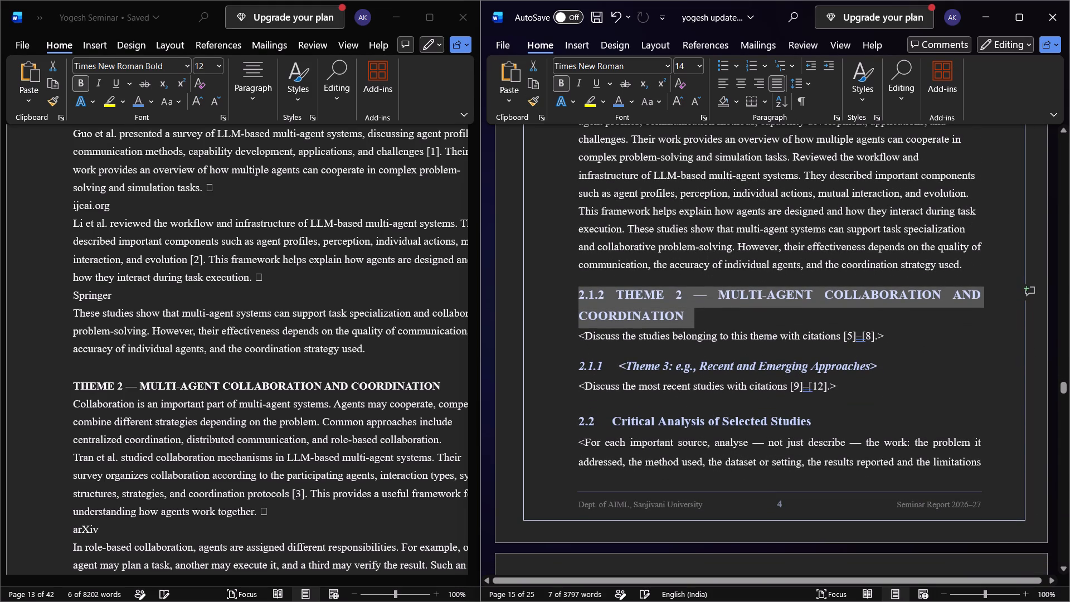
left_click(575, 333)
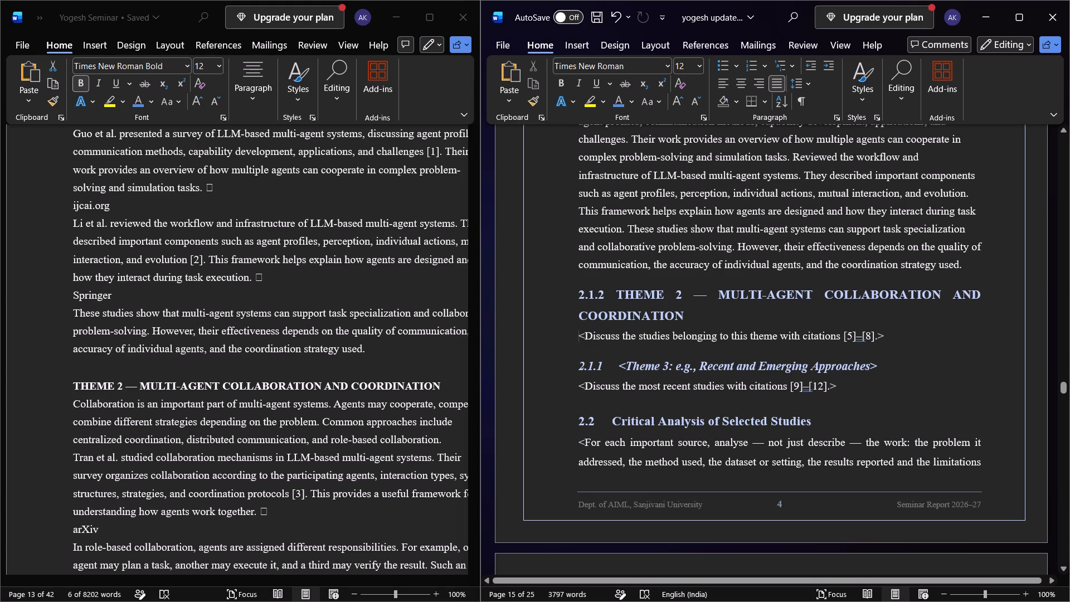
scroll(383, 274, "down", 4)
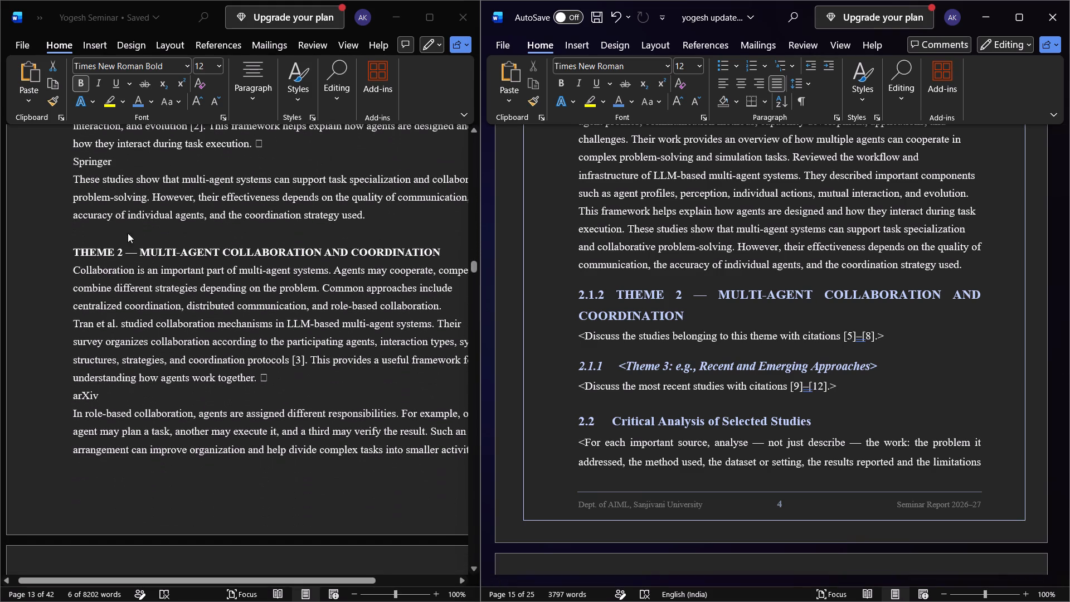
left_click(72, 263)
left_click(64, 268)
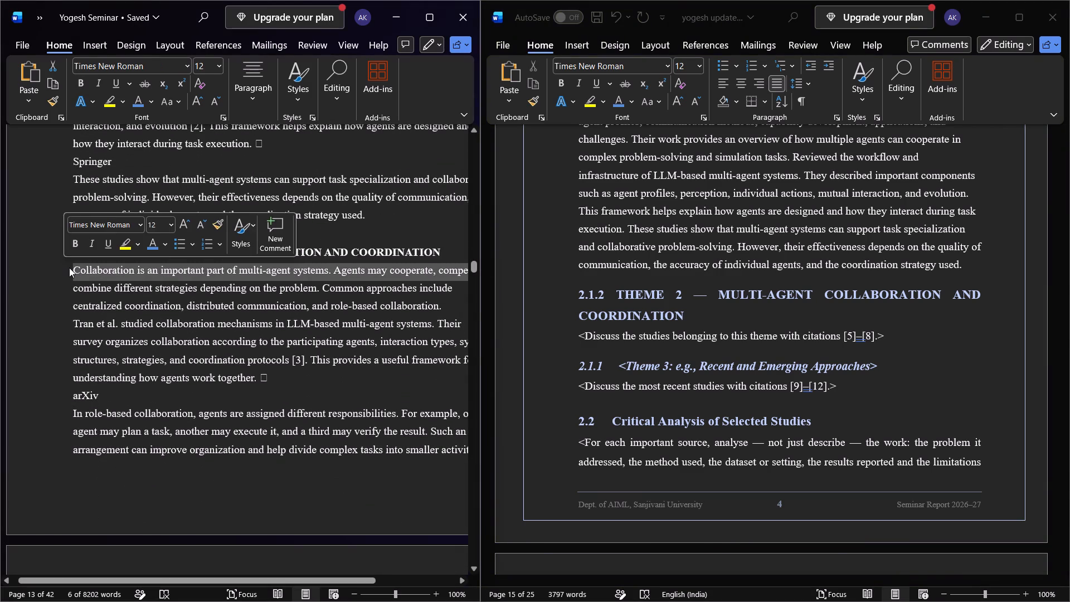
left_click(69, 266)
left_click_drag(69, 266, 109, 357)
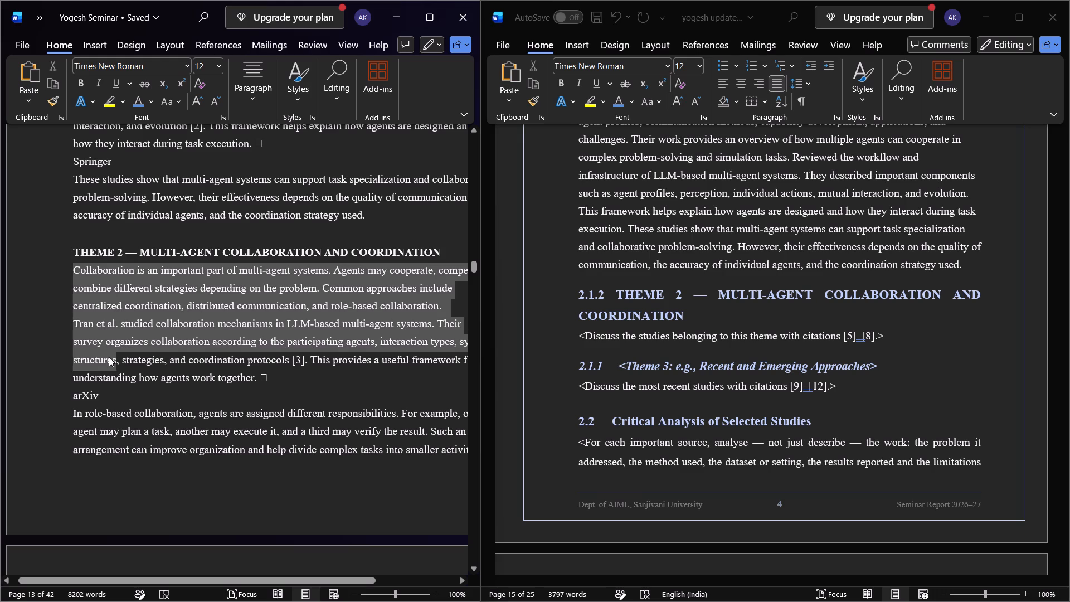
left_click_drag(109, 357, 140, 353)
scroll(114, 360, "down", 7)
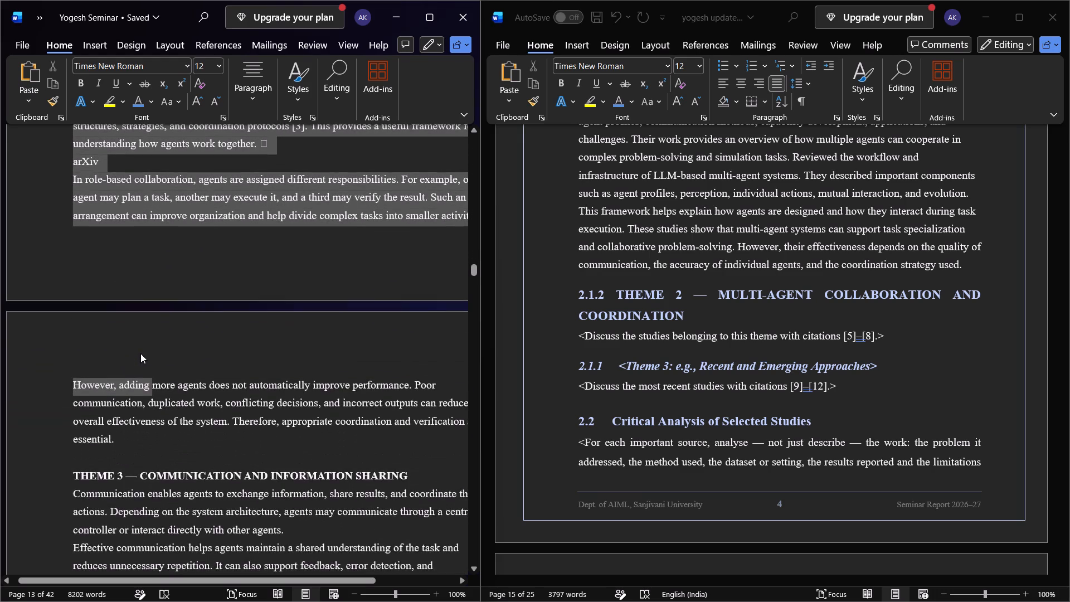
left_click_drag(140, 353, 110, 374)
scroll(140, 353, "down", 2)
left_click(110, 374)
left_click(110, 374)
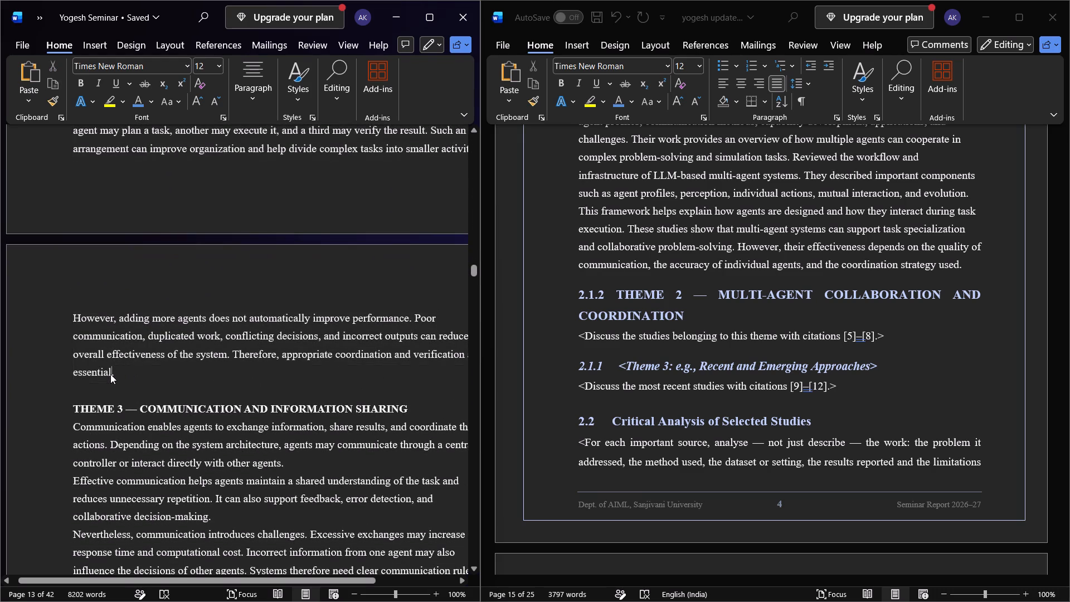
Copy the THEME 2 body text in the Yogesh Seminar document, from "Collaboration is an important part" through the paragraph ending "essential.".
left_click(113, 376)
left_click_drag(113, 376, 88, 317)
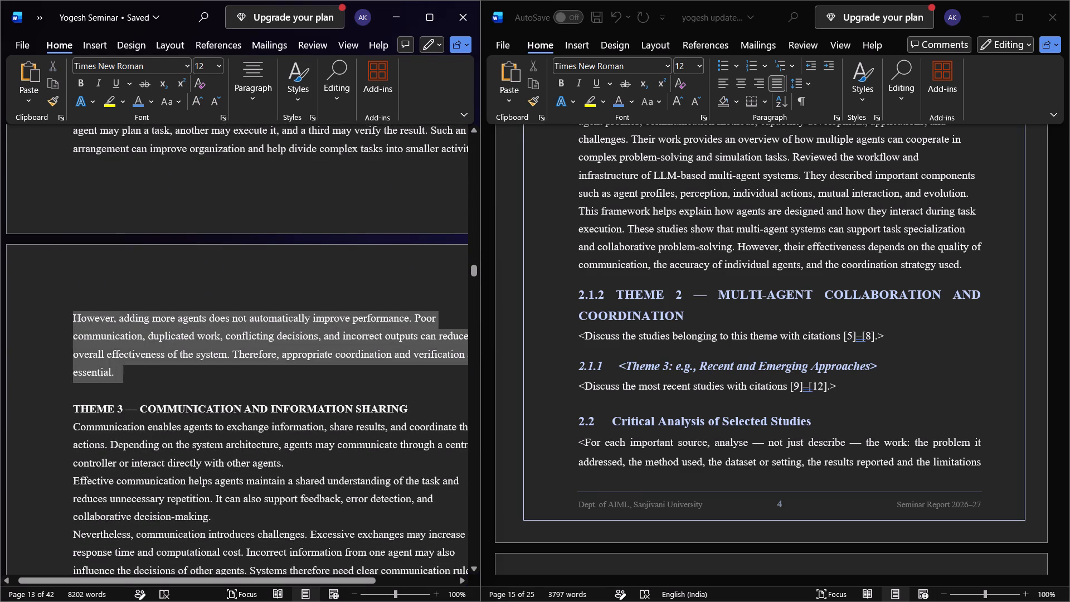
left_click_drag(88, 317, 62, 345)
scroll(88, 317, "up", 11)
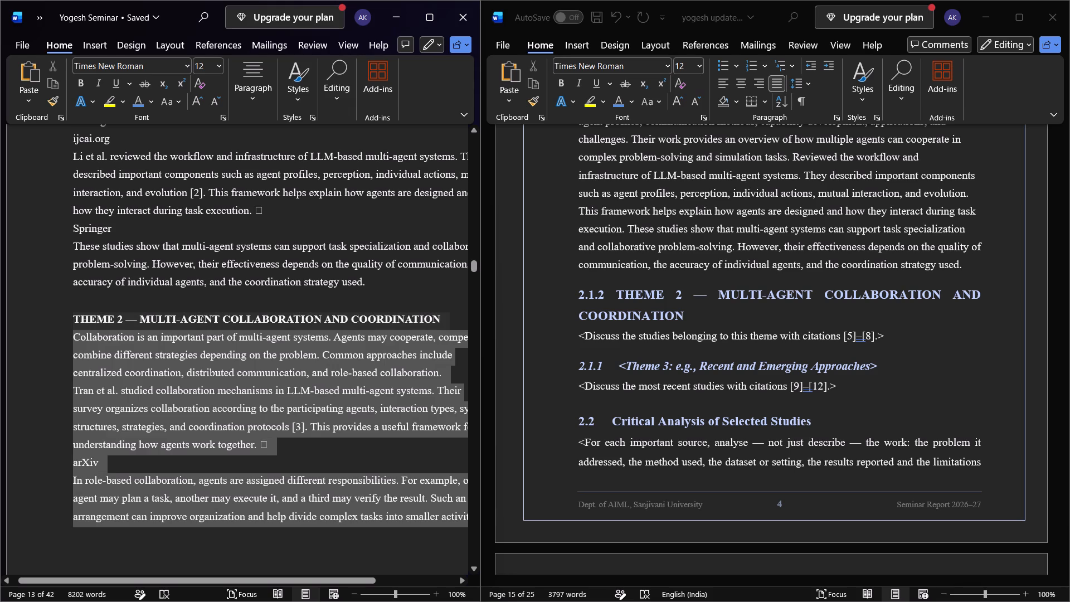
left_click_drag(62, 345, 62, 347)
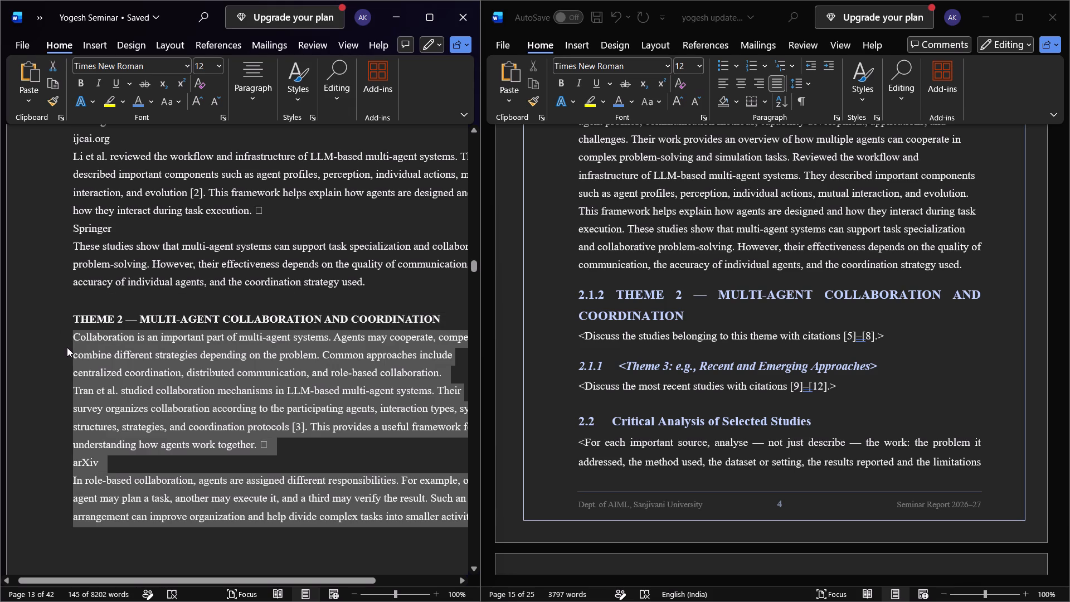
key("ctrl+c")
Replace the report's placeholder "<Discuss the studies belonging to this theme with citations [5]–[8].>" with the copied THEME 2 text.
left_click(578, 333)
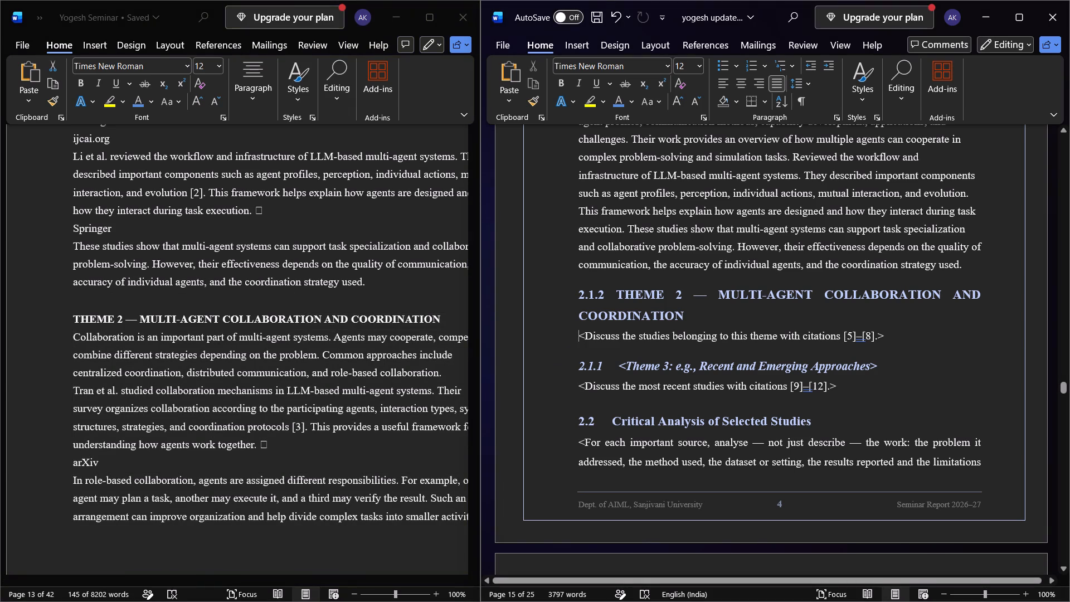
key("ctrl+shift+Down")
key("ctrl+v")
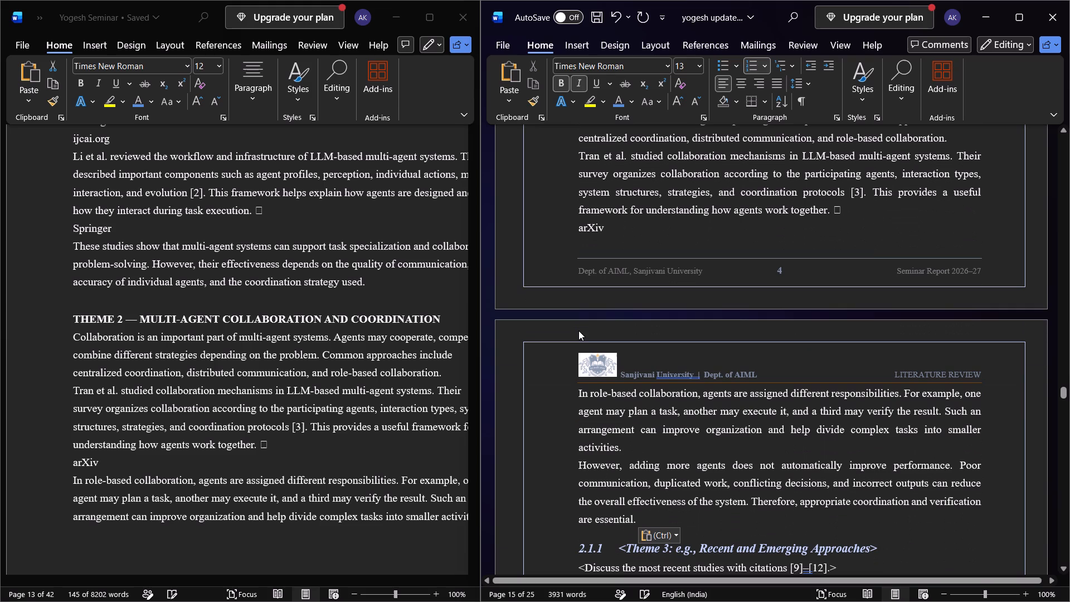
Join the report's paragraph starting "However, adding more agents" to the end of the preceding role-based collaboration paragraph.
left_click(569, 463)
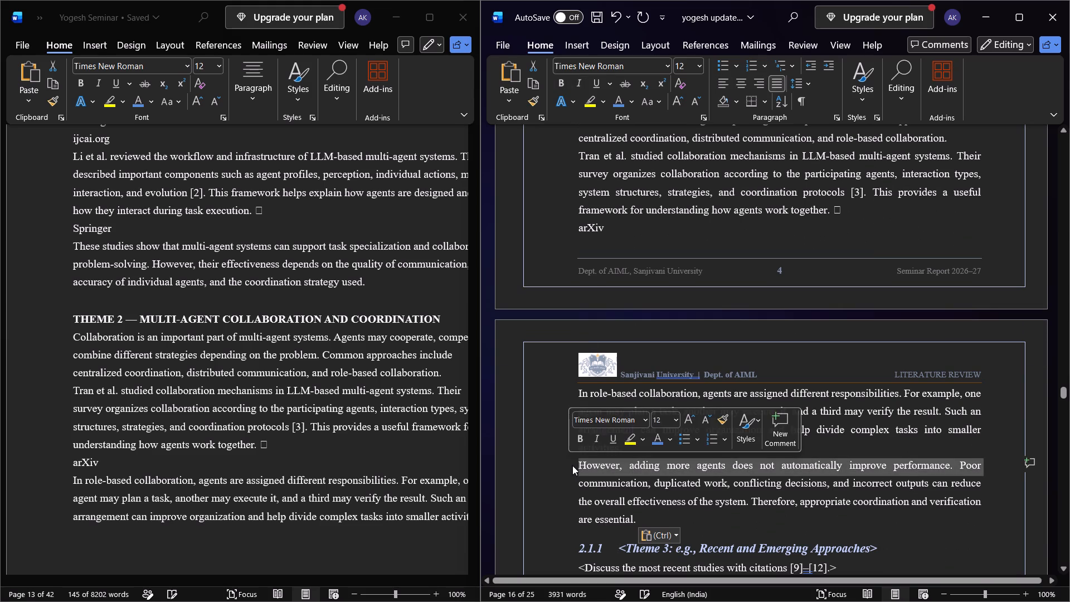
left_click(572, 465)
key("BackSpace")
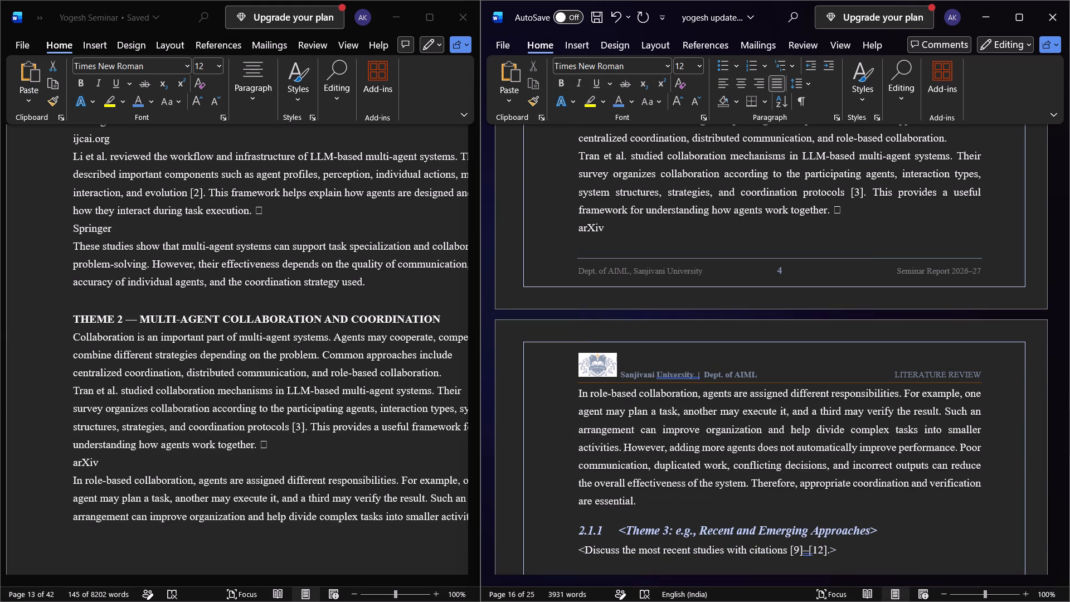
Delete the "arXiv" line and stray box symbol after "work together." and join the "In role-based collaboration" paragraph onto that sentence.
key("Up")
key("Up")
key("Up")
key("Up")
key("ctrl+BackSpace")
key("ctrl+BackSpace")
key("ctrl+BackSpace")
key("ctrl+BackSpace")
key("Delete")
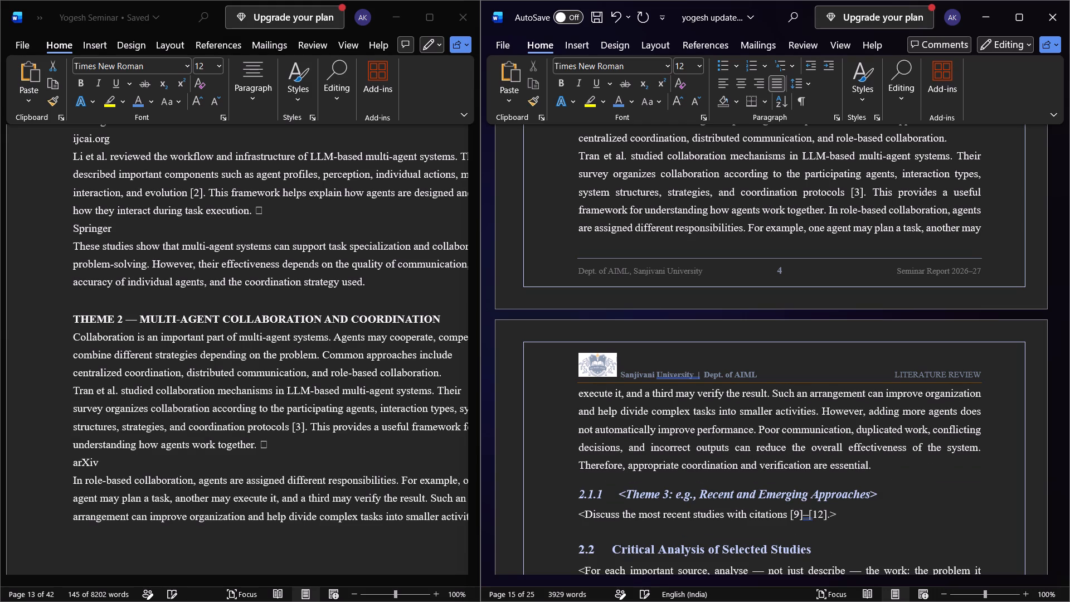
Remove the citation [3] after "coordination protocols" in the report's THEME 2 text, keeping the sentence's full stop.
key("Up")
key("ctrl+Right")
key("ctrl+Right")
key("ctrl+Right")
key("ctrl+Right")
key("Left")
key("Left")
key("ctrl+BackSpace")
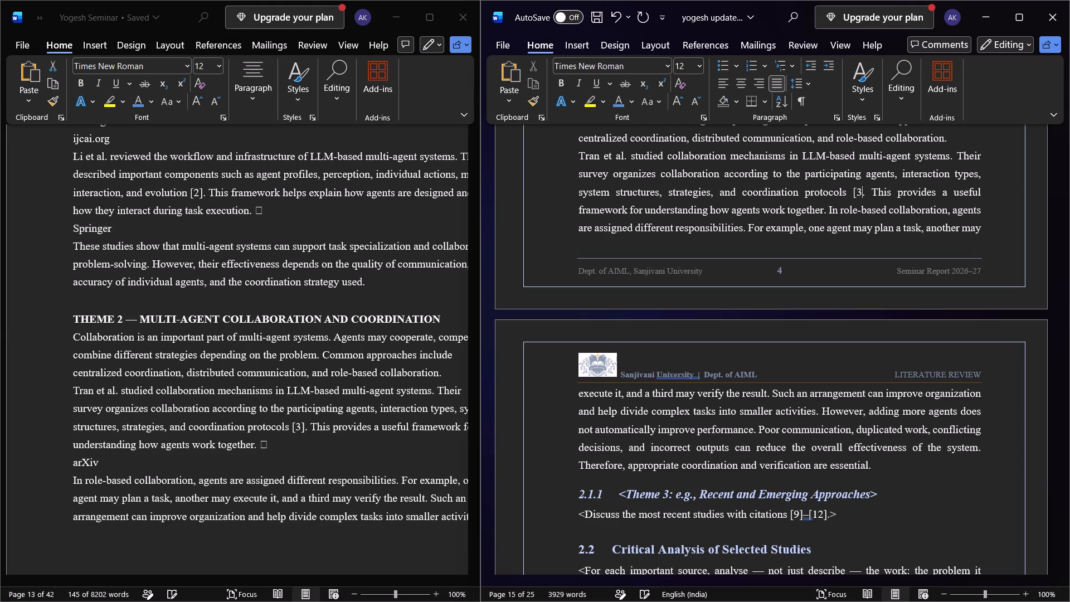
key("ctrl+BackSpace")
key("ctrl+BackSpace")
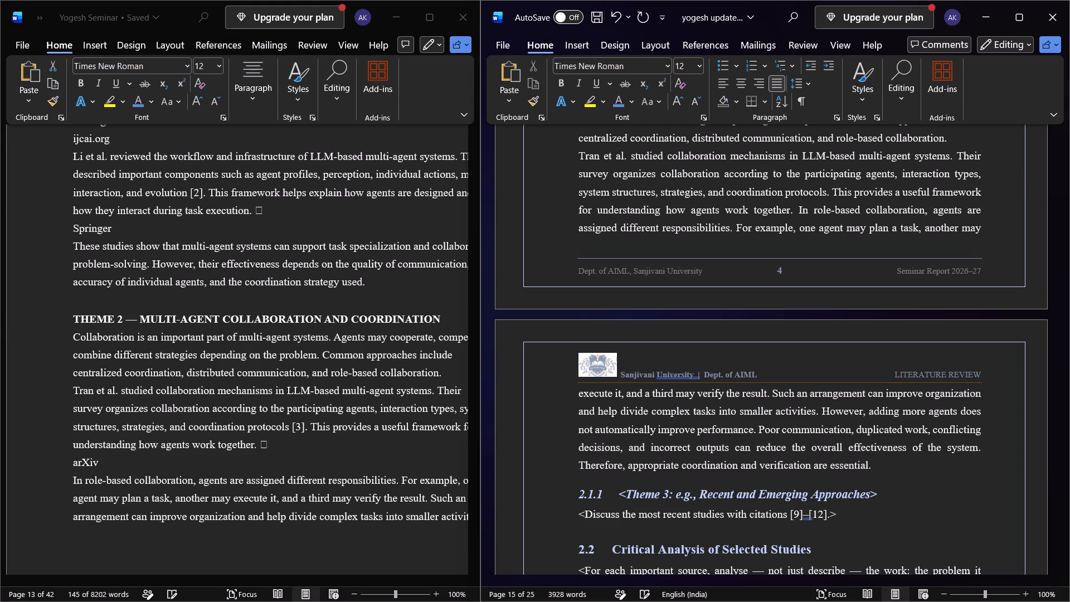
Review the report's 2.1.2 THEME 2 paragraphs down to the Theme 3 placeholder heading.
key("Up")
key("Up")
key("Up")
key("Up")
key("Up")
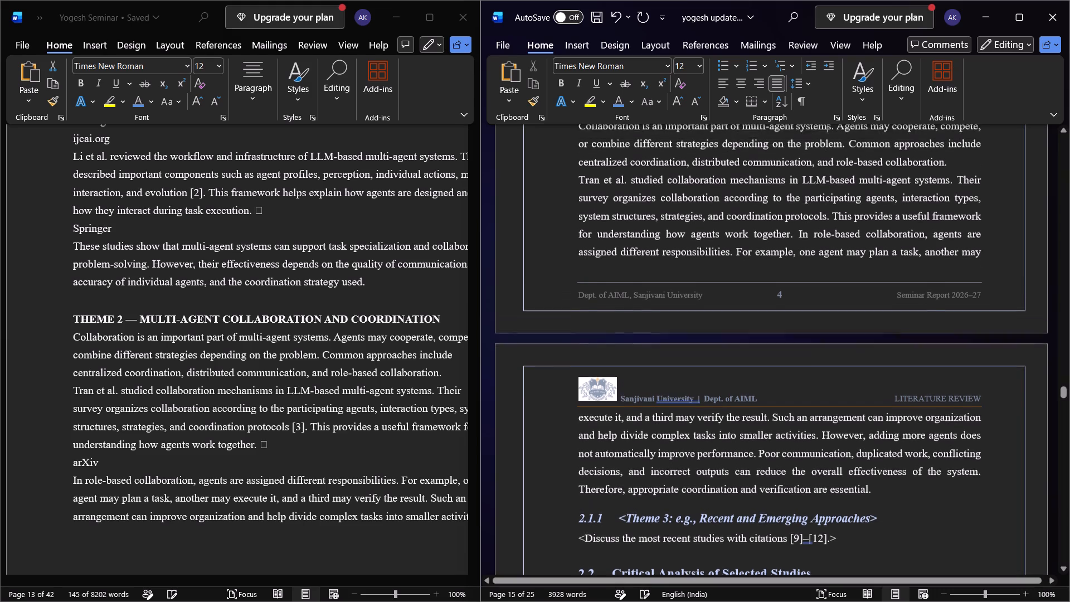
key("Up")
key("Up")
key("ctrl+Down")
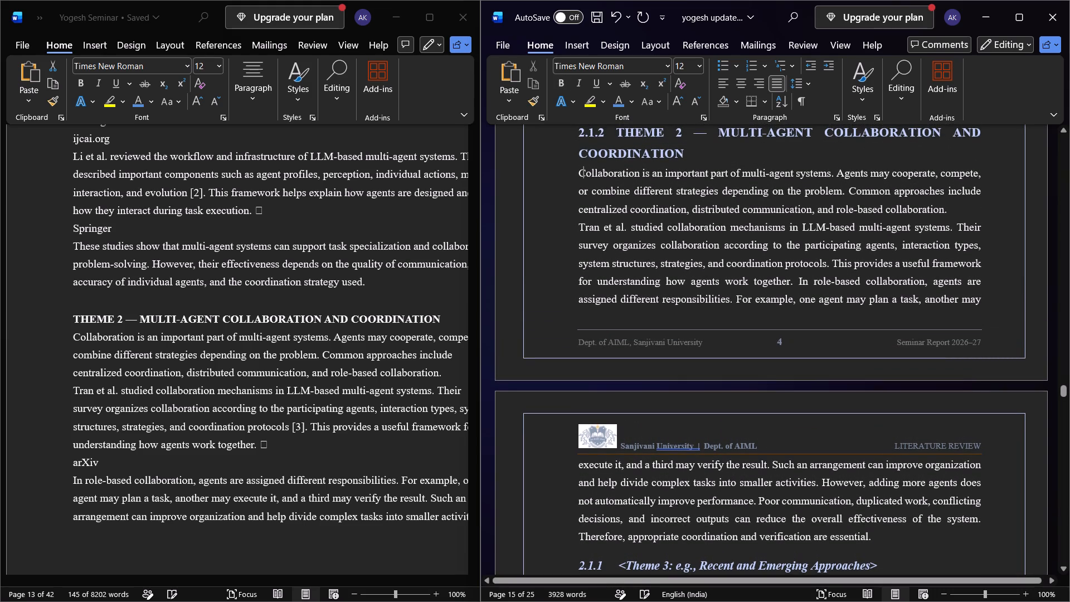
key("ctrl+Down")
key("ctrl+Down")
key("ctrl+Down")
scroll(267, 428, "down", 1)
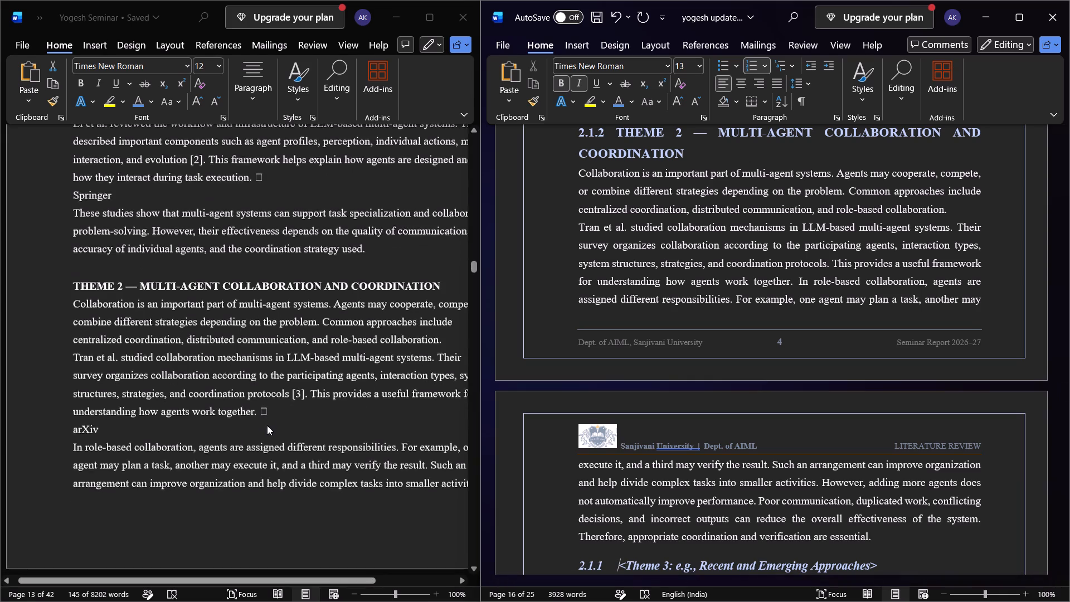
Copy the THEME 3 — COMMUNICATION AND INFORMATION SHARING heading and all its paragraphs from the Yogesh Seminar document.
scroll(267, 425, "down", 2)
scroll(297, 359, "down", 3)
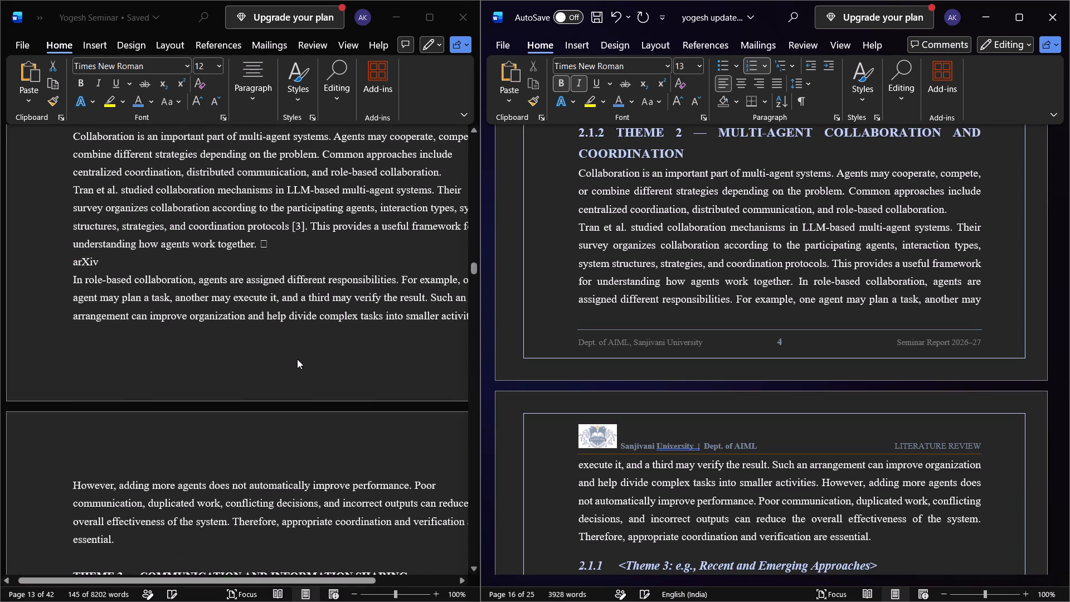
scroll(297, 359, "down", 1)
scroll(297, 359, "up", 1)
scroll(297, 359, "down", 6)
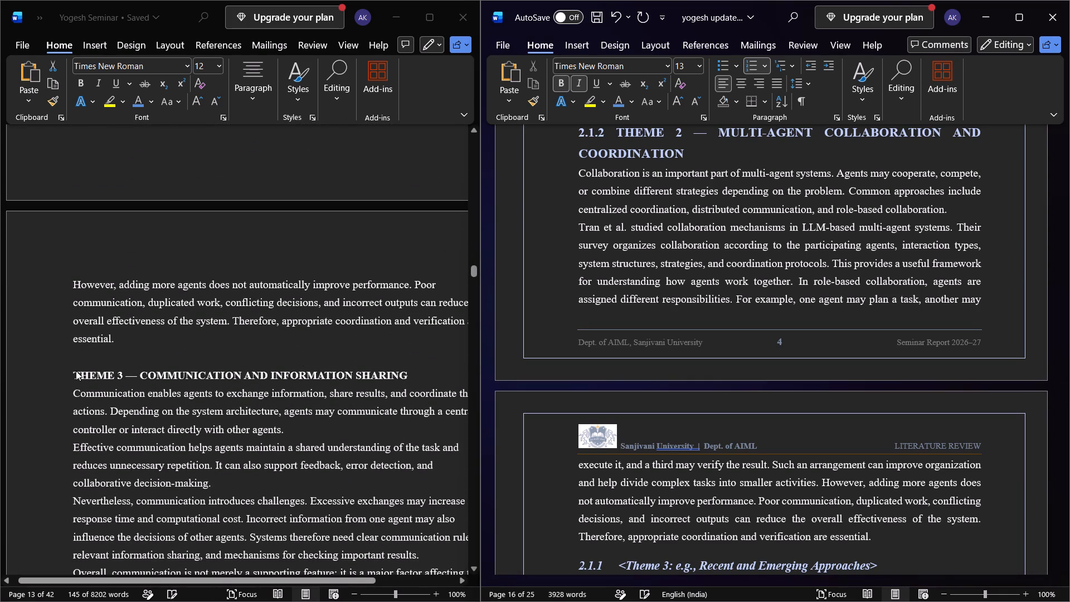
left_click_drag(68, 371, 188, 375)
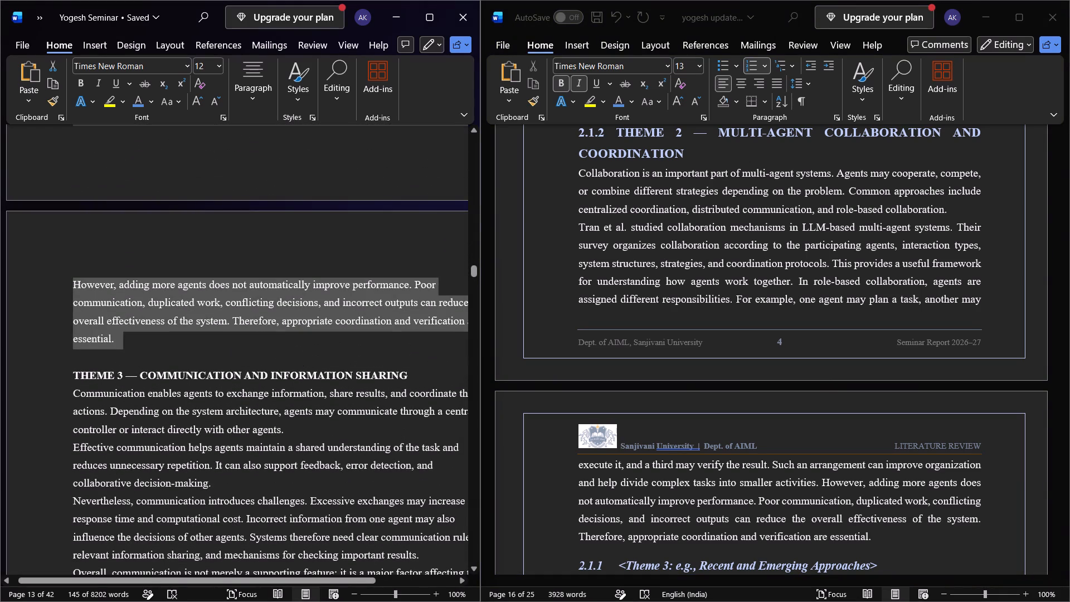
left_click(71, 378)
left_click_drag(71, 378, 265, 413)
scroll(138, 422, "down", 5)
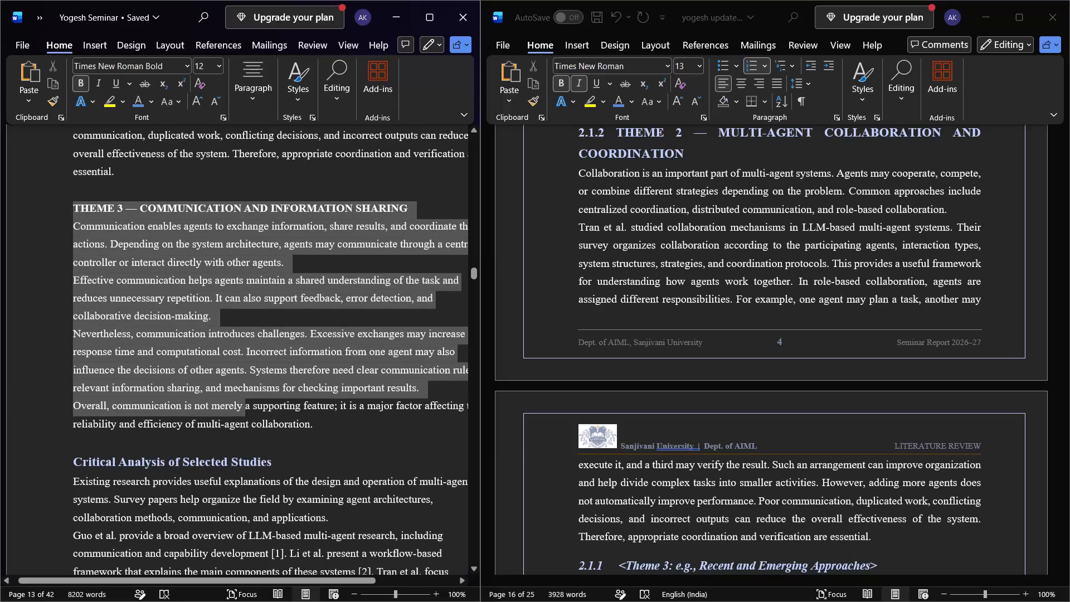
left_click_drag(265, 413, 327, 438)
key("ctrl+c")
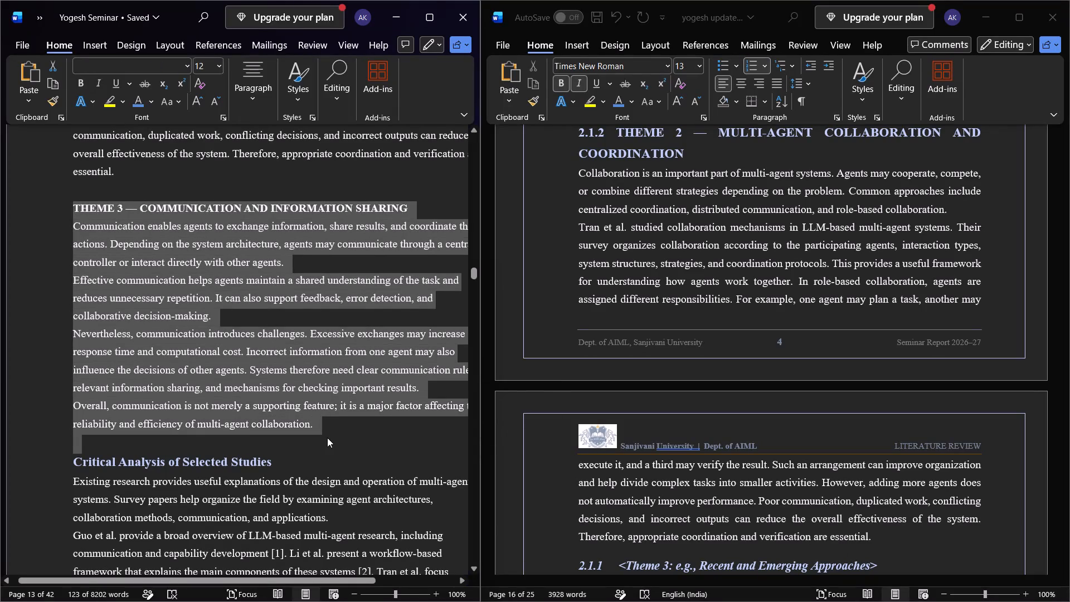
Replace the report's Theme 3 placeholder heading and its "Discuss the most recent studies" line with the copied THEME 3 section.
scroll(655, 464, "down", 1)
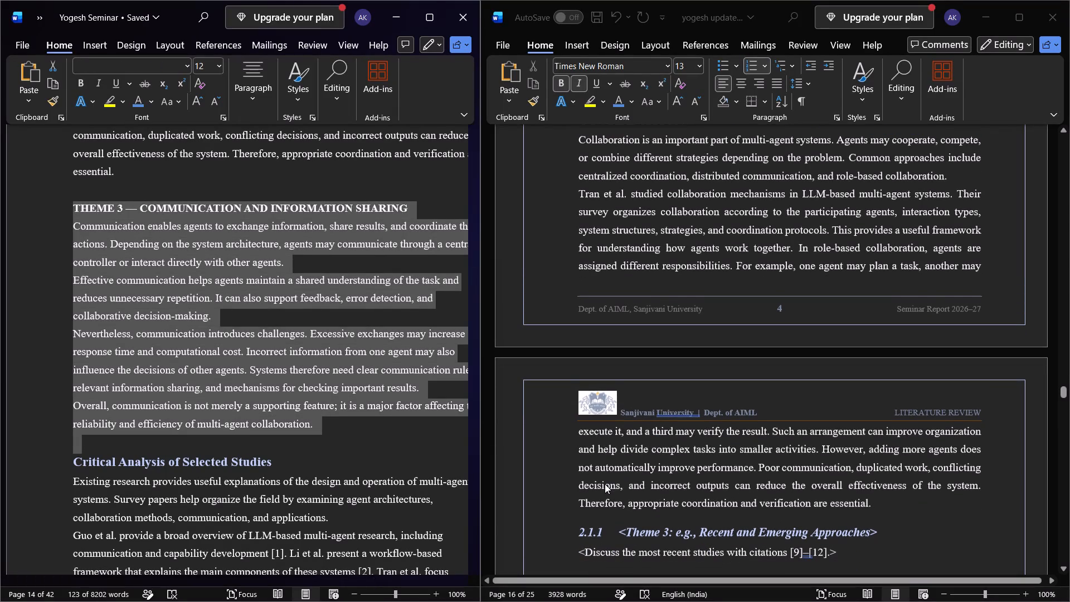
scroll(605, 484, "down", 2)
left_click_drag(575, 463, 814, 492)
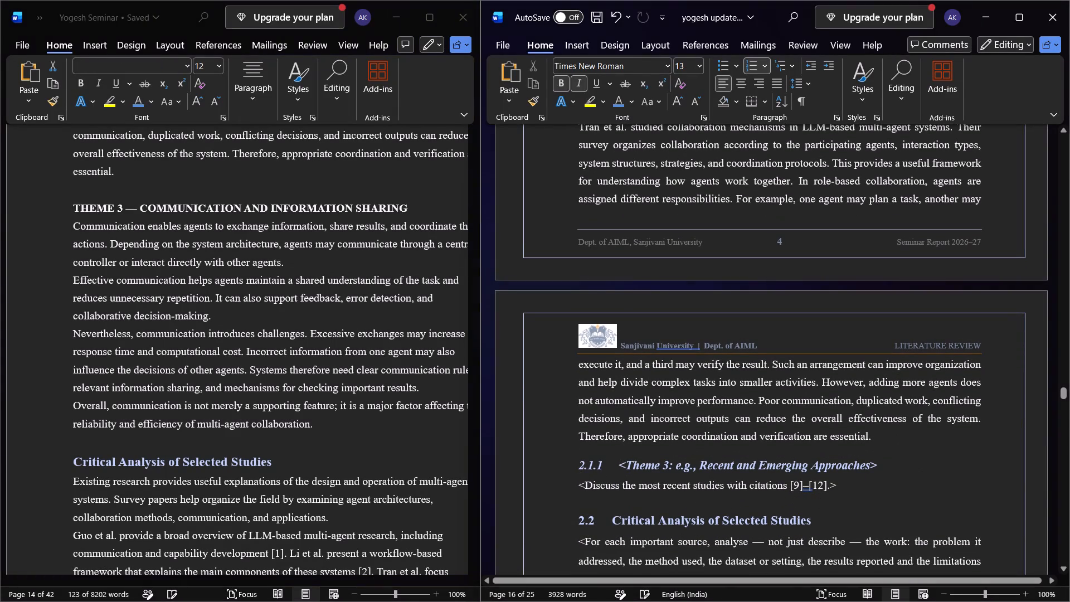
left_click_drag(814, 492, 821, 493)
left_click_drag(575, 459, 650, 481)
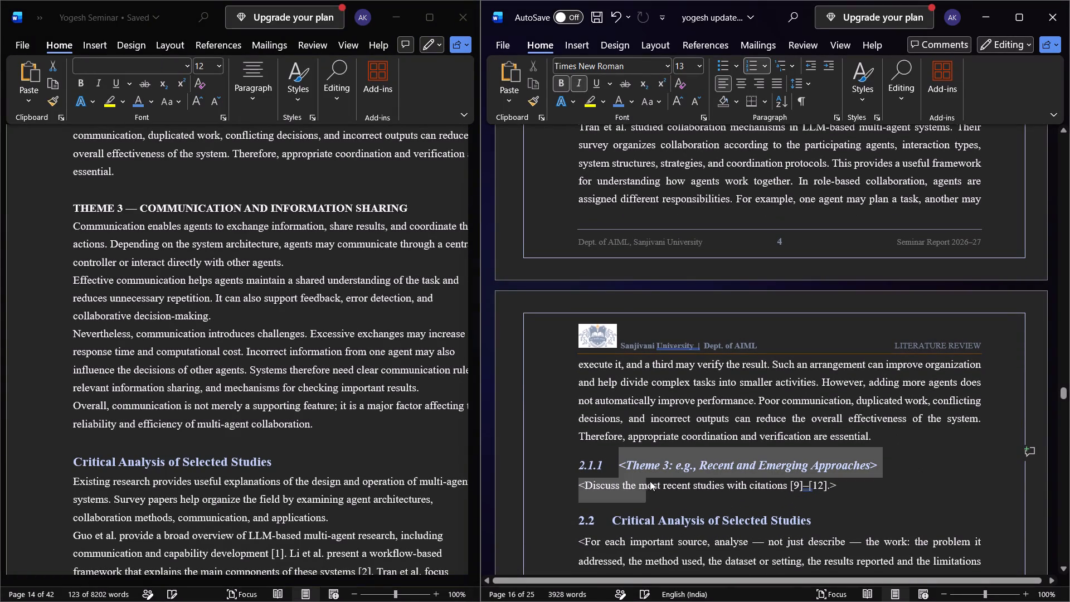
left_click_drag(650, 481, 861, 491)
key("ctrl+v")
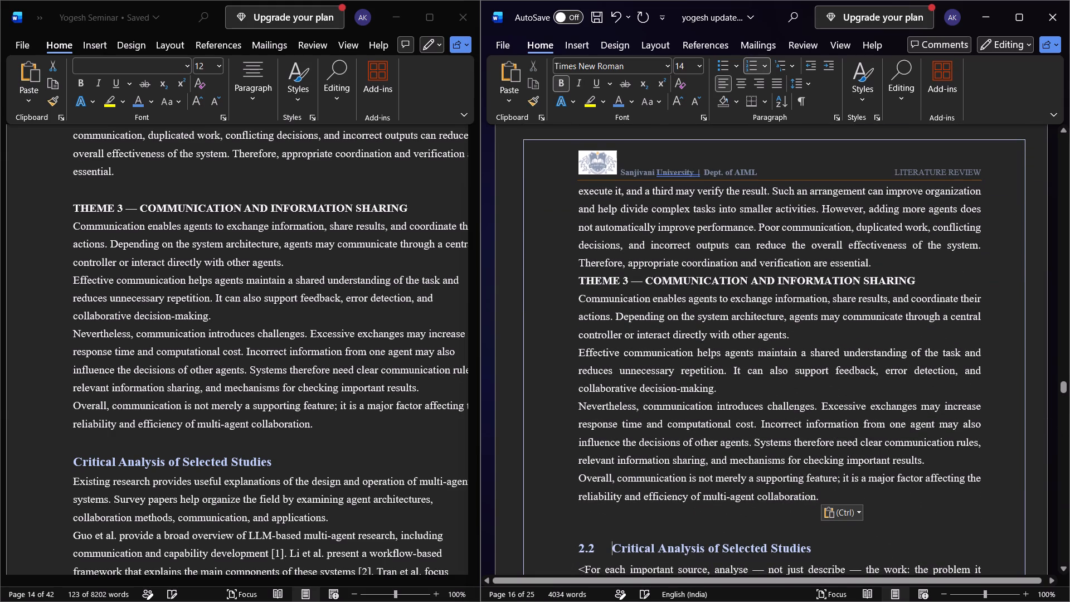
Insert a blank line above the report's THEME 3 heading and prefix the heading with the number 2.1.3.
left_click(578, 277)
scroll(658, 346, "up", 2)
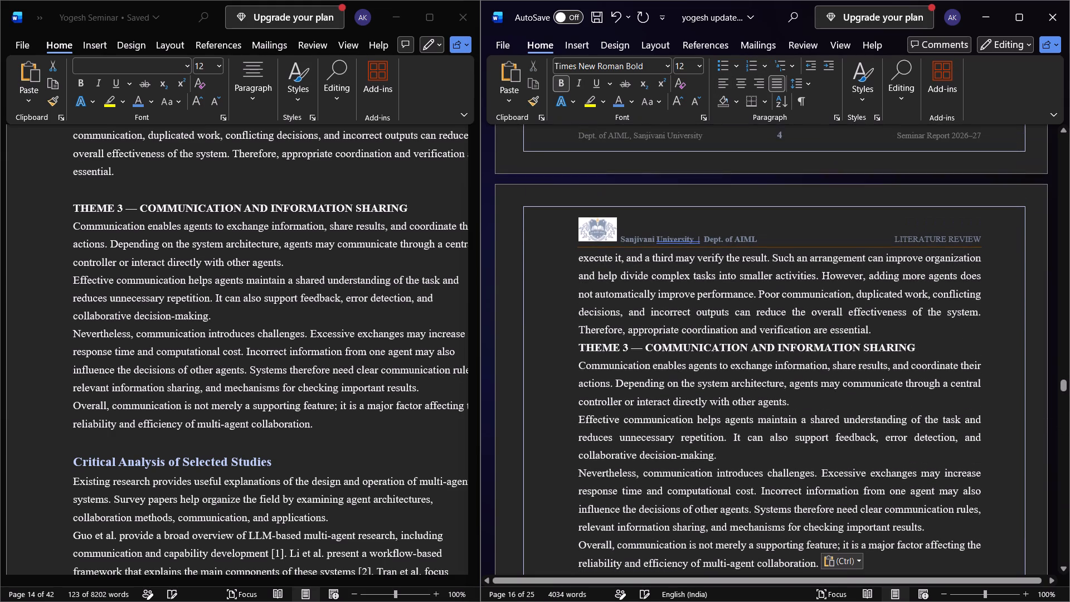
key("Return")
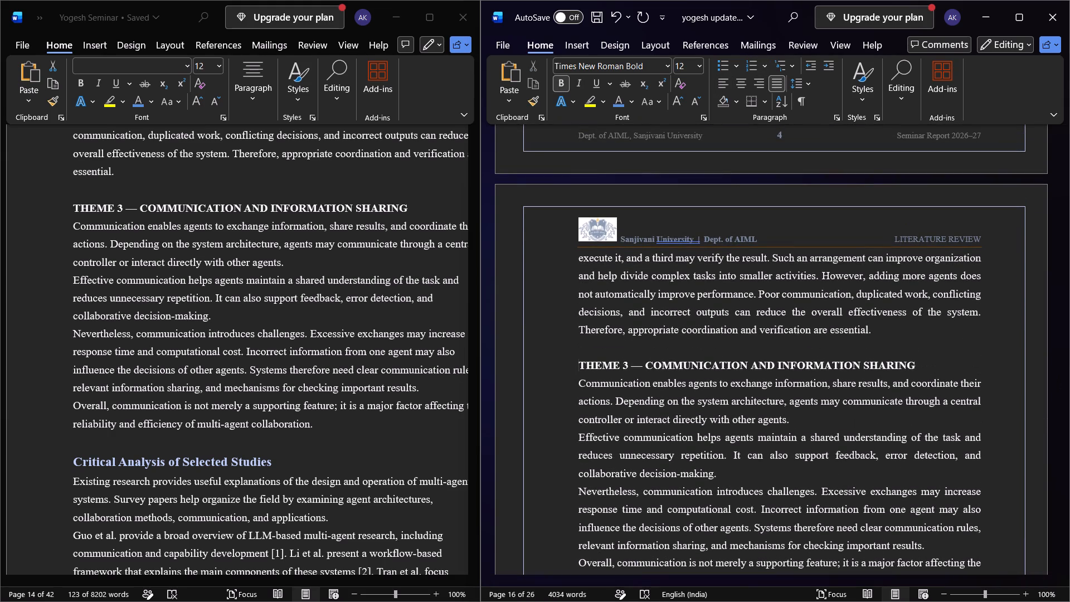
scroll(651, 361, "up", 5)
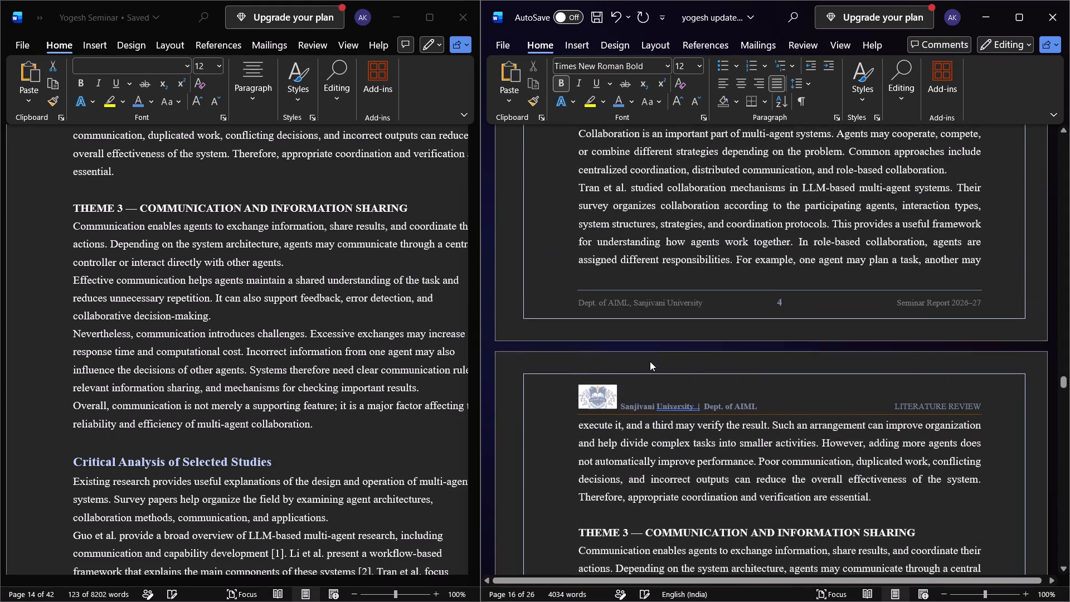
scroll(650, 361, "up", 2)
scroll(650, 361, "down", 1)
scroll(650, 361, "up", 1)
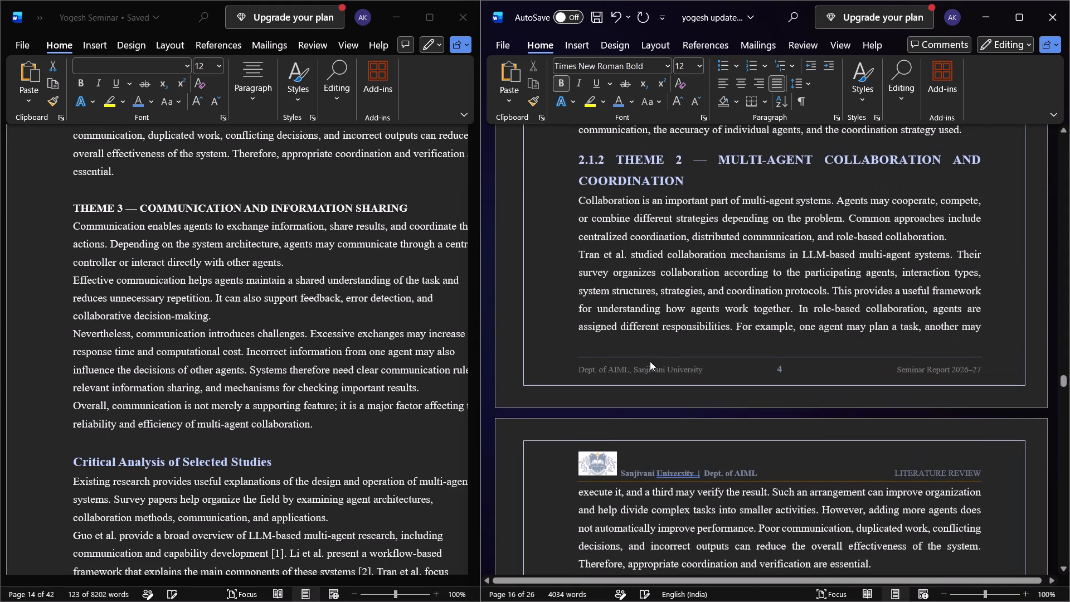
scroll(650, 361, "down", 3)
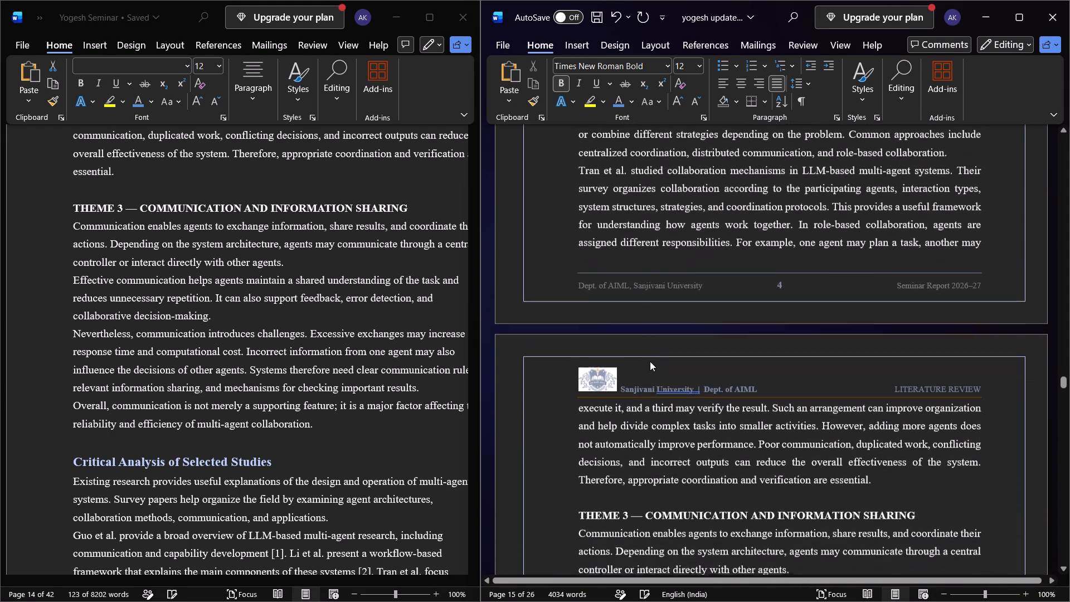
key("2")
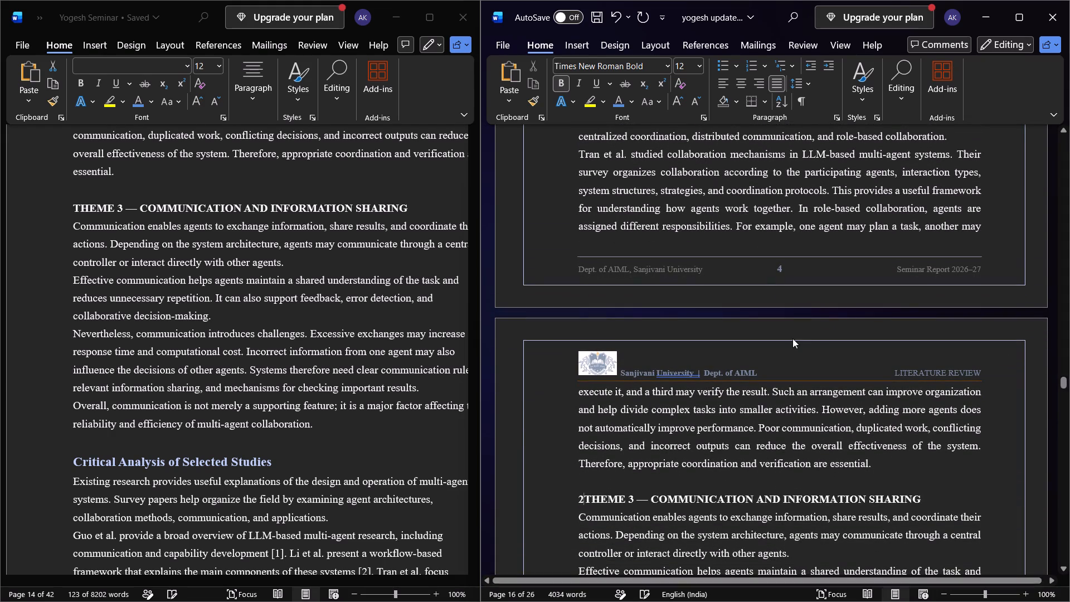
type(".1.3")
key("space")
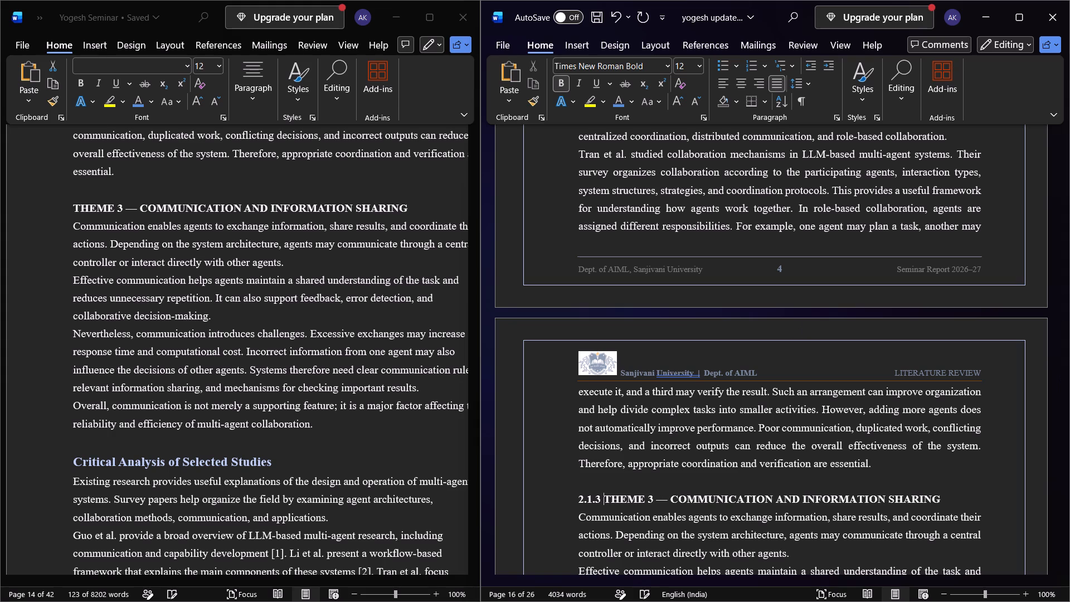
Copy the formatting of the THEME 1 body paragraph onto all body paragraphs under the 2.1.2 THEME 2 heading.
scroll(828, 328, "up", 6)
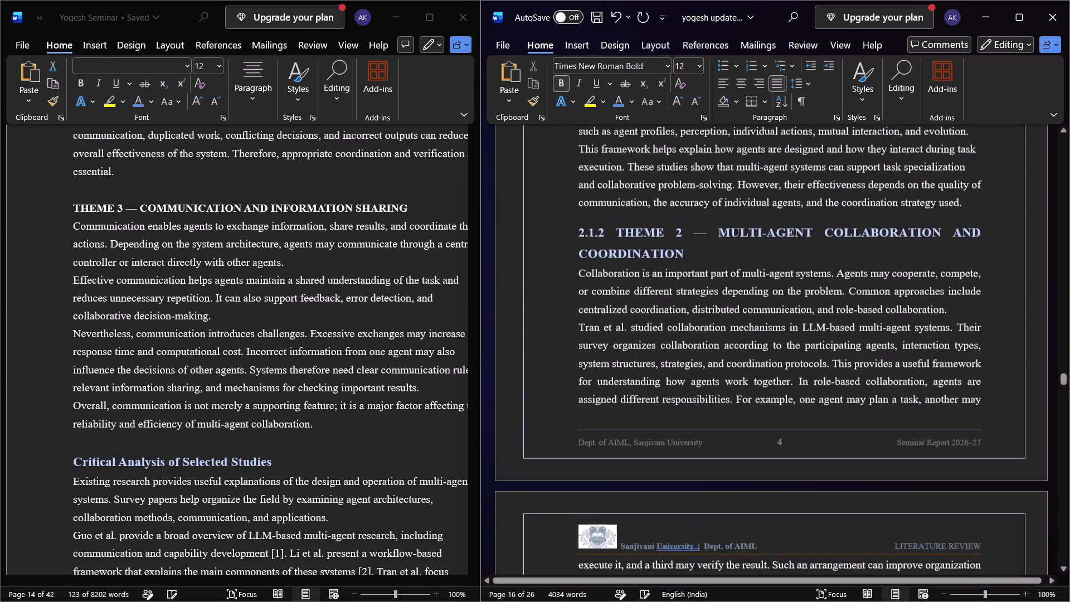
left_click(709, 190)
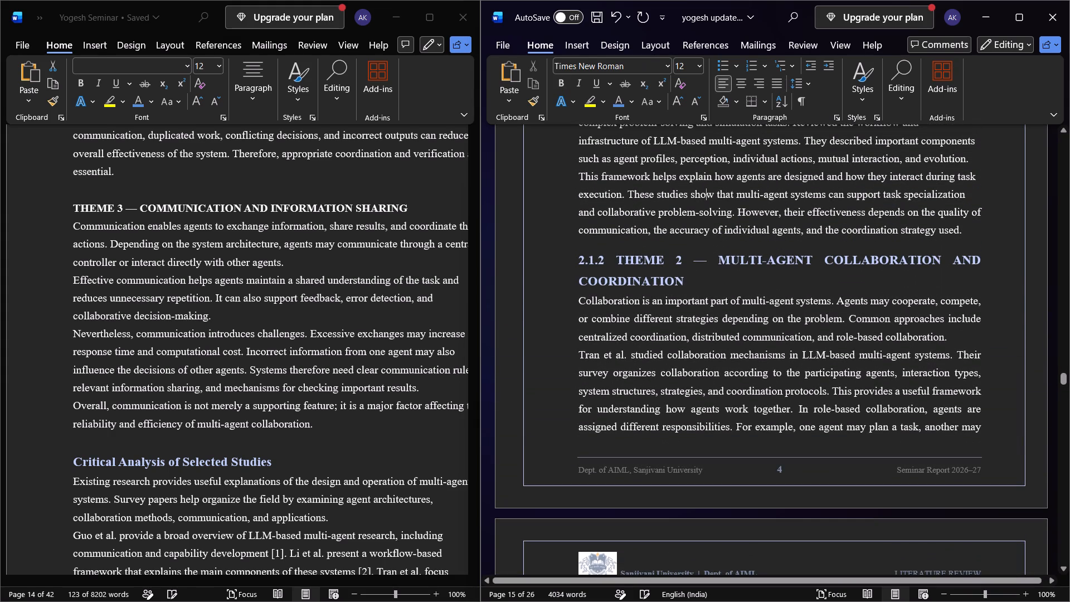
left_click(538, 103)
scroll(650, 245, "down", 2)
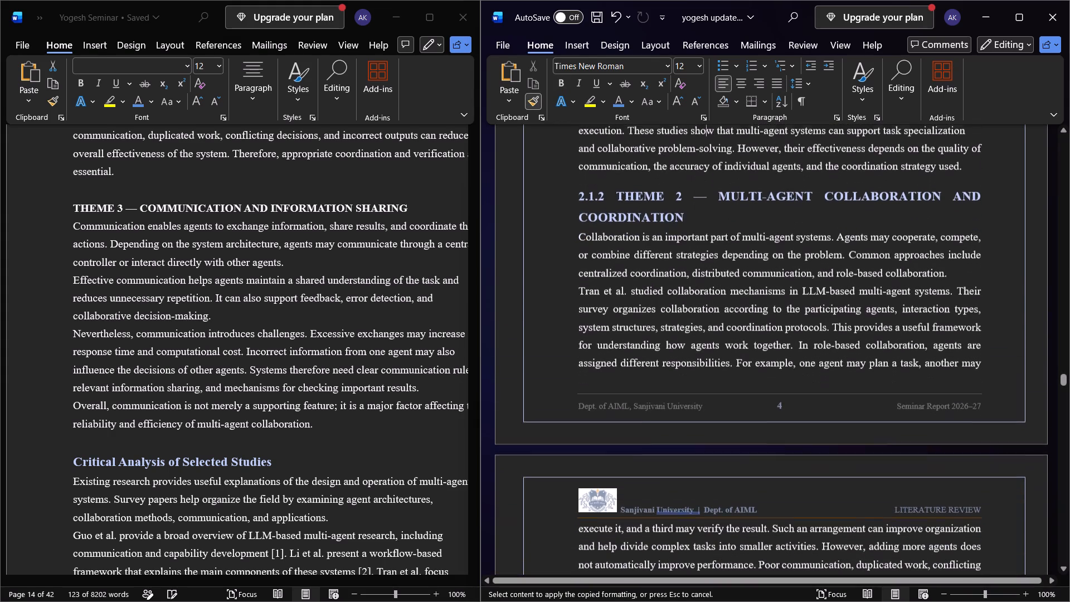
left_click_drag(581, 232, 648, 305)
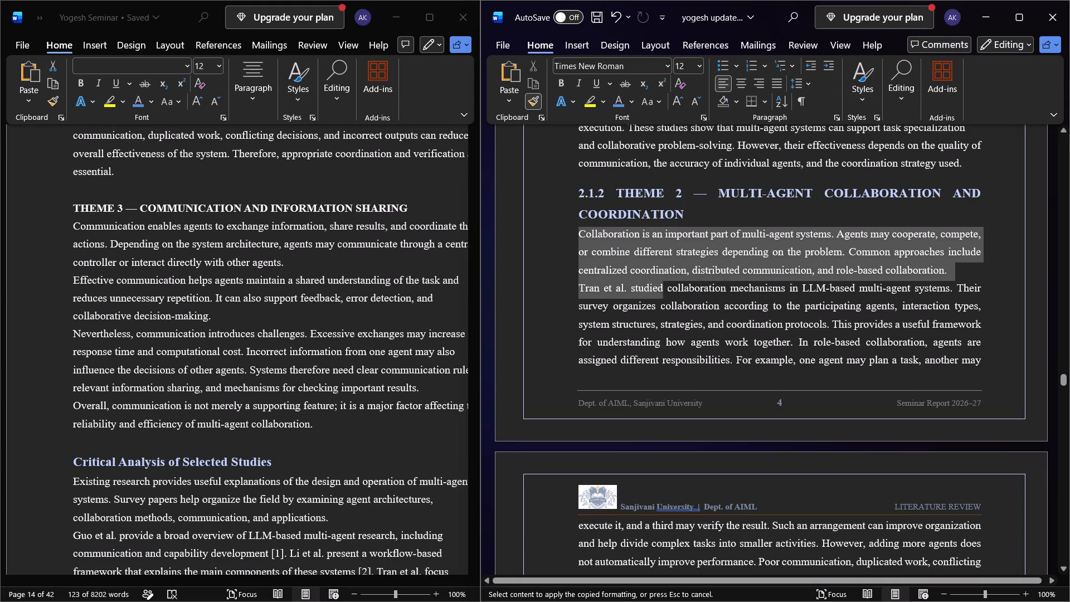
left_click_drag(648, 305, 868, 435)
scroll(658, 317, "down", 4)
scroll(713, 328, "down", 1)
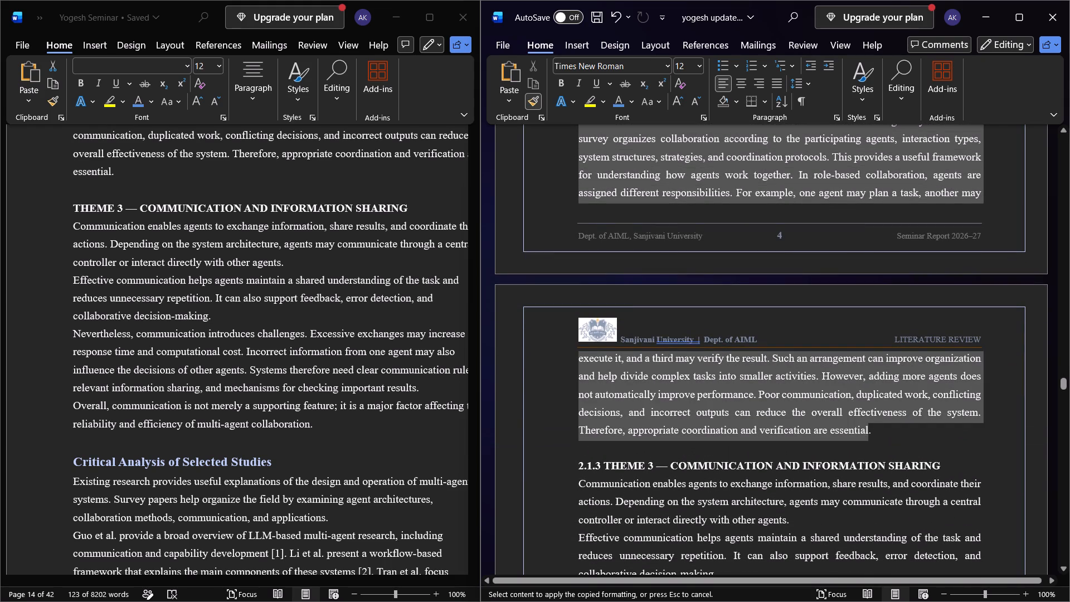
left_click_drag(868, 435, 872, 435)
left_click(635, 396)
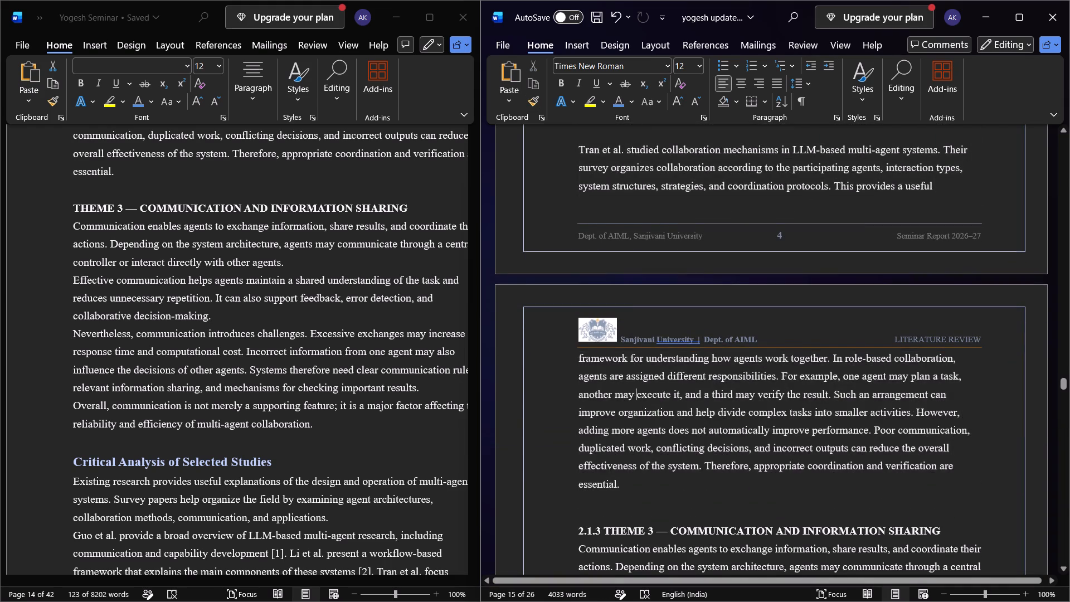
Apply the 2.1.2 THEME 2 heading's formatting to the 2.1.3 THEME 3 heading.
scroll(643, 381, "up", 6)
left_click(643, 227)
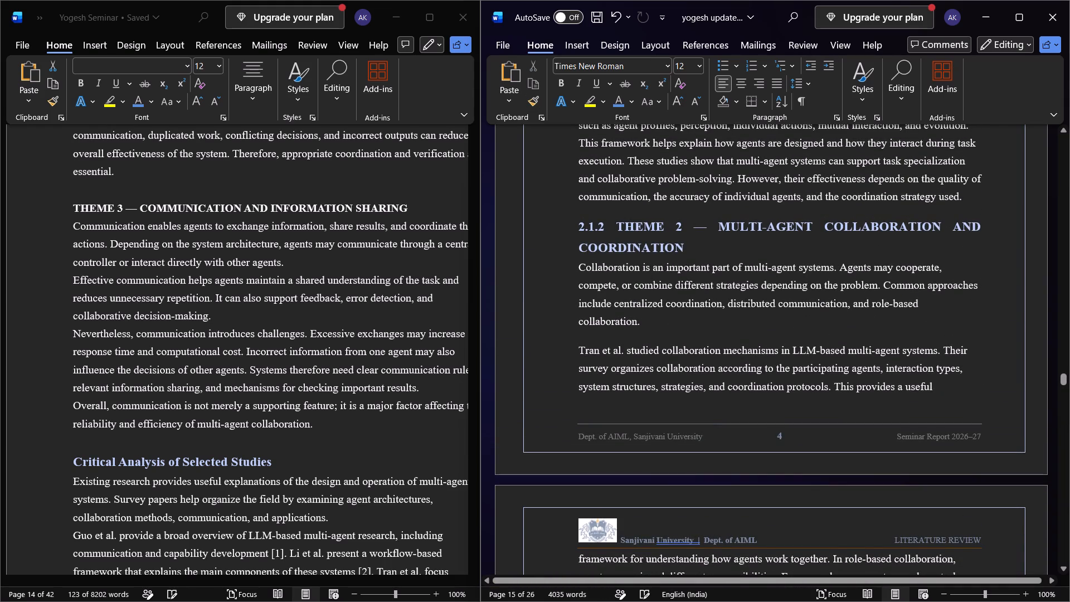
left_click(531, 104)
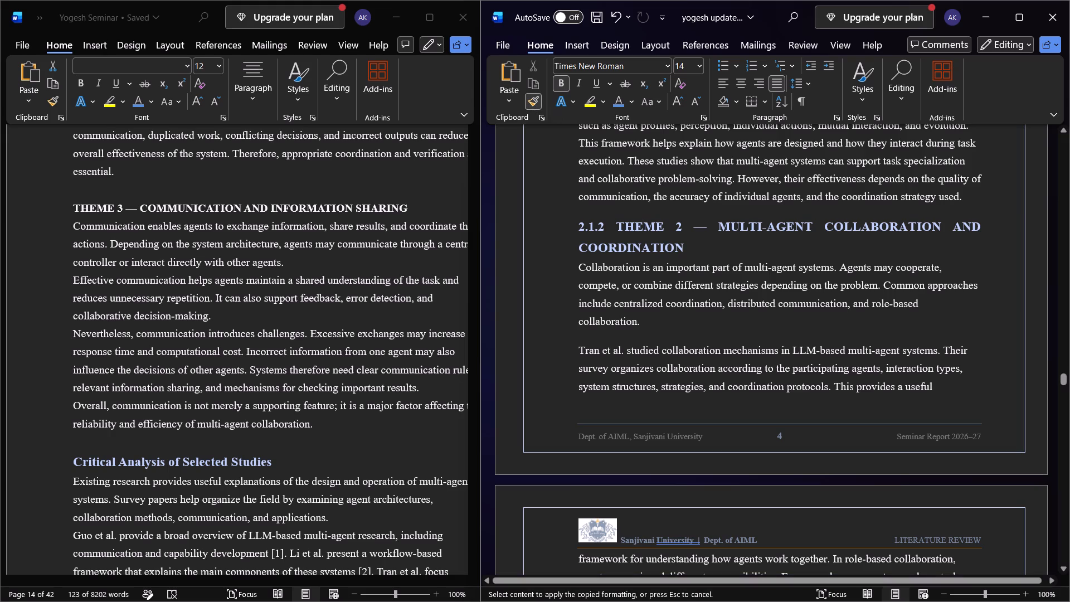
scroll(698, 255, "down", 11)
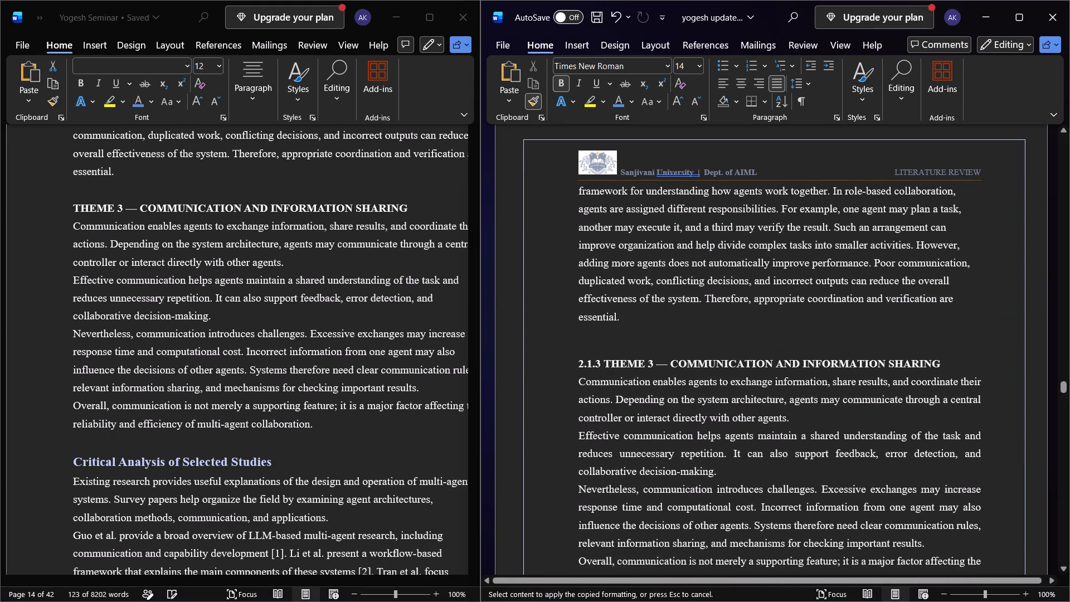
left_click_drag(575, 358, 809, 362)
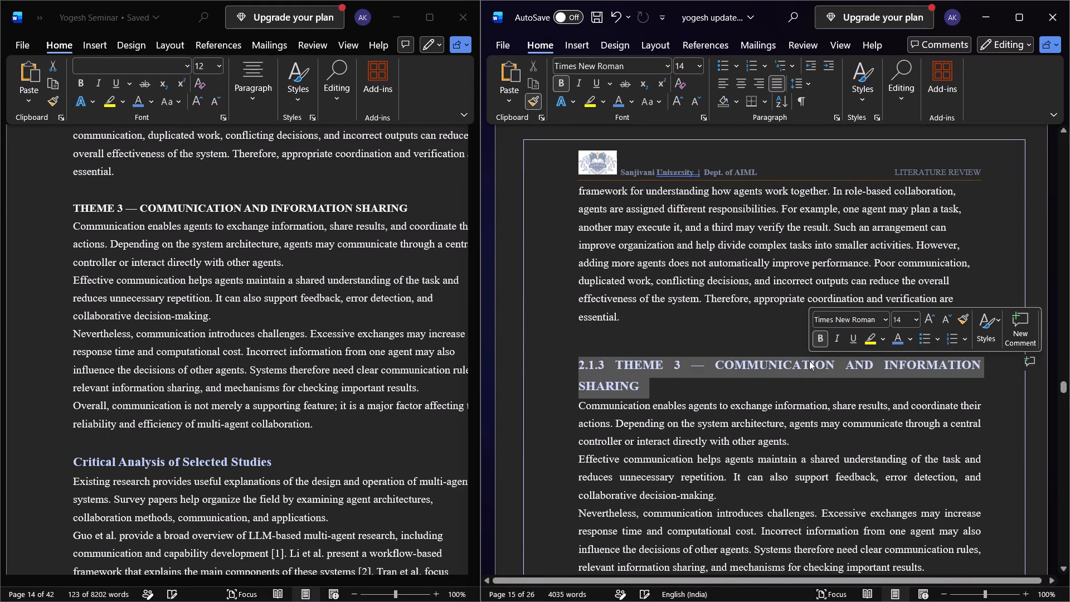
left_click(671, 385)
Copy the THEME 2 body text formatting onto all paragraphs under the 2.1.3 THEME 3 heading.
left_click(660, 274)
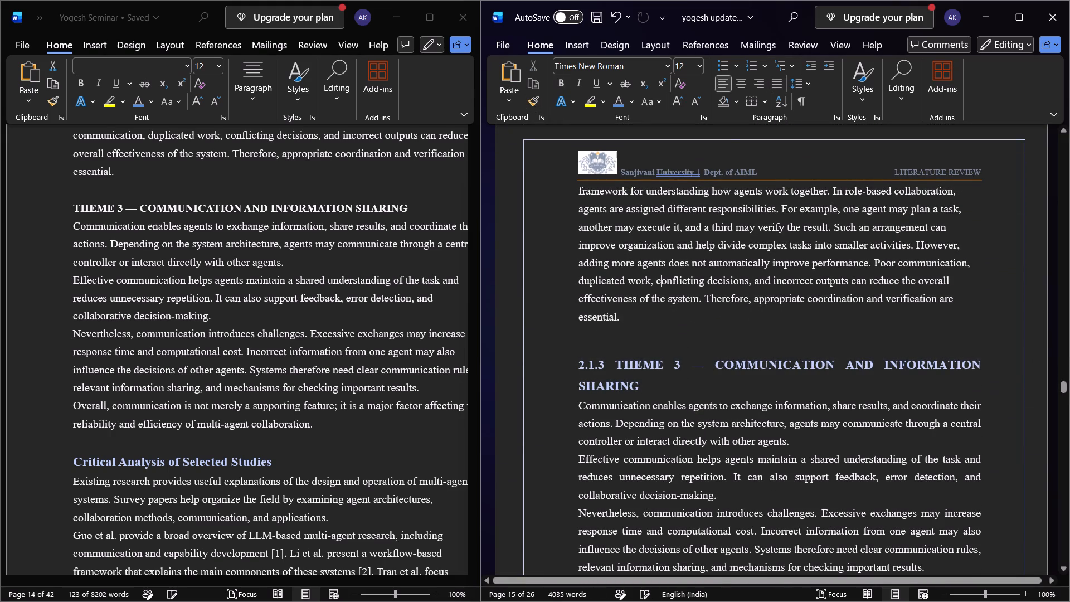
left_click(535, 95)
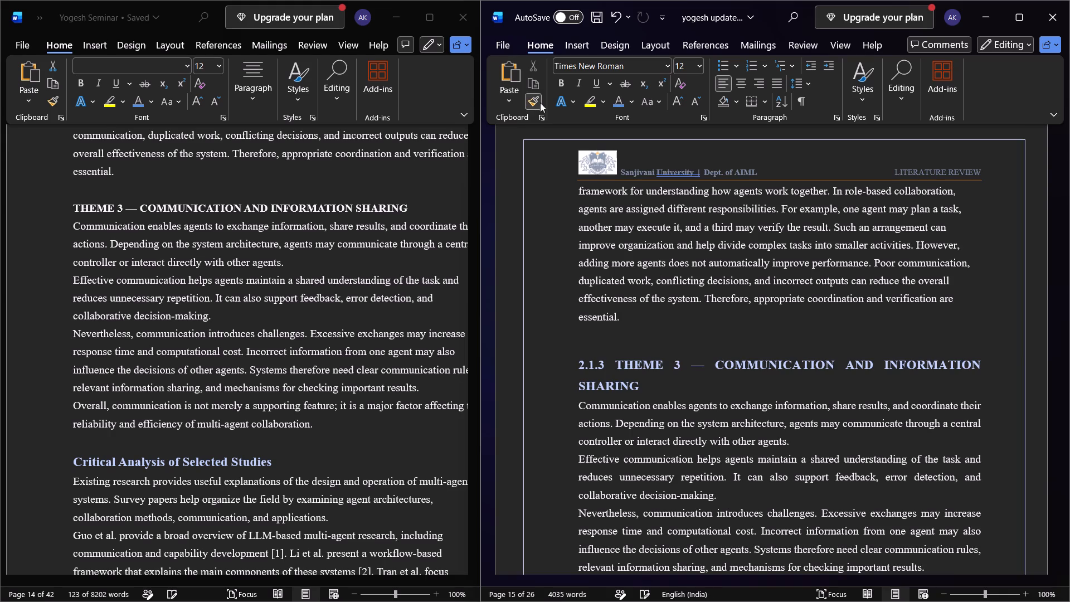
scroll(564, 183, "down", 4)
left_click_drag(583, 271, 683, 330)
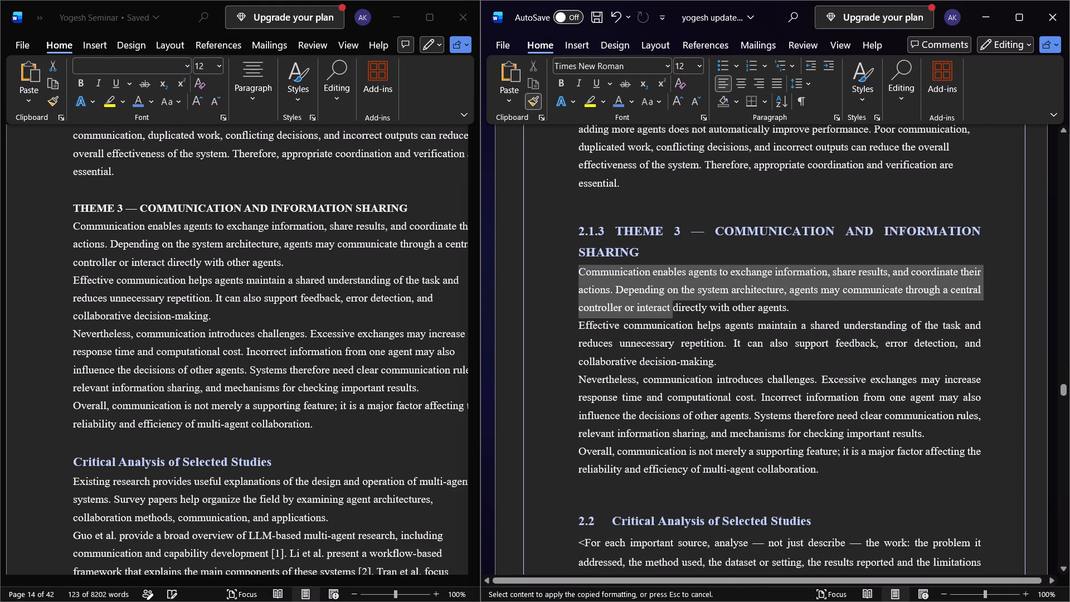
left_click_drag(683, 330, 831, 484)
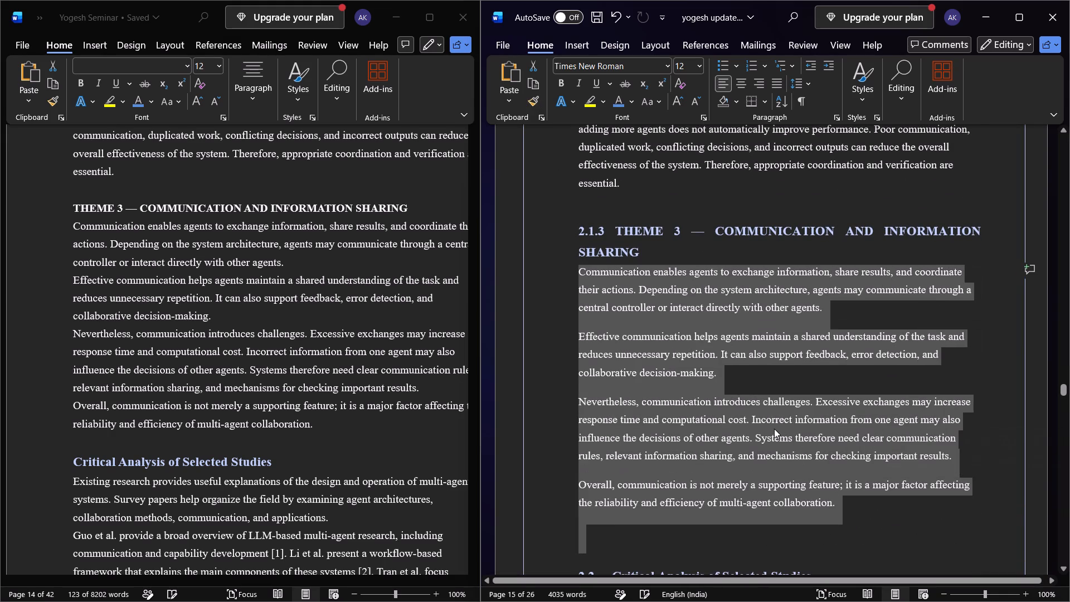
left_click(774, 429)
Join the "Effective communication helps agents" paragraph to the end of the first THEME 3 paragraph.
left_click(830, 310)
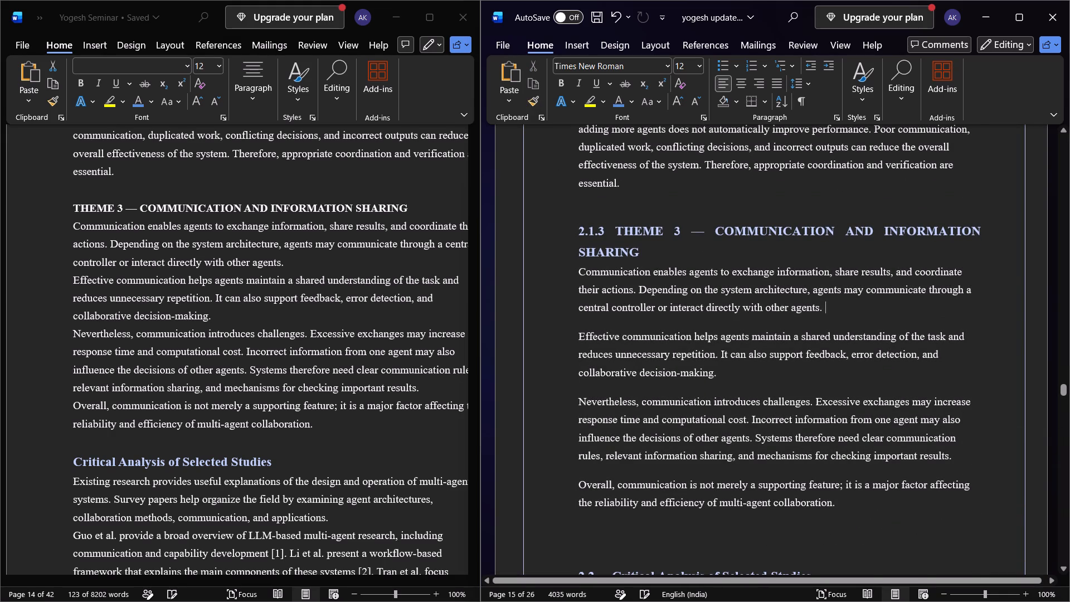
key("Delete")
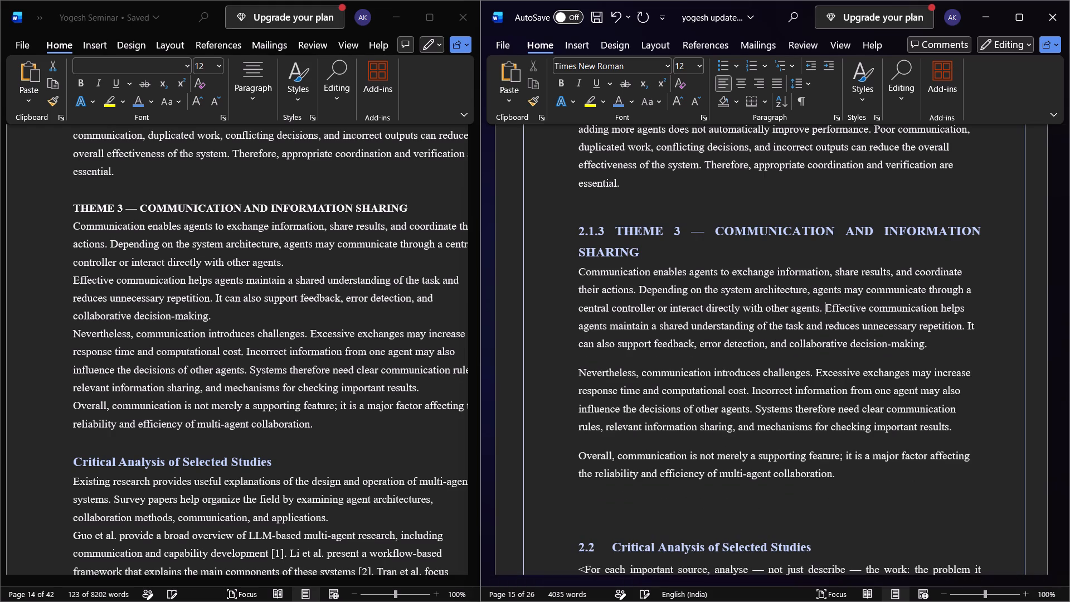
Join the "Nevertheless, communication introduces challenges" and "Overall, communication" paragraphs onto the first paragraph under the 2.1.3 THEME 3 heading.
key("Down")
key("Down")
key("ctrl+Down")
key("Delete")
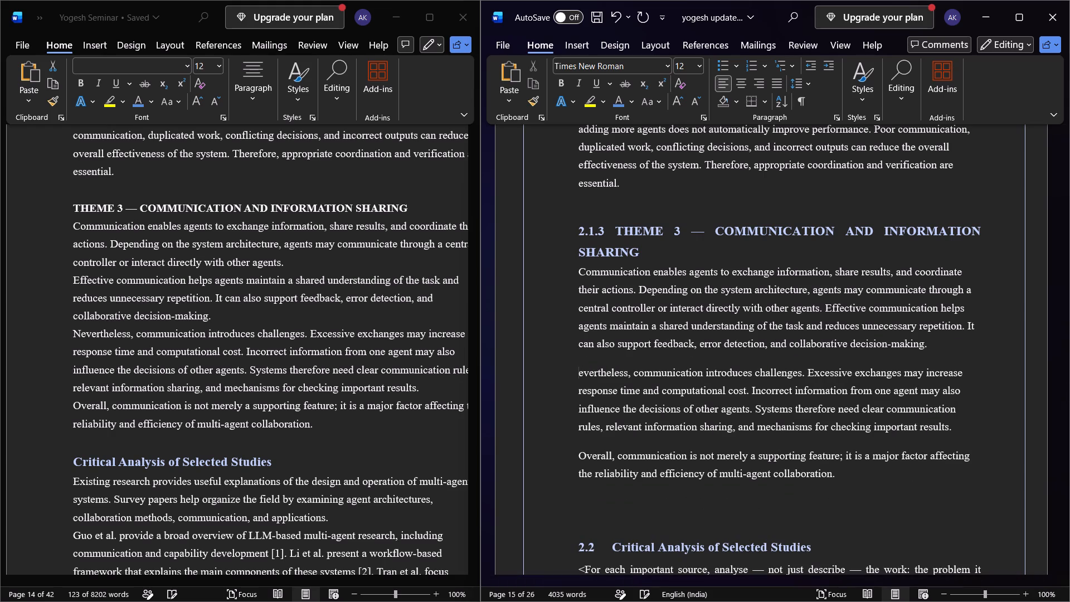
key("ctrl+z")
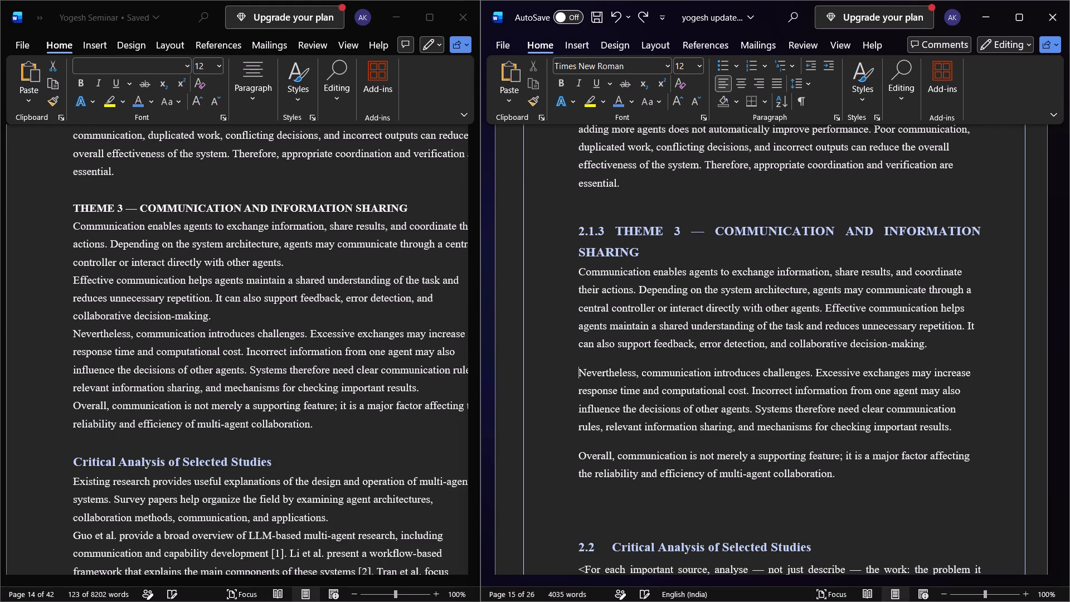
key("backslash")
key("BackSpace")
key("BackSpace")
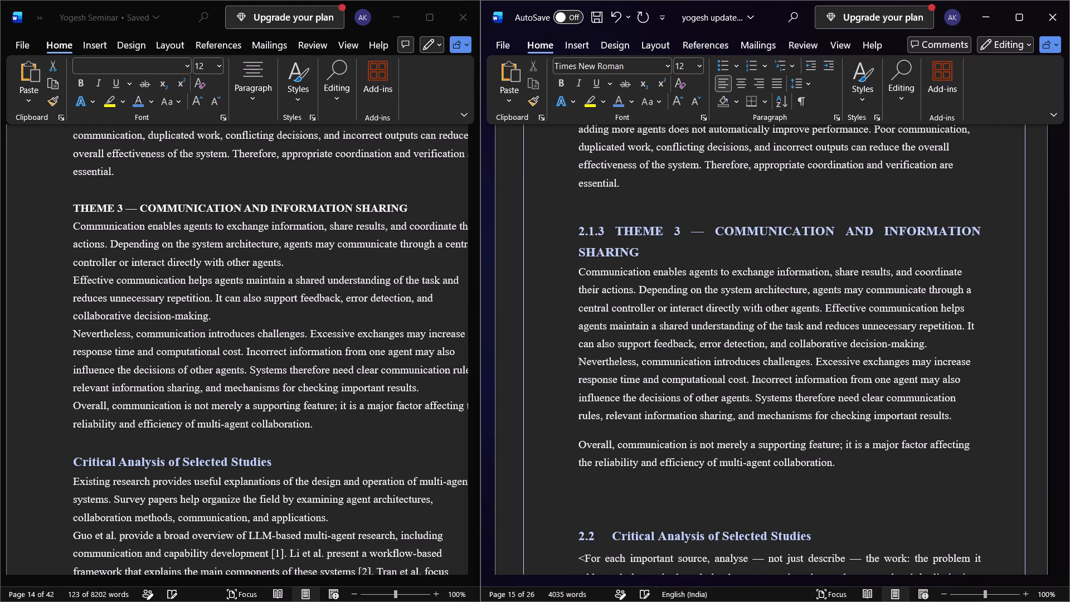
key("ctrl+Down")
key("BackSpace")
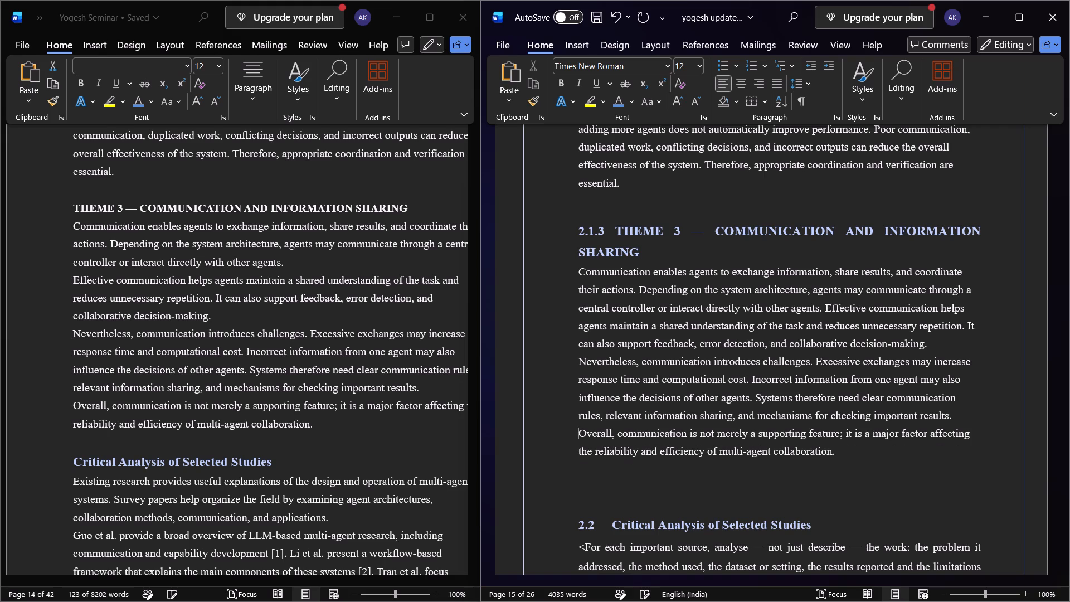
Remove the empty lines between the THEME 3 body text and the 2.2 Critical Analysis of Selected Studies heading.
key("ctrl+Down")
key("ctrl+Down")
key("Up")
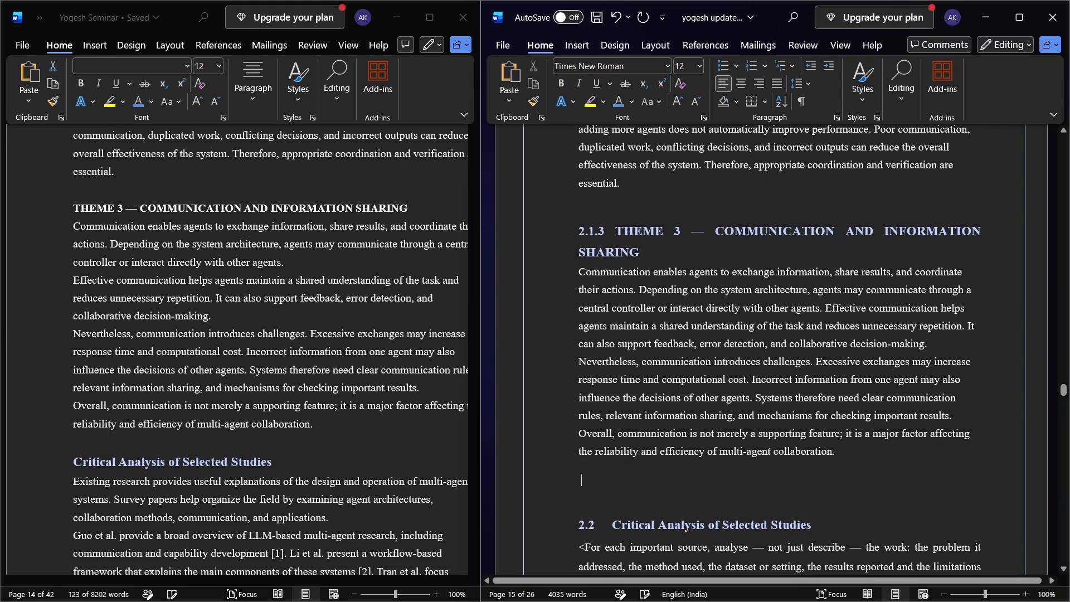
key("Delete")
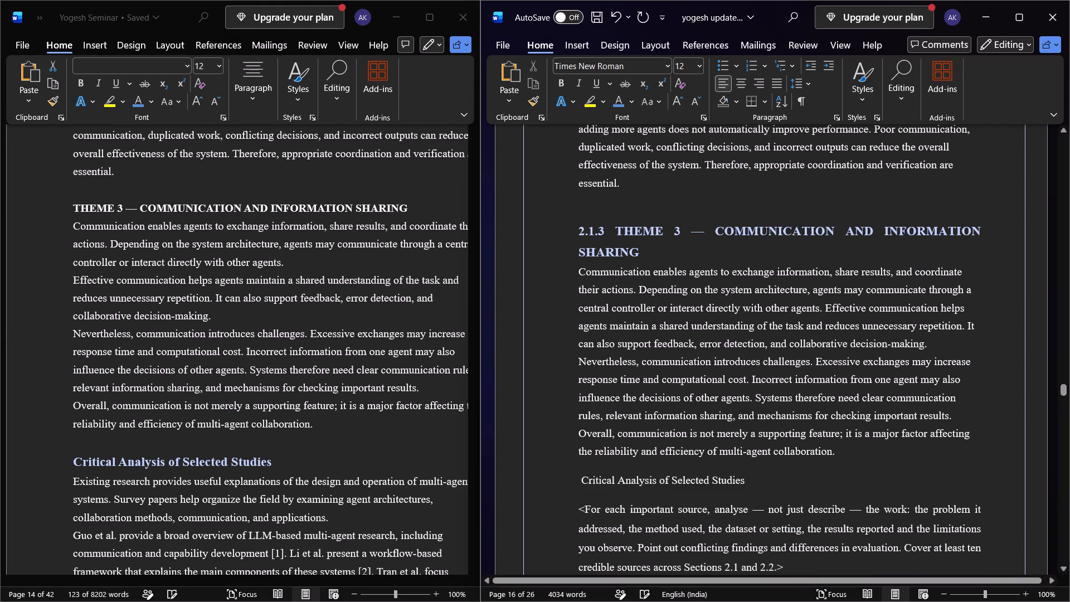
key("ctrl+z")
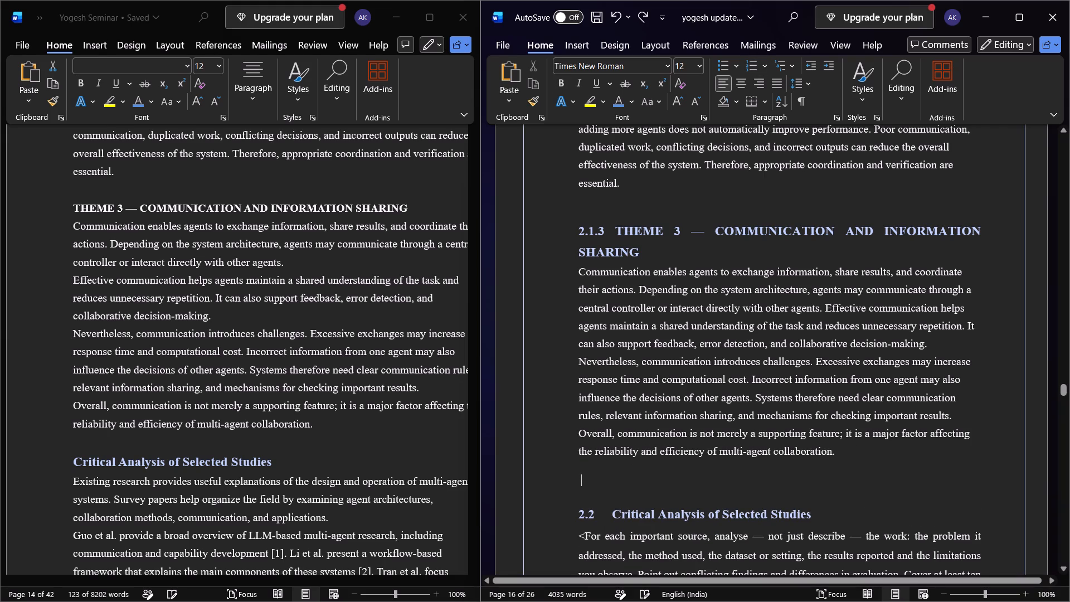
key("BackSpace")
key("BackSpace")
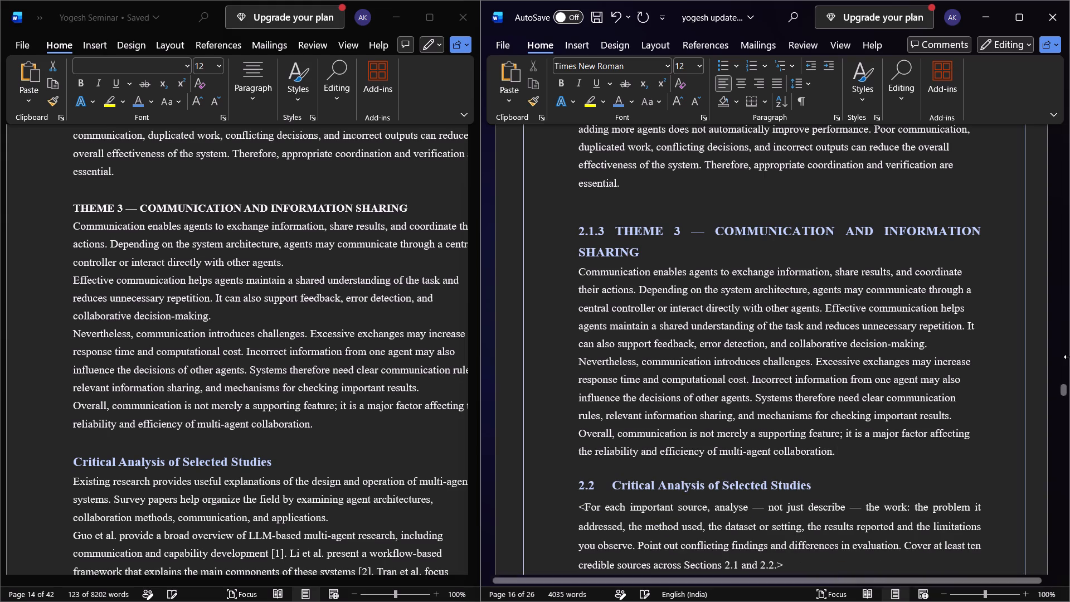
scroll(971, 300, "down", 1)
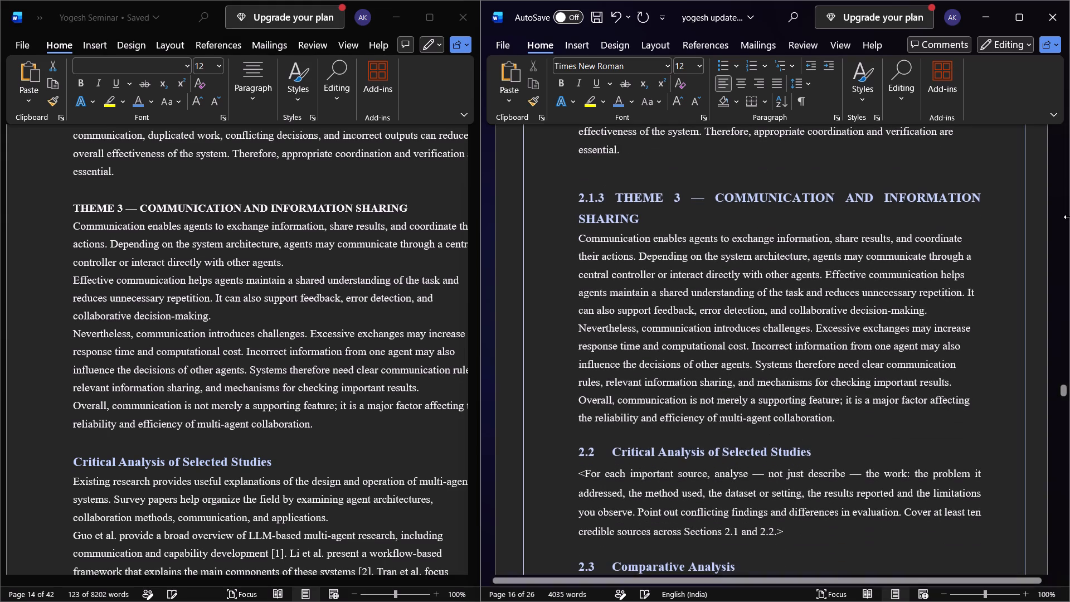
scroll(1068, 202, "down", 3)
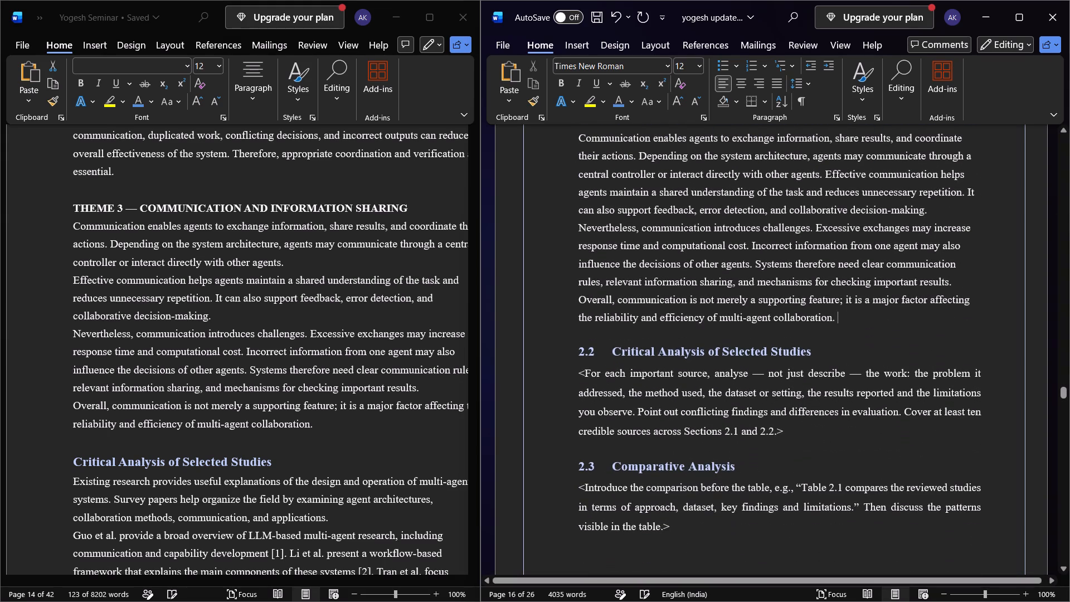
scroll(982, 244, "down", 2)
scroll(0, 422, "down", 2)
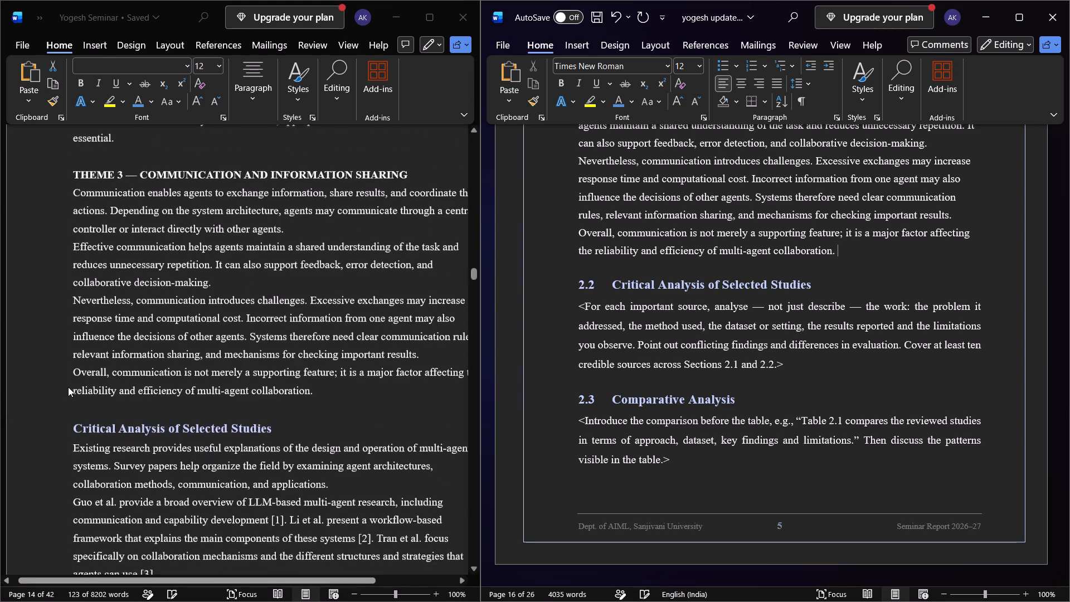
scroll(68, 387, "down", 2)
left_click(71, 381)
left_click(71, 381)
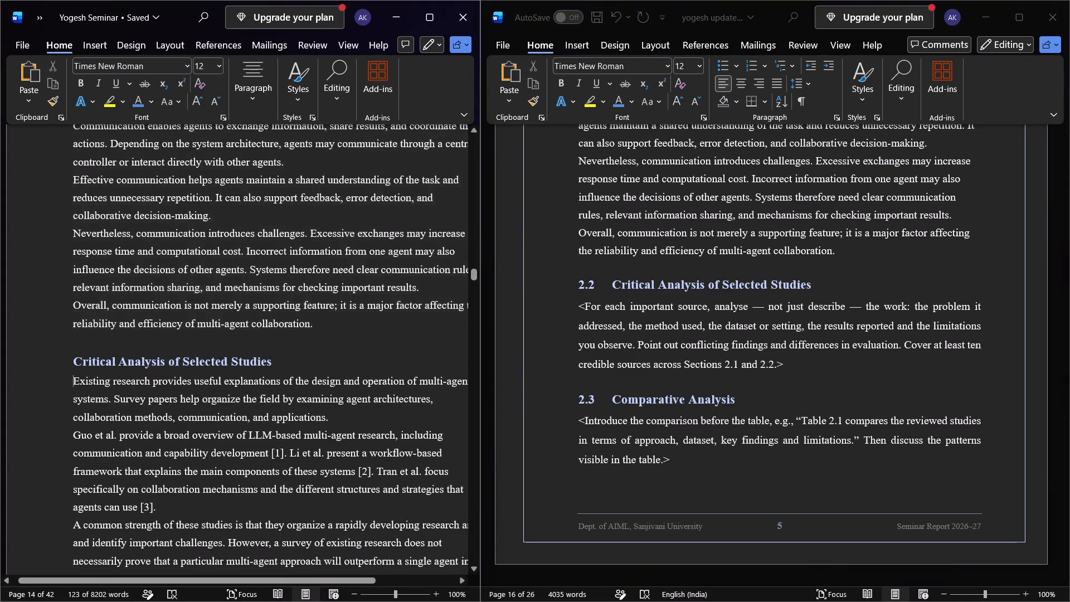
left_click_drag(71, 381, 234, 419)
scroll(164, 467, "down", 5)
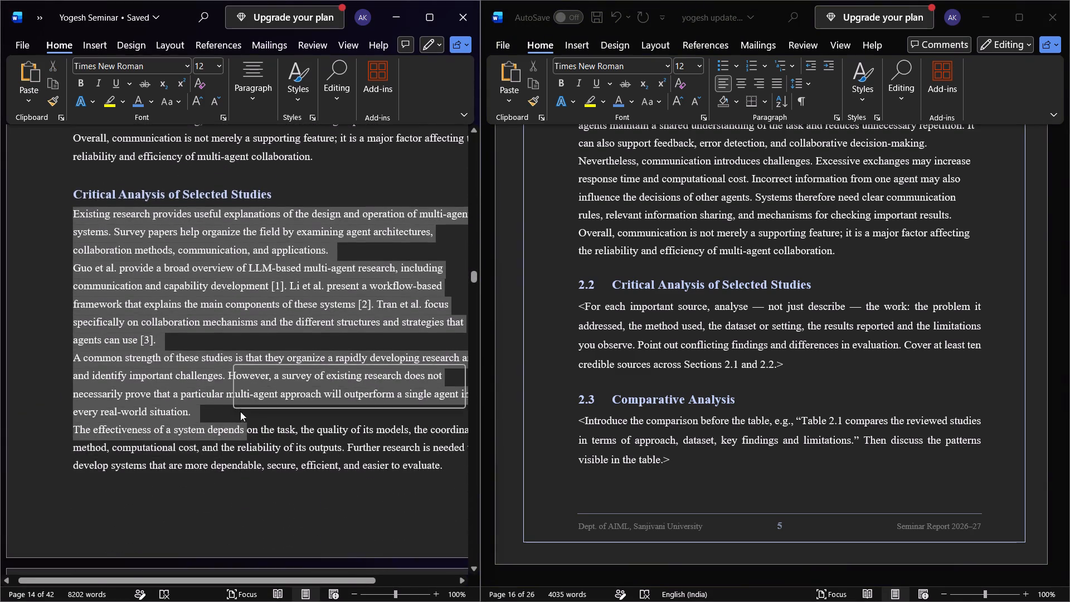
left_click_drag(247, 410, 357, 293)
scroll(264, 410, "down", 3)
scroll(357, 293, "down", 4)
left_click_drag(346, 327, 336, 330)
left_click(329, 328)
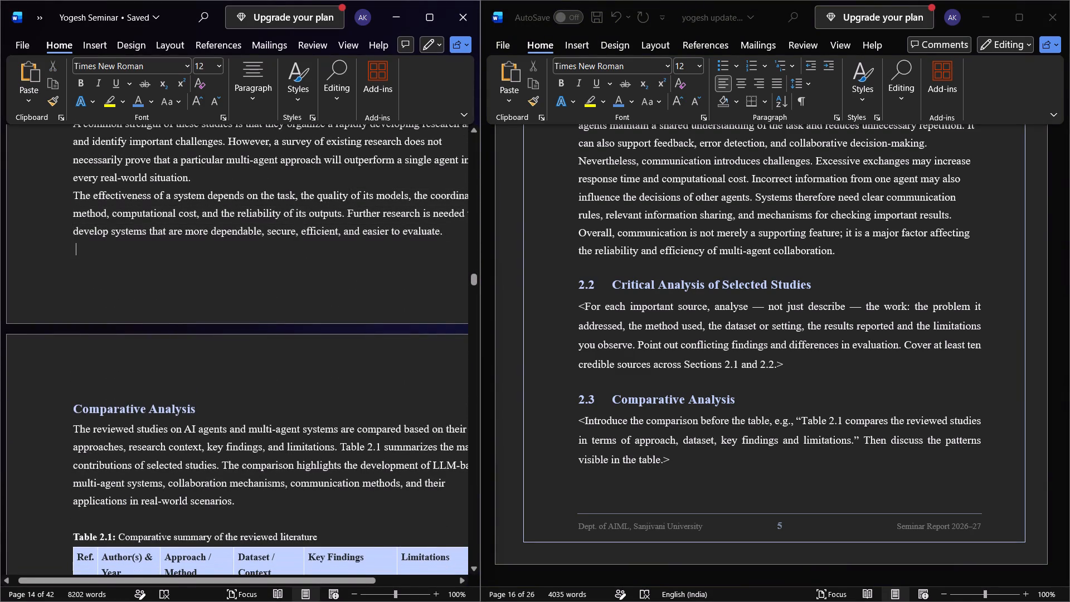
Replace the placeholder under the 2.2 Critical Analysis of Selected Studies heading with that section's full body text from the Yogesh Seminar document.
scroll(329, 327, "up", 6)
scroll(171, 260, "up", 1)
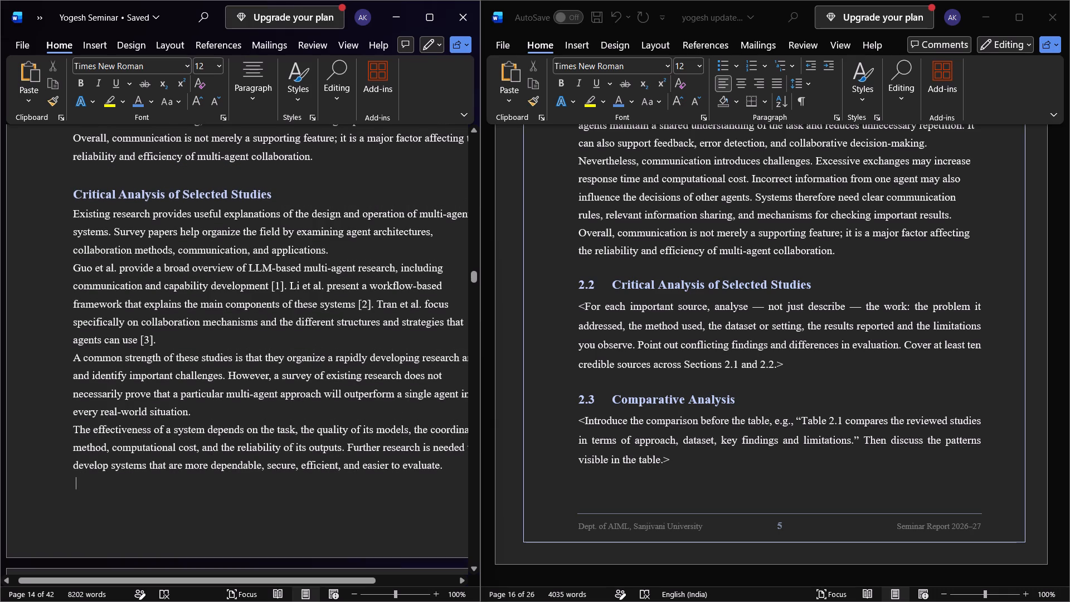
left_click_drag(71, 212, 106, 250)
scroll(72, 212, "down", 1)
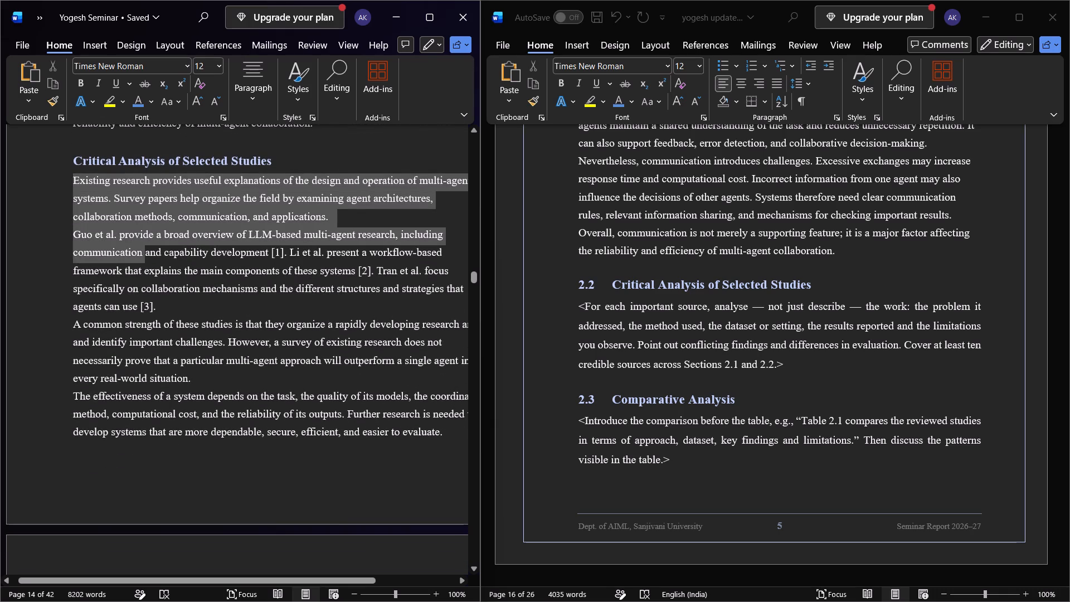
left_click_drag(106, 250, 315, 390)
scroll(310, 457, "down", 3)
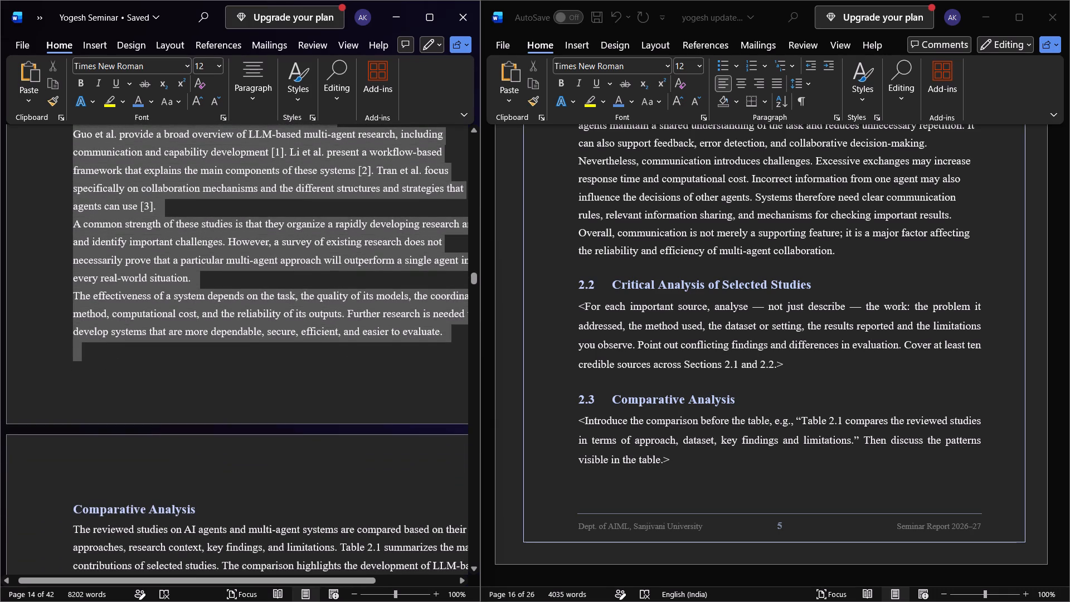
left_click_drag(315, 390, 453, 346)
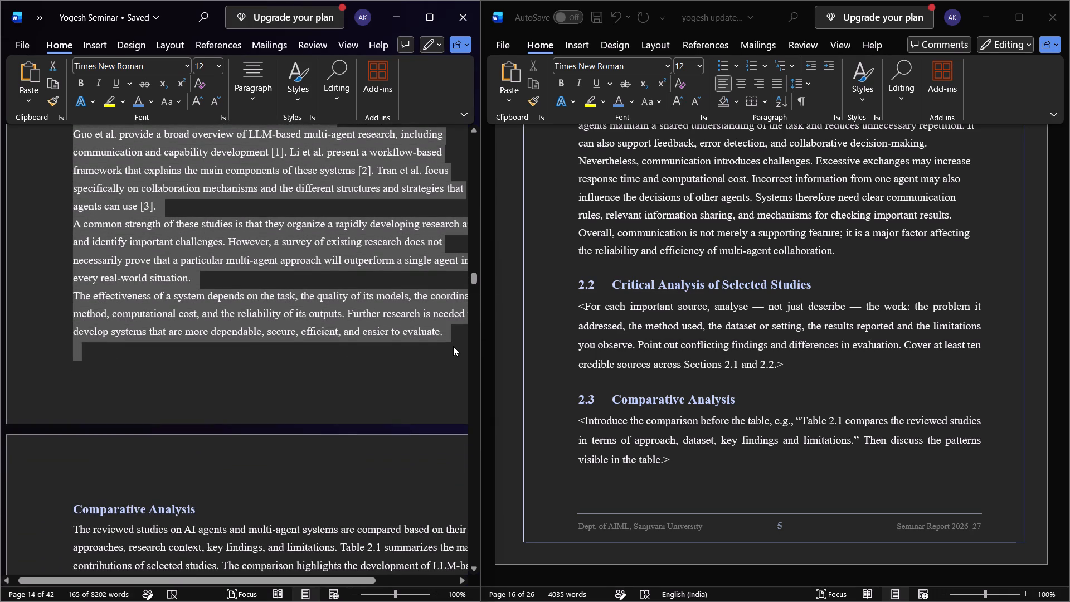
key("ctrl+c")
scroll(453, 346, "up", 6)
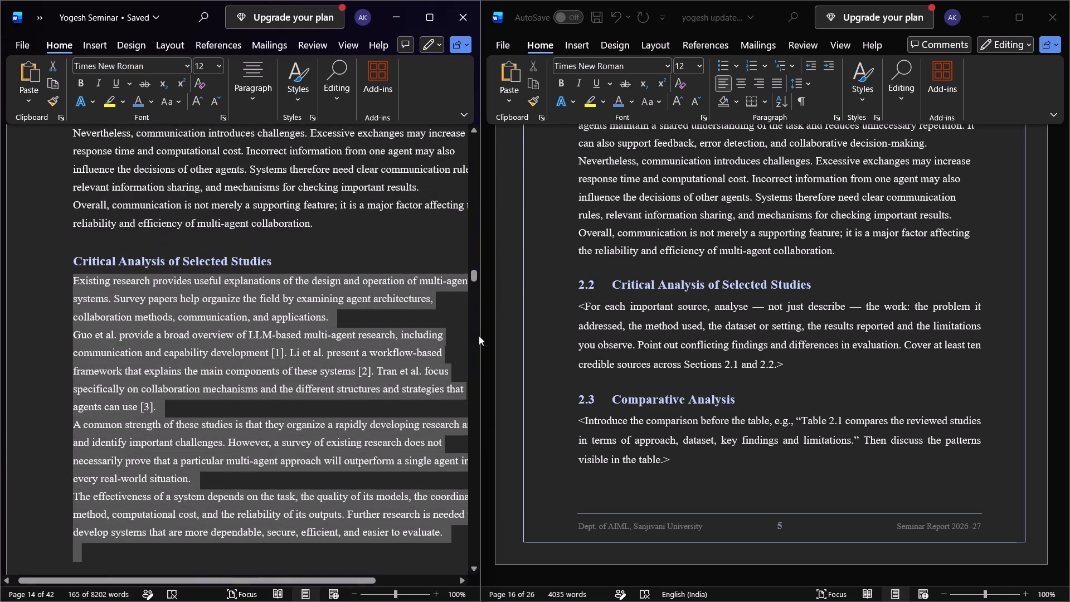
left_click(581, 302)
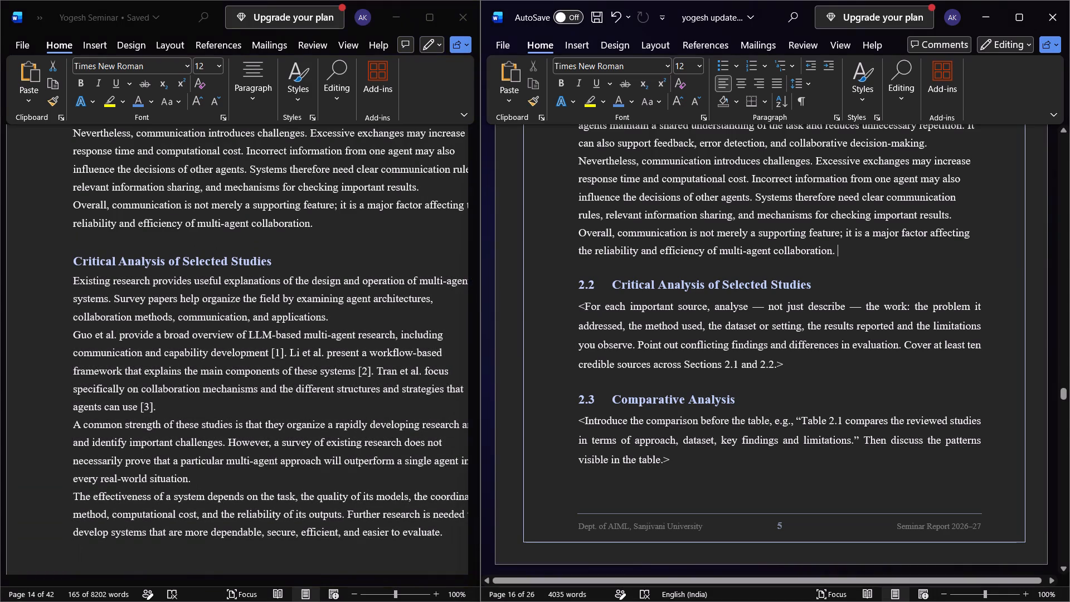
left_click_drag(577, 303, 784, 361)
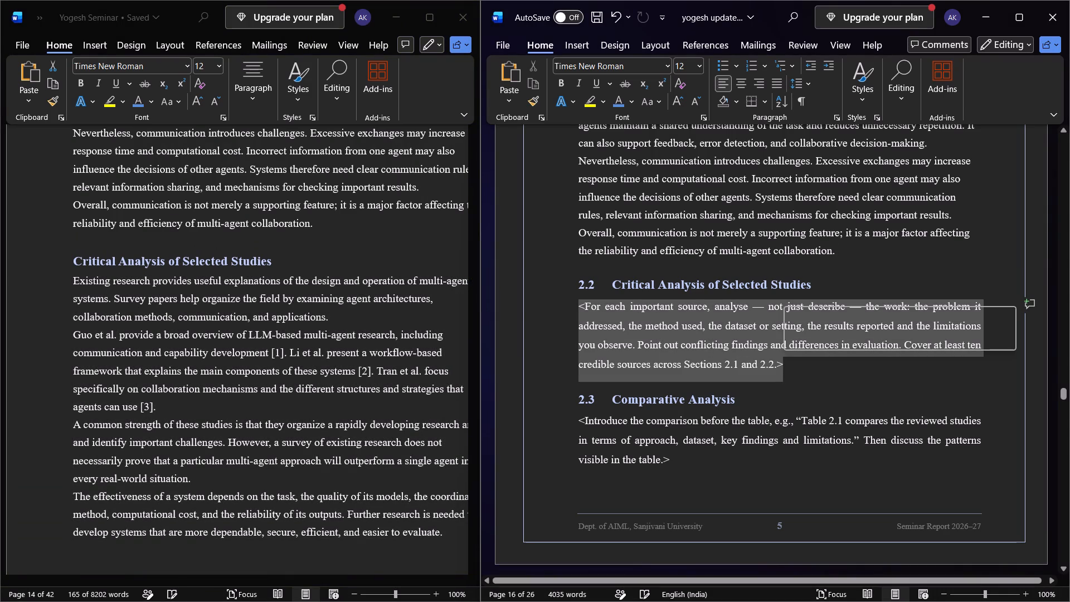
key("ctrl+v")
Copy the THEME 3 body text formatting onto all body paragraphs under the 2.2 Critical Analysis of Selected Studies heading.
scroll(779, 364, "up", 11)
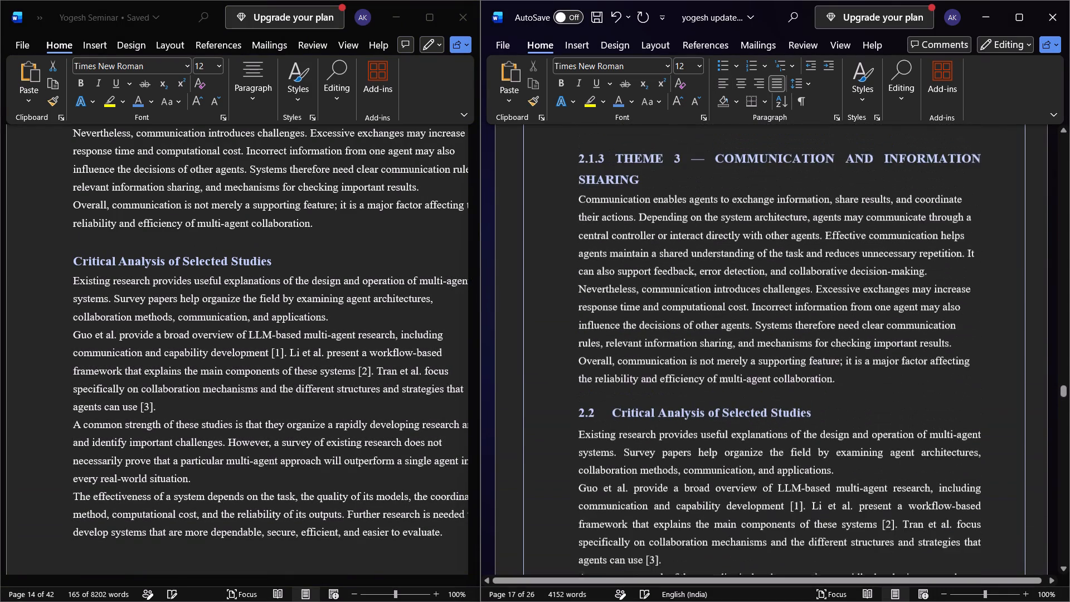
left_click(731, 293)
left_click(538, 101)
scroll(637, 318, "down", 2)
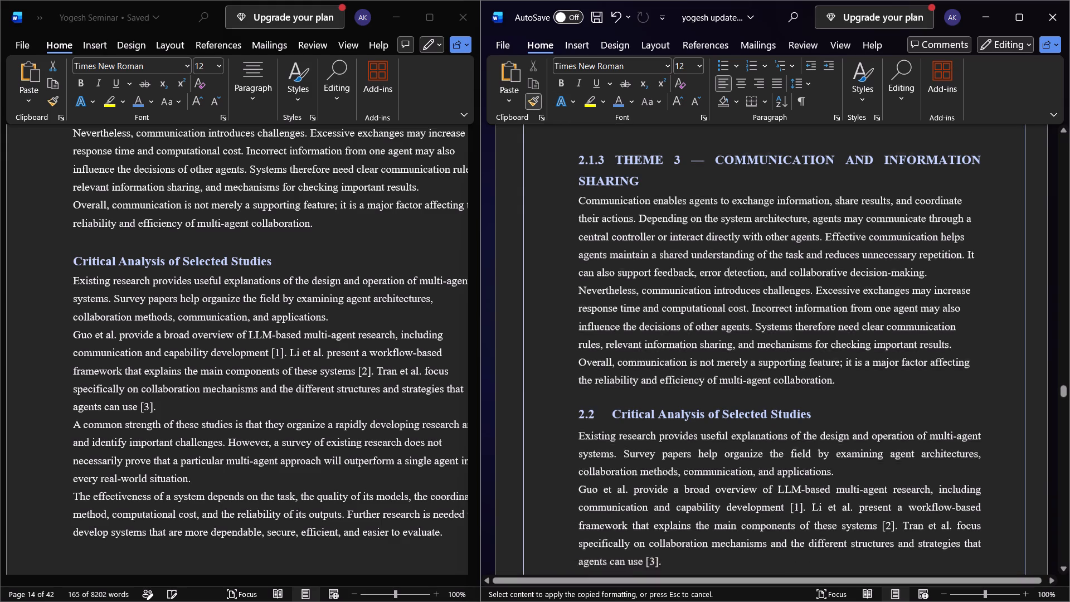
scroll(637, 319, "down", 2)
left_click_drag(578, 312, 579, 315)
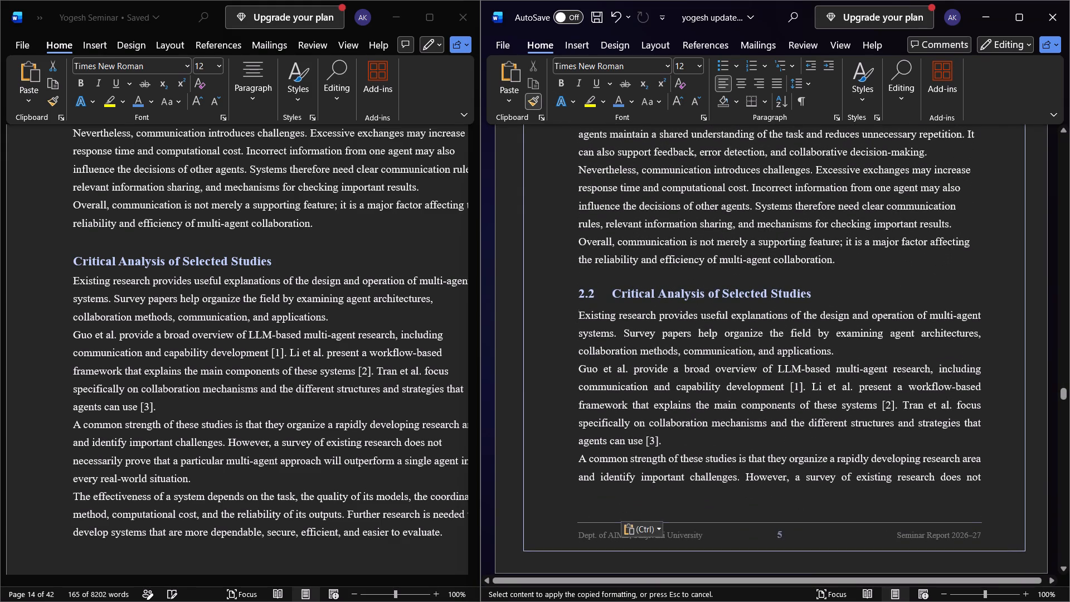
left_click_drag(579, 315, 733, 420)
scroll(687, 363, "down", 7)
scroll(732, 403, "down", 3)
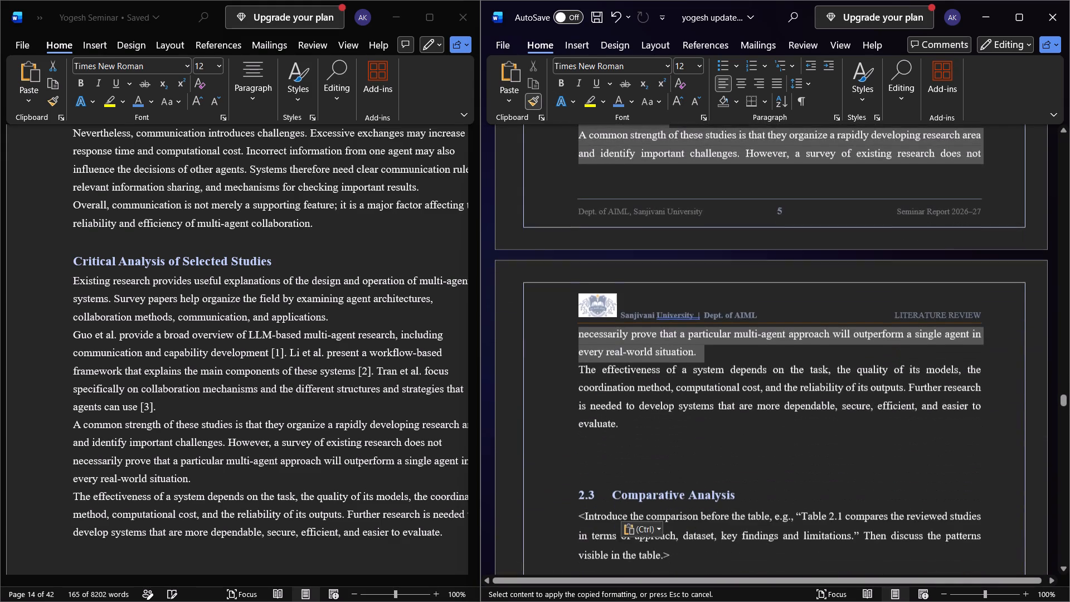
left_click_drag(733, 420, 651, 417)
left_click(647, 426)
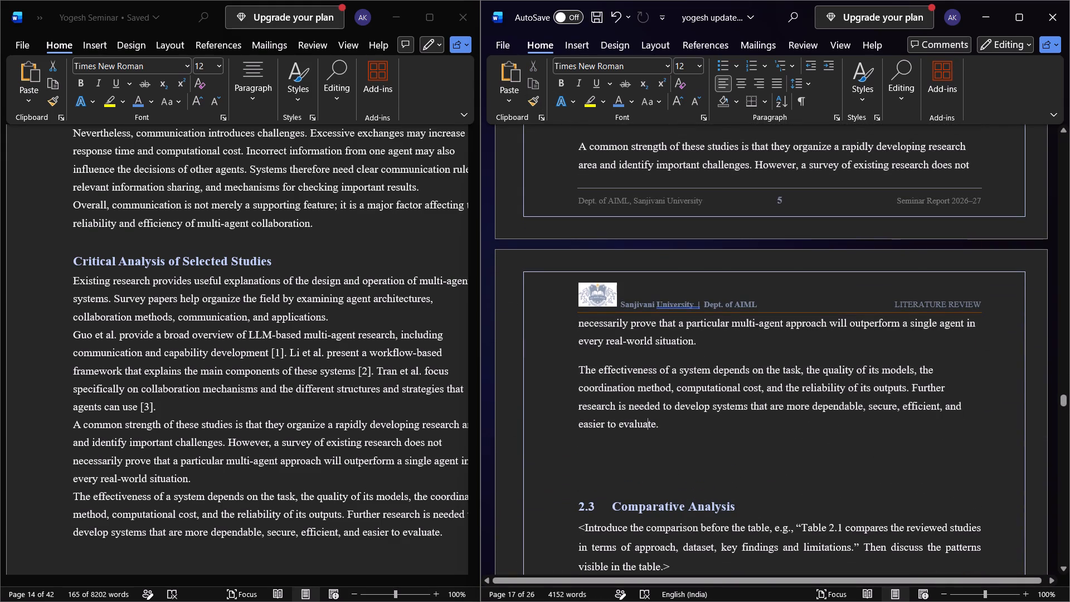
Join the "The effectiveness of a system" paragraph to the end of the "A common strength of these studies" paragraph in section 2.2.
left_click(570, 363)
left_click(575, 365)
key("BackSpace")
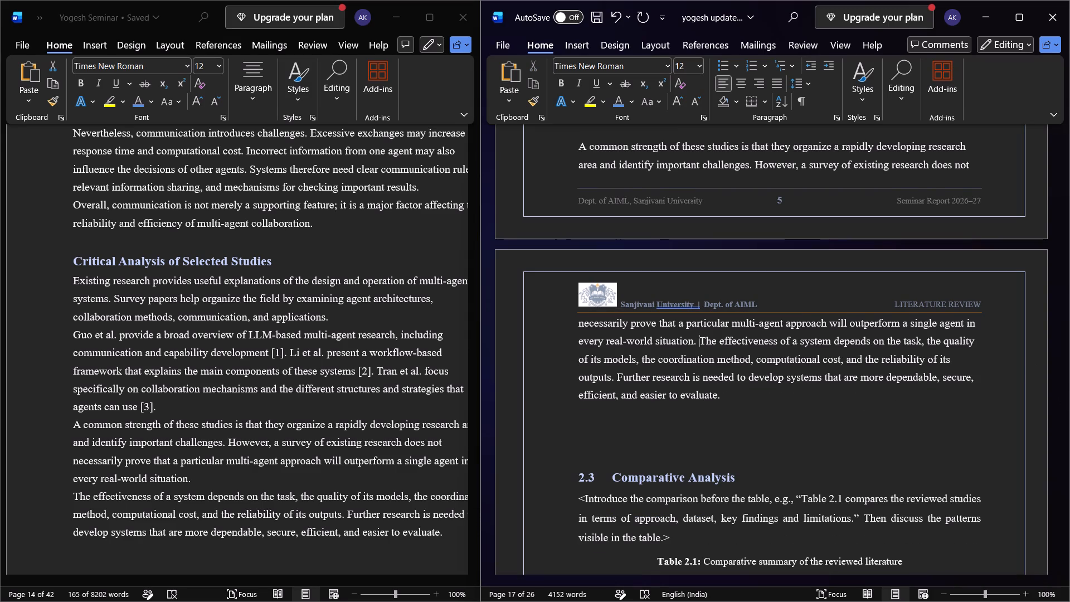
Join the "A common strength of these studies" paragraph to the "Guo et al." paragraph, replacing its ending citation [3] with a full stop.
key("ctrl+Up")
key("ctrl+Up")
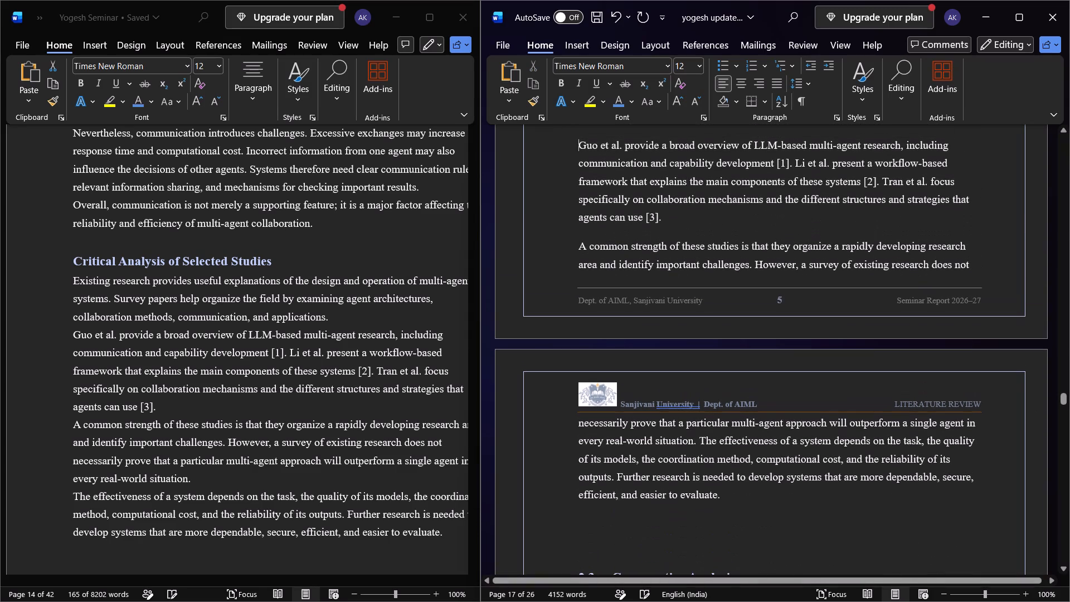
key("ctrl+Down")
key("ctrl+BackSpace")
key("ctrl+BackSpace")
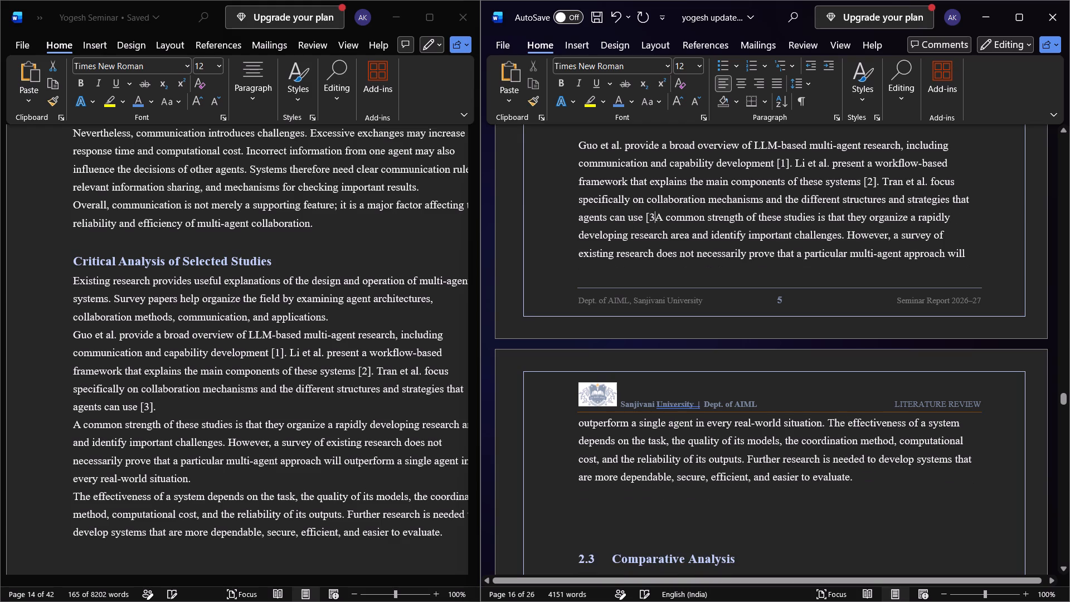
key("ctrl+BackSpace")
key("ctrl+BackSpace")
key("BackSpace")
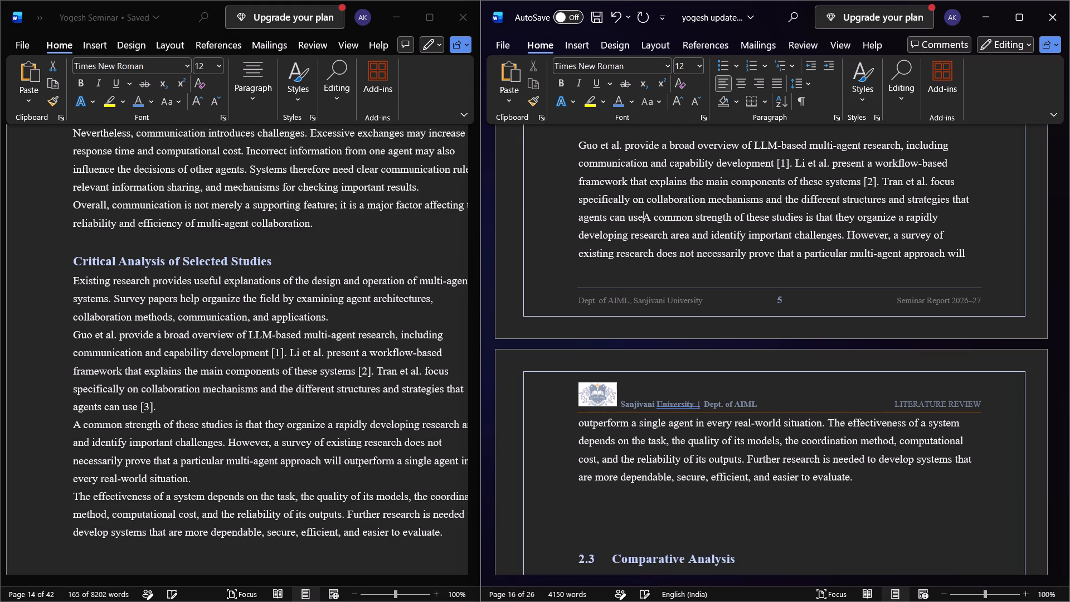
type(".")
key("space")
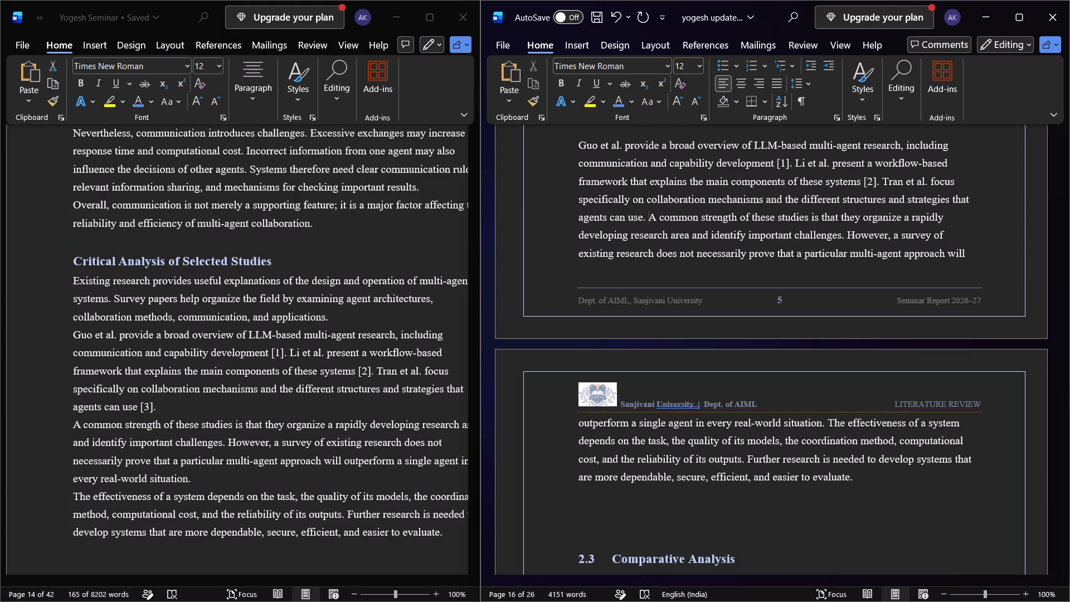
Delete the citation [1] after "communication and capability development" in section 2.2, leaving the full stop directly after the word.
key("ctrl+Left")
key("ctrl+Left")
key("ctrl+Up")
key("ctrl+Down")
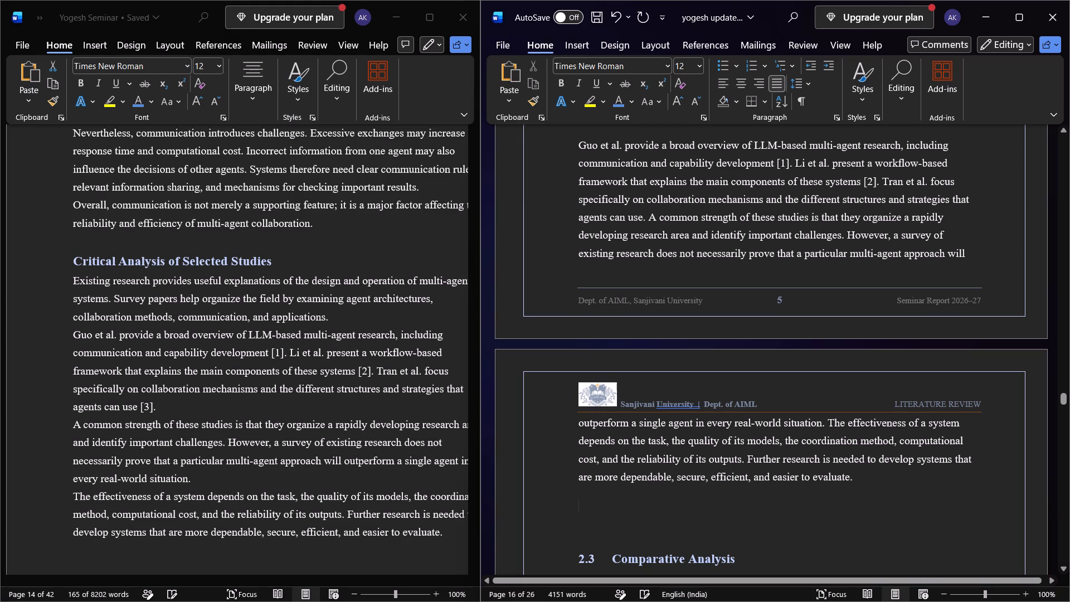
key("ctrl+Up")
key("Down")
key("ctrl+Right")
key("ctrl+Right")
key("ctrl+Right")
key("ctrl+Right")
key("ctrl+Right")
key("ctrl+Right")
key("ctrl+Right")
key("Left")
key("Left")
key("Left")
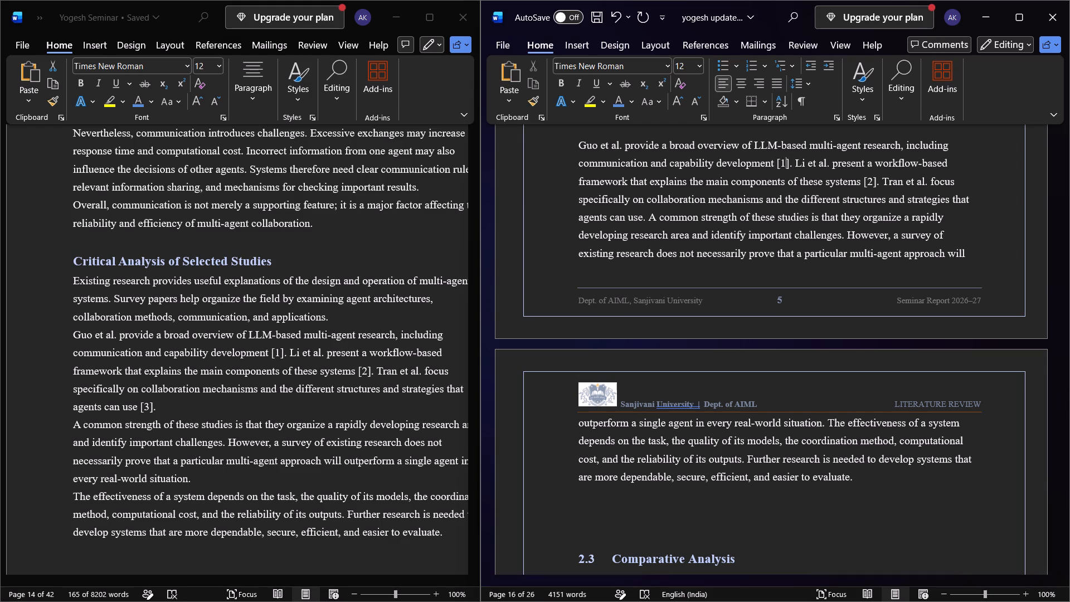
key("Right")
key("ctrl+BackSpace")
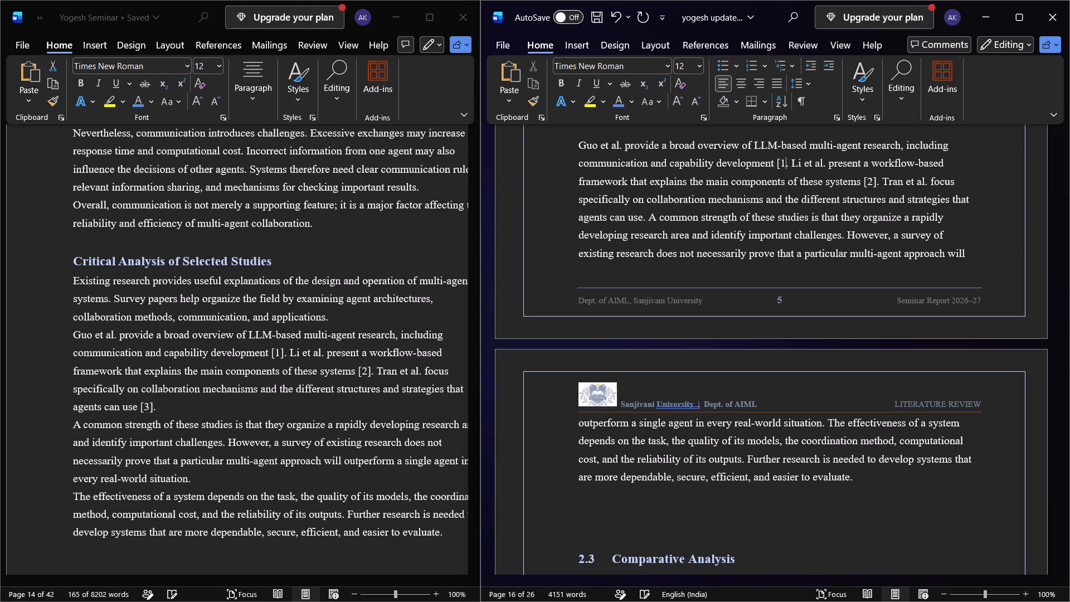
key("ctrl+BackSpace")
key("BackSpace")
key("BackSpace")
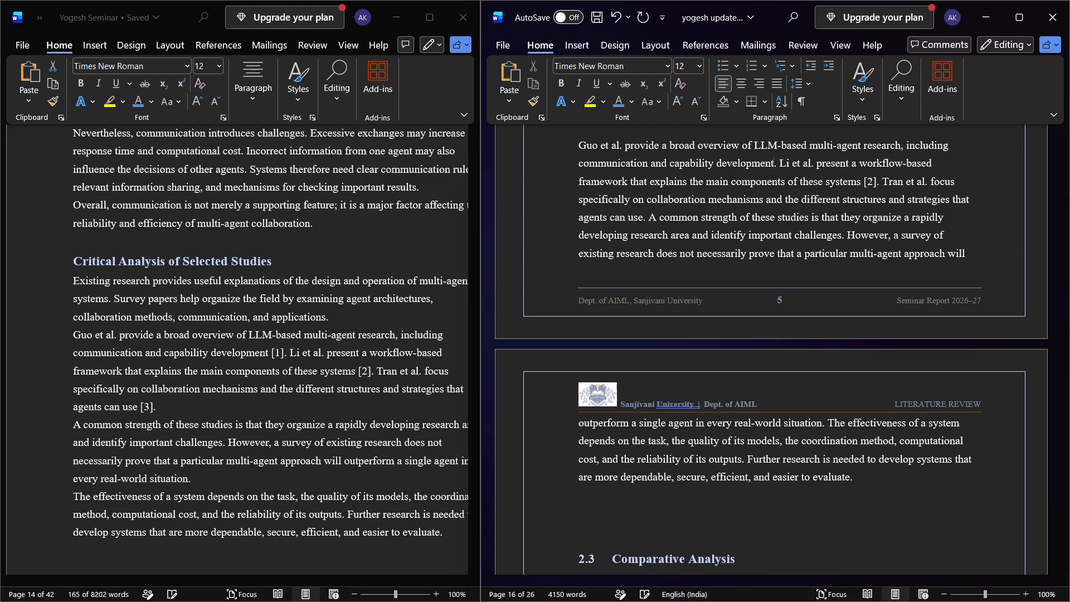
Remove "Li et al." from the second sentence of the Guo et al. paragraph and start that sentence with "Present".
key("Right")
key("ctrl+Delete")
key("ctrl+Delete")
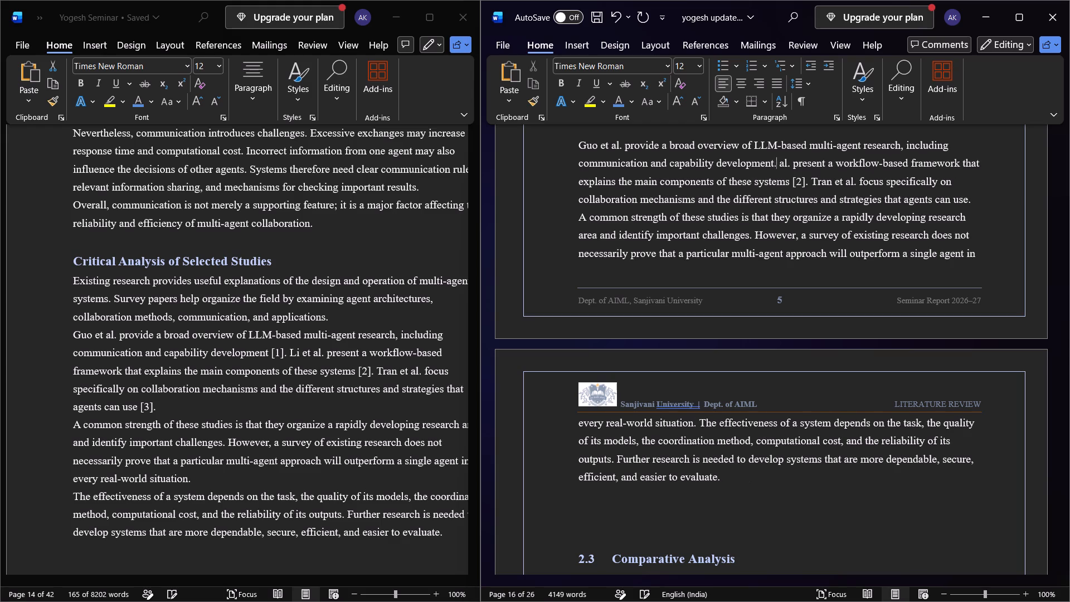
key("ctrl+Delete")
key("ctrl+Delete")
key("Delete")
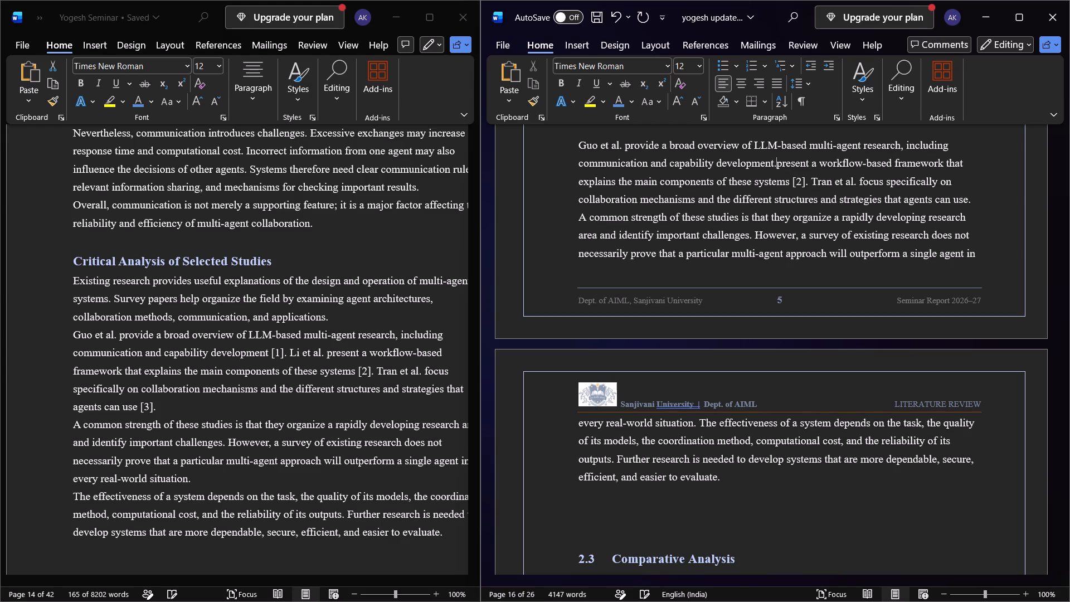
key("Delete")
key("space")
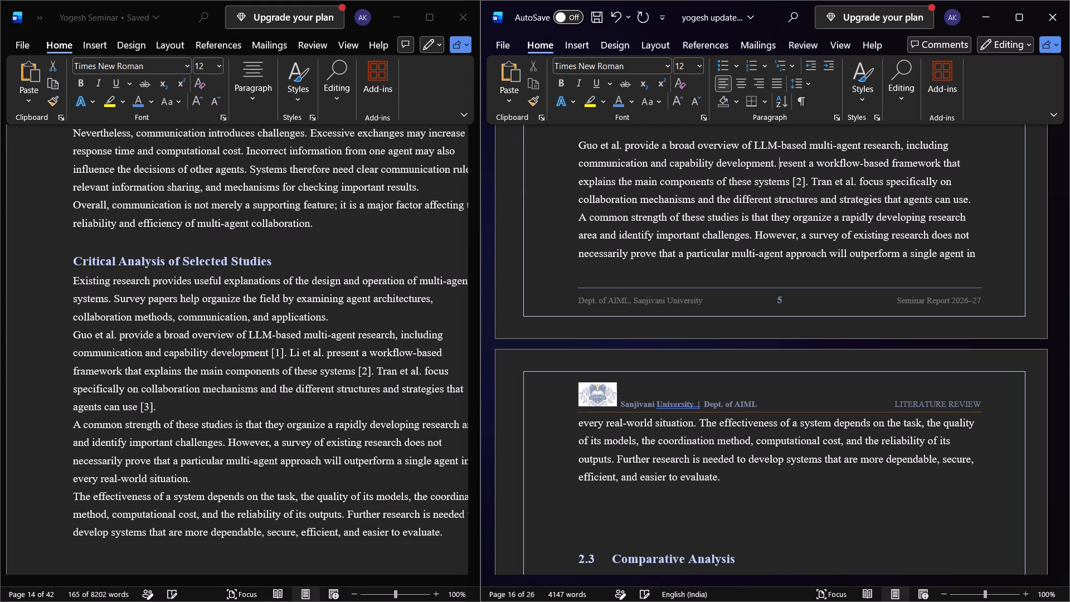
key("shift+p")
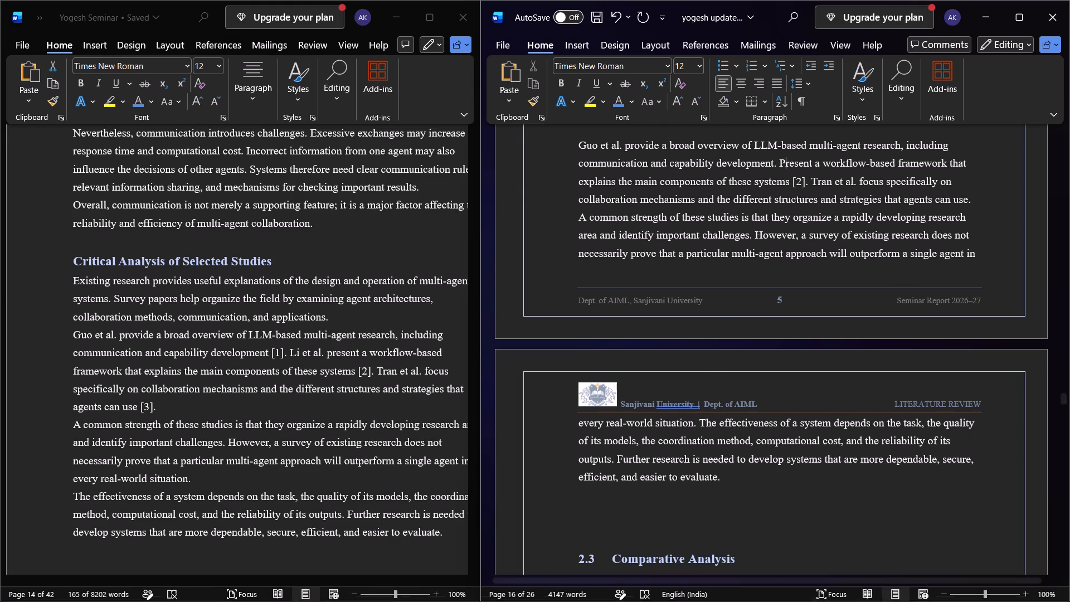
Delete the citation [2] and its preceding space after "main components of these systems" in section 2.2.
key("Down")
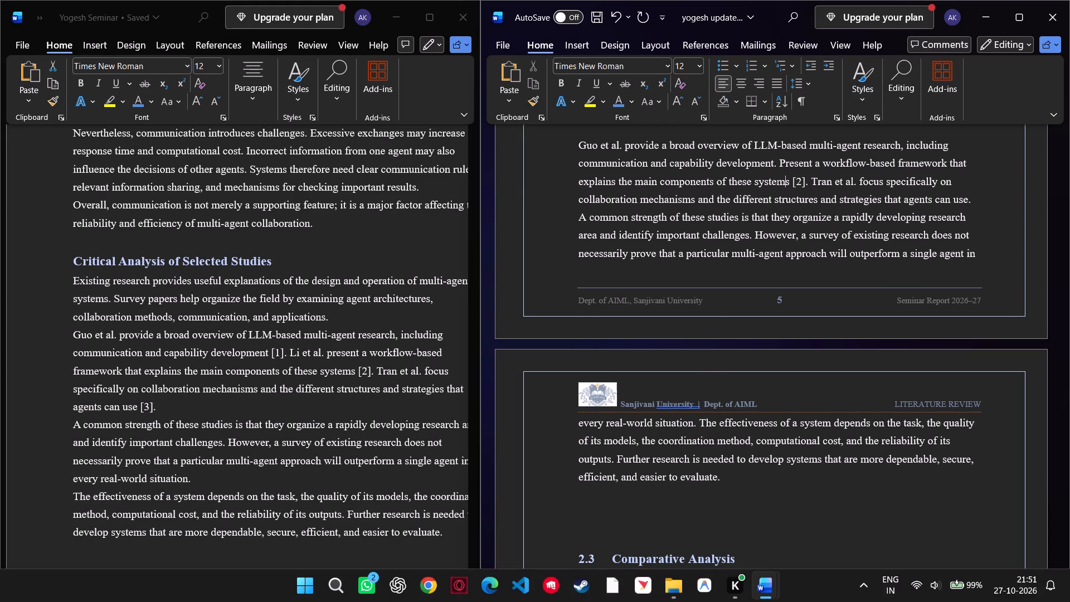
key("Right")
key("Right")
key("ctrl+Delete")
key("Delete")
key("Delete")
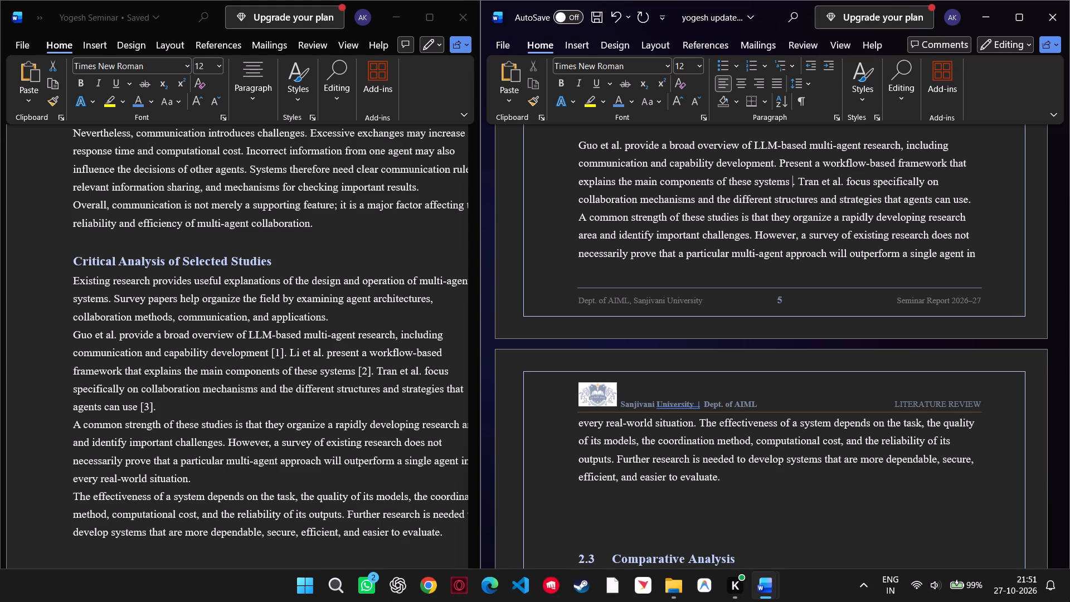
key("BackSpace")
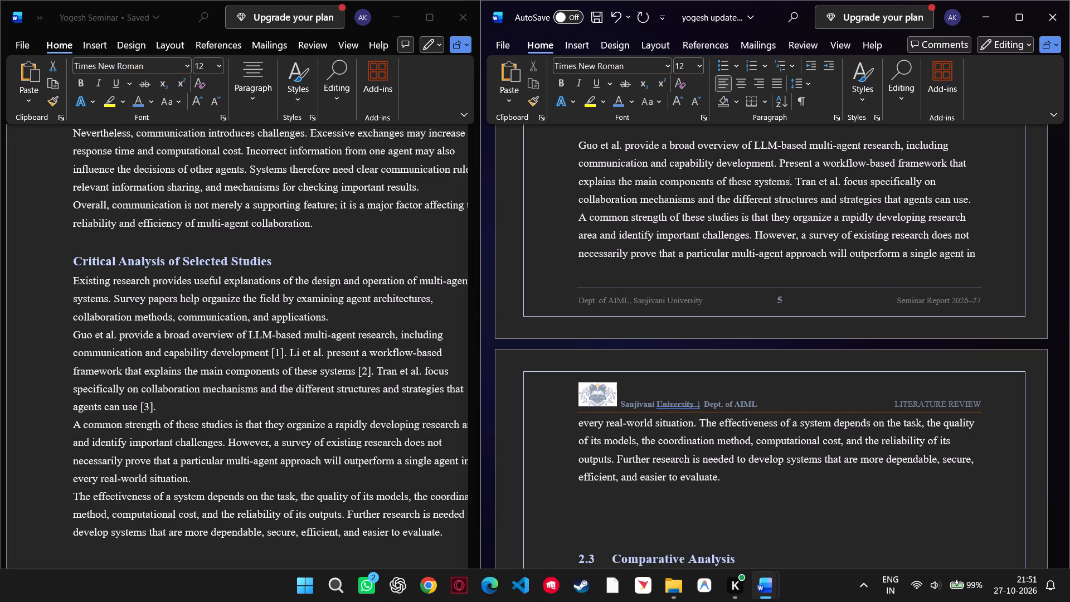
Remove "Tran et al." from the following sentence in section 2.2 and start that sentence with "Focus".
key("Right")
key("ctrl+Delete")
key("ctrl+Delete")
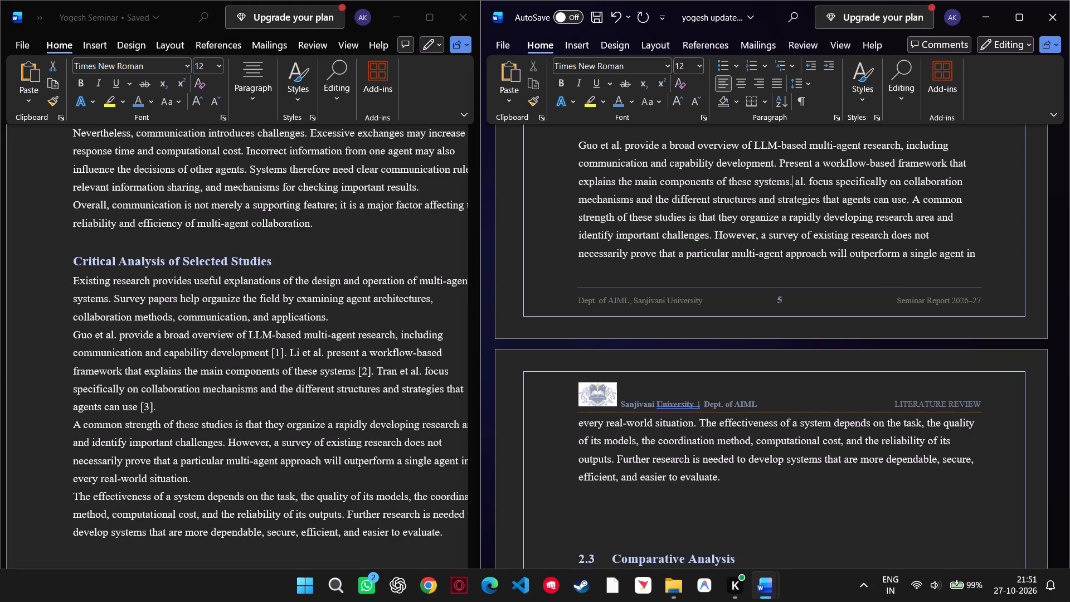
key("ctrl+Delete")
key("ctrl+Delete")
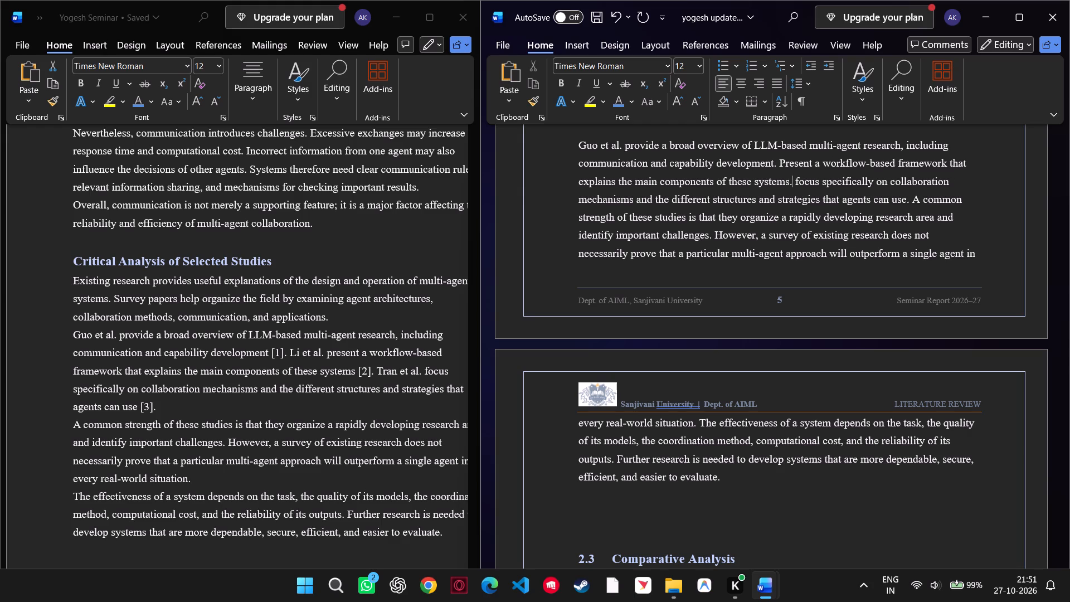
key("Delete")
key("Delete")
key("space")
type("F")
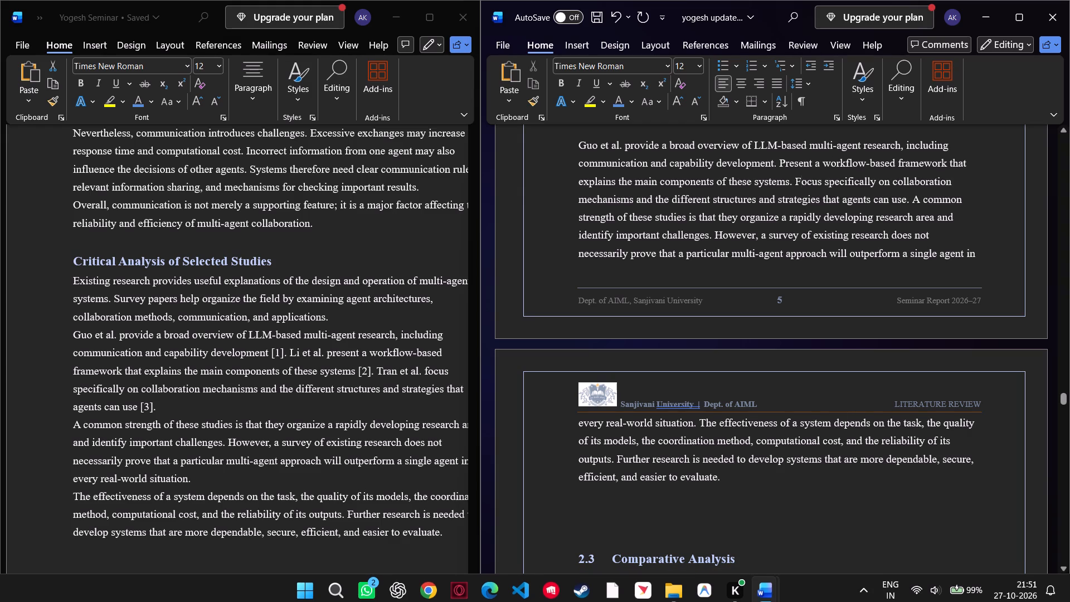
Copy the formatting of the 2.2 Critical Analysis of Selected Studies heading onto the 2.3 Comparative Analysis heading.
scroll(815, 348, "down", 4)
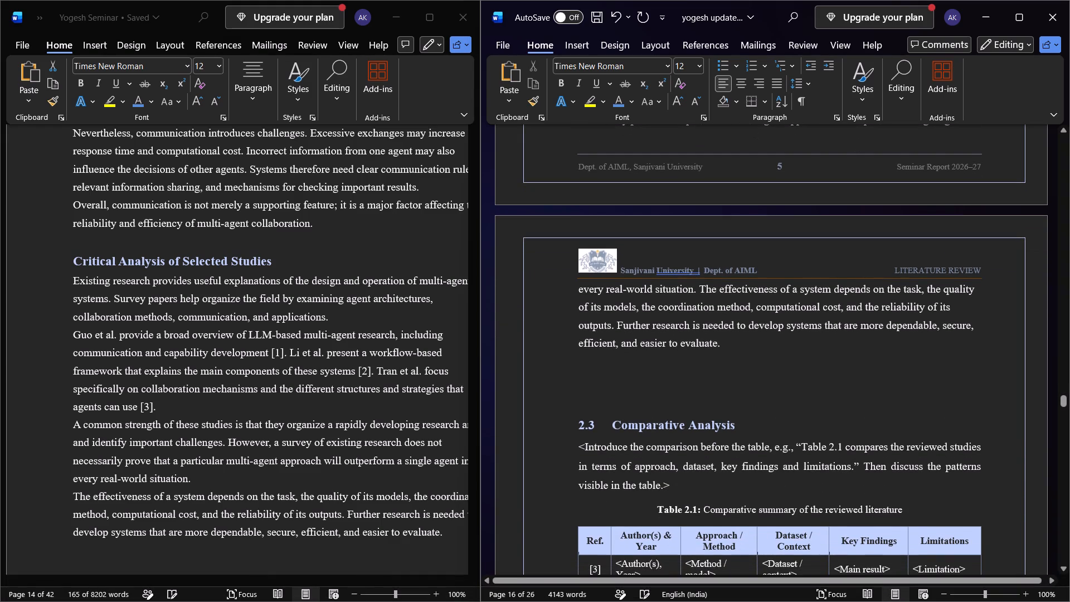
scroll(787, 348, "down", 2)
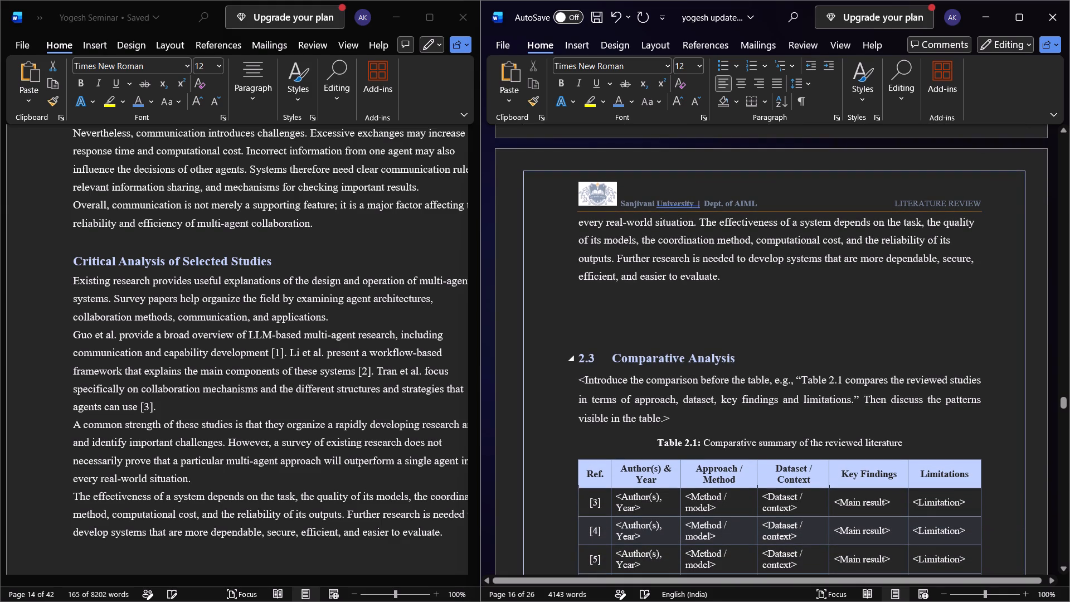
scroll(638, 342, "up", 14)
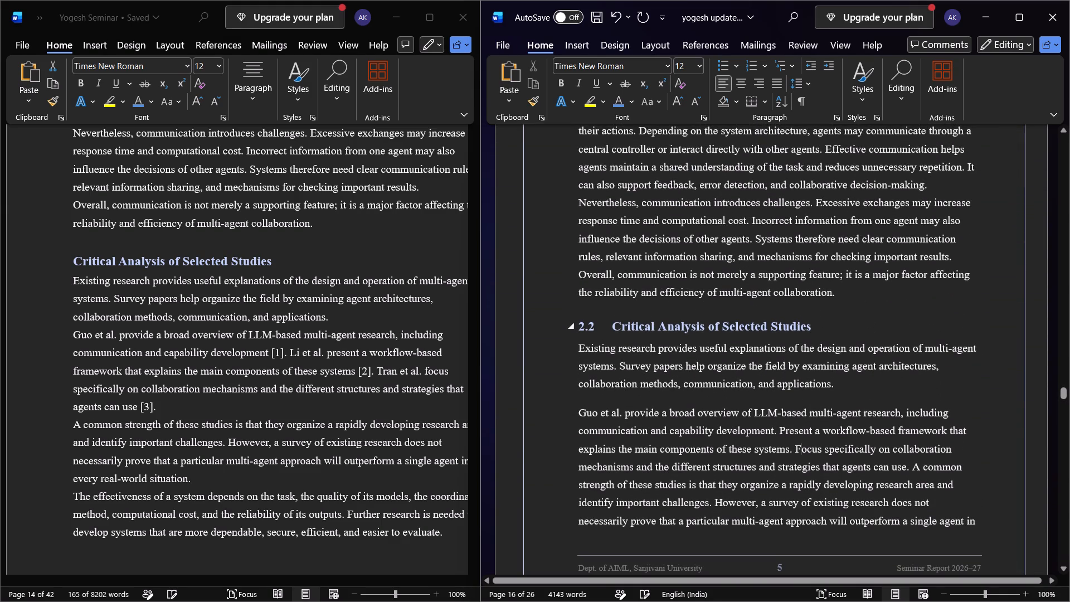
left_click(665, 319)
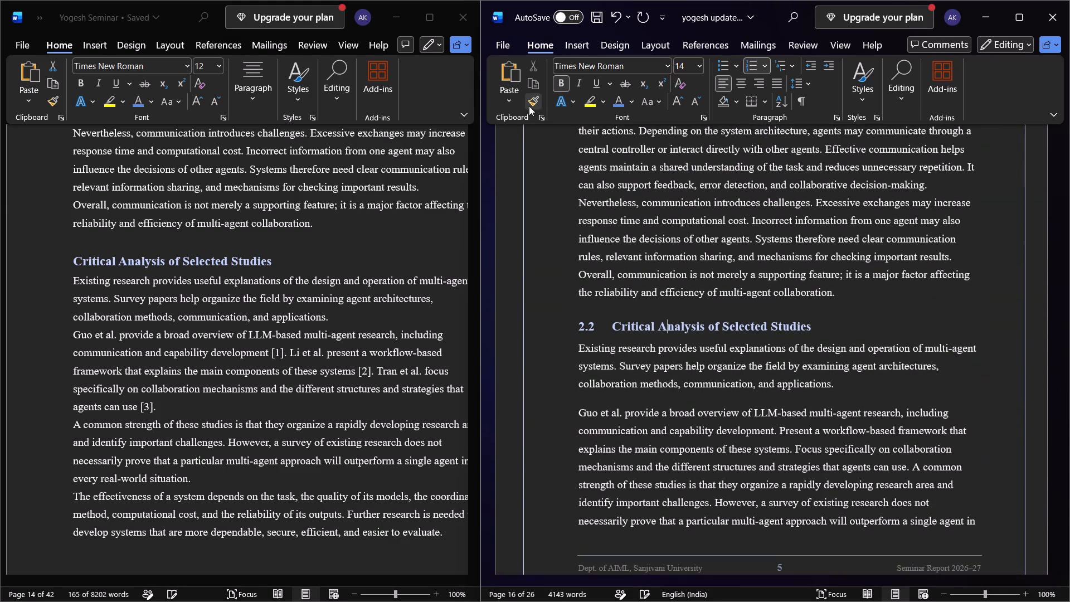
left_click(533, 106)
scroll(635, 262, "down", 7)
scroll(610, 460, "down", 5)
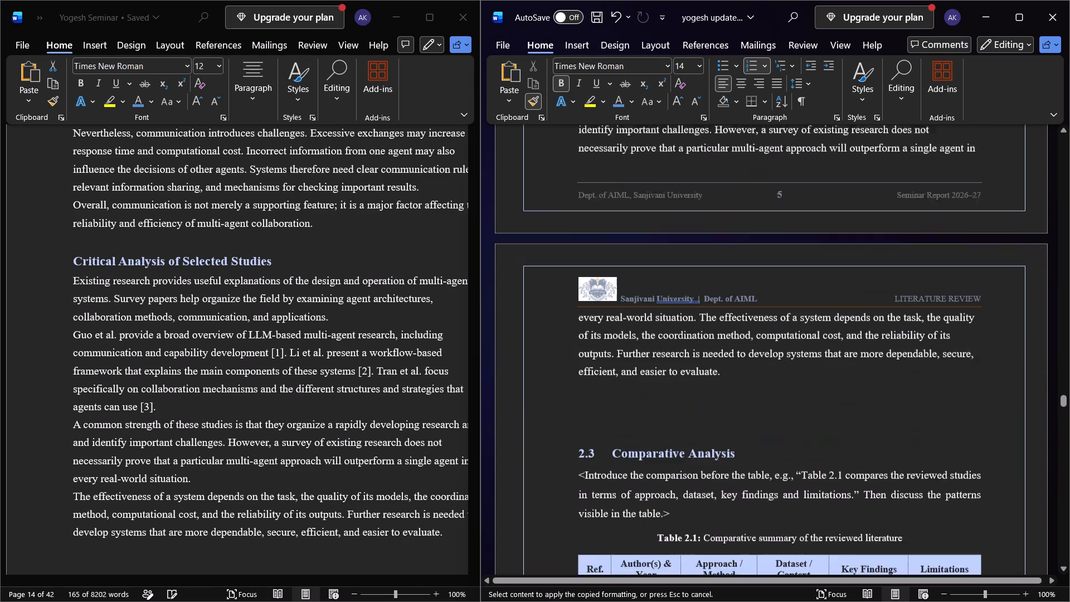
left_click_drag(616, 424, 754, 425)
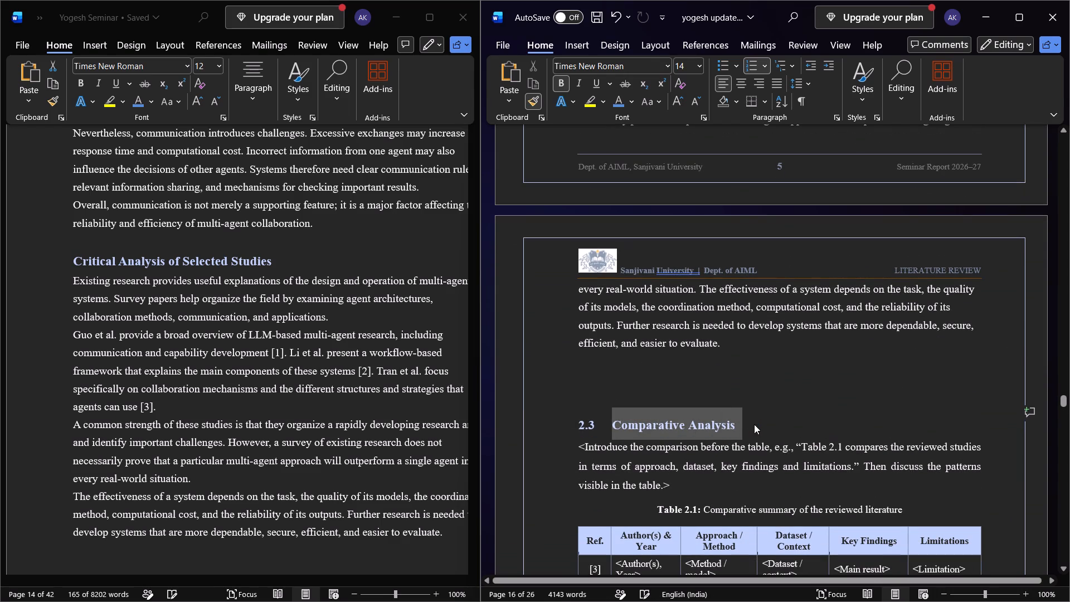
left_click(738, 425)
Replace the placeholder under the 2.3 Comparative Analysis heading with the Comparative Analysis introductory paragraph from the Yogesh Seminar document.
scroll(599, 458, "down", 2)
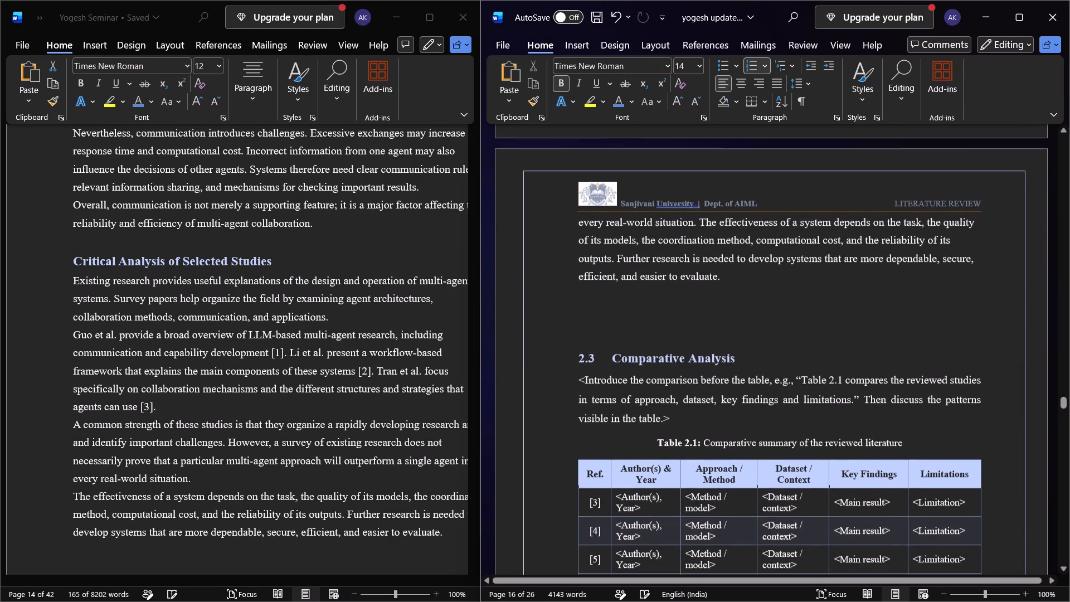
scroll(580, 384, "down", 1)
scroll(197, 333, "down", 1)
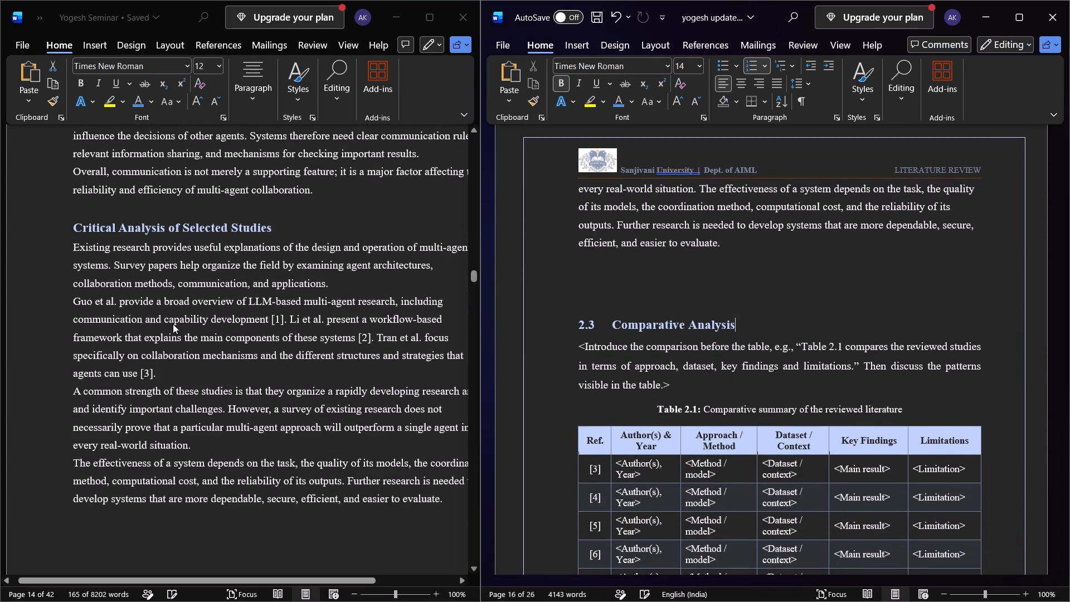
scroll(206, 336, "down", 1)
scroll(206, 336, "up", 1)
scroll(206, 336, "down", 8)
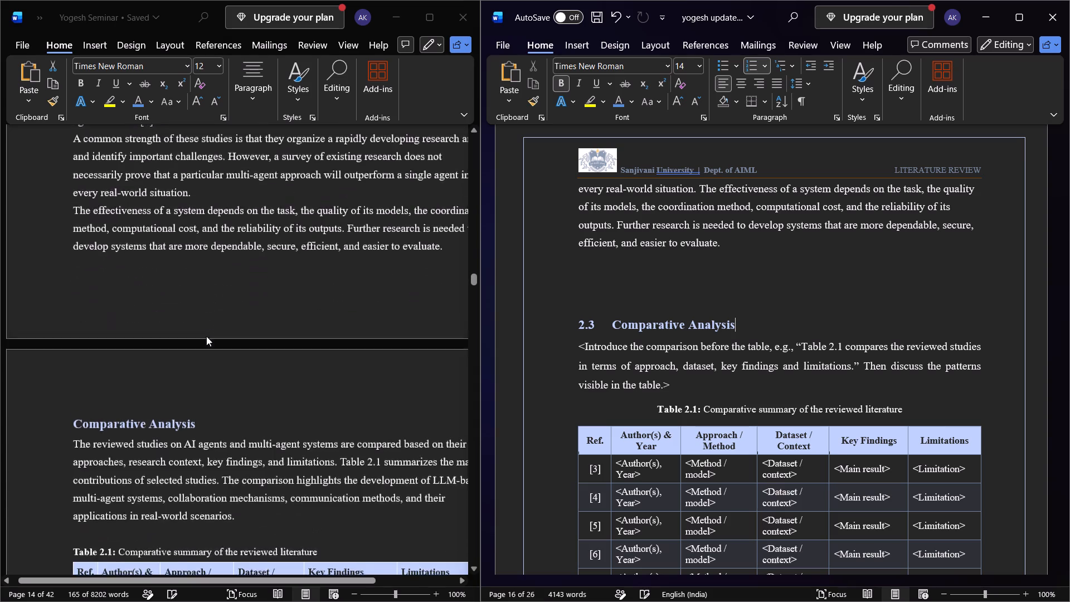
scroll(206, 336, "down", 4)
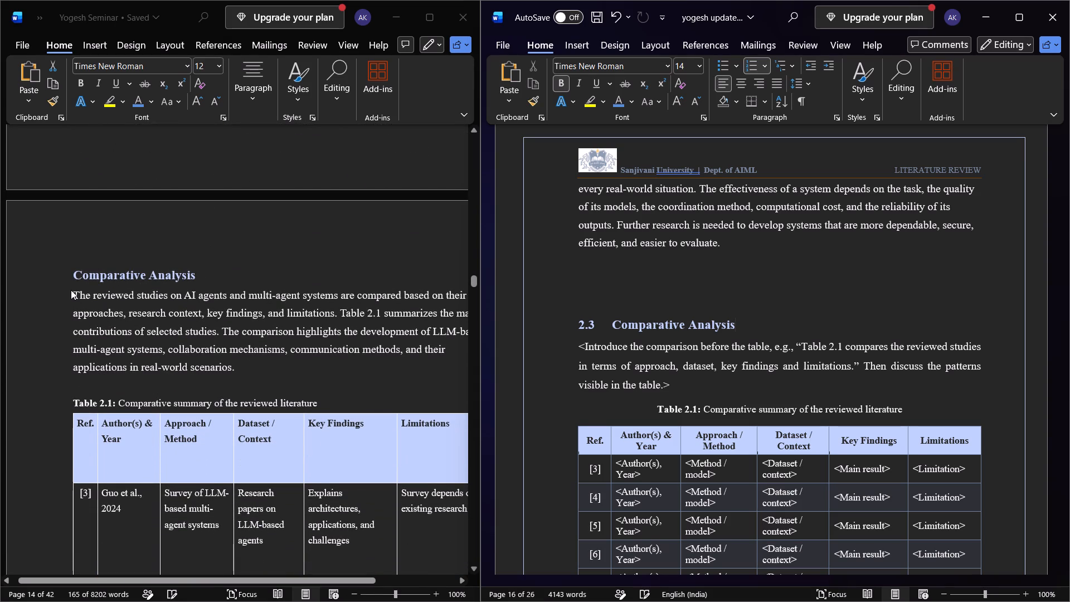
left_click_drag(69, 289, 232, 371)
left_click_drag(234, 370, 65, 298)
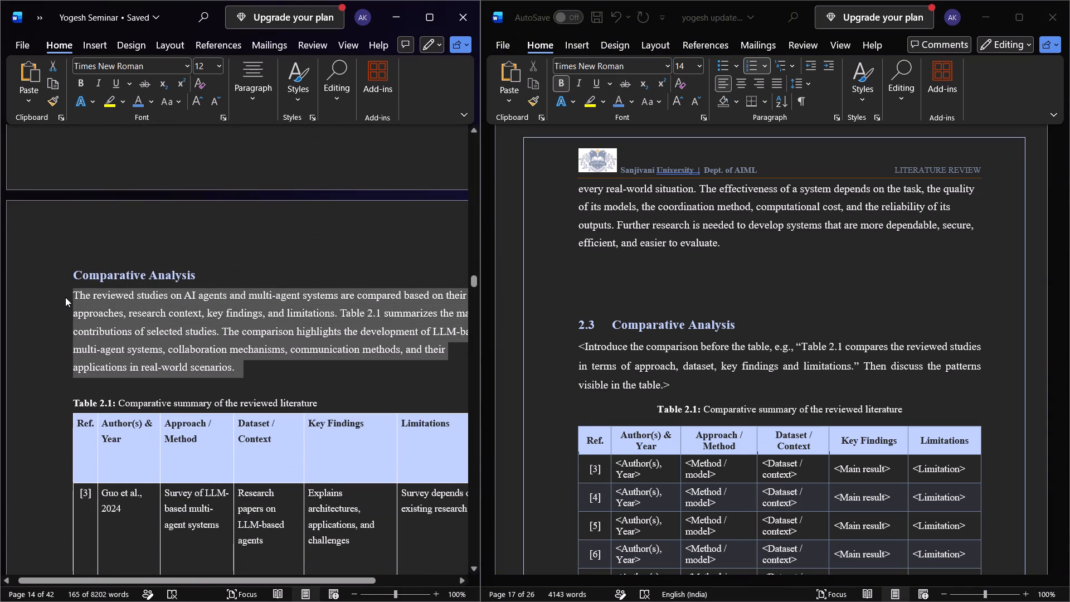
key("ctrl+c")
left_click(575, 343)
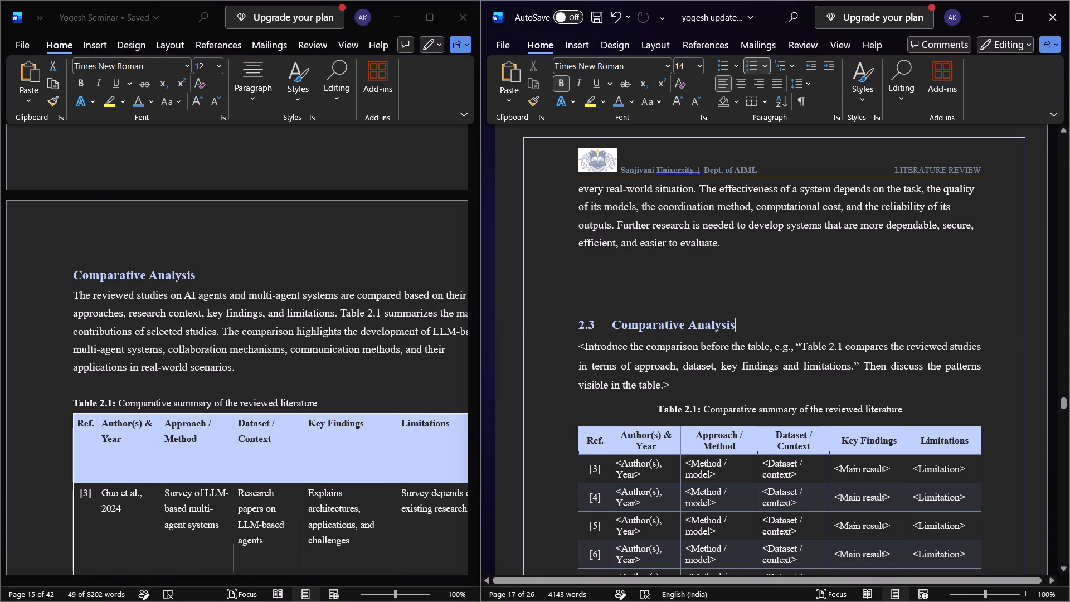
left_click_drag(575, 347, 694, 383)
key("ctrl+v")
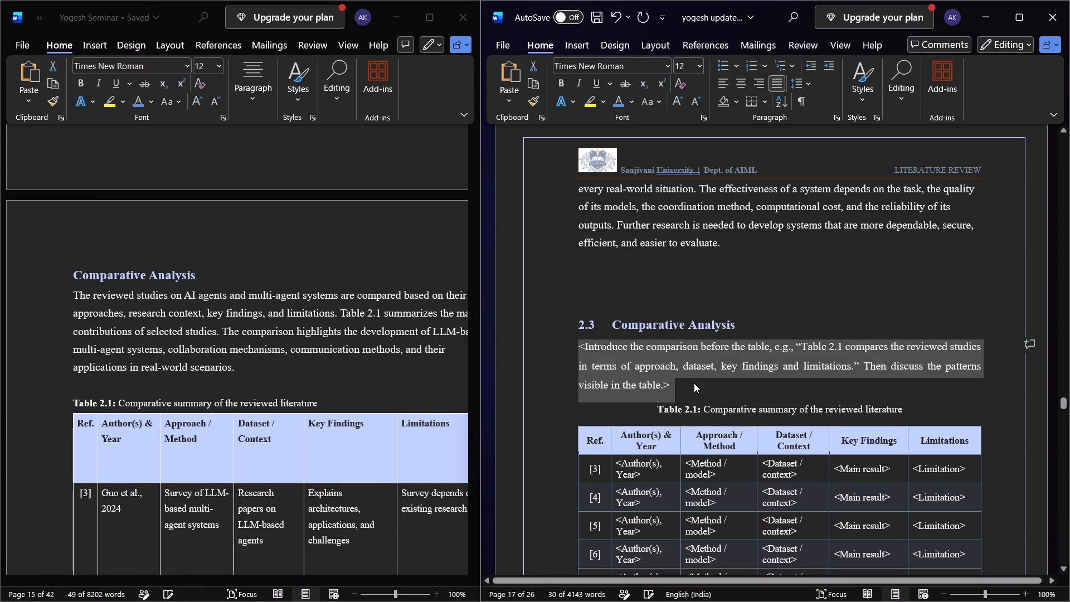
Copy the section 2.2 body text formatting onto the introductory paragraph under the 2.3 Comparative Analysis heading.
left_click(600, 230)
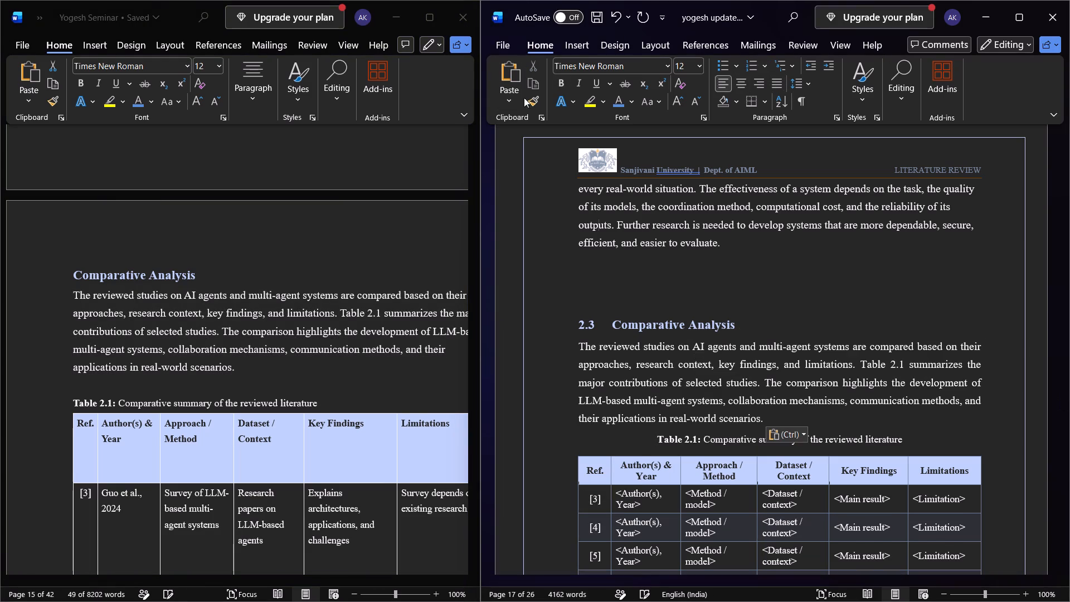
left_click(530, 105)
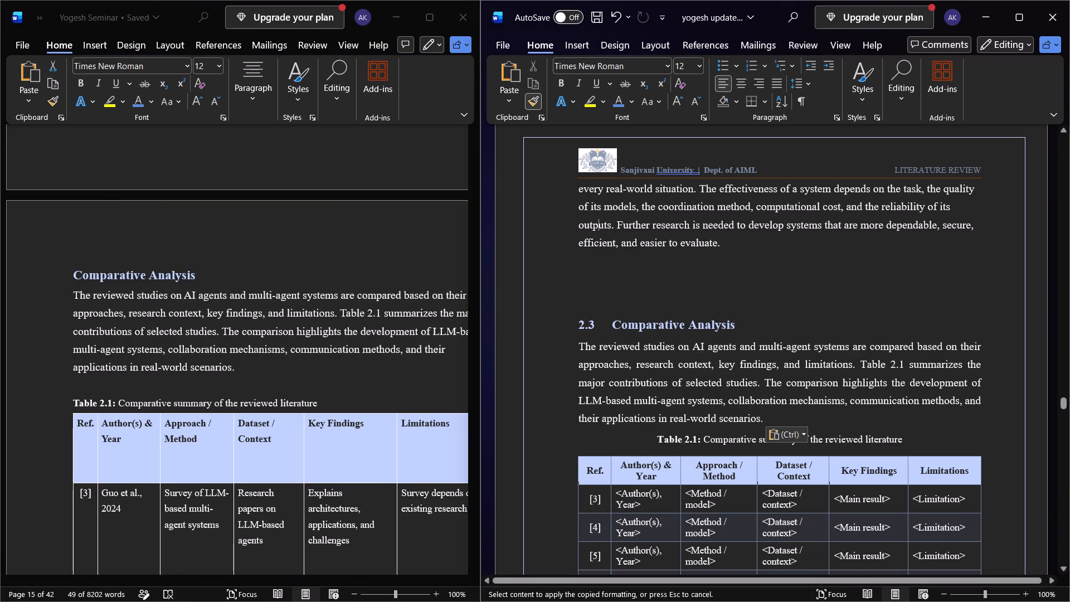
left_click_drag(581, 346, 762, 417)
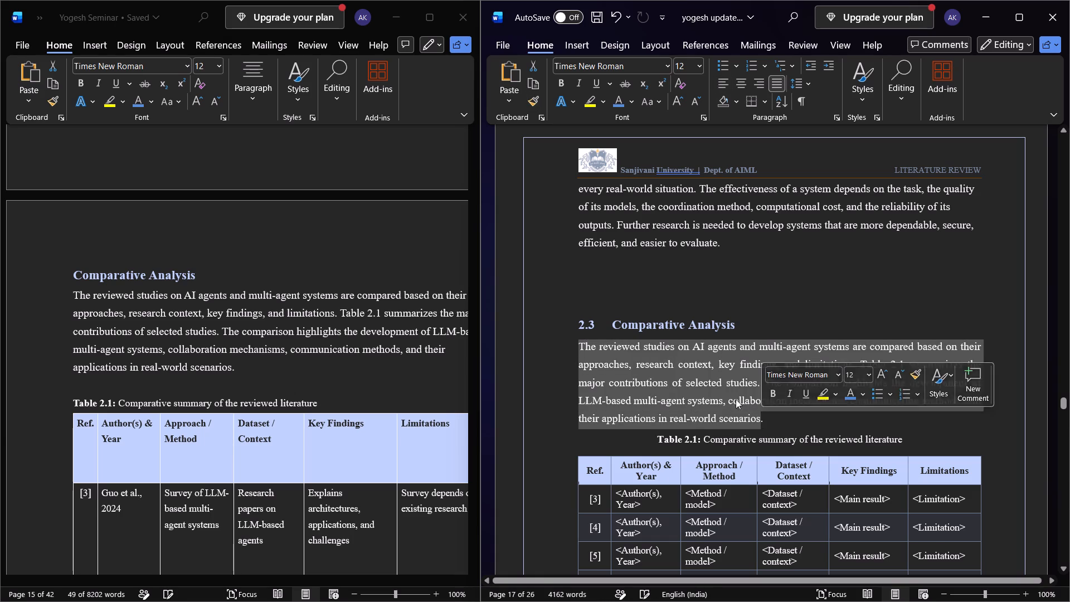
Justify the body paragraphs under the 2.2 Critical Analysis of Selected Studies heading.
left_click(708, 392)
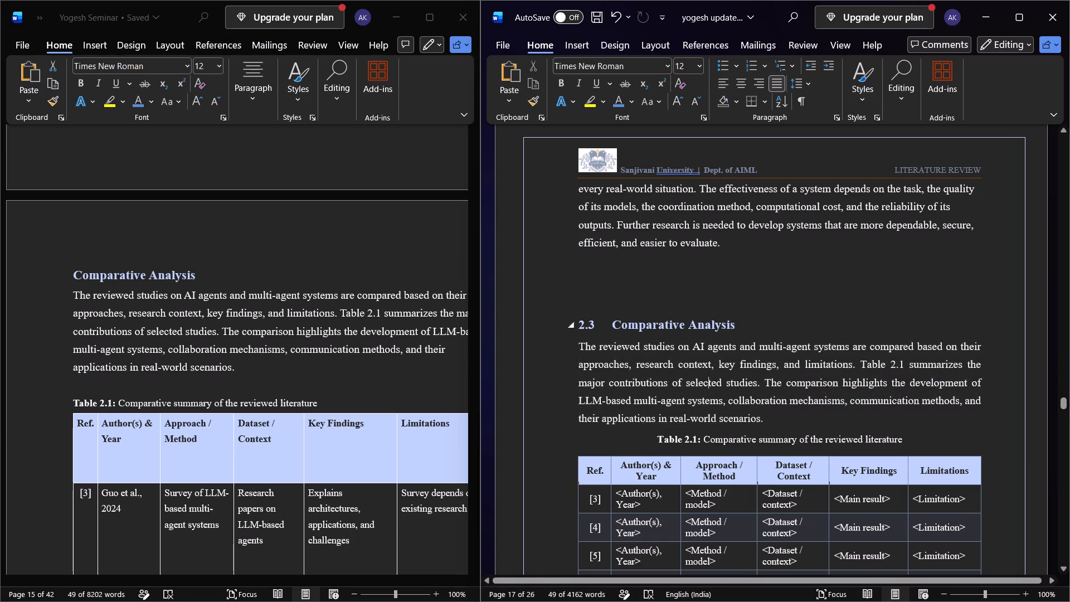
left_click(665, 219)
left_click(689, 380)
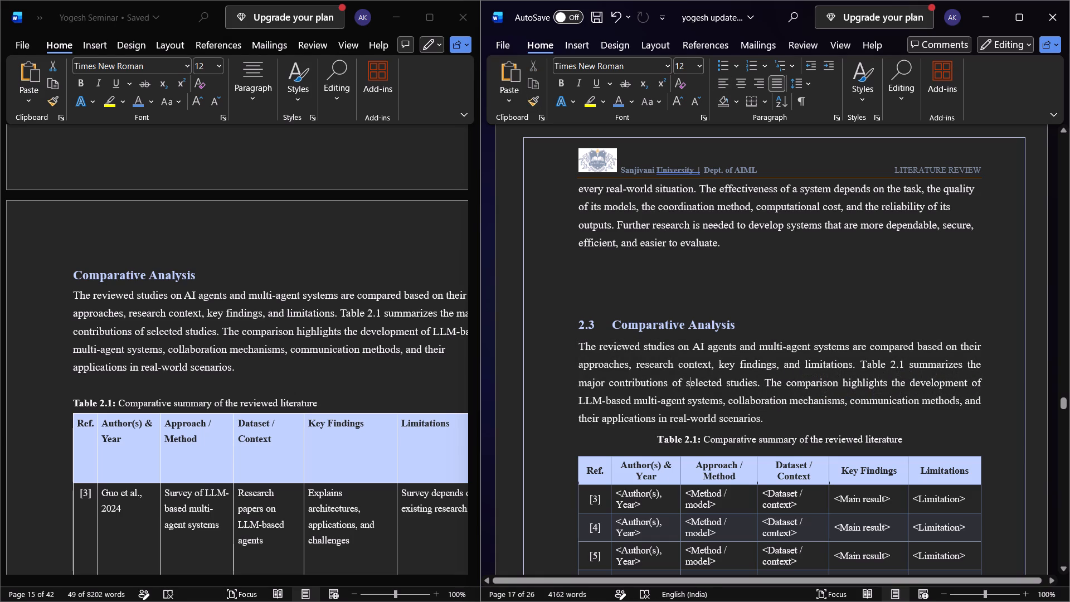
left_click(677, 208)
left_click_drag(727, 247, 727, 246)
scroll(727, 246, "up", 4)
left_click_drag(727, 246, 656, 297)
left_click(701, 407)
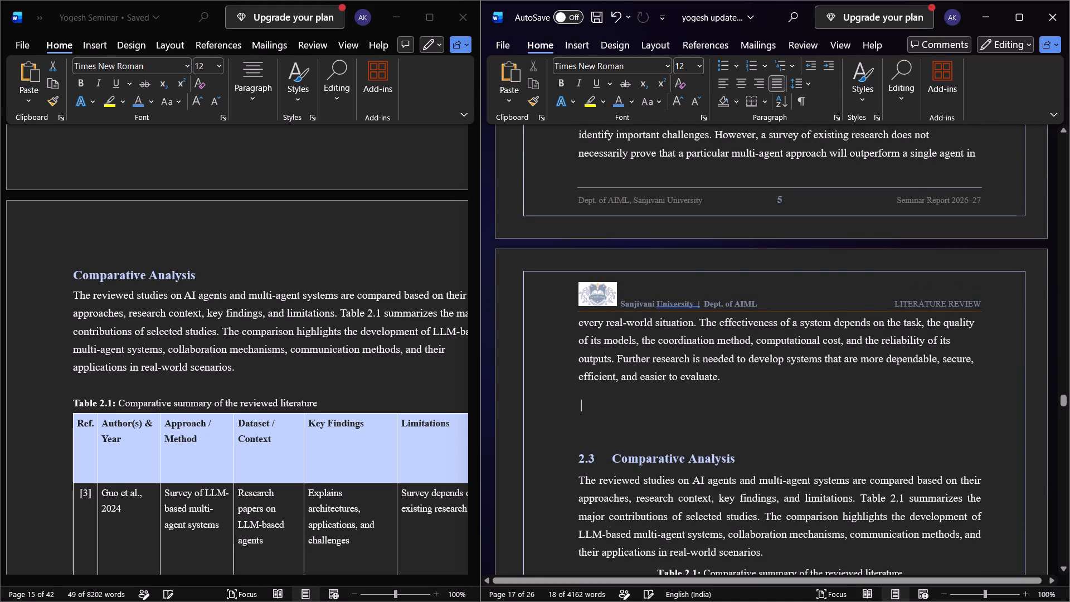
left_click_drag(733, 385, 570, 219)
scroll(725, 328, "up", 7)
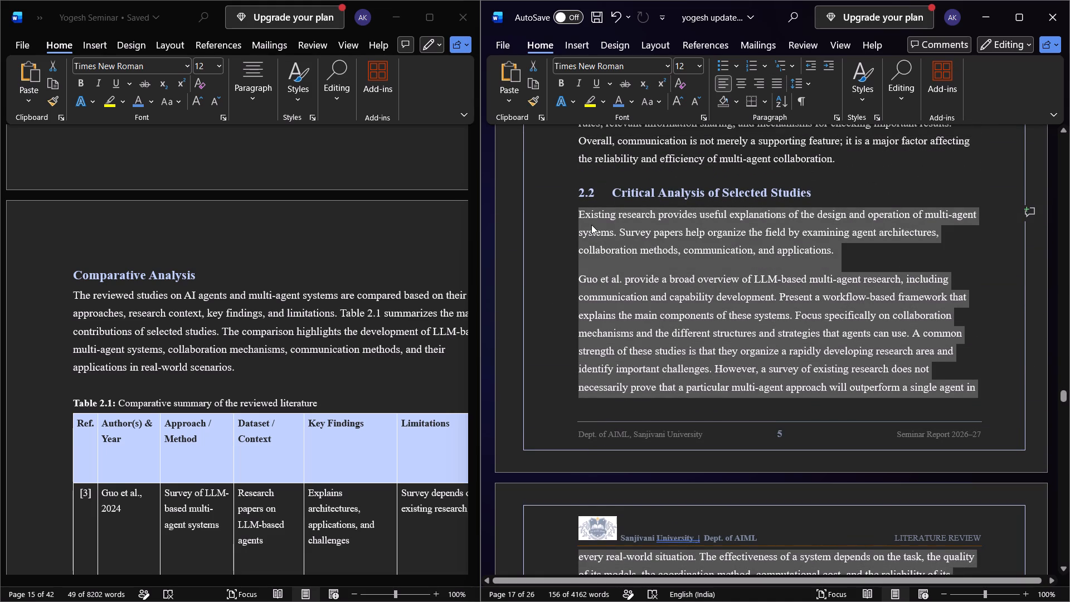
key("ctrl+j")
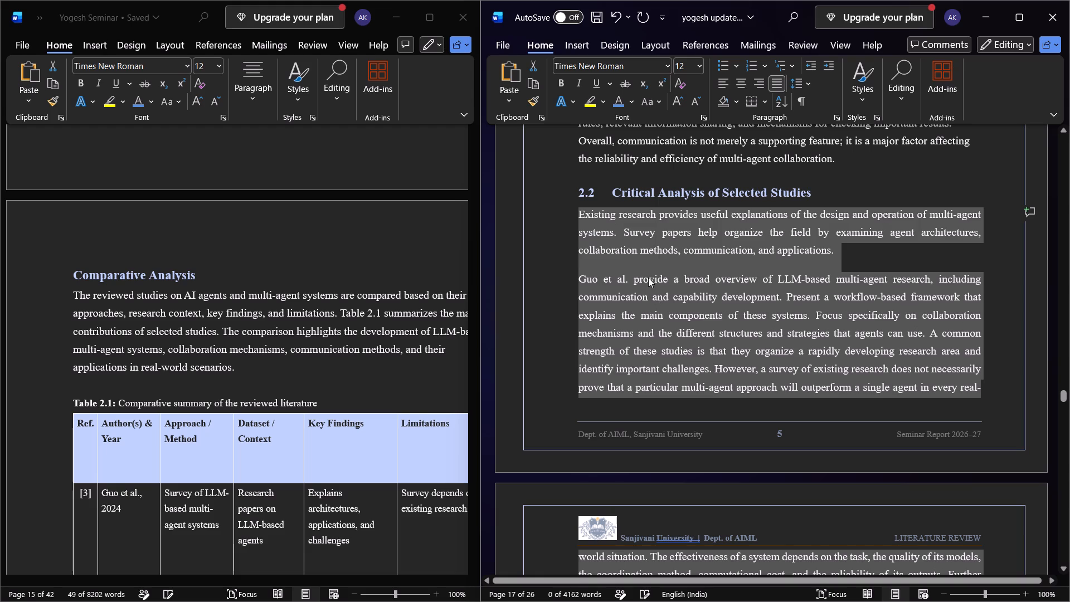
Remove "Guo et al." from section 2.2, join that paragraph to the preceding one, and start the sentence with "Provide".
left_click(632, 275)
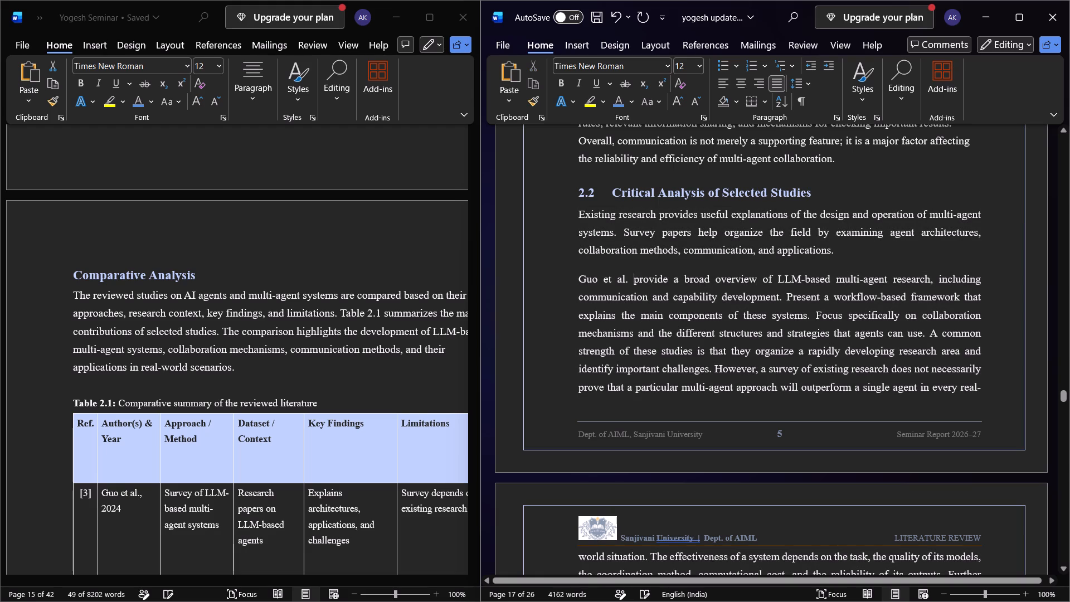
key("ctrl+BackSpace")
key("ctrl+BackSpace")
key("ctrl+BackSpace")
key("ctrl+BackSpace")
key("ctrl+BackSpace")
key("ctrl+BackSpace")
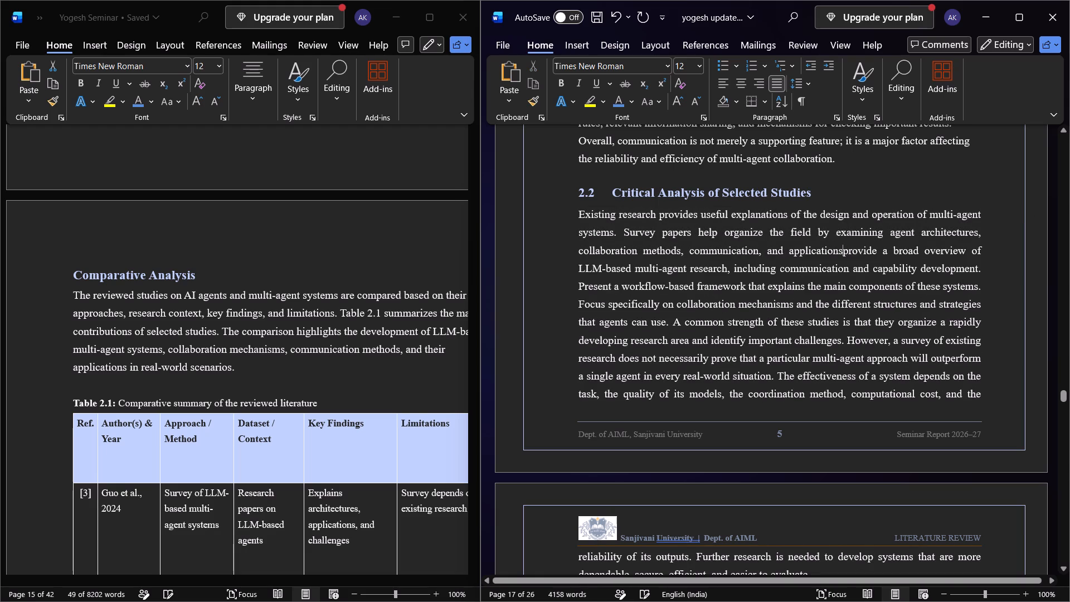
type(".")
key("space")
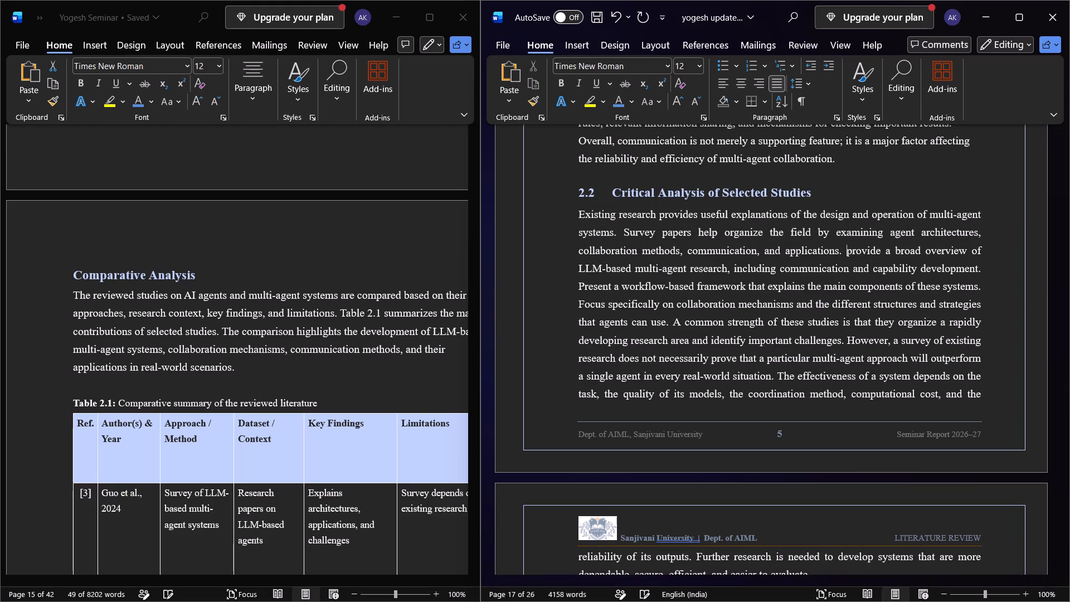
key("Delete")
key("shift+p")
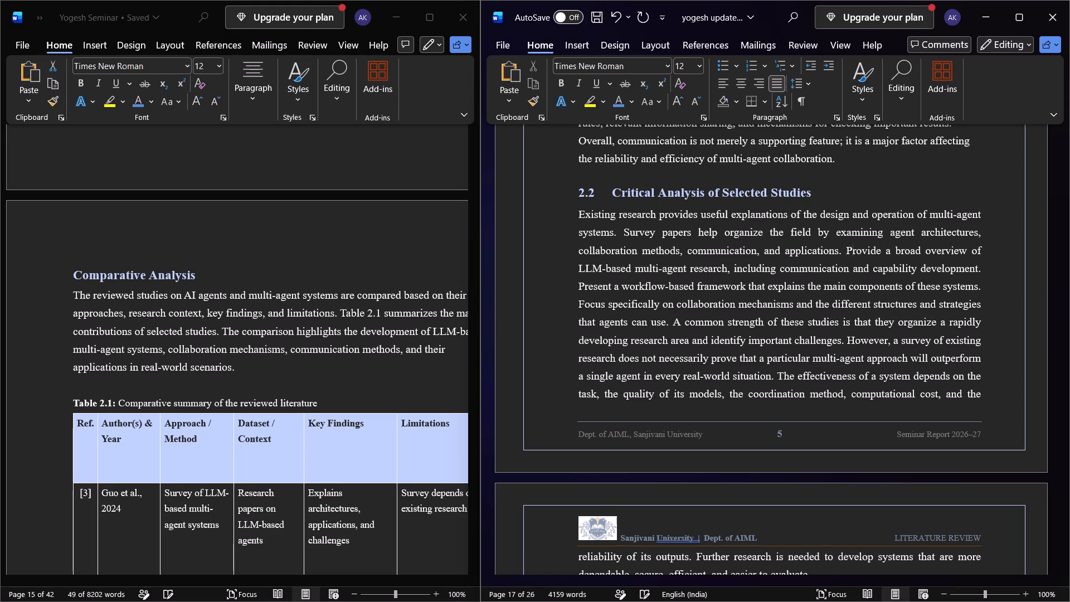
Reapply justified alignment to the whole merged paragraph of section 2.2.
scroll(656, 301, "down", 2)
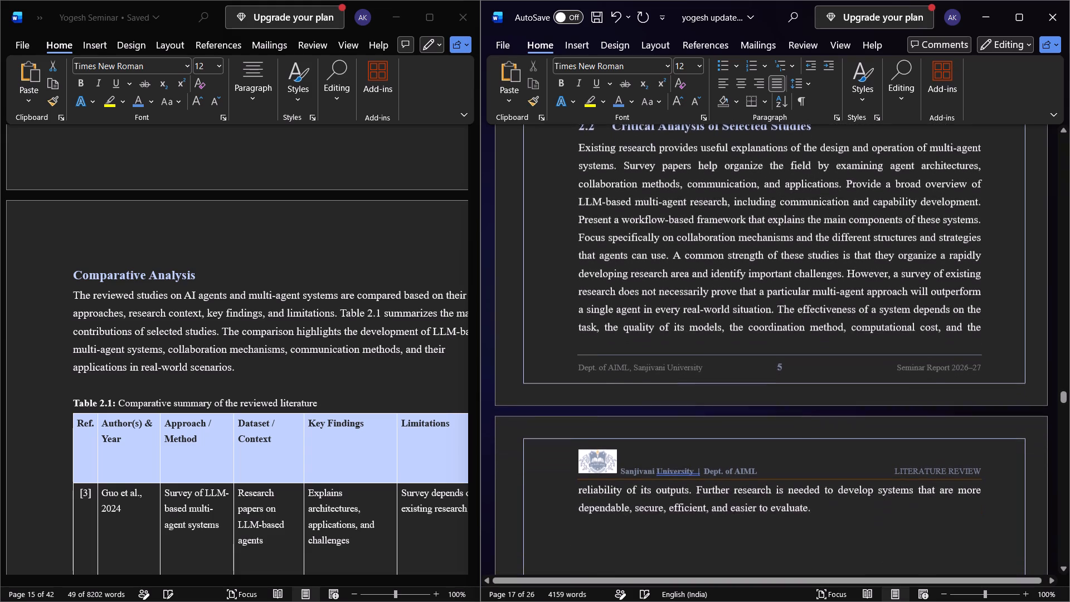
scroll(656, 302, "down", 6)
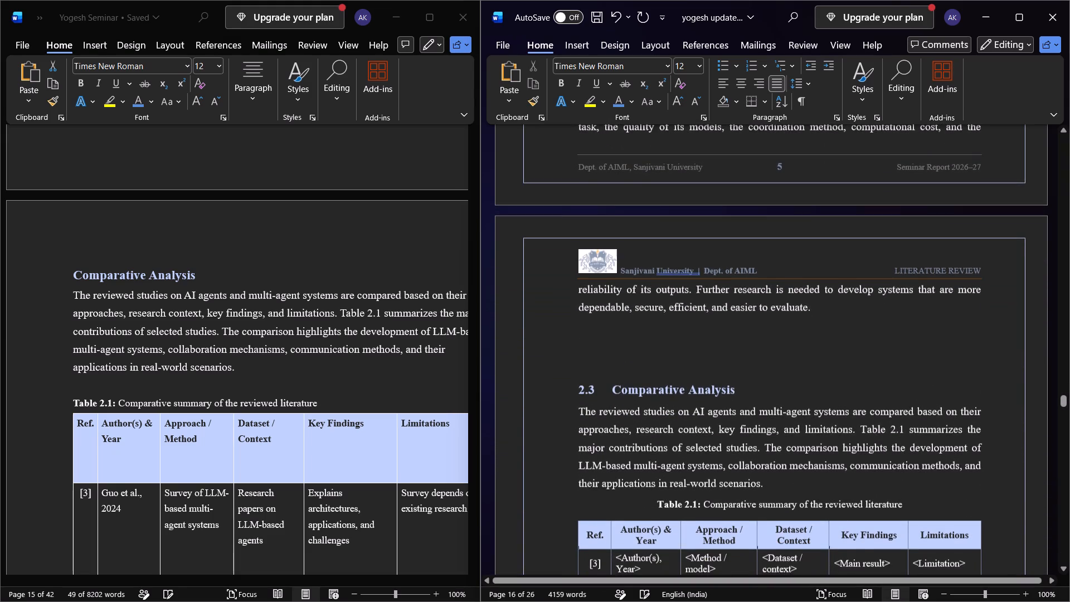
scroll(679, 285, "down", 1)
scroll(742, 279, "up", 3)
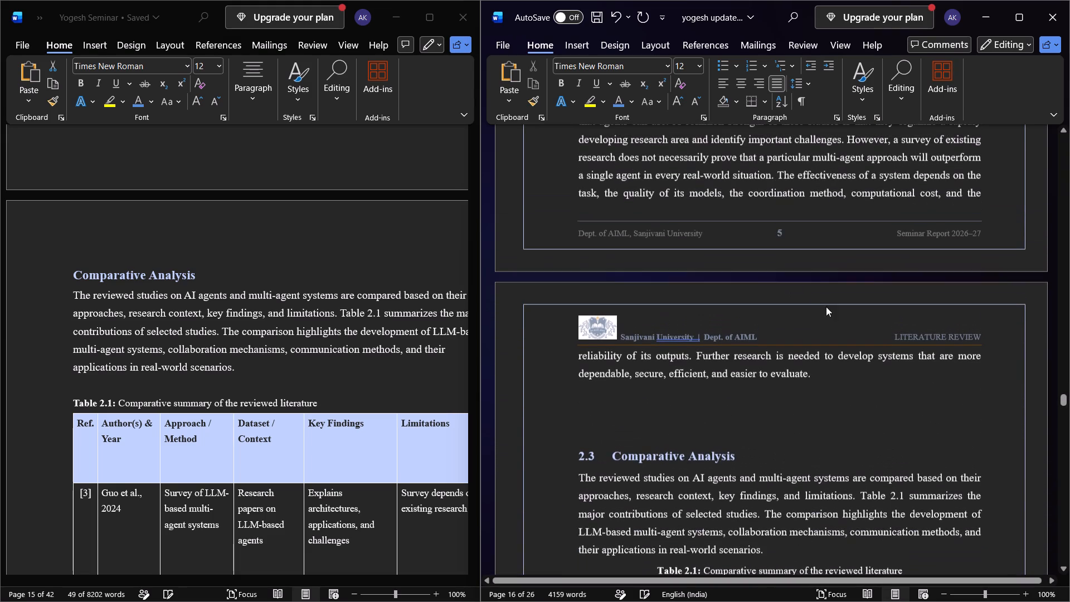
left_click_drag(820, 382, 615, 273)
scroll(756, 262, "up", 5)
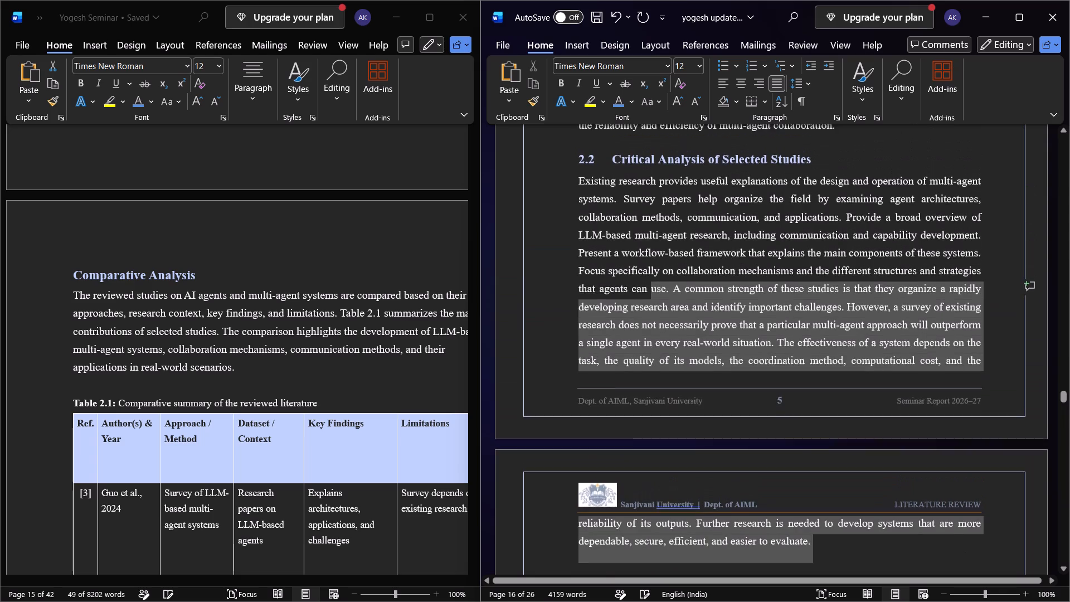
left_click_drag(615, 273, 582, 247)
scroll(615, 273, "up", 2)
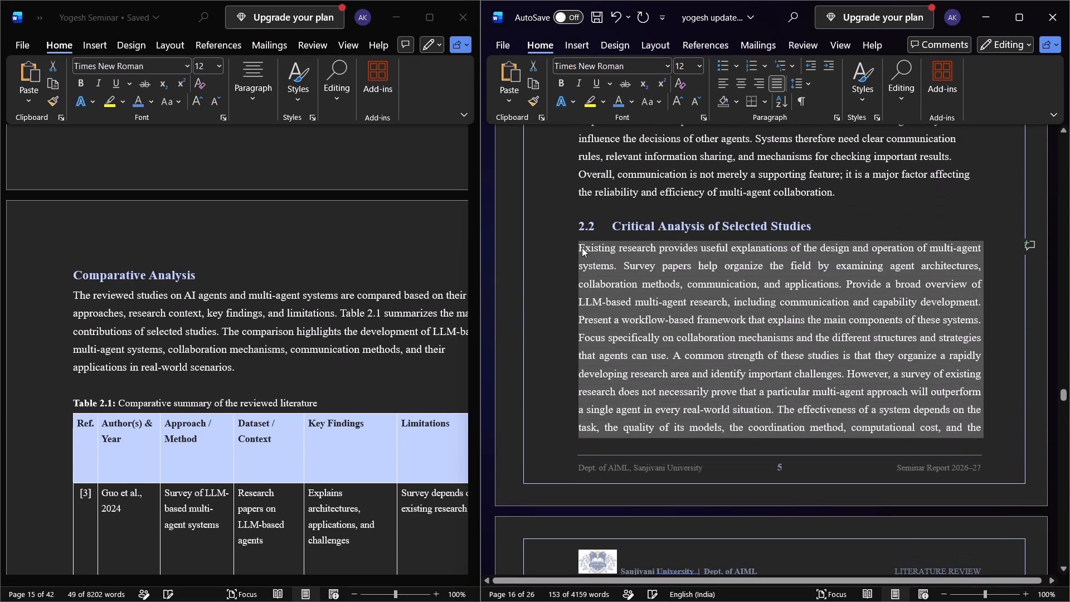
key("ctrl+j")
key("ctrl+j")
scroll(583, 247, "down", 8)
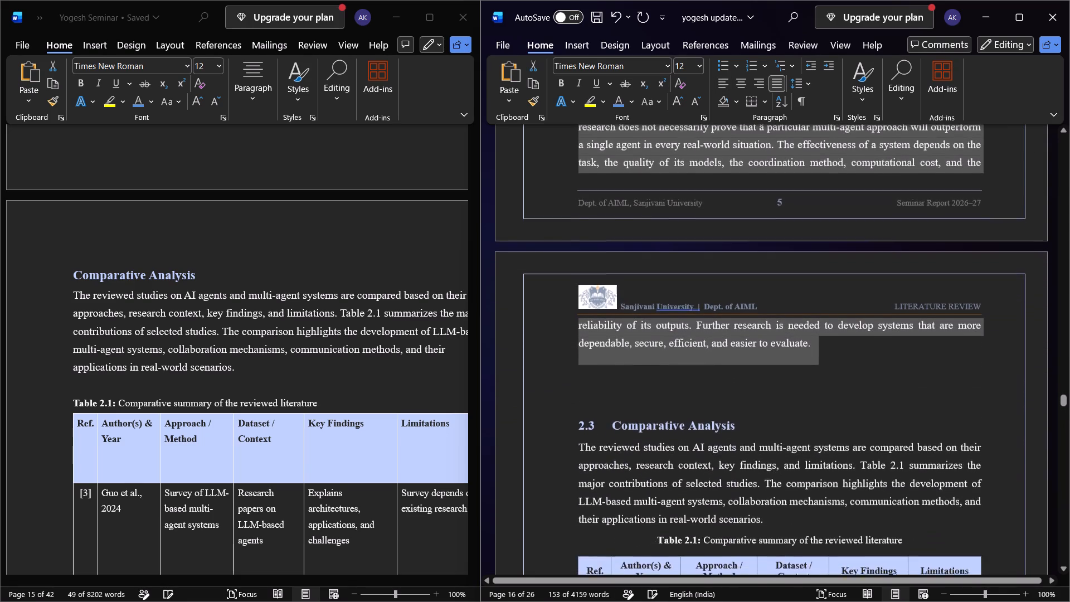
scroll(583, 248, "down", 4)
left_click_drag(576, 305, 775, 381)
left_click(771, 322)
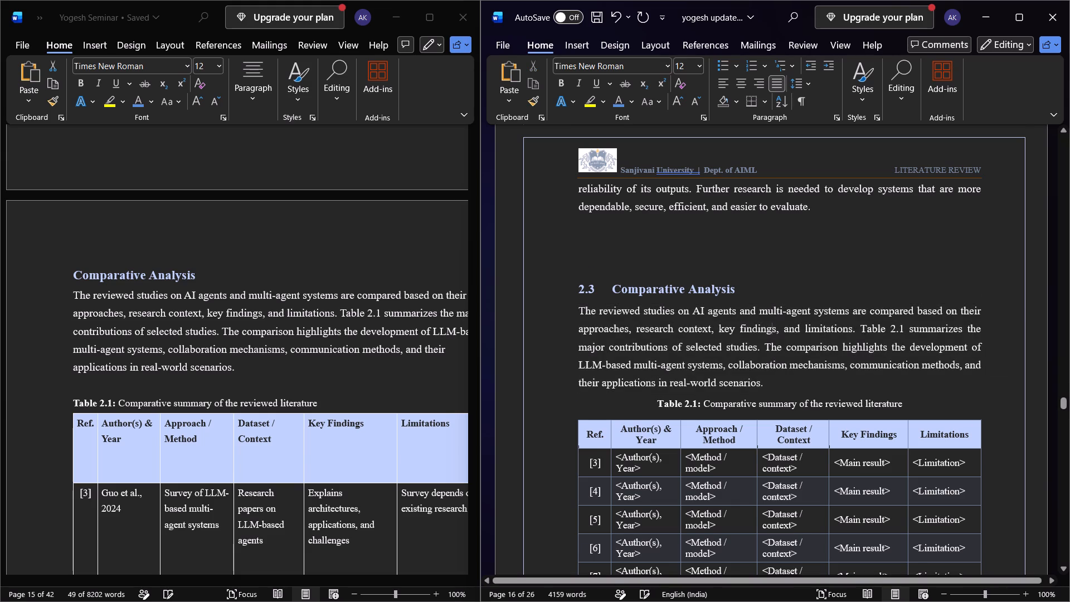
Copy the Table 2.1 caption and the full comparative summary table, references [3] to [12], from the Yogesh Seminar document.
scroll(767, 322, "down", 4)
scroll(692, 320, "down", 2)
scroll(221, 312, "down", 2)
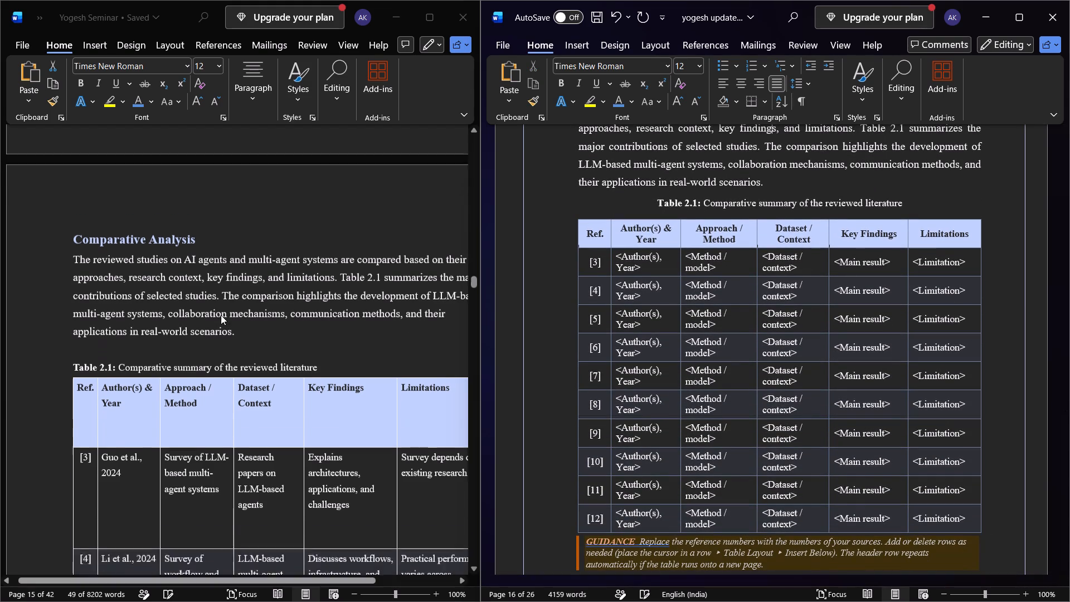
scroll(221, 315, "down", 1)
left_click_drag(56, 281, 122, 356)
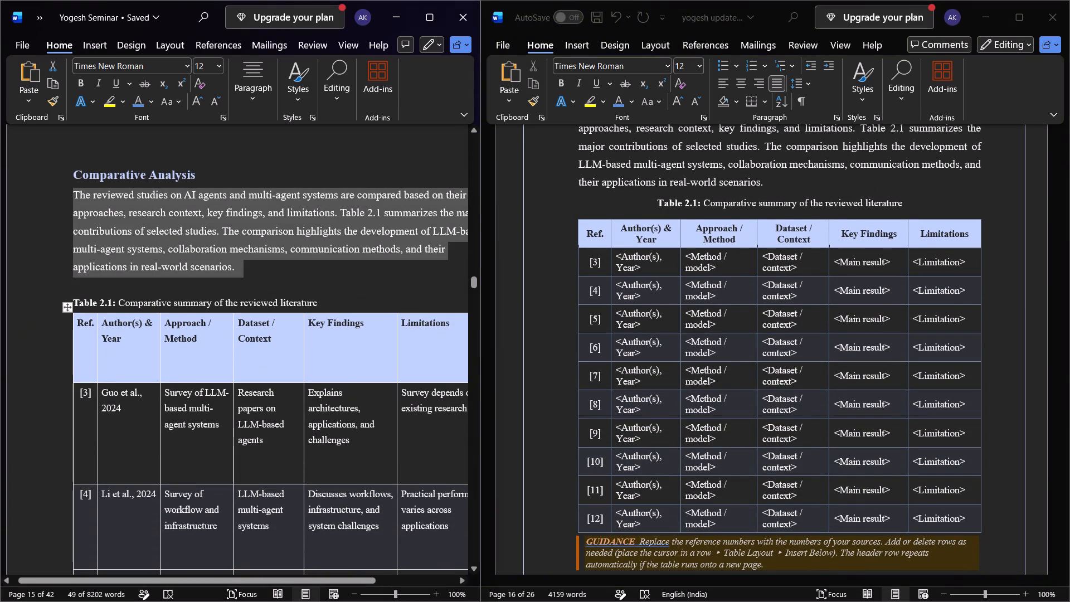
left_click(76, 313)
left_click(74, 295)
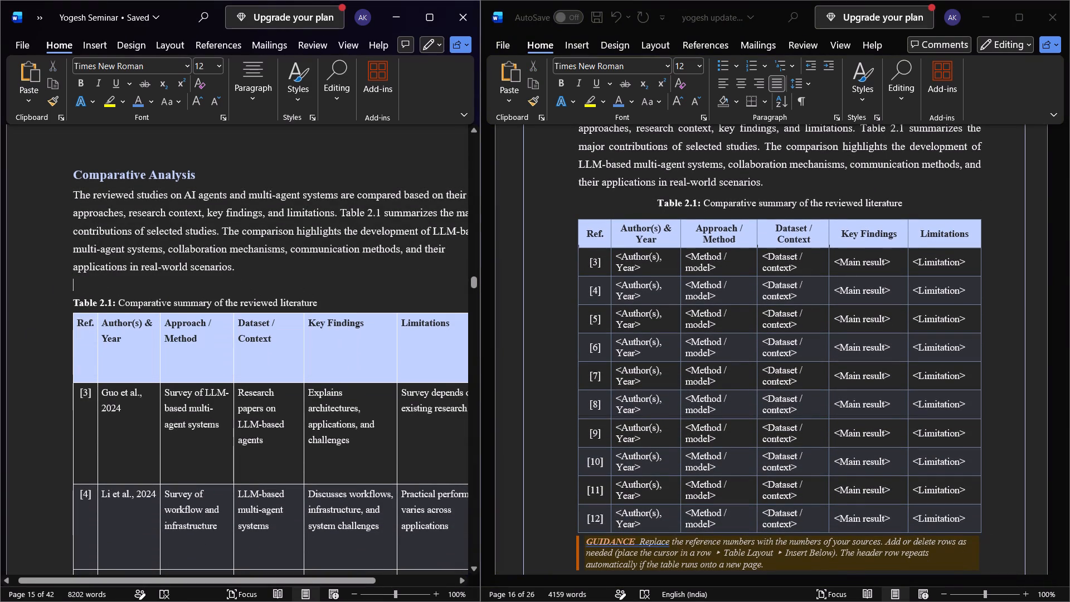
left_click_drag(67, 296, 142, 377)
scroll(105, 345, "down", 6)
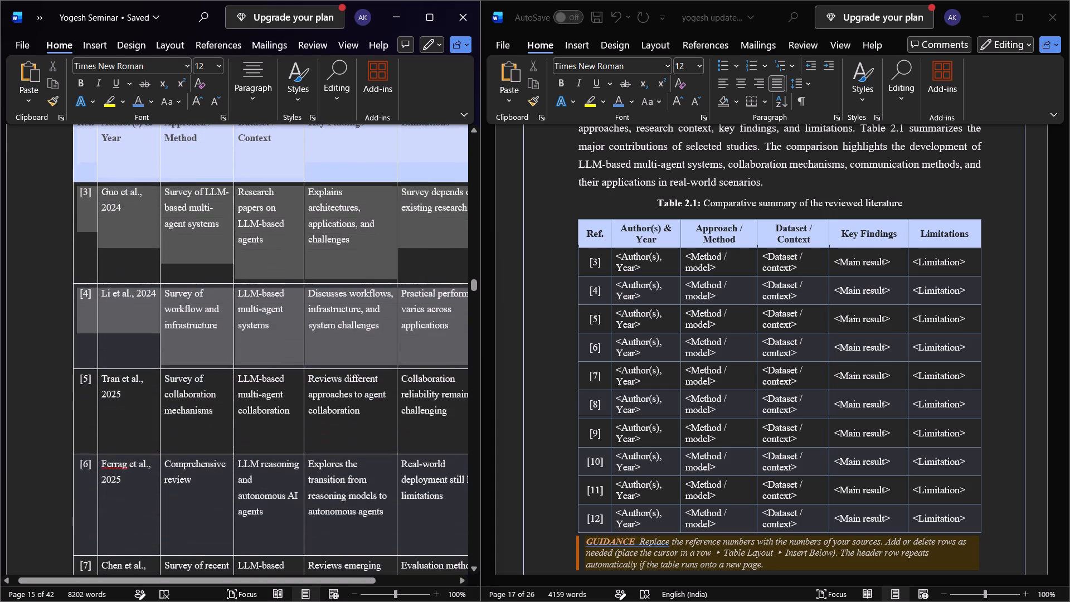
left_click_drag(142, 377, 222, 481)
scroll(143, 377, "down", 5)
scroll(228, 473, "down", 5)
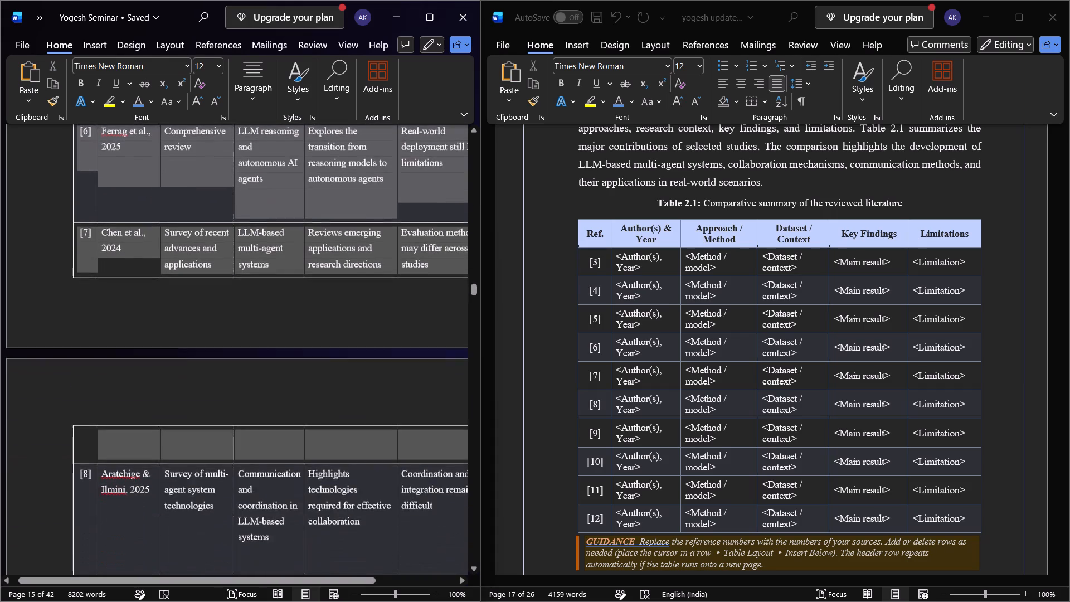
left_click_drag(222, 481, 202, 428)
scroll(217, 469, "down", 16)
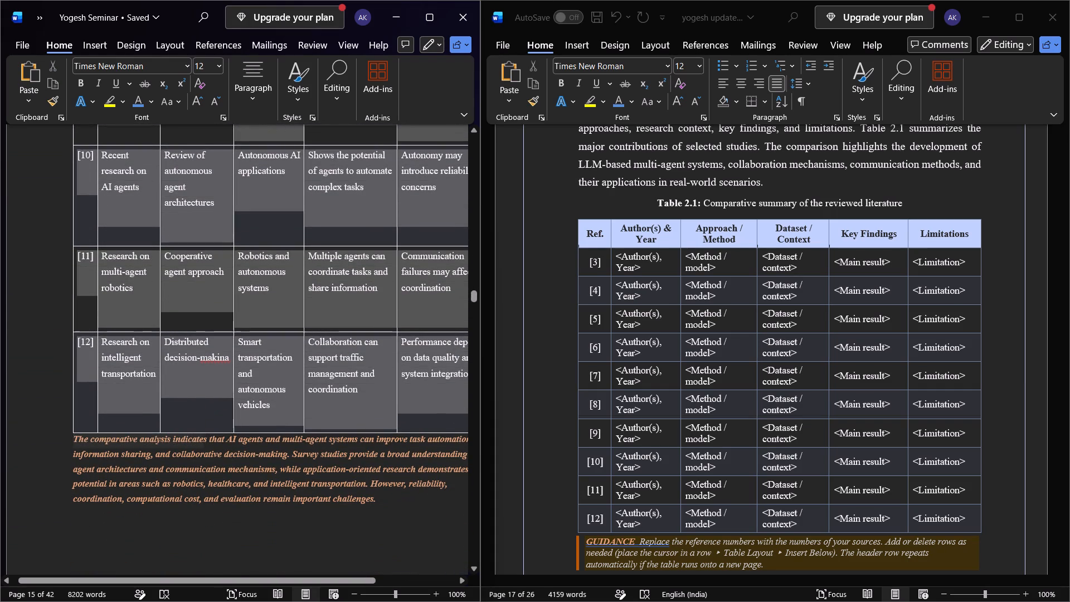
left_click_drag(202, 428, 69, 440)
key("ctrl+c")
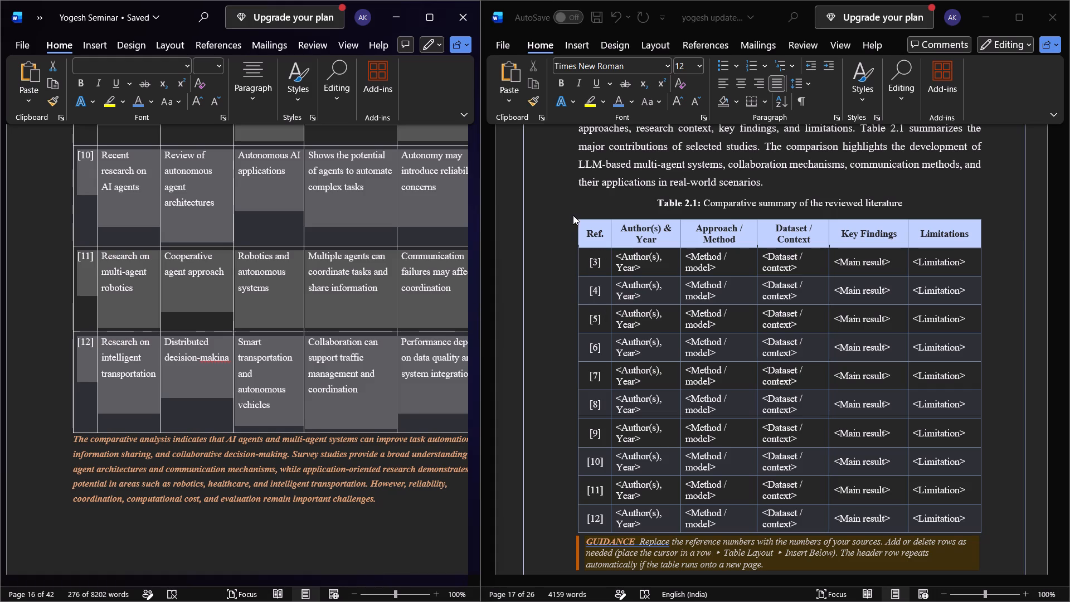
Replace the placeholder Table 2.1 and its caption in section 2.3 of the updated report with the copied caption and table.
scroll(318, 365, "up", 5)
scroll(320, 239, "up", 13)
scroll(320, 235, "up", 13)
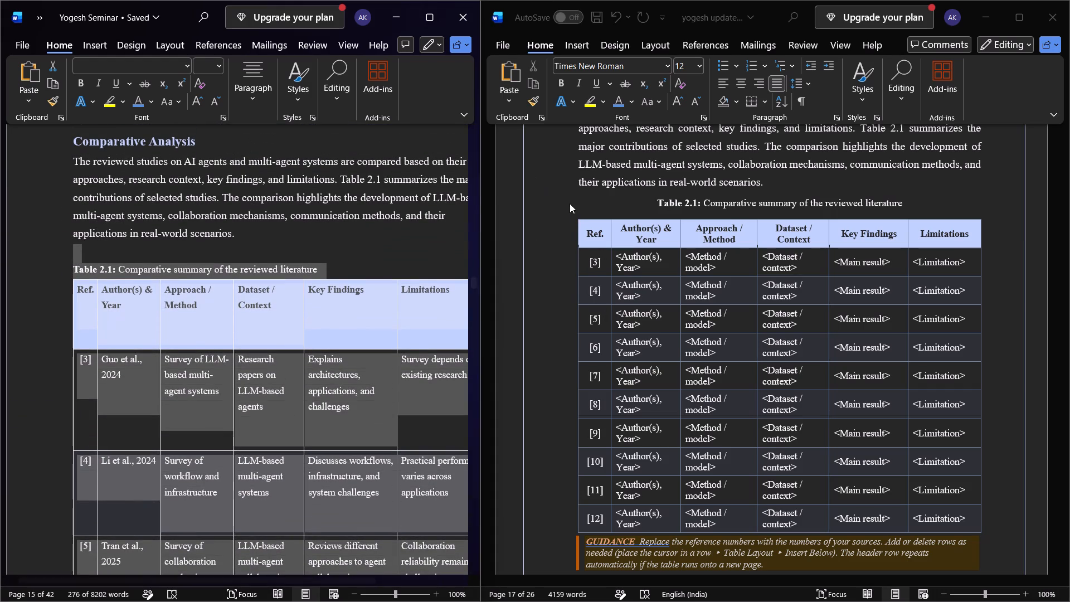
left_click_drag(572, 198, 626, 254)
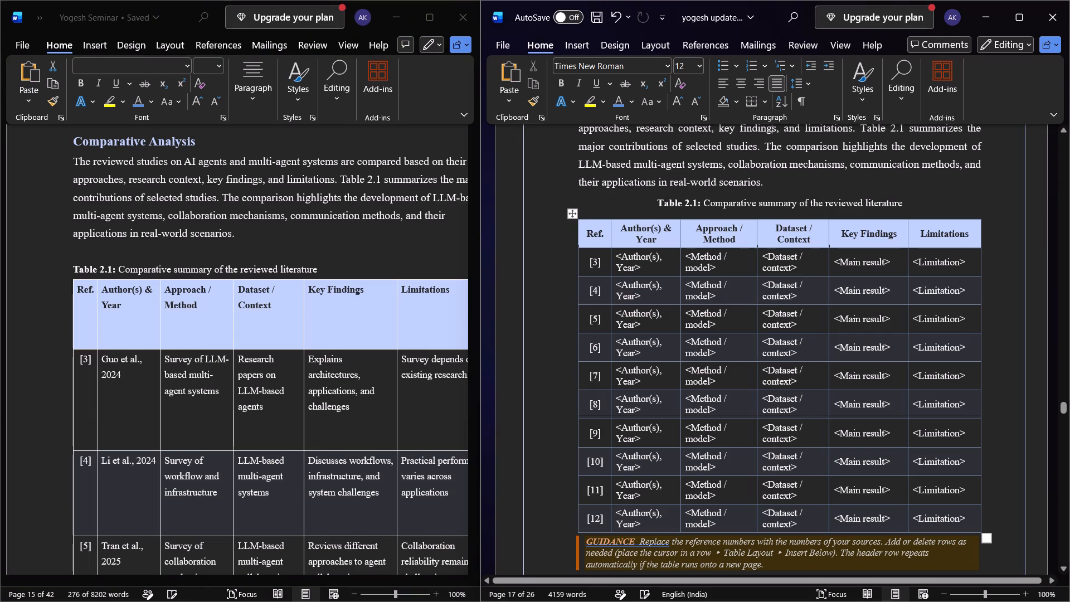
left_click_drag(603, 196, 724, 358)
scroll(724, 348, "down", 6)
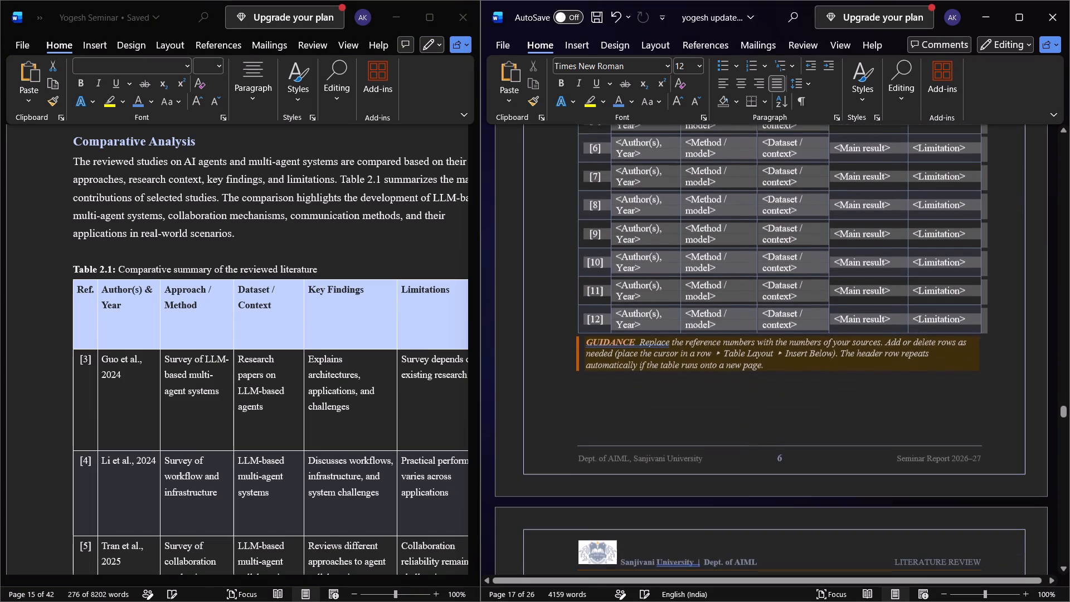
left_click_drag(724, 358, 986, 319)
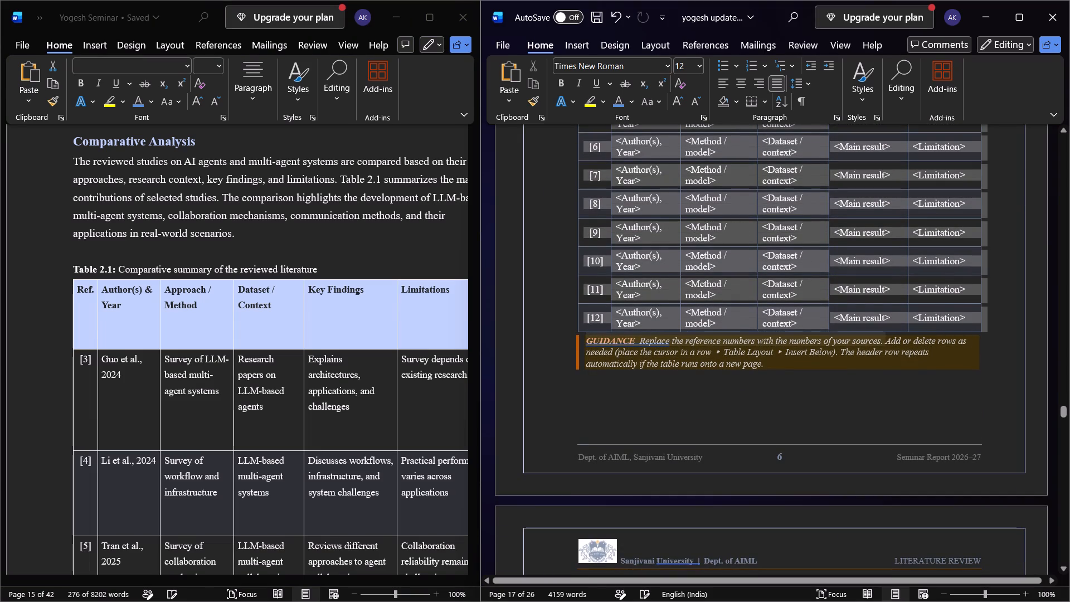
left_click_drag(986, 319, 578, 337)
key("ctrl+v")
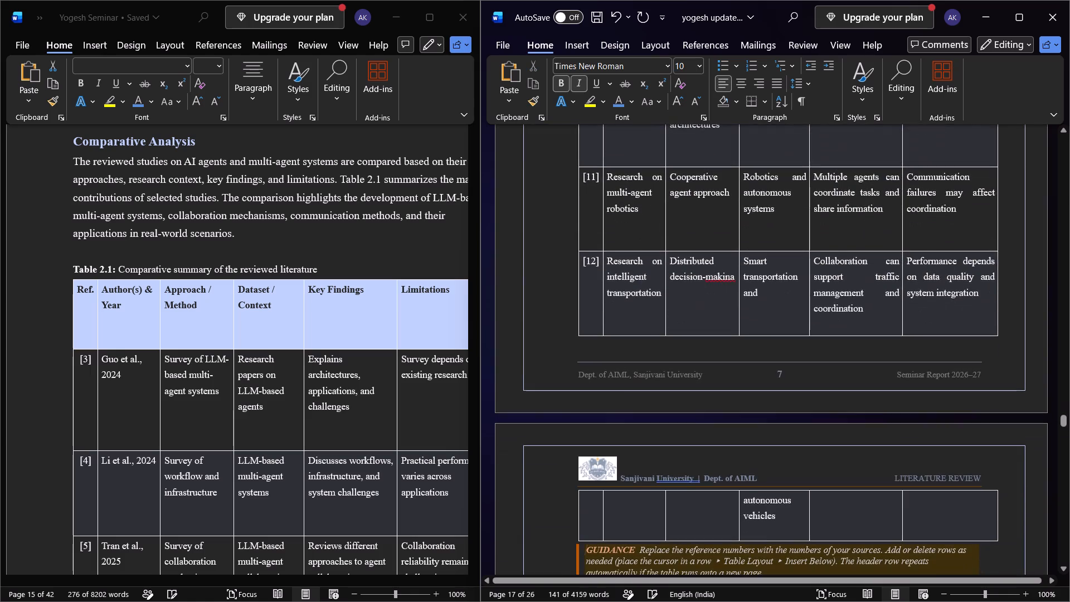
Center the "Table 2.1: Comparative summary of the reviewed literature" caption above the pasted table.
scroll(612, 336, "up", 9)
scroll(621, 285, "up", 19)
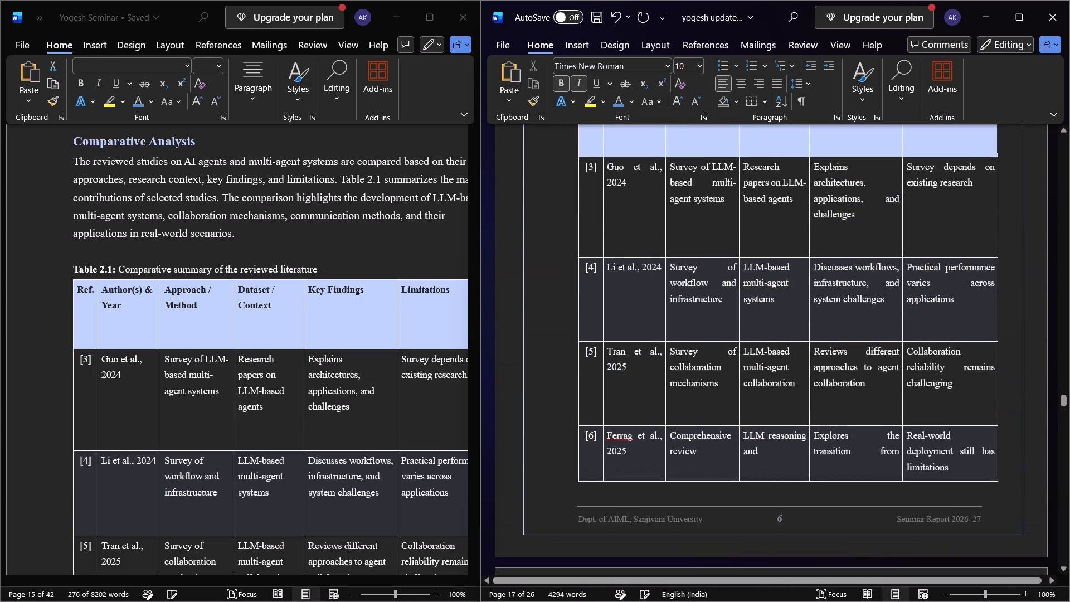
scroll(603, 295, "up", 9)
scroll(599, 295, "down", 3)
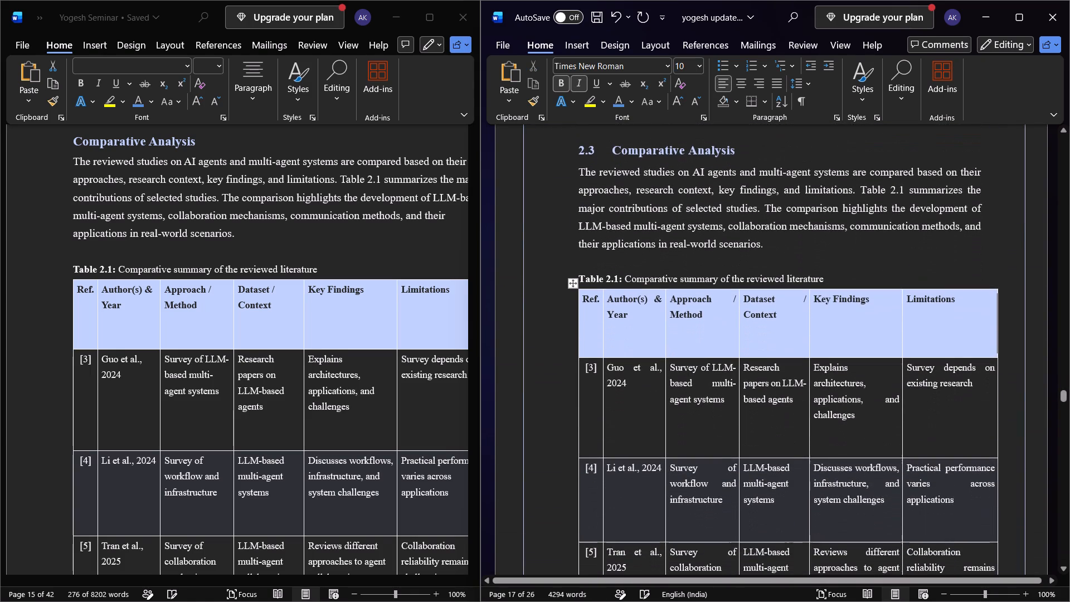
left_click(577, 273)
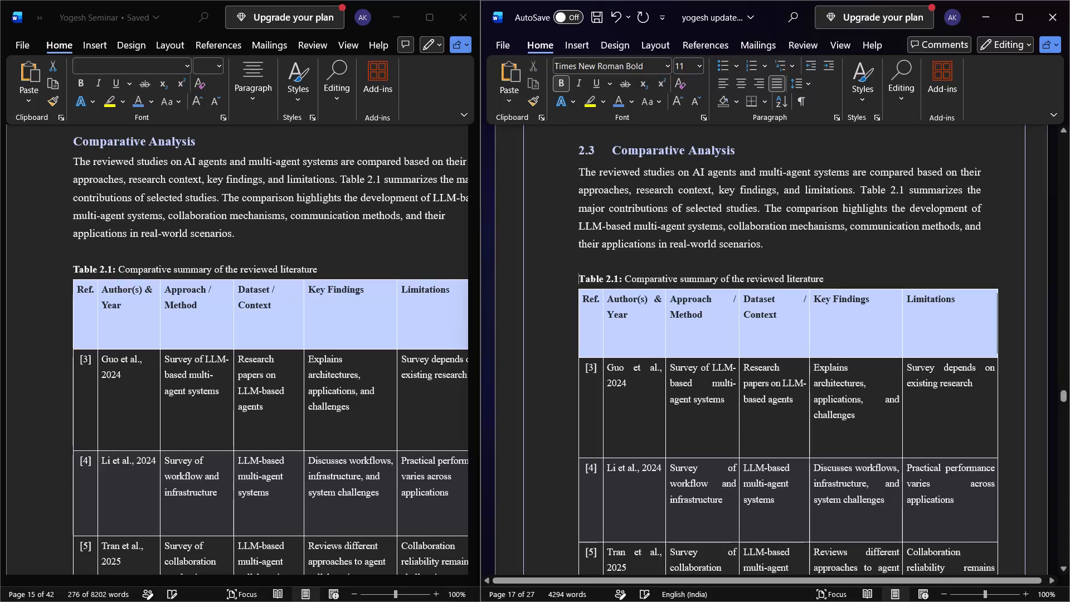
left_click_drag(577, 273, 815, 280)
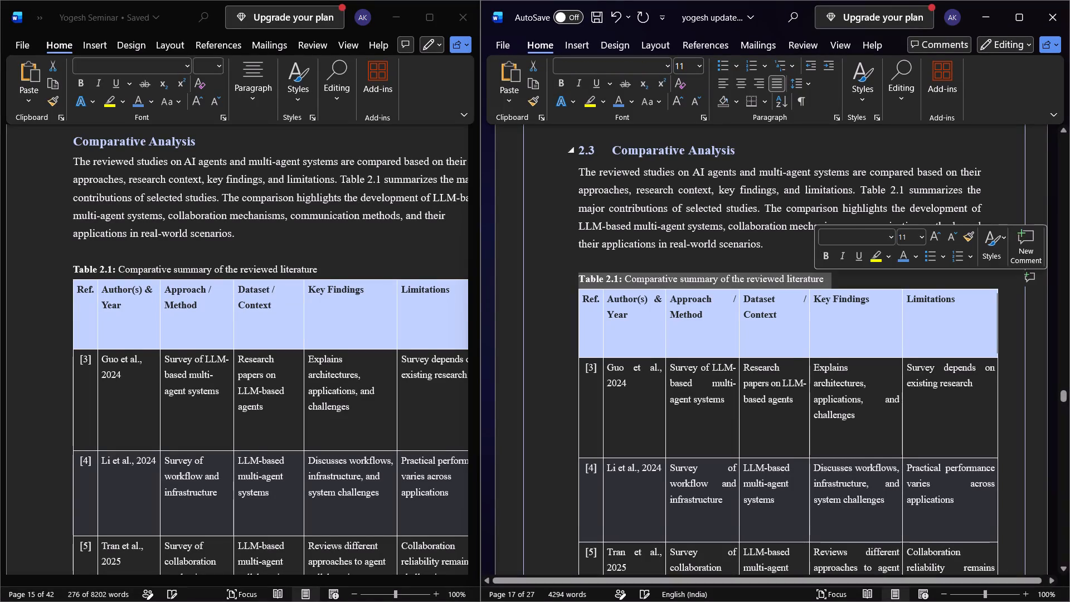
left_click(736, 84)
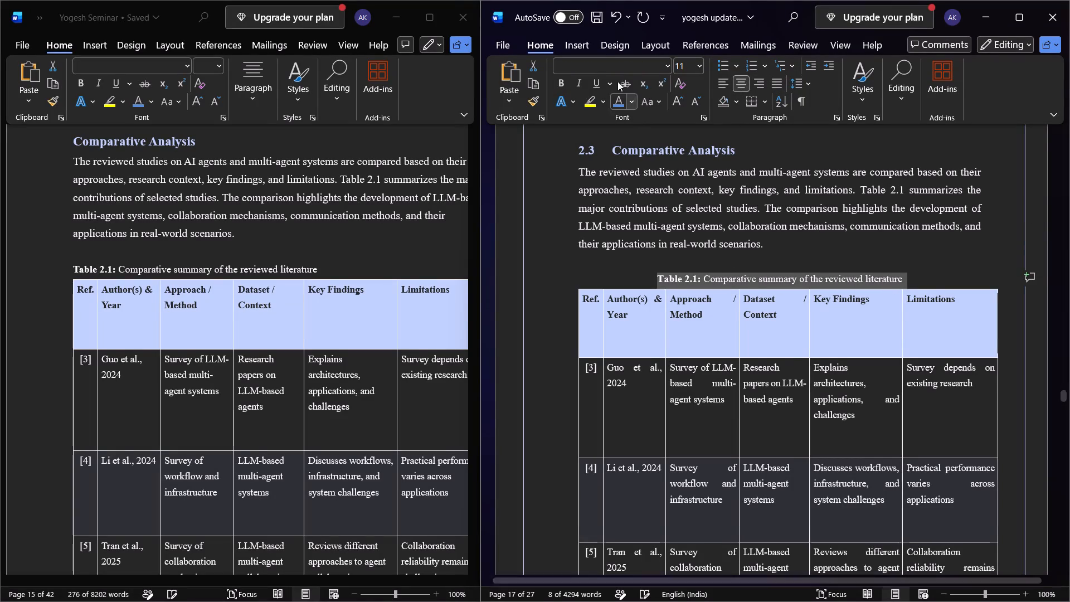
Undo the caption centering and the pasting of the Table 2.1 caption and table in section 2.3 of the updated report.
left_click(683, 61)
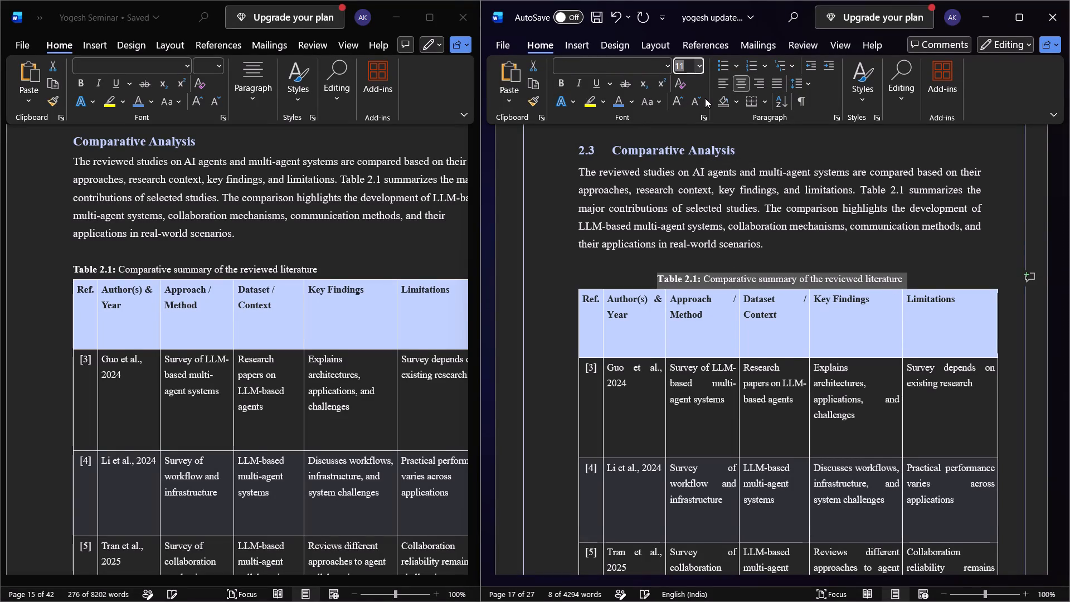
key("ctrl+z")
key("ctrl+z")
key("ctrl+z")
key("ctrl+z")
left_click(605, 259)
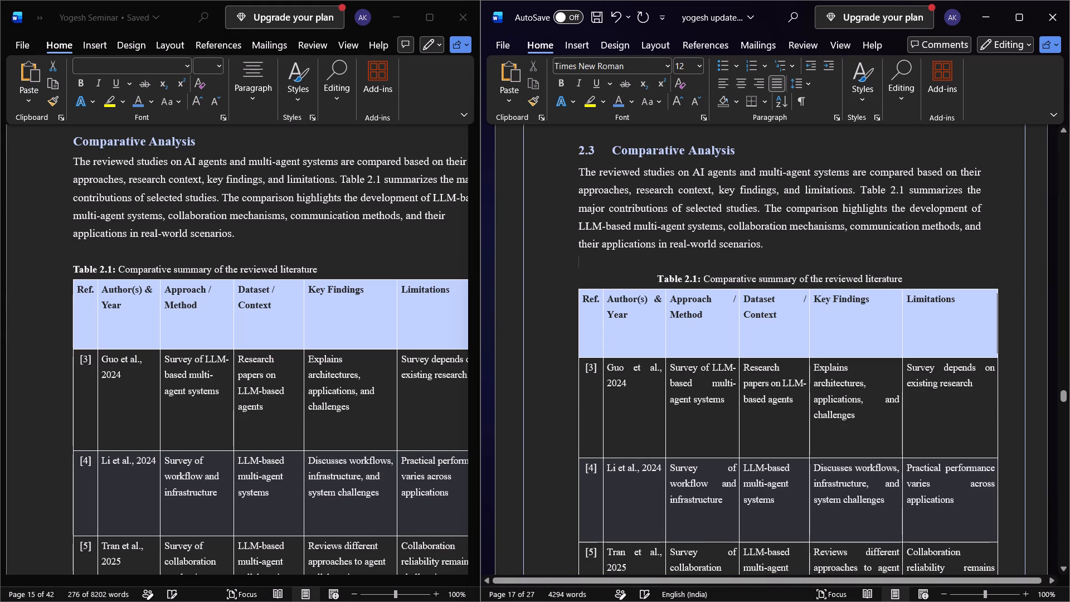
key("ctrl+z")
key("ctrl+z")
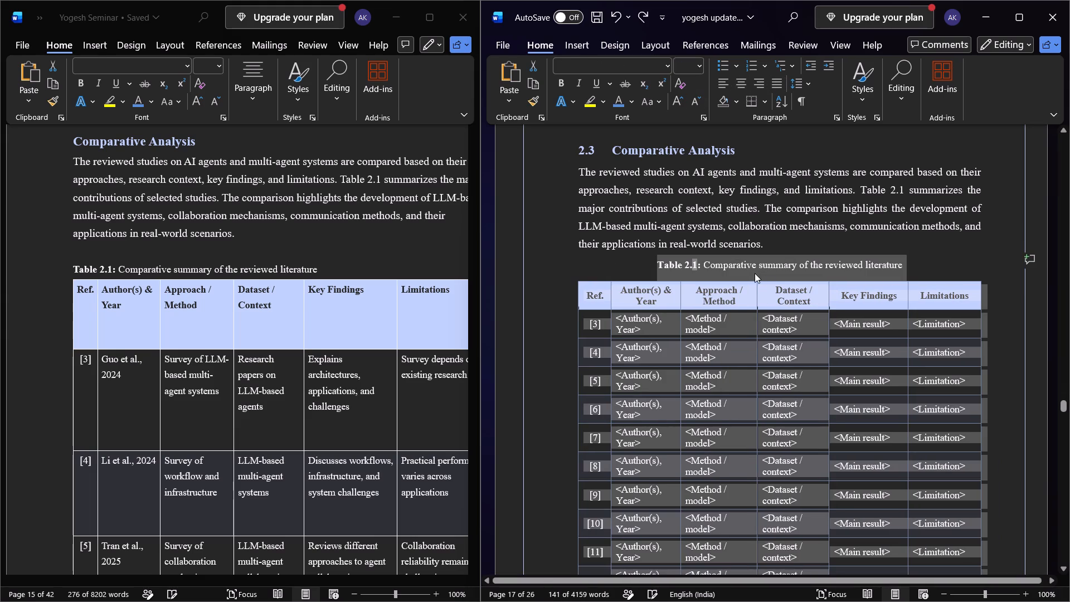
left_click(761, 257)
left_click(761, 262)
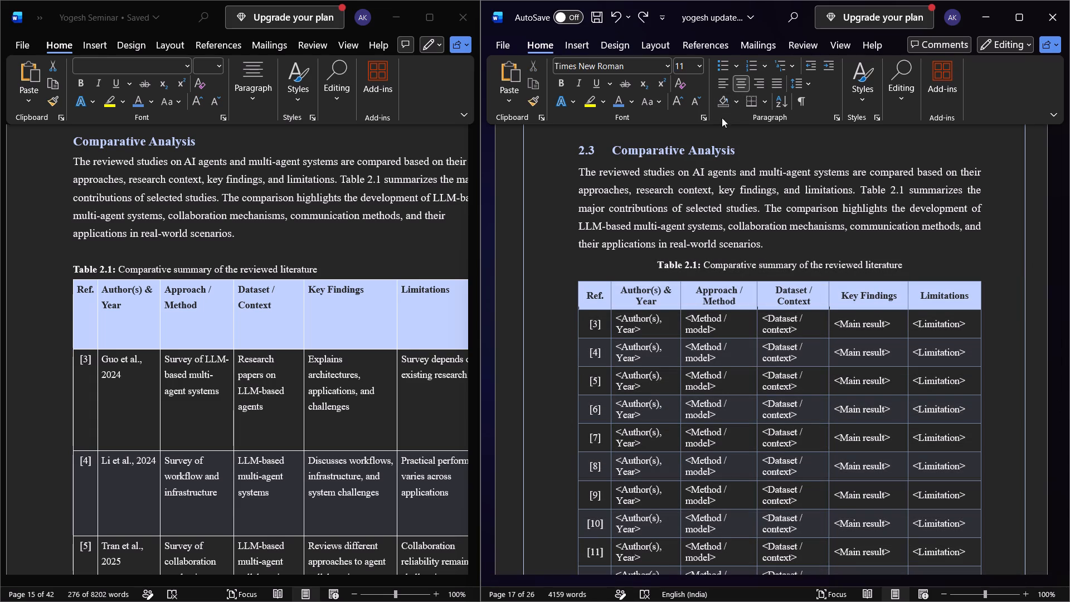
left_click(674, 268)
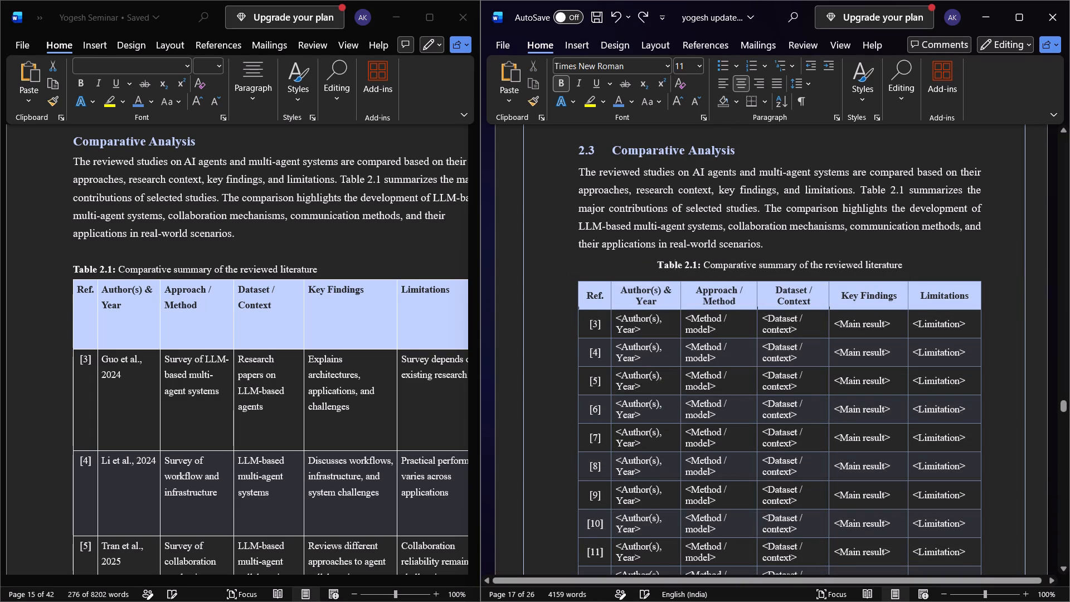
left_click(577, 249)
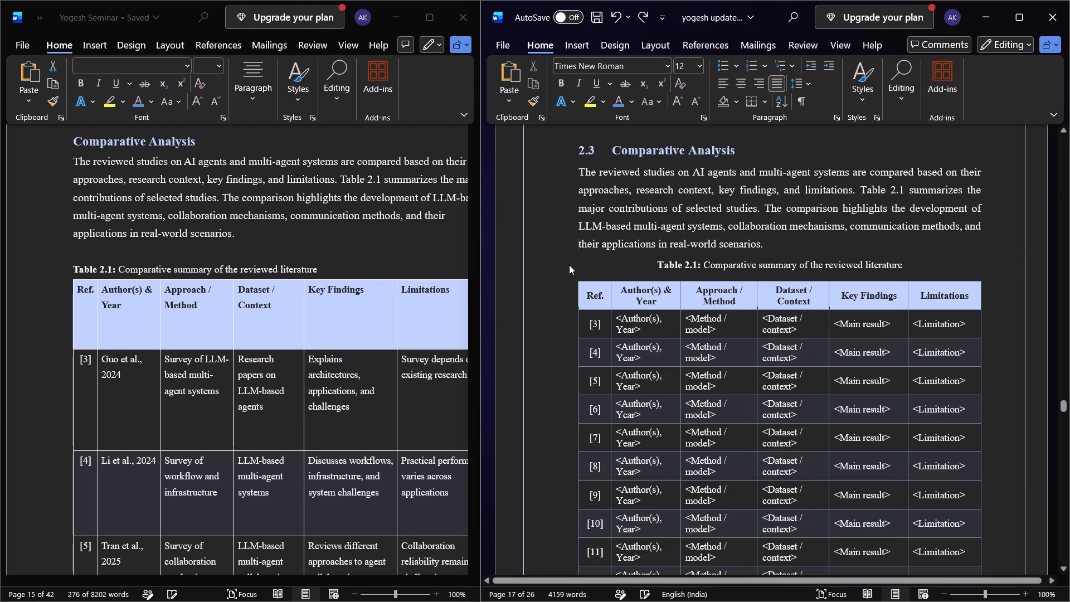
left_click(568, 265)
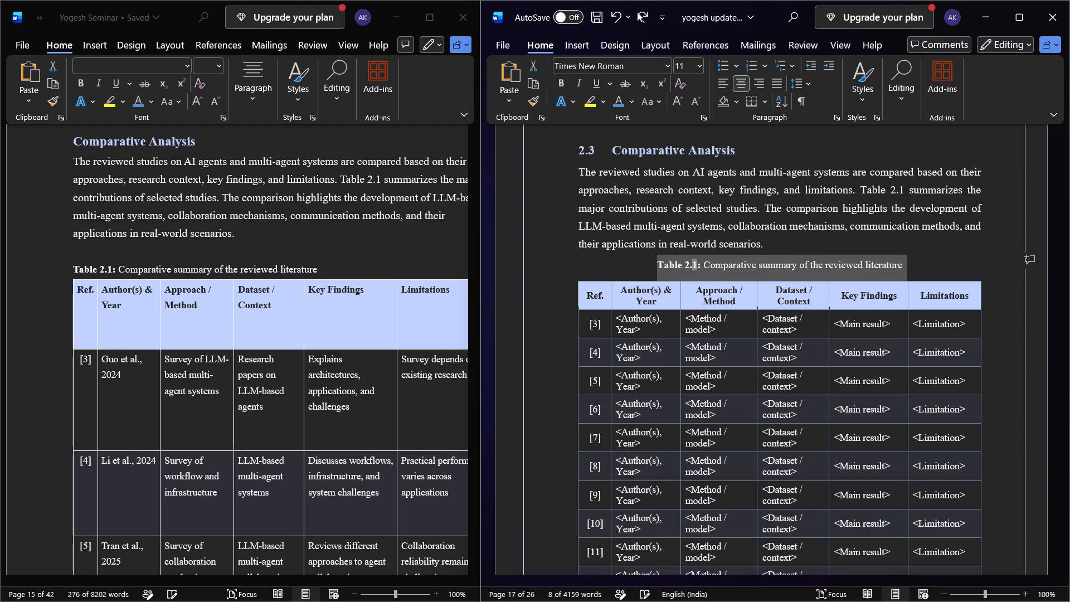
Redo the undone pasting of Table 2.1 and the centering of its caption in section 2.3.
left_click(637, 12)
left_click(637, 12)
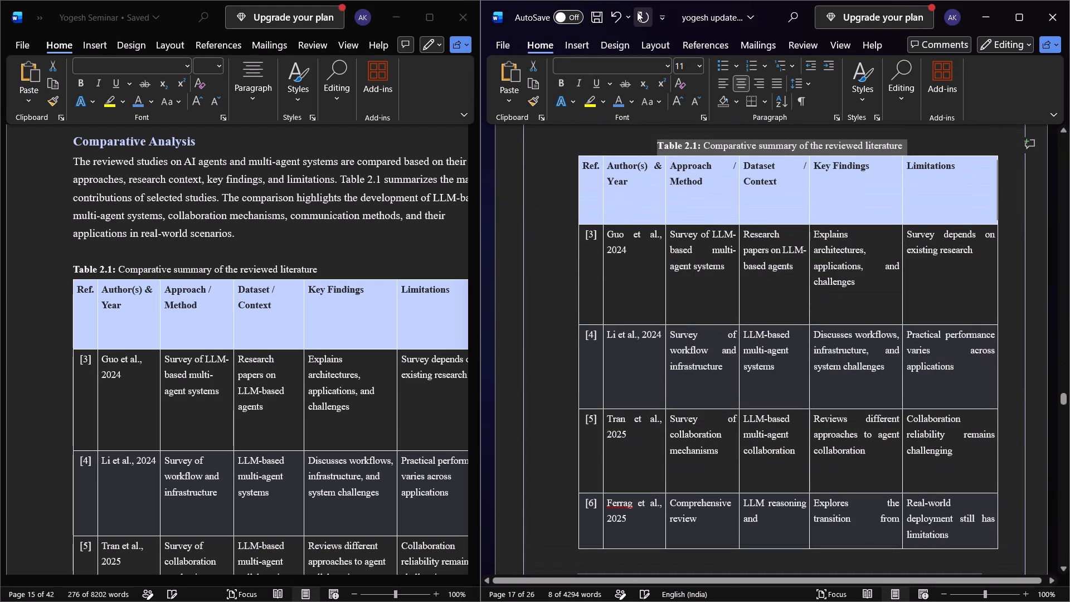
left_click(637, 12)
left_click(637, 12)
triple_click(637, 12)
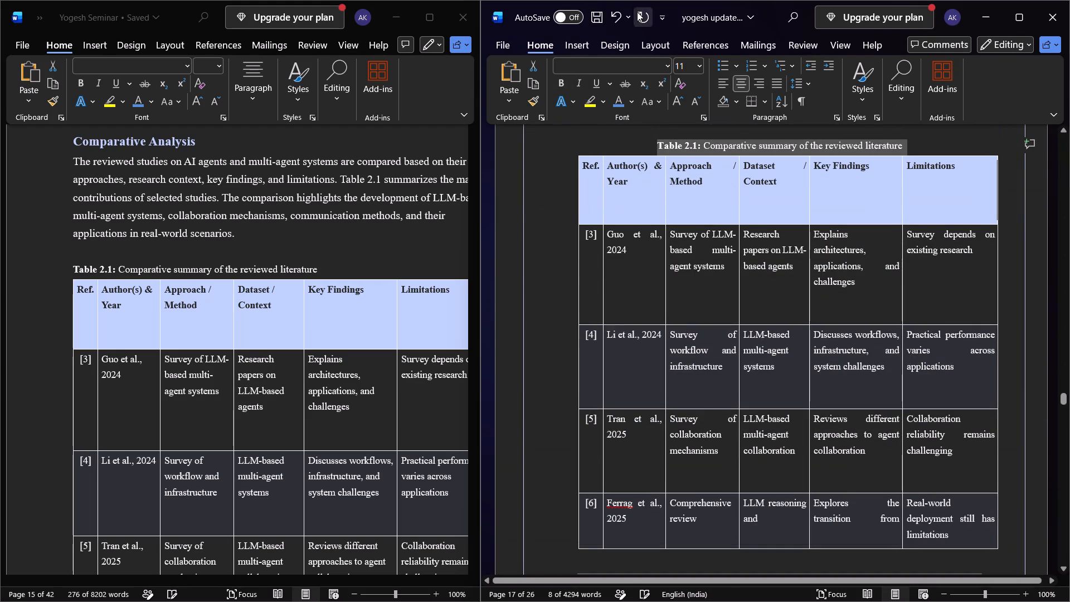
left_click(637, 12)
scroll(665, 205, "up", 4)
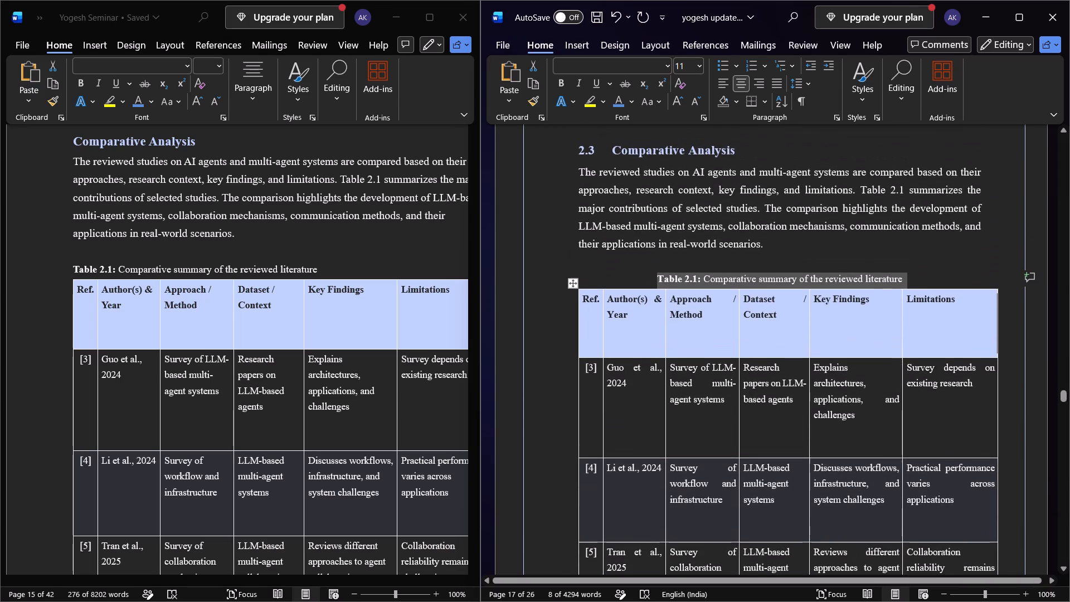
Format the whole "Table 2.1: Comparative summary of the reviewed literature" caption in 12-point Times New Roman.
left_click(654, 274)
left_click_drag(647, 275, 664, 278)
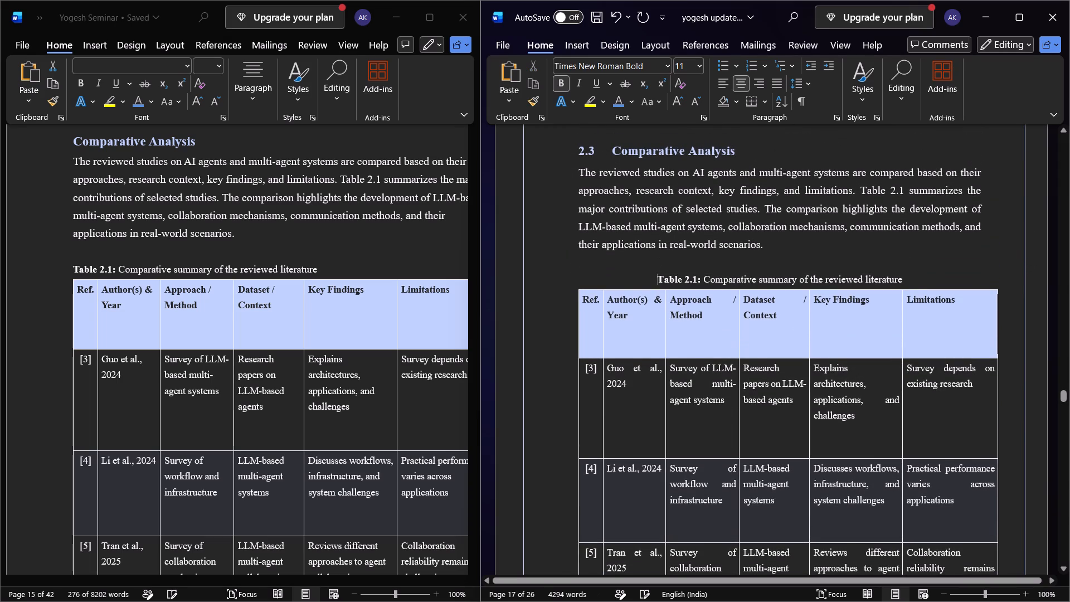
left_click_drag(664, 278, 901, 282)
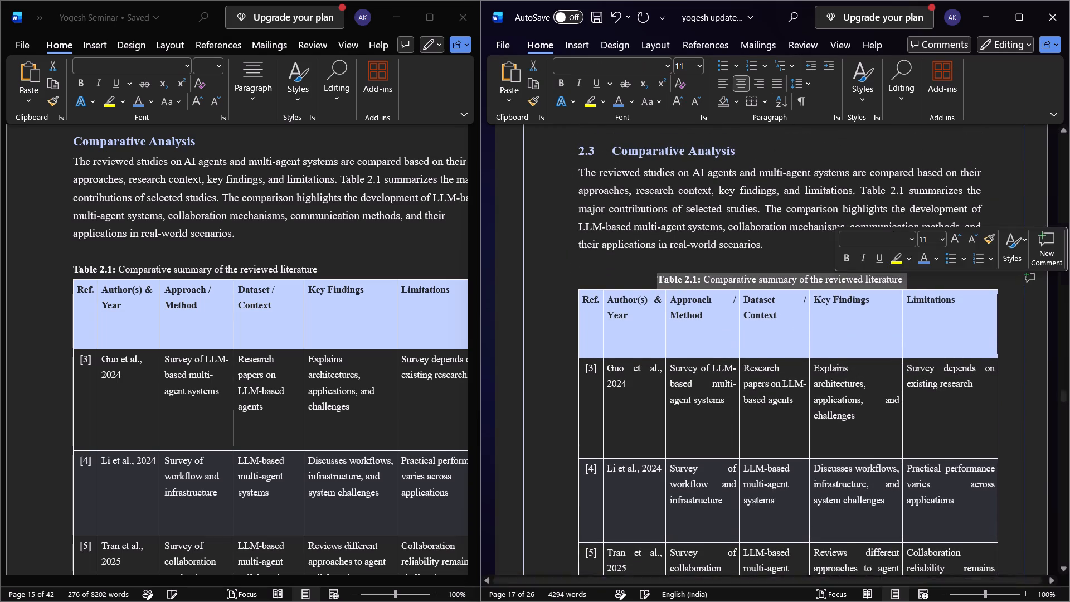
left_click(687, 69)
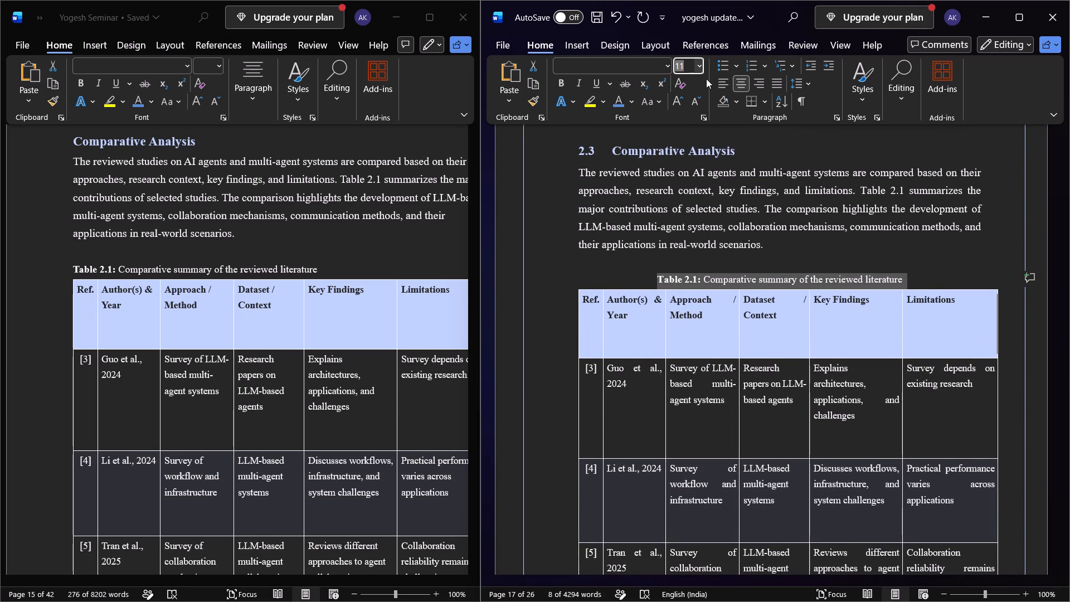
type("12")
key("Return")
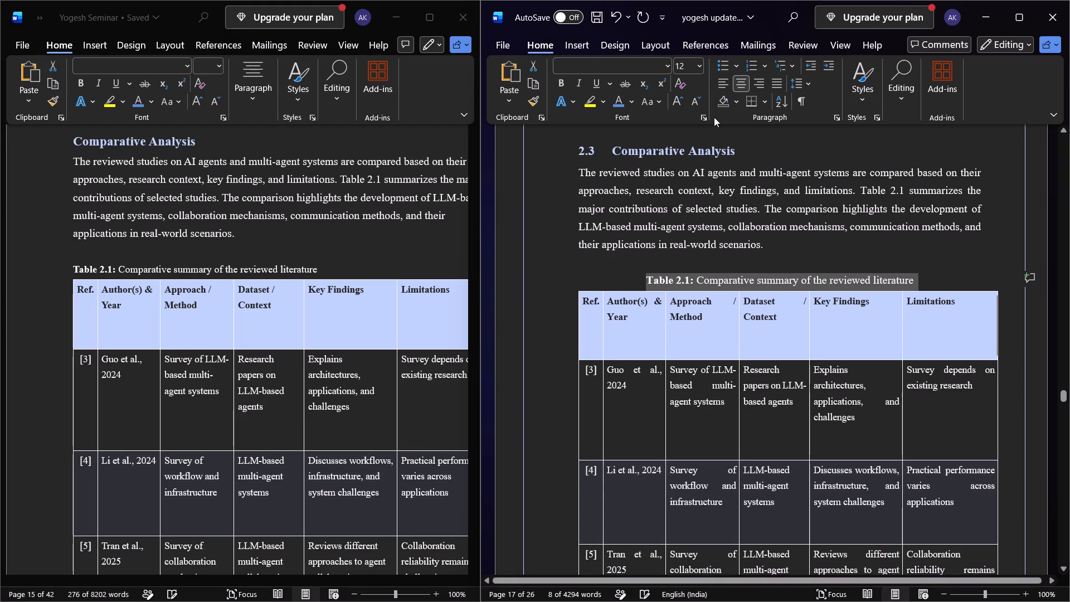
left_click(643, 71)
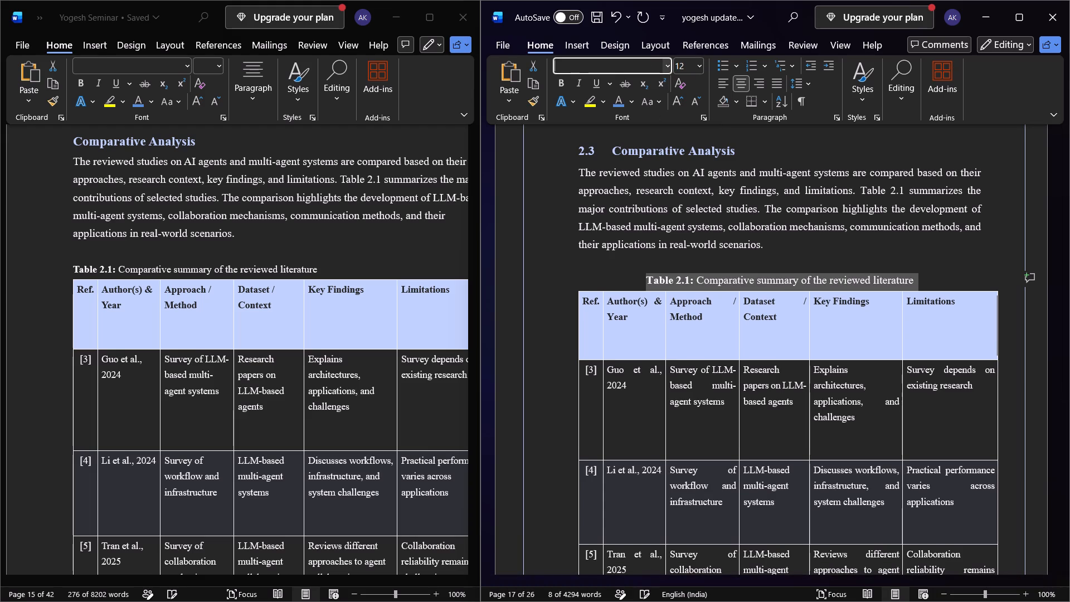
type("tim")
key("Return")
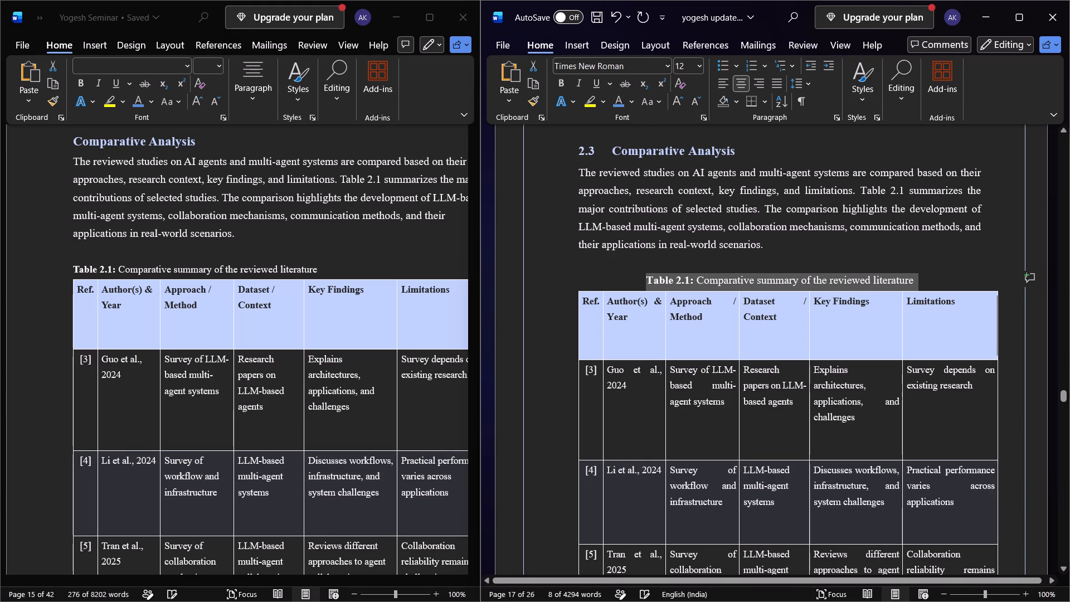
left_click(654, 284)
Examine the pasted Table 2.1 across its pages in the updated report and compare its rows with the Yogesh Seminar table.
scroll(658, 275, "down", 2)
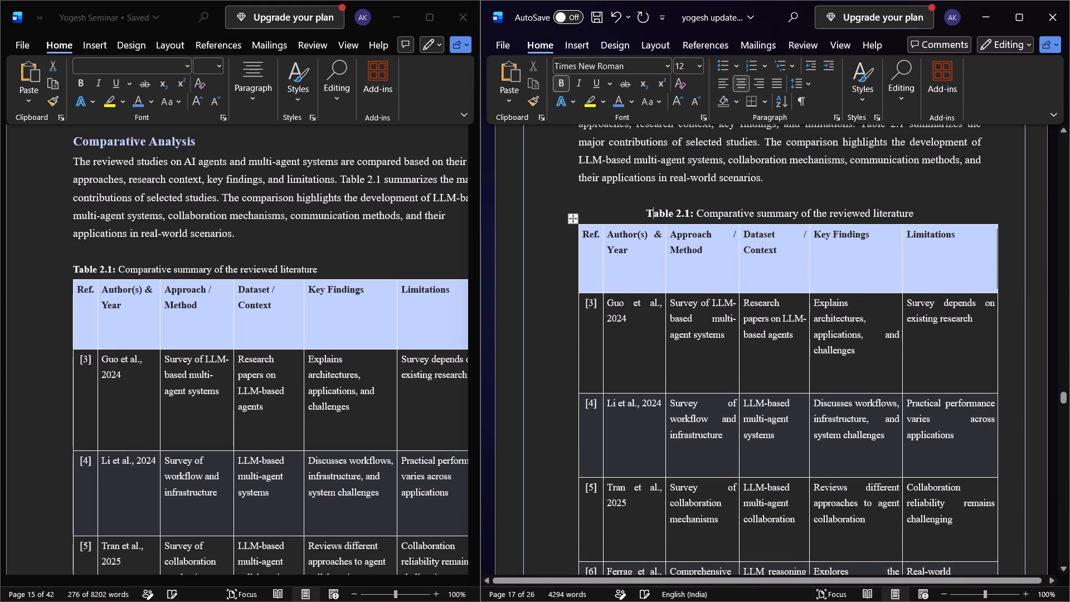
scroll(658, 275, "down", 1)
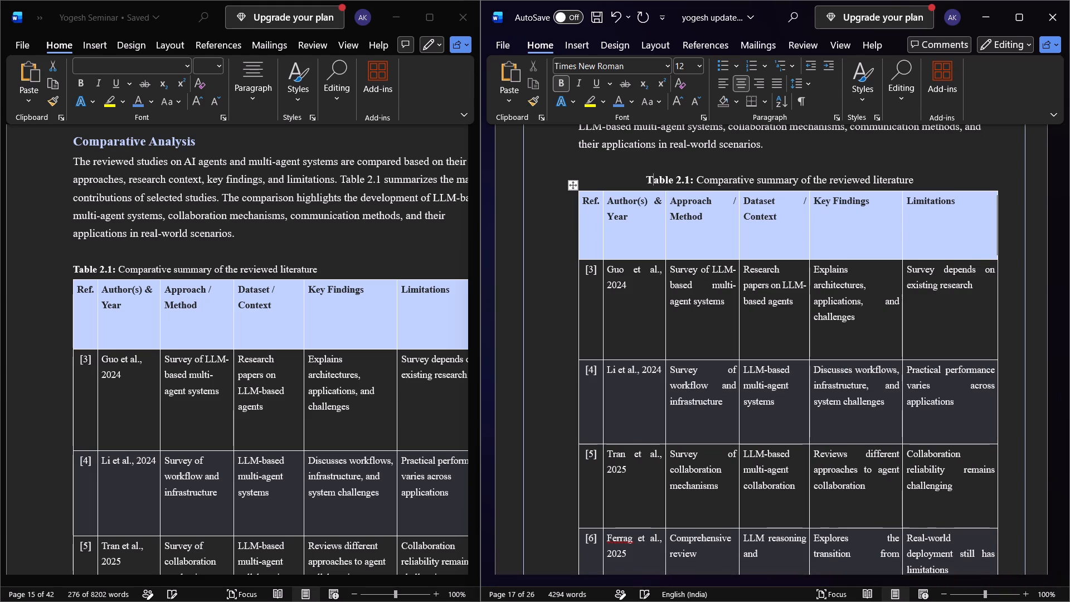
scroll(651, 271, "down", 2)
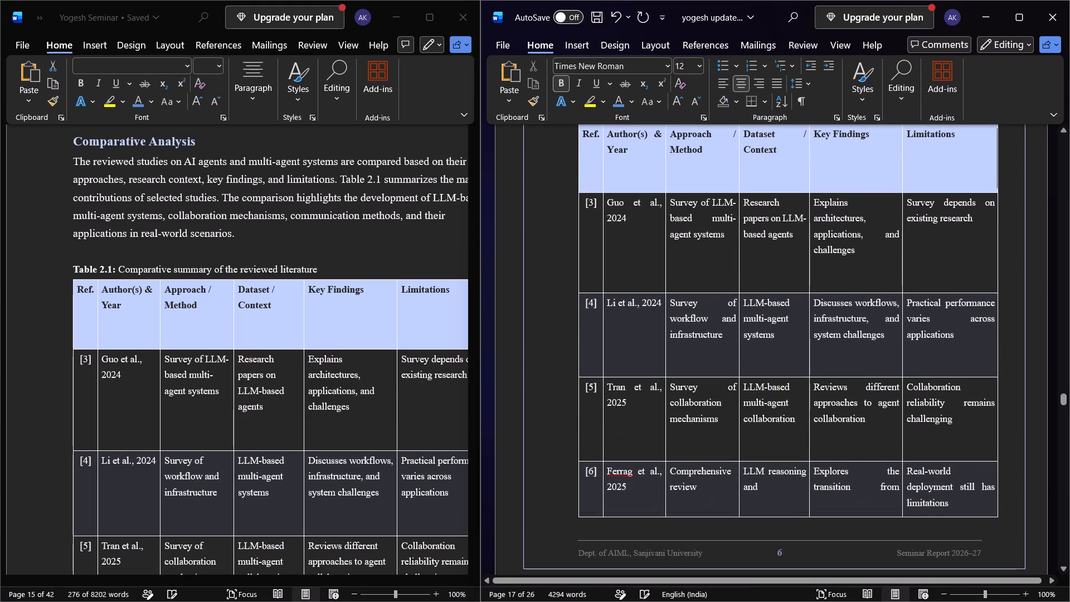
scroll(651, 271, "down", 4)
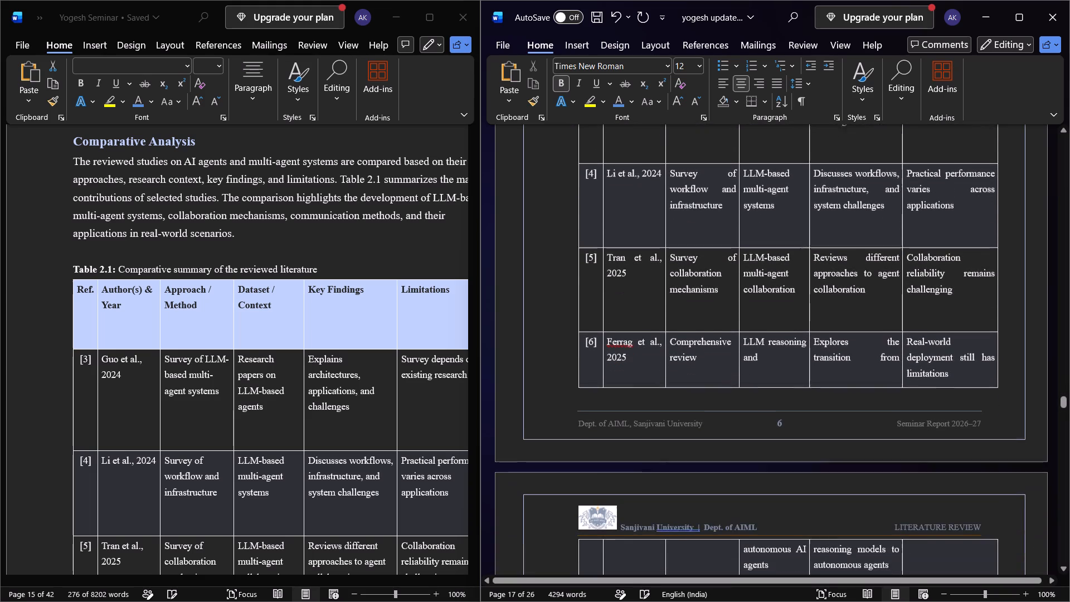
scroll(651, 271, "down", 2)
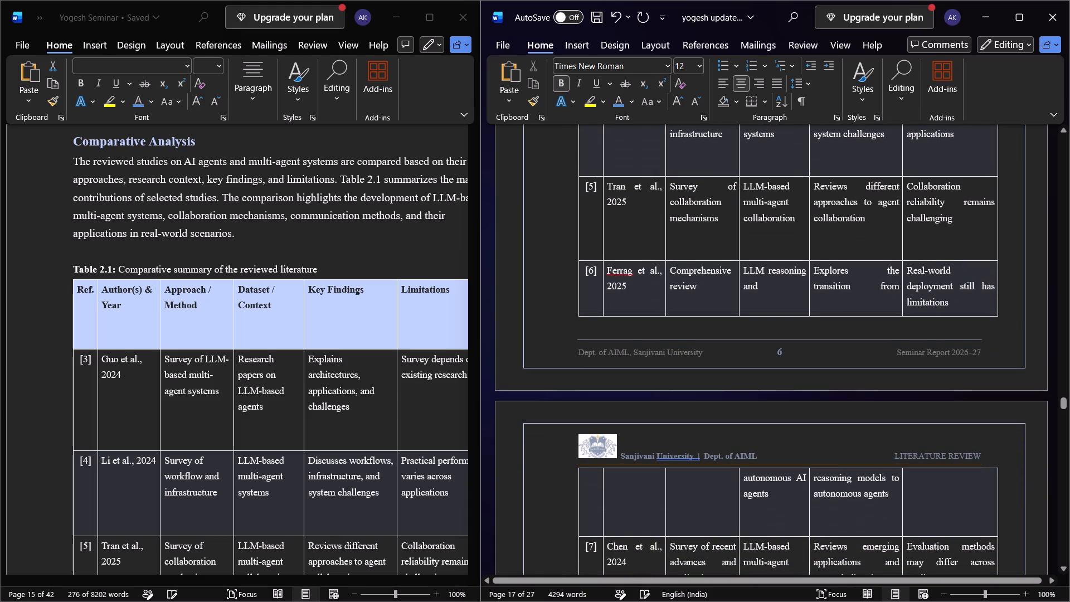
scroll(275, 326, "down", 3)
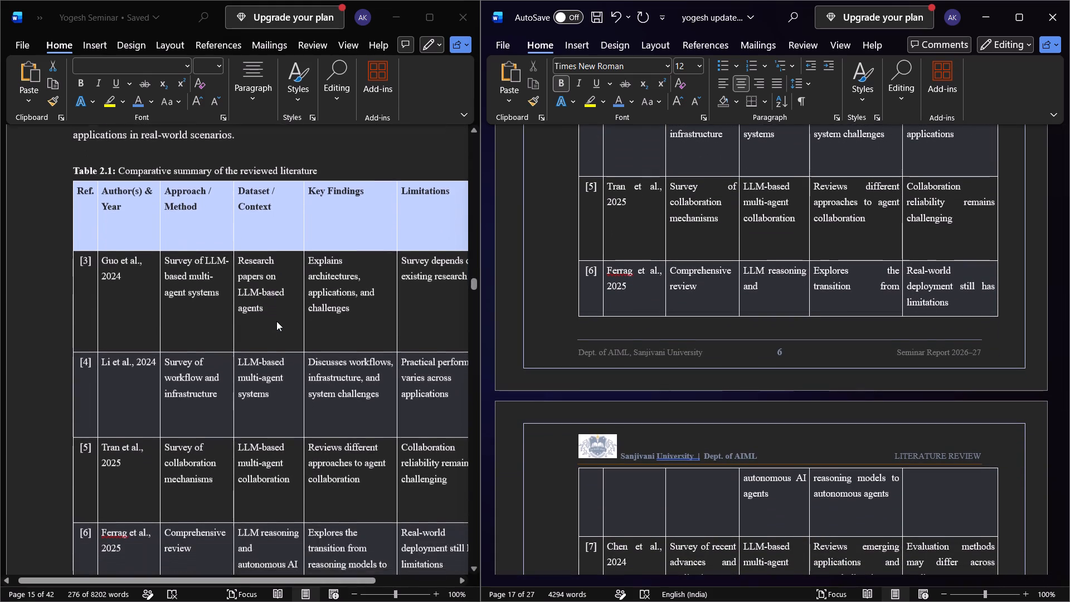
scroll(276, 321, "down", 4)
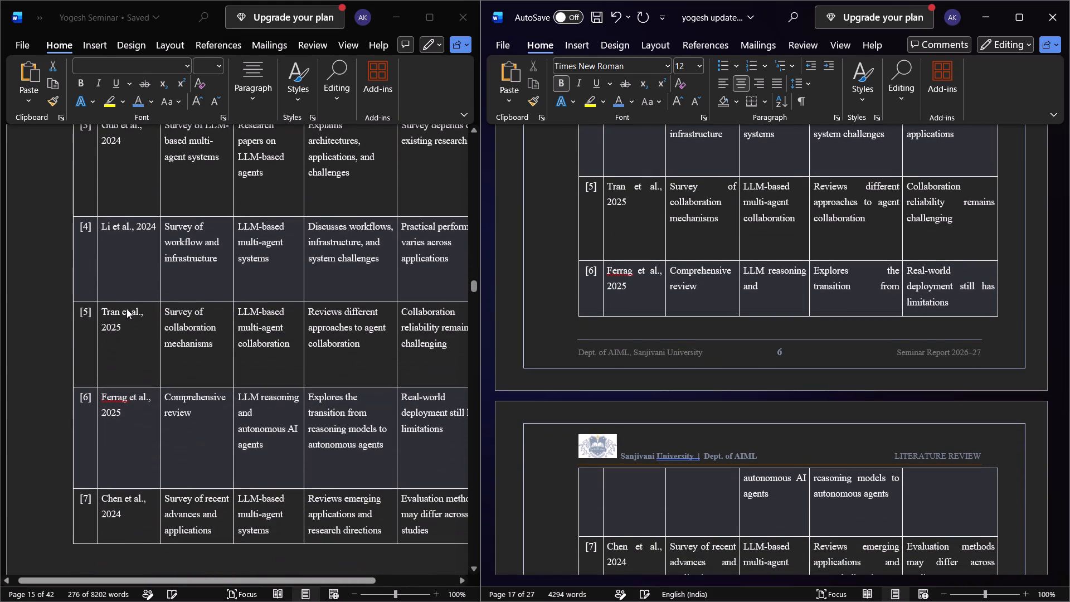
In the Yogesh Seminar table, remove the spaces within "Tran et al.," in row [5] so it reads "Tranetal.,".
left_click(126, 310)
left_click(124, 309)
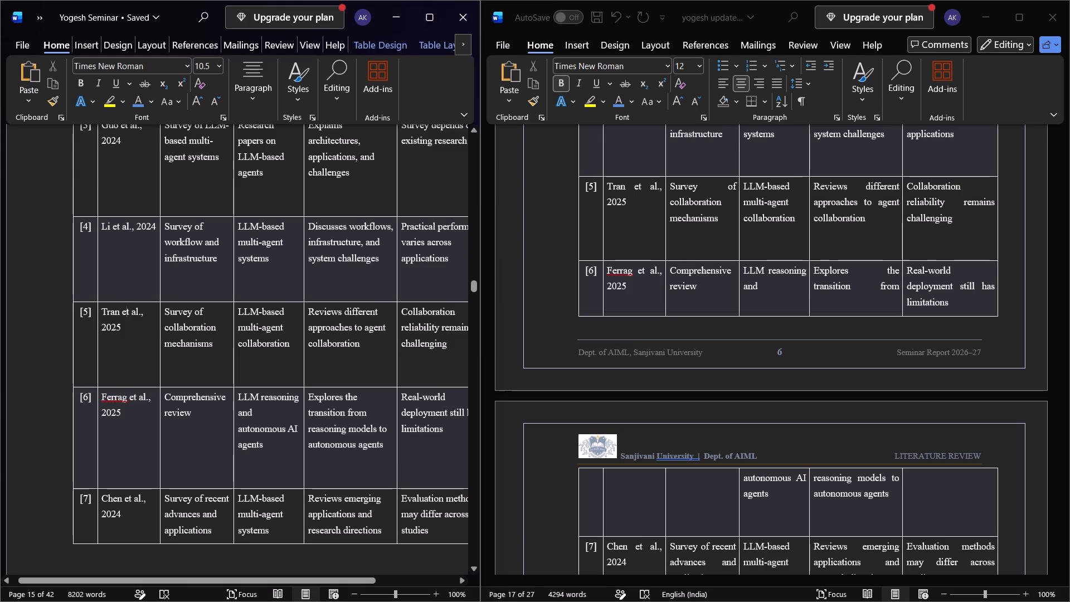
key("Left")
key("backslash")
key("BackSpace")
key("BackSpace")
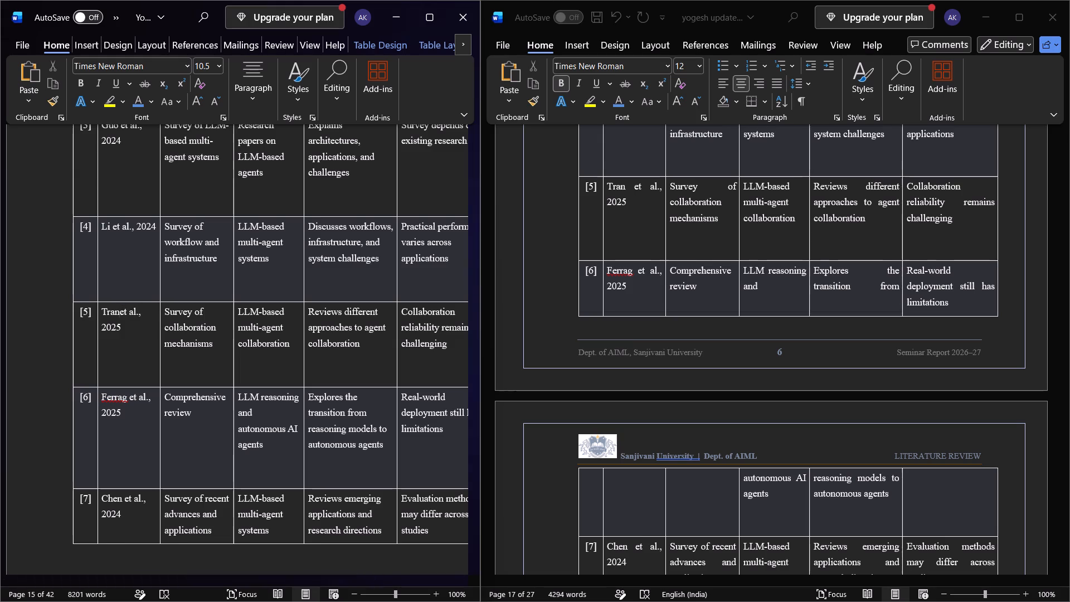
key("Right")
key("Right")
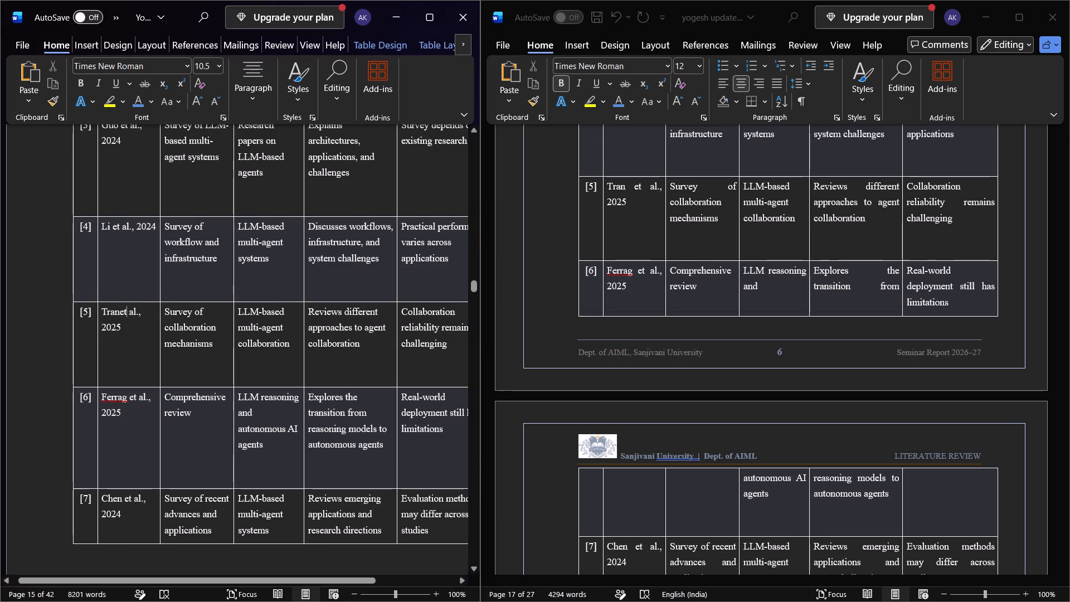
key("Right")
key("BackSpace")
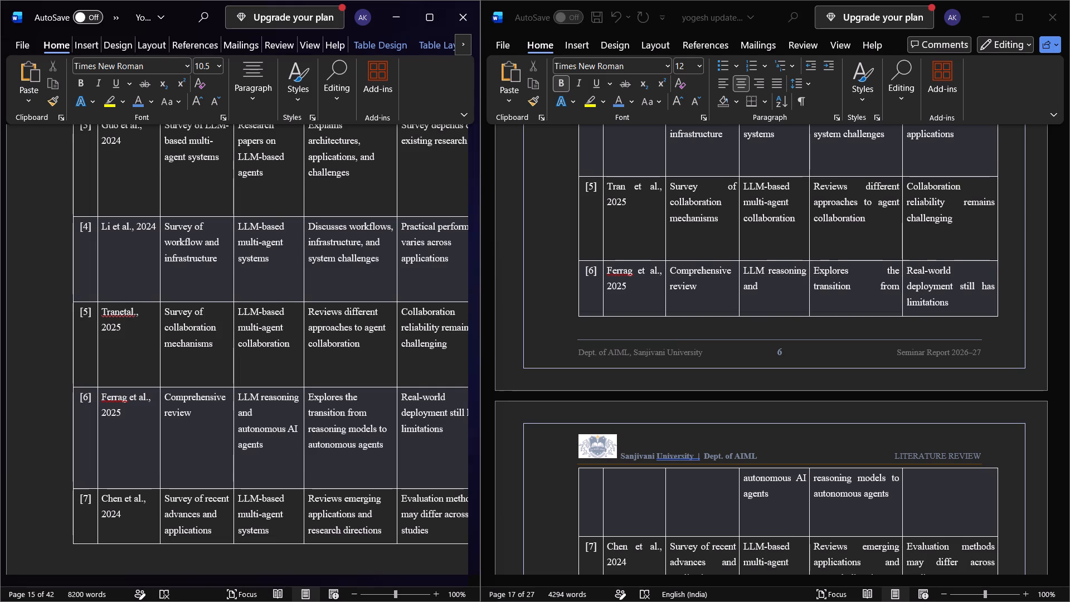
In the Yogesh Seminar table, strip the spaces and punctuation from "Li et al.," in row [4] so the entry reads "Lietal 2024".
left_click(133, 227)
key("BackSpace")
key("Left")
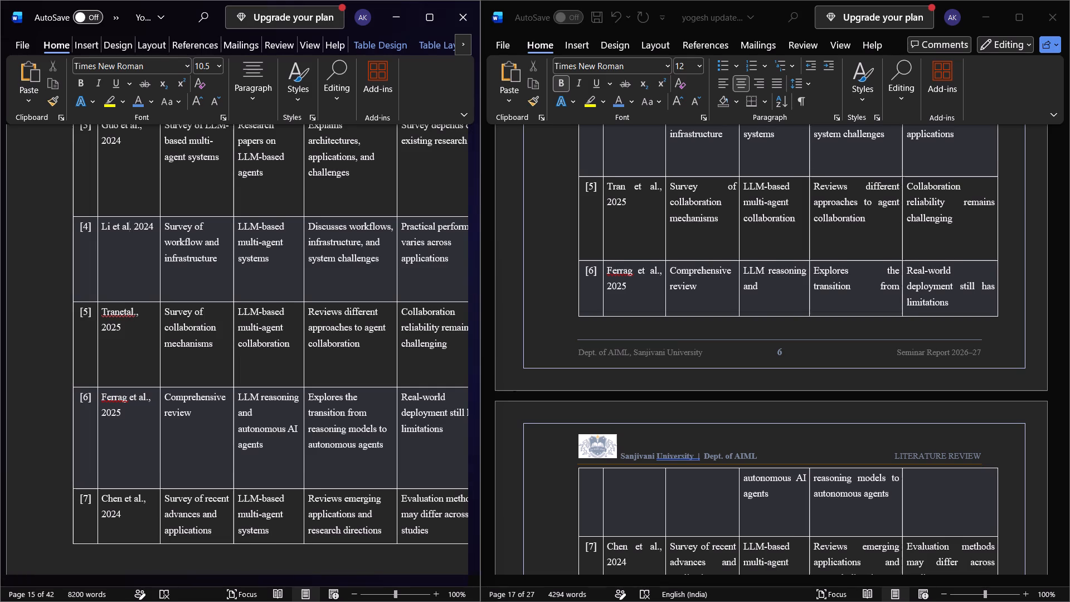
key("Delete")
key("Left")
key("Left")
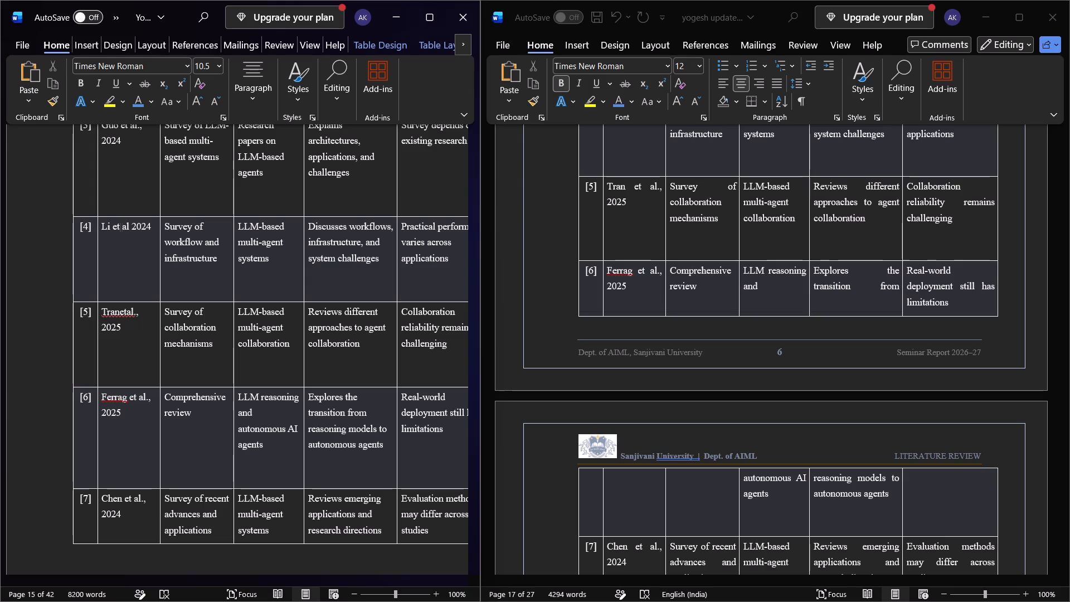
key("Left")
key("Delete")
key("Left")
key("Left")
key("BackSpace")
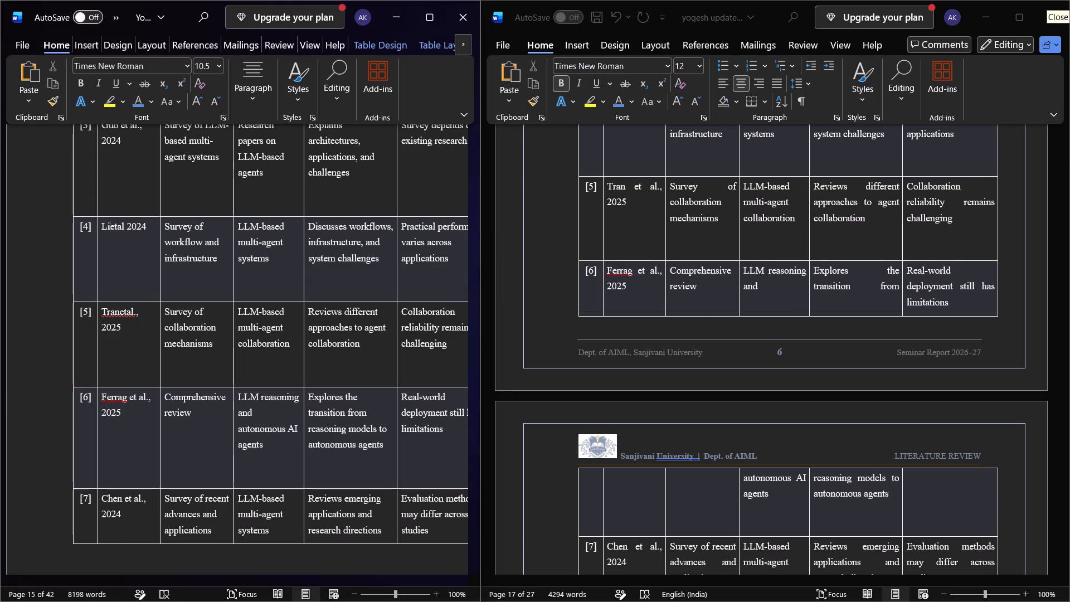
In the Yogesh Seminar table, remove the spaces within "Ferrag et al.," in row [6] so it reads "Ferragetal.,".
key("Down")
key("Down")
key("Down")
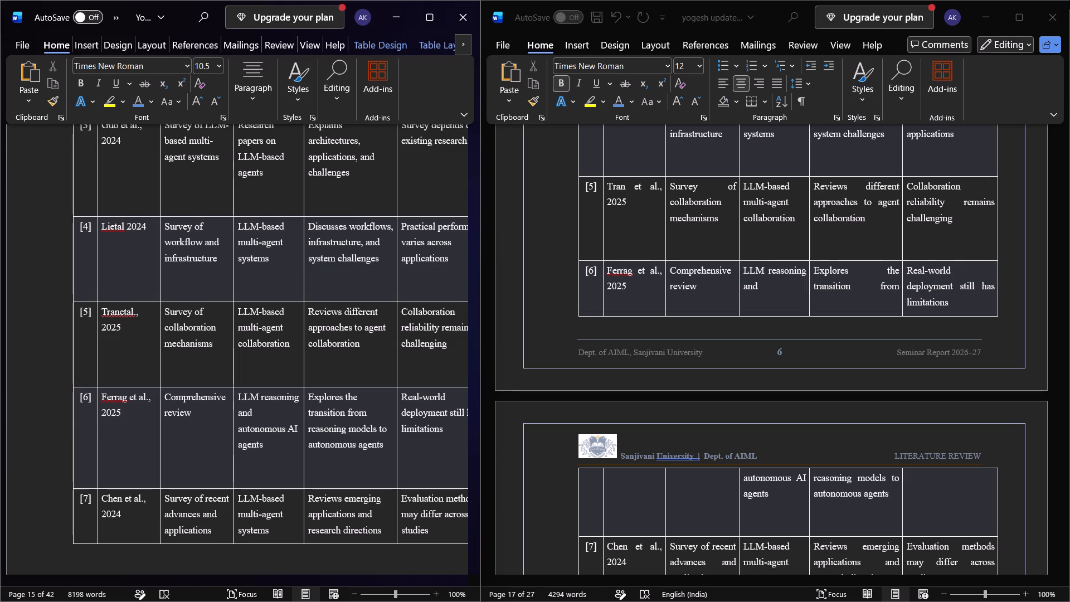
key("Down")
key("Down")
key("Right")
key("Right")
key("Right")
key("Right")
key("Right")
key("BackSpace")
key("Right")
key("Right")
key("Right")
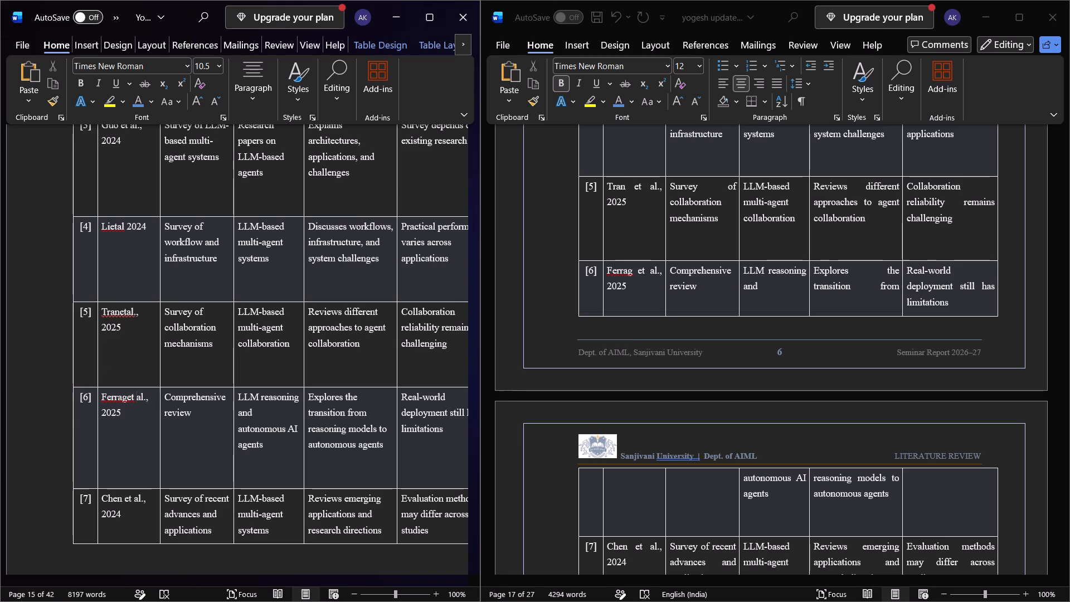
key("BackSpace")
In the Yogesh Seminar table, remove the spaces within "Chen et al.," in row [7] so it reads "Chenetal.,".
key("Down")
key("Down")
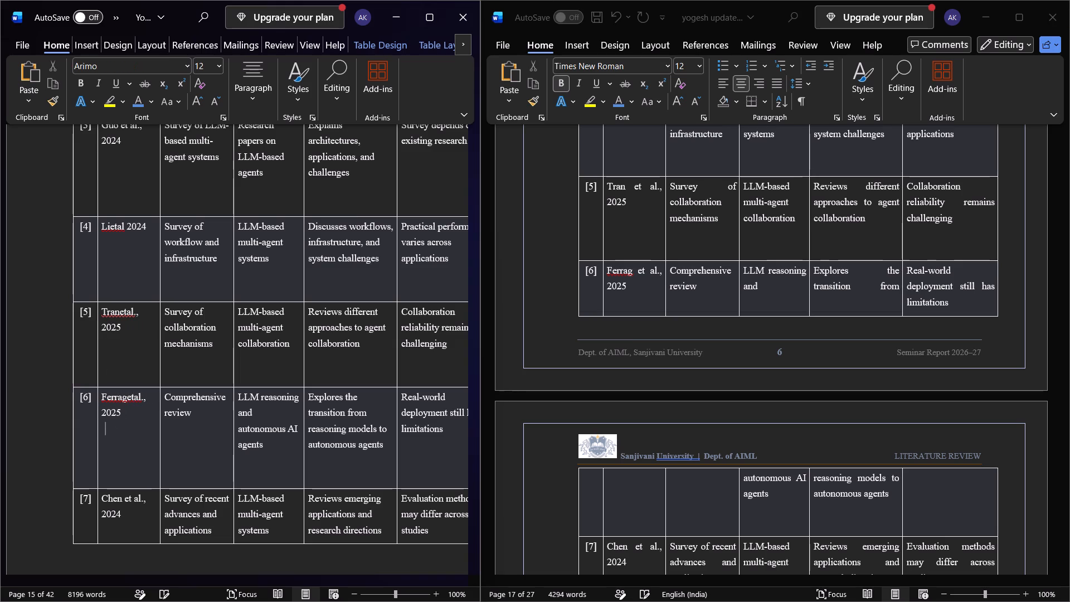
key("Down")
key("BackSpace")
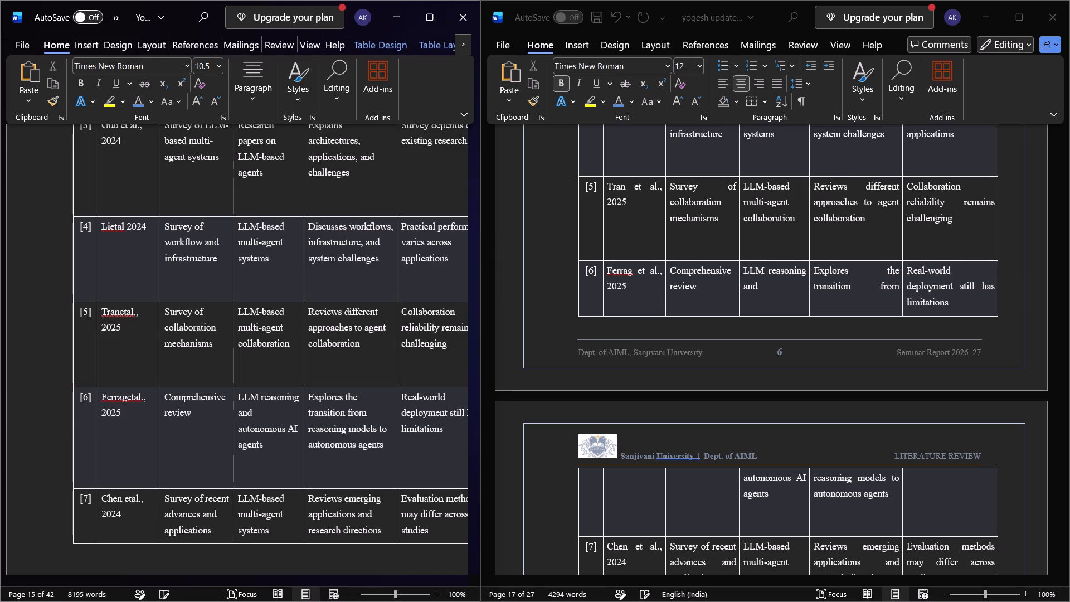
key("Left")
key("Left")
key("BackSpace")
In the updated report's Table 2.1, remove the spaces within "Guo et al.," in row [3] so it reads "Guoetal.,".
scroll(1057, 0, "up", 4)
scroll(125, 270, "up", 4)
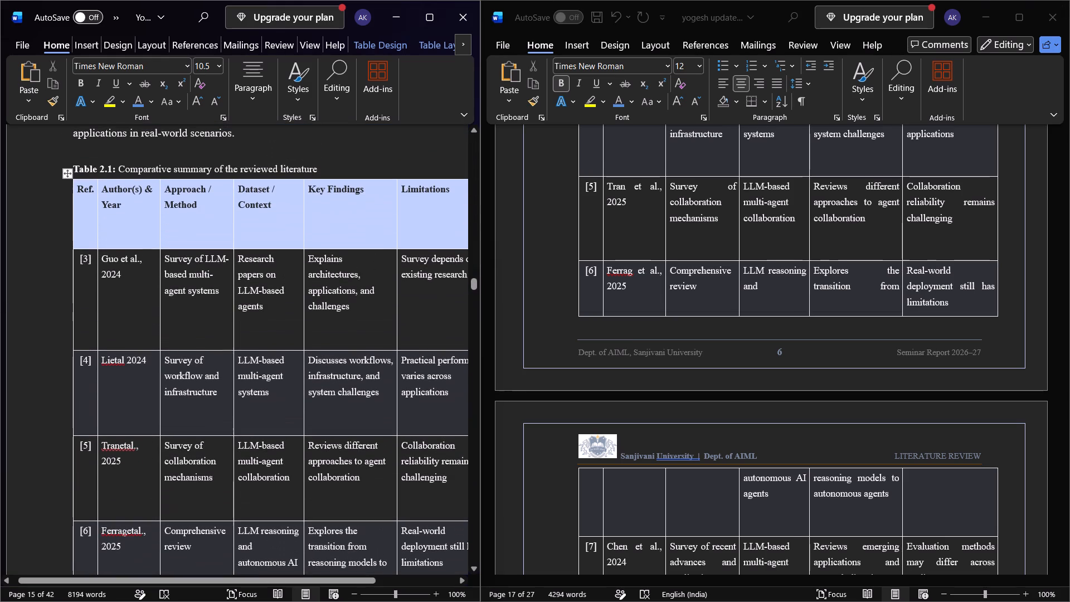
scroll(615, 283, "up", 2)
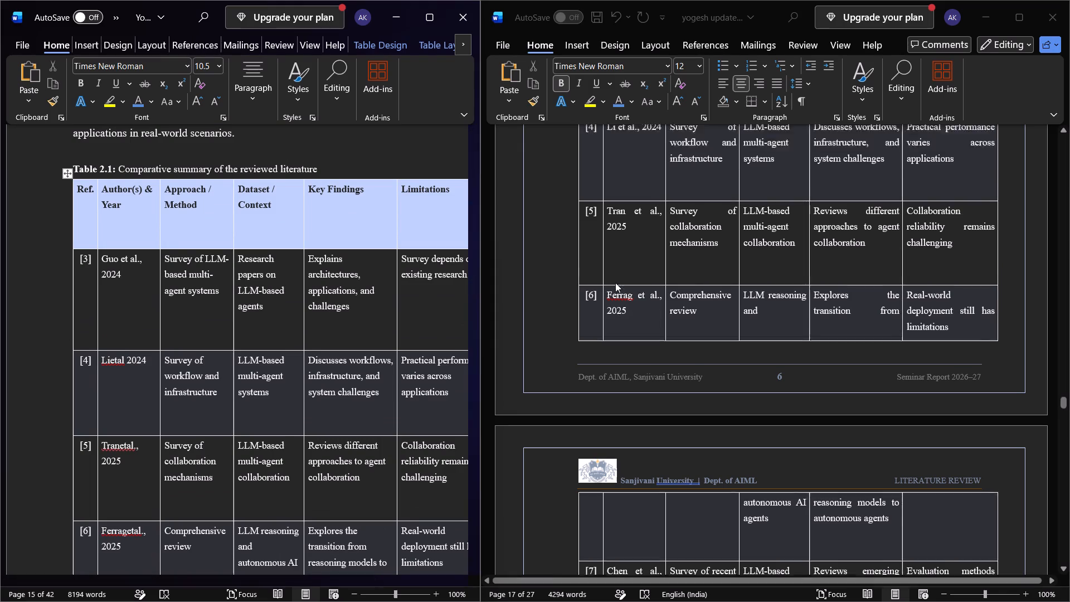
scroll(615, 283, "up", 6)
left_click(631, 269)
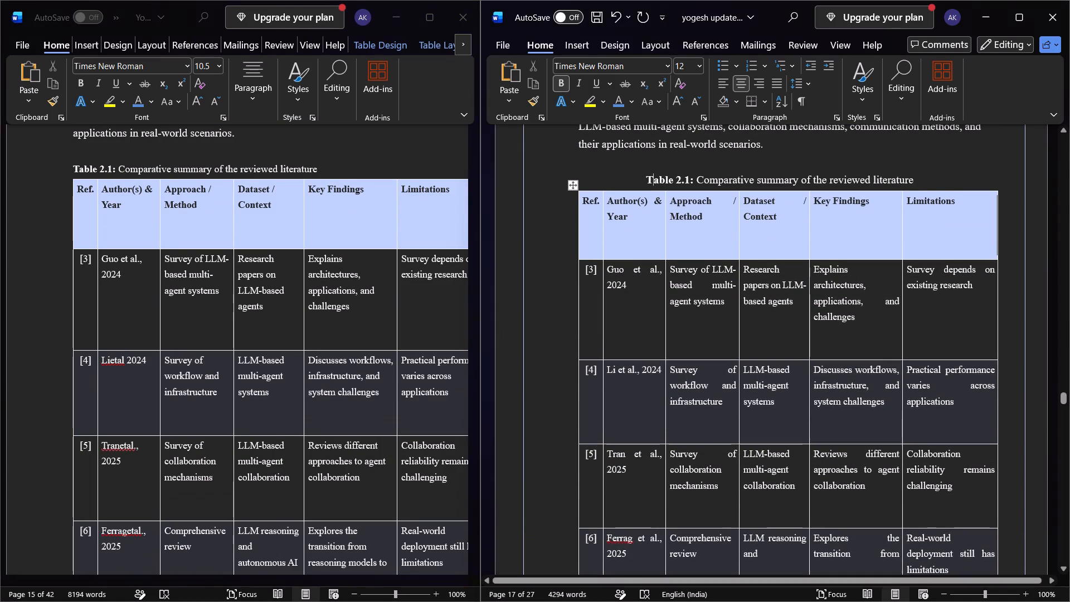
left_click(632, 271)
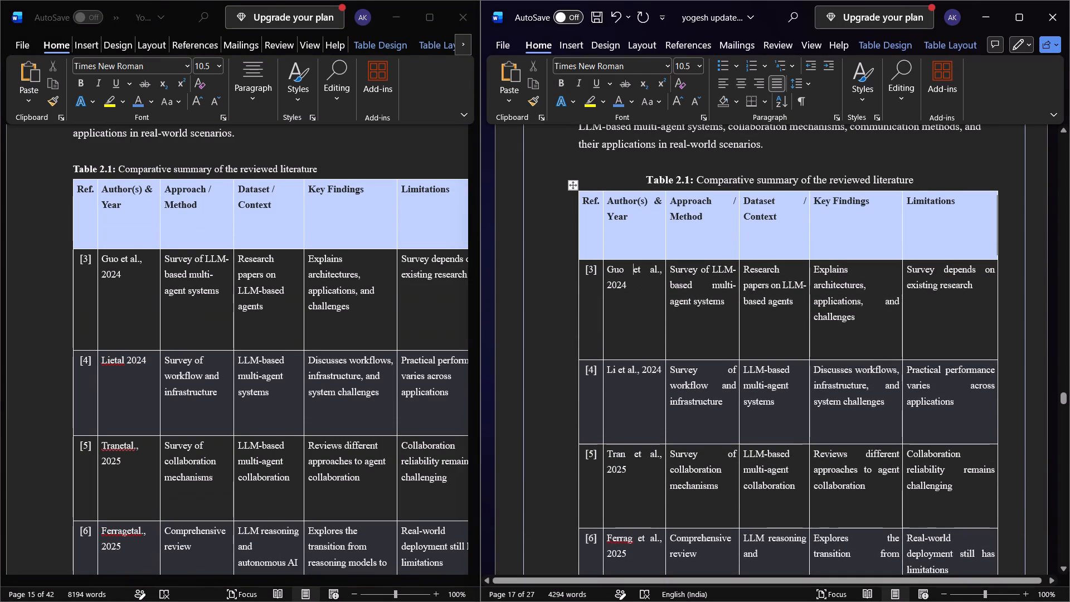
key("BackSpace")
key("ctrl+z")
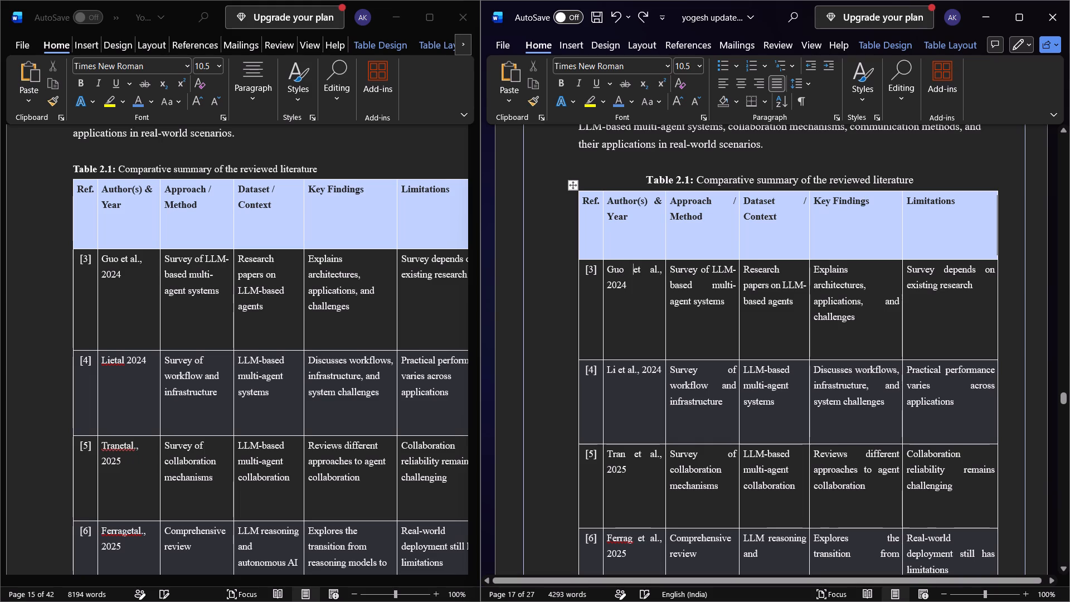
key("BackSpace")
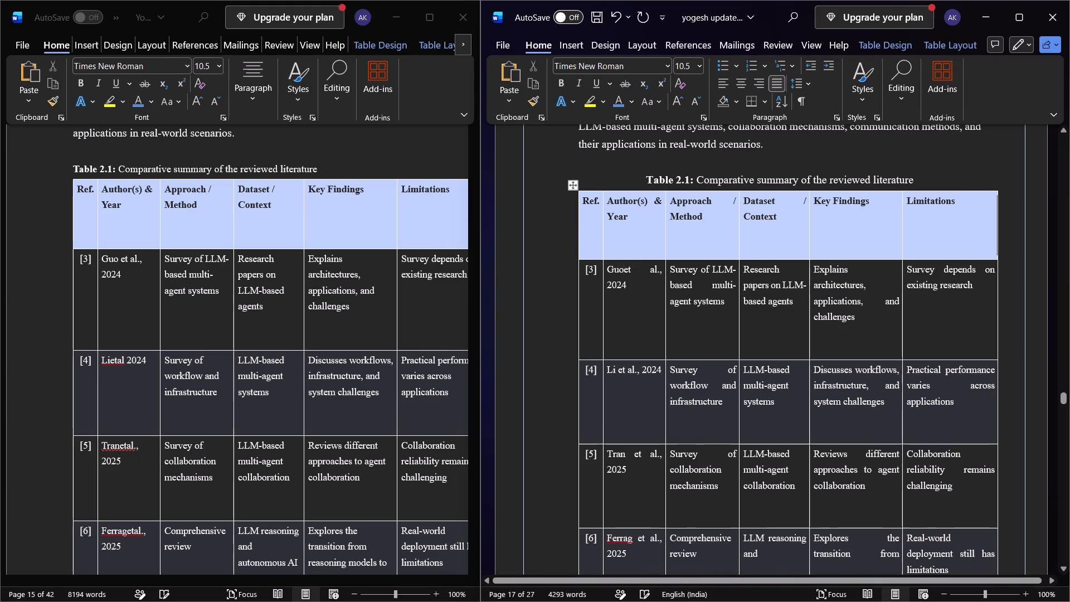
left_click(650, 266)
key("BackSpace")
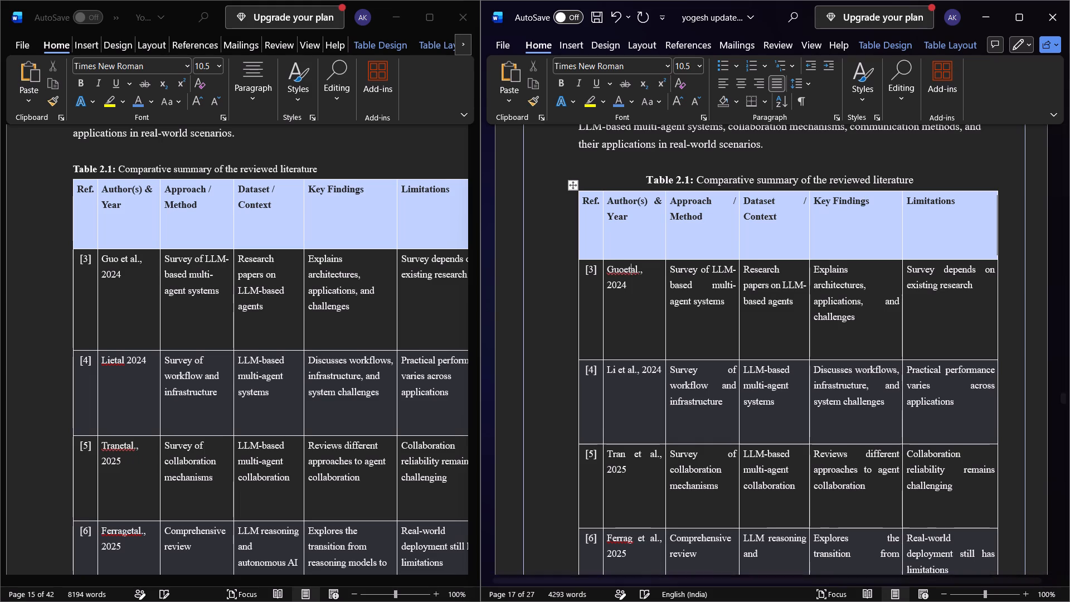
In the updated report's Table 2.1, strip the inner spaces and punctuation from the row [4] author entry so it reads "Lietal 2024".
left_click(618, 371)
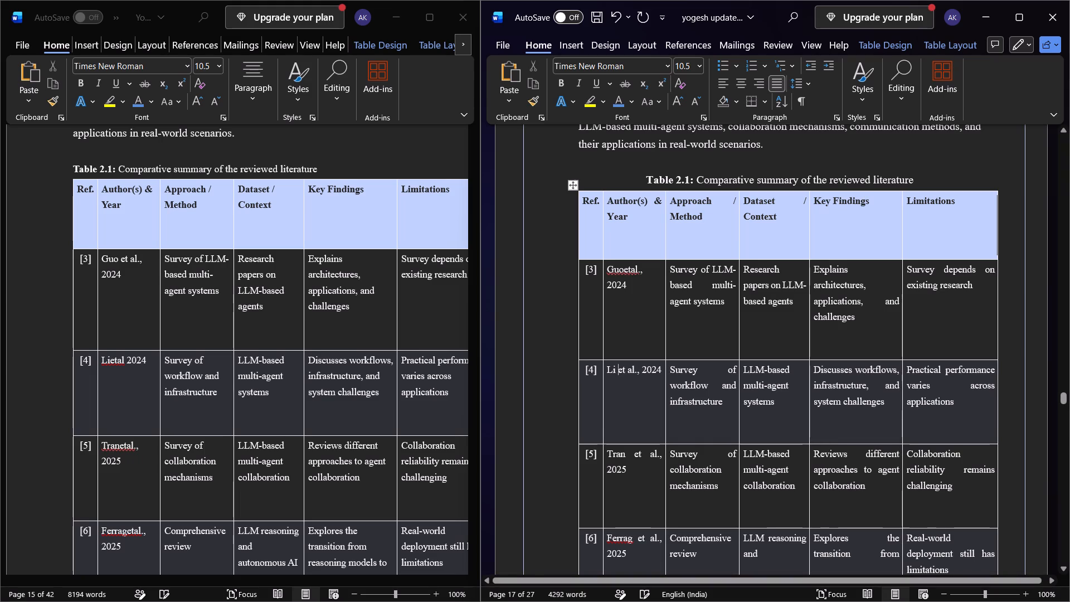
key("BackSpace")
key("Right")
key("Right")
key("Right")
key("BackSpace")
key("Right")
key("Right")
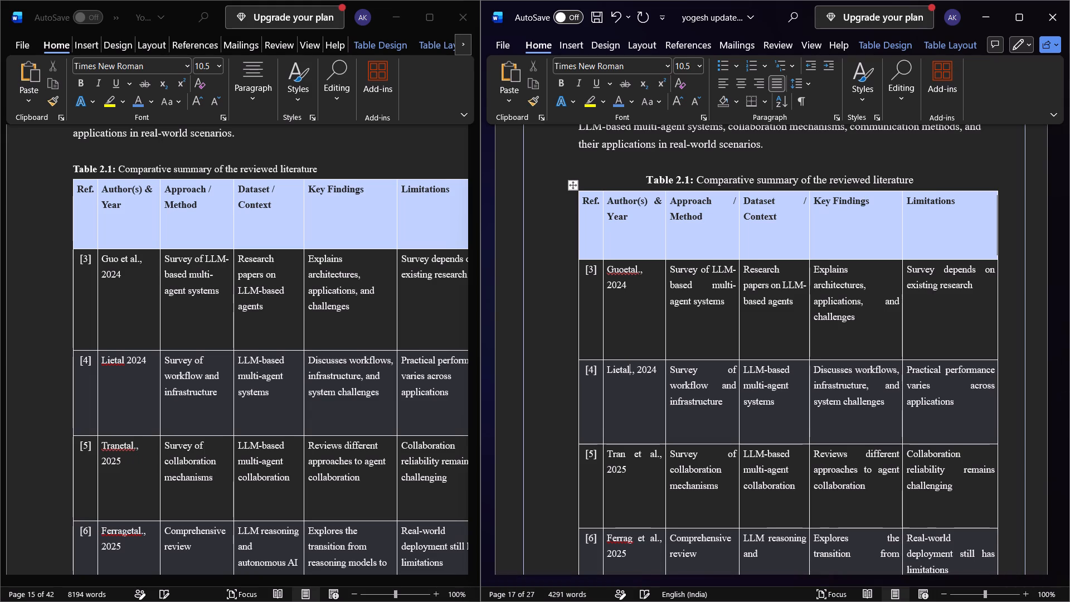
key("Right")
key("BackSpace")
key("Right")
key("BackSpace")
In the updated report's Table 2.1, strip the inner spaces and punctuation from the row [5] author entry so it reads "Tranetal 2025".
left_click(636, 463)
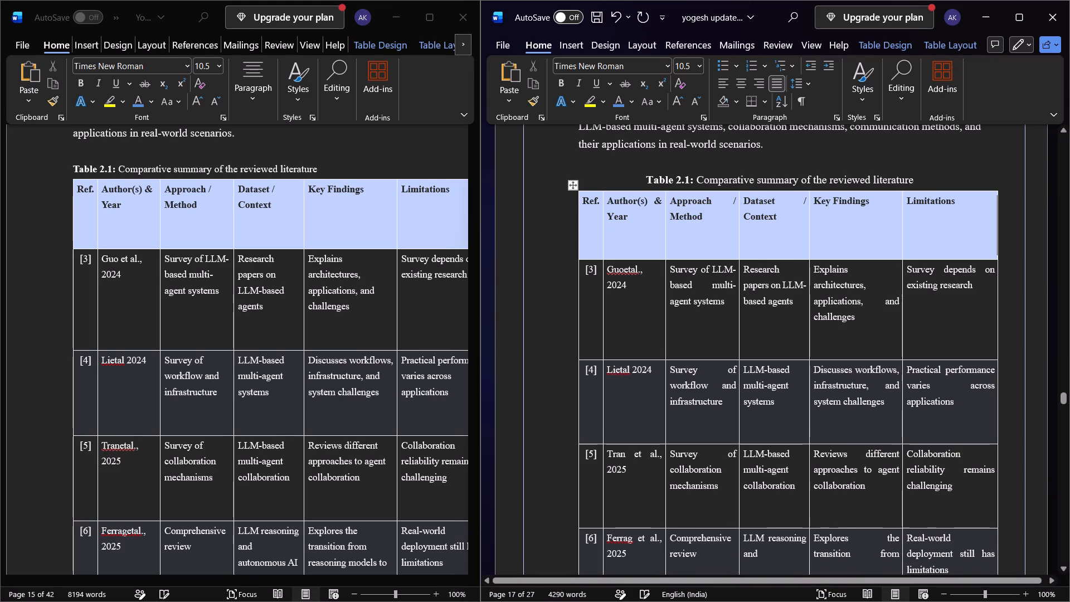
left_click(634, 455)
key("BackSpace")
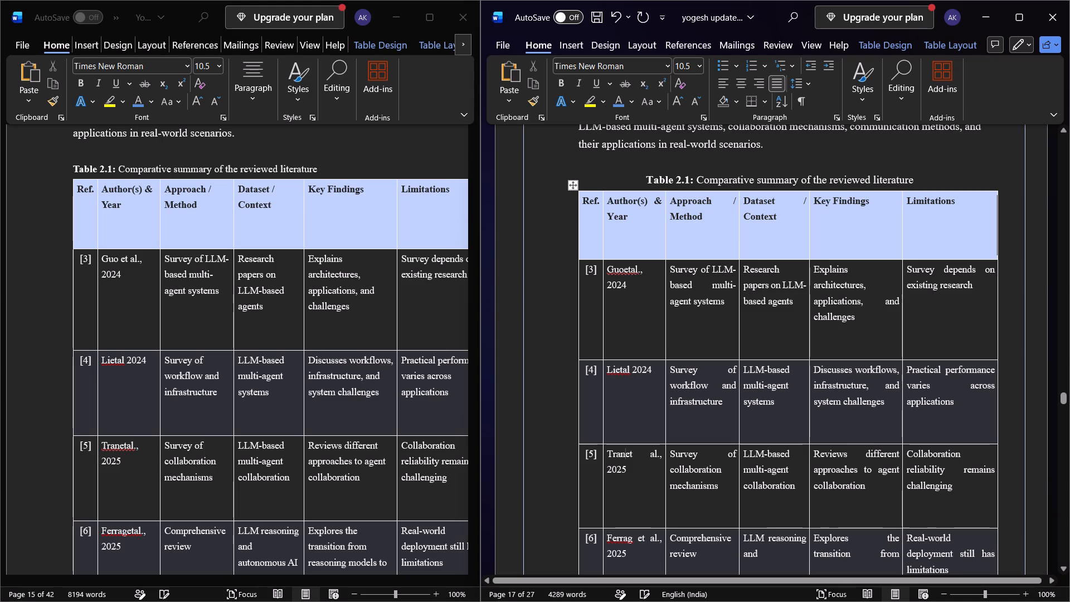
left_click(650, 458)
key("BackSpace")
left_click(649, 457)
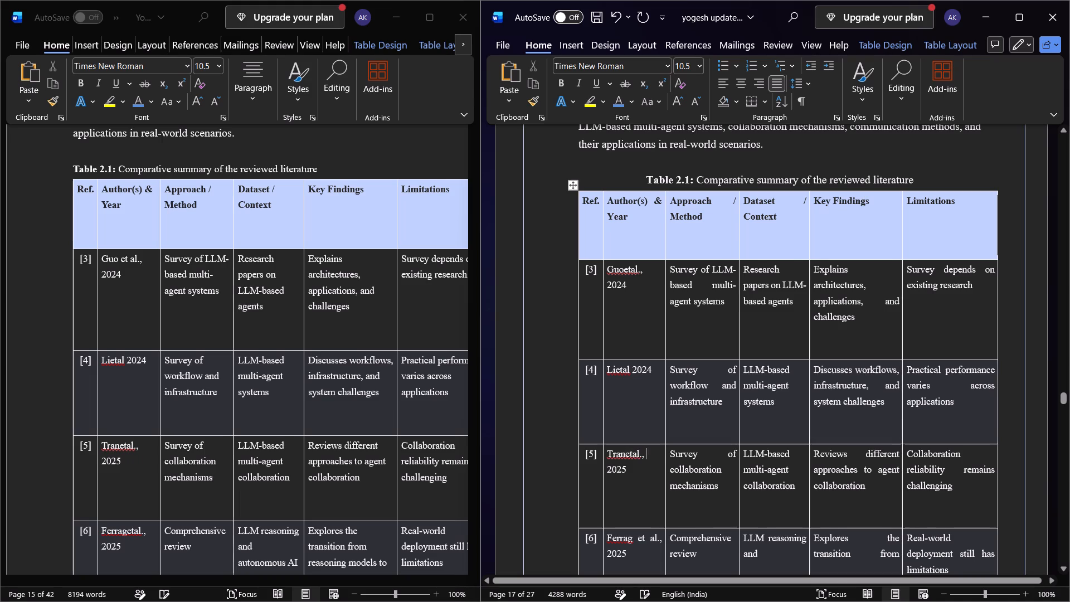
key("BackSpace")
key("BackSpace")
key("BackSpace")
key("space")
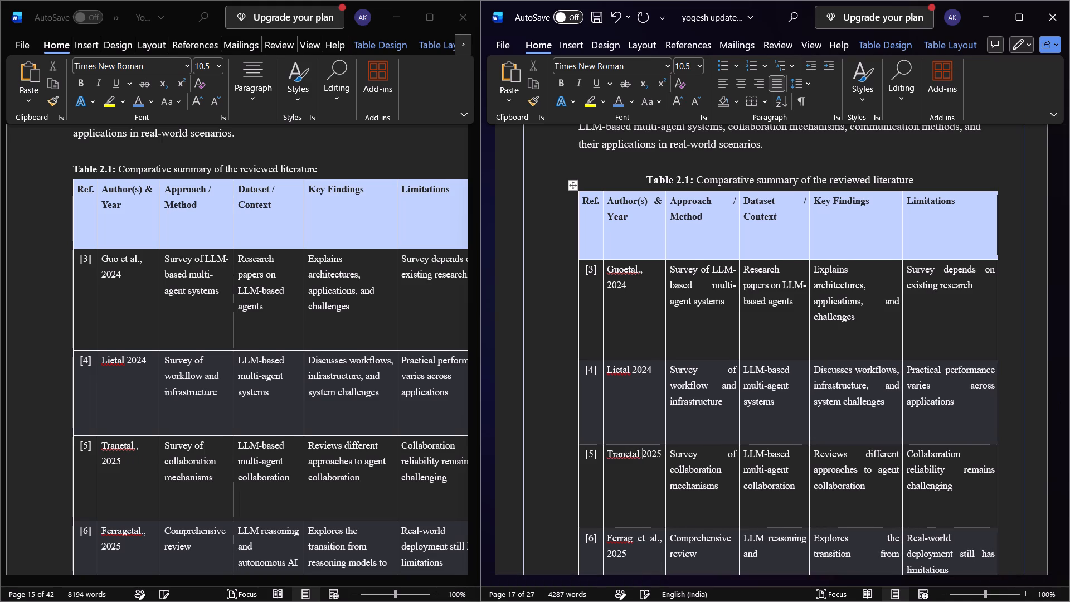
In the updated report's Table 2.1, shorten the row [6] author entry to "Ferraetal", without inner spaces or punctuation, followed by two spaces and 2025.
scroll(661, 390, "down", 3)
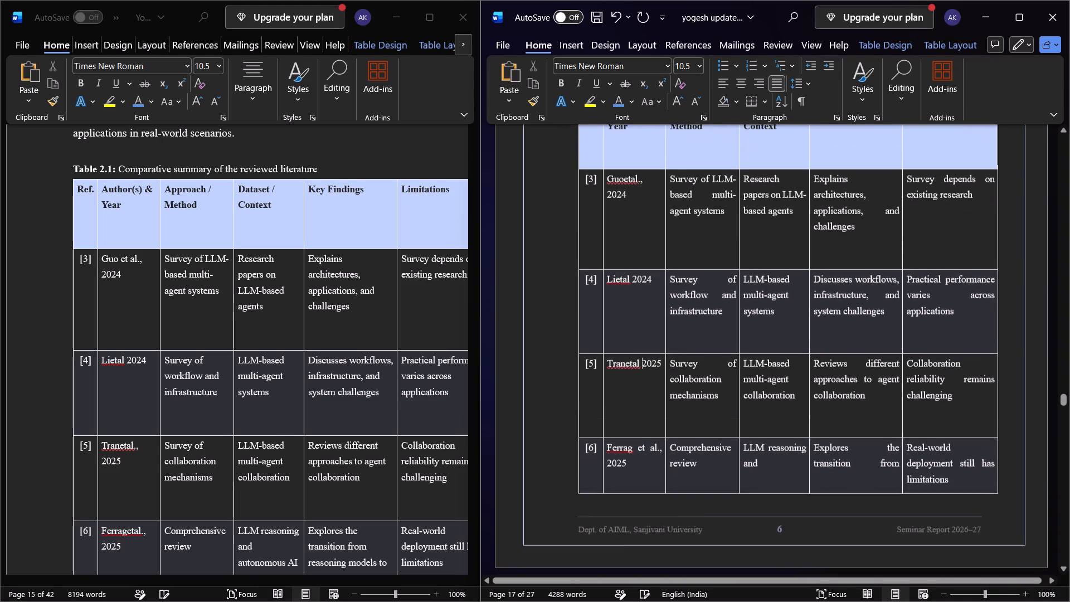
scroll(646, 400, "down", 2)
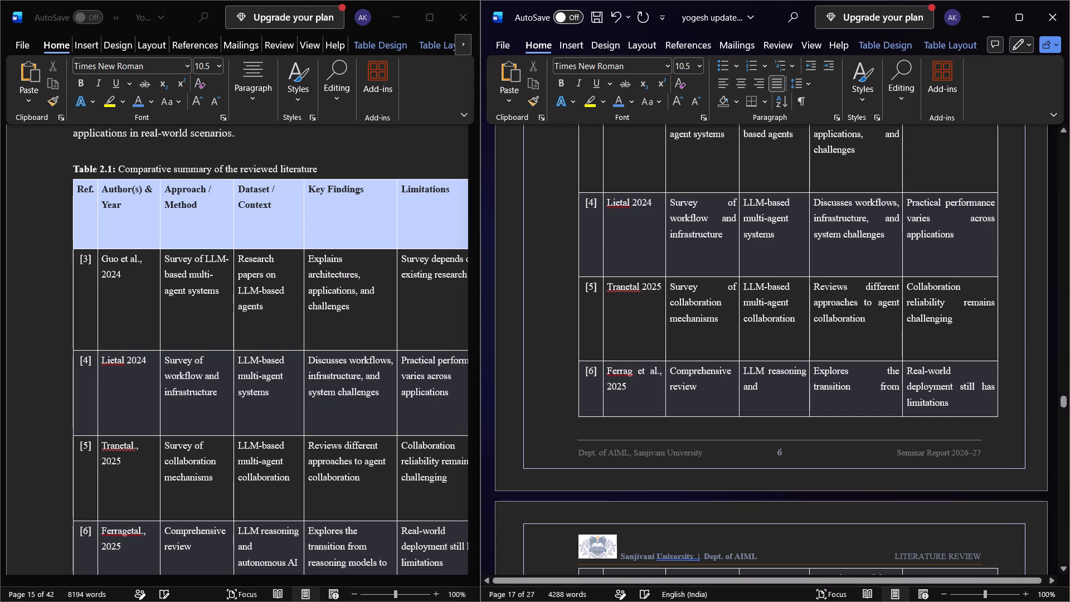
left_click(638, 378)
key("BackSpace")
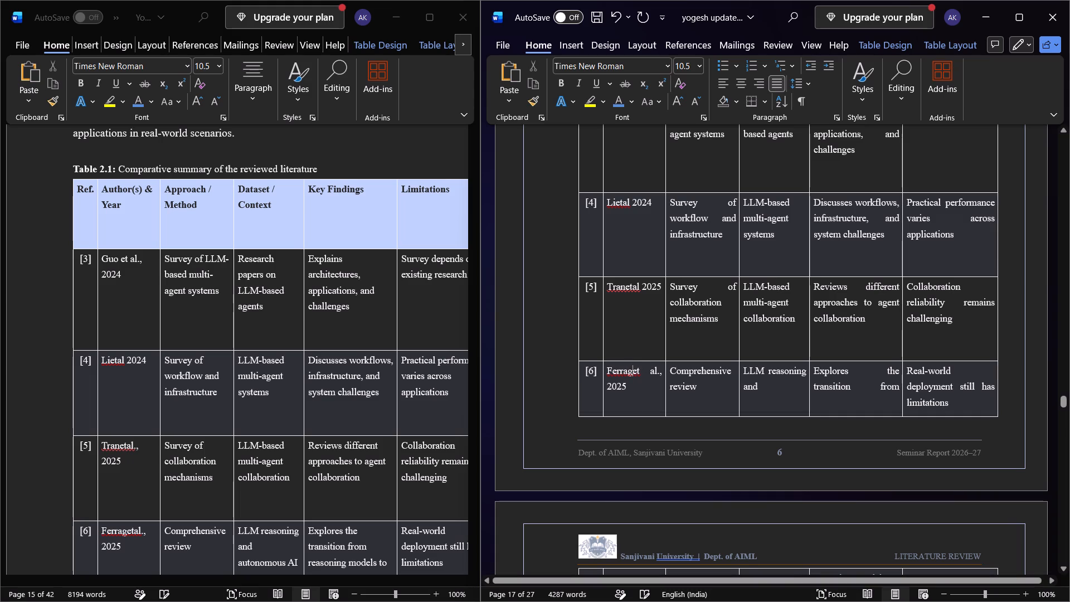
left_click(651, 371)
key("BackSpace")
key("BackSpace")
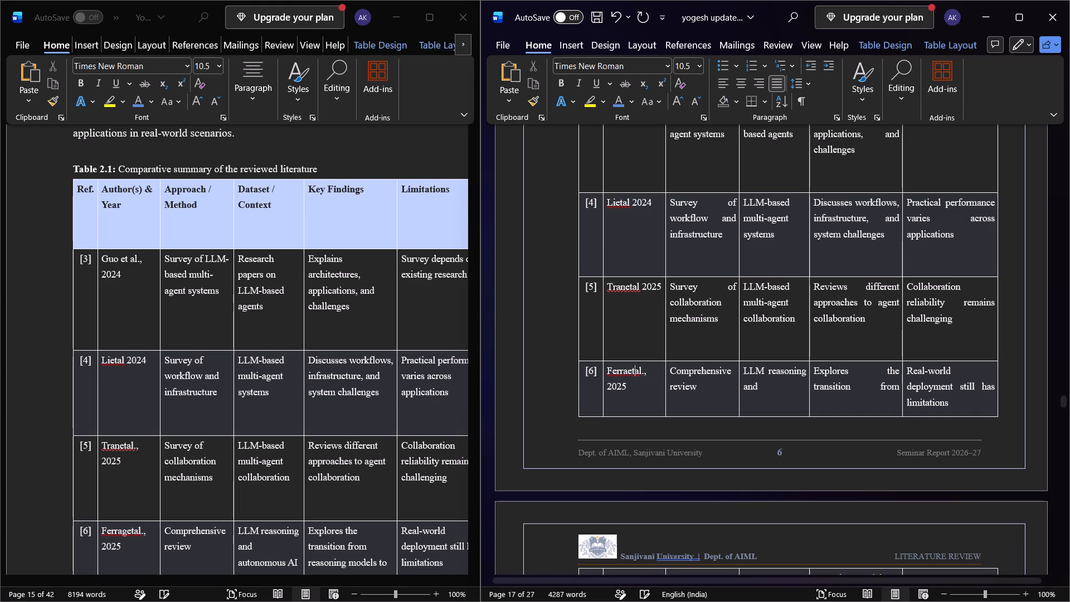
left_click(659, 368)
key("BackSpace")
key("BackSpace")
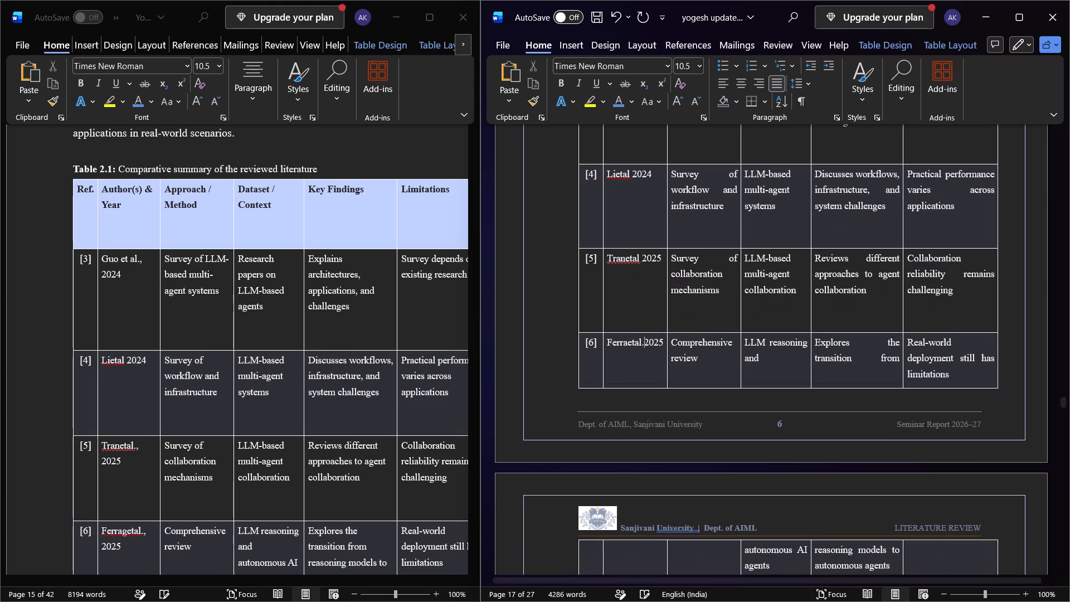
key("BackSpace")
key("space")
key("space")
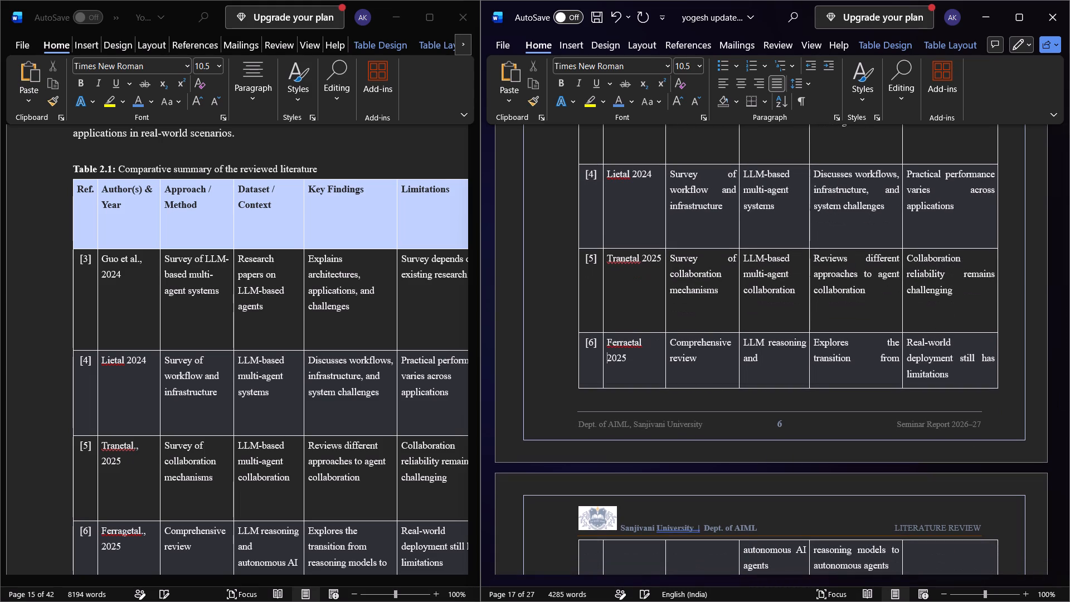
In the updated report's Table 2.1, remove the spaces within "Chen et al.," in row [7] so it reads "Chenetal.,".
scroll(659, 368, "down", 6)
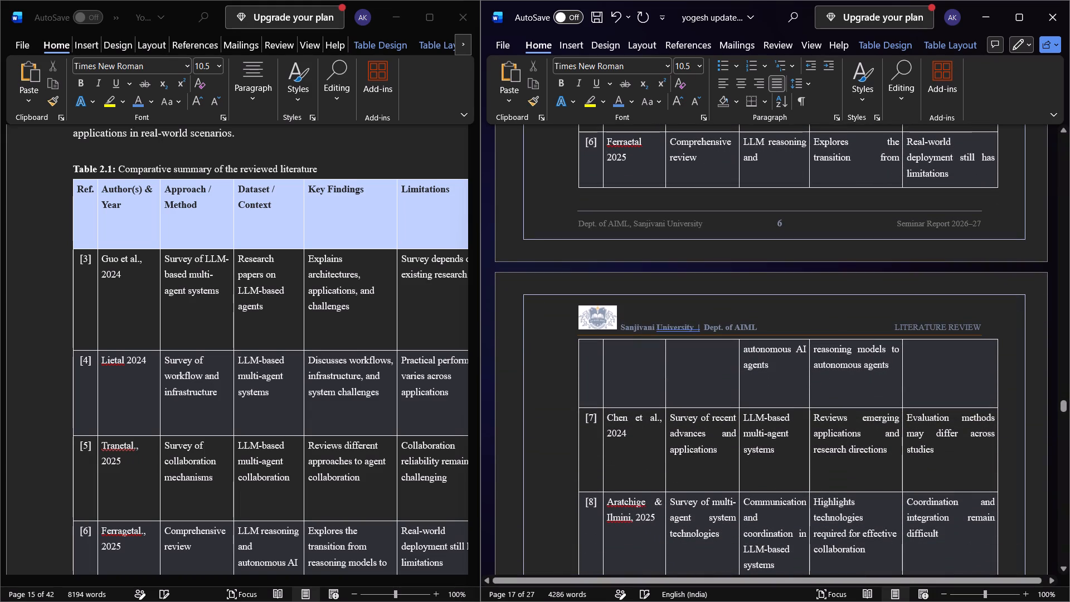
left_click(635, 414)
left_click(634, 416)
key("BackSpace")
key("Right")
key("Right")
key("Right")
key("BackSpace")
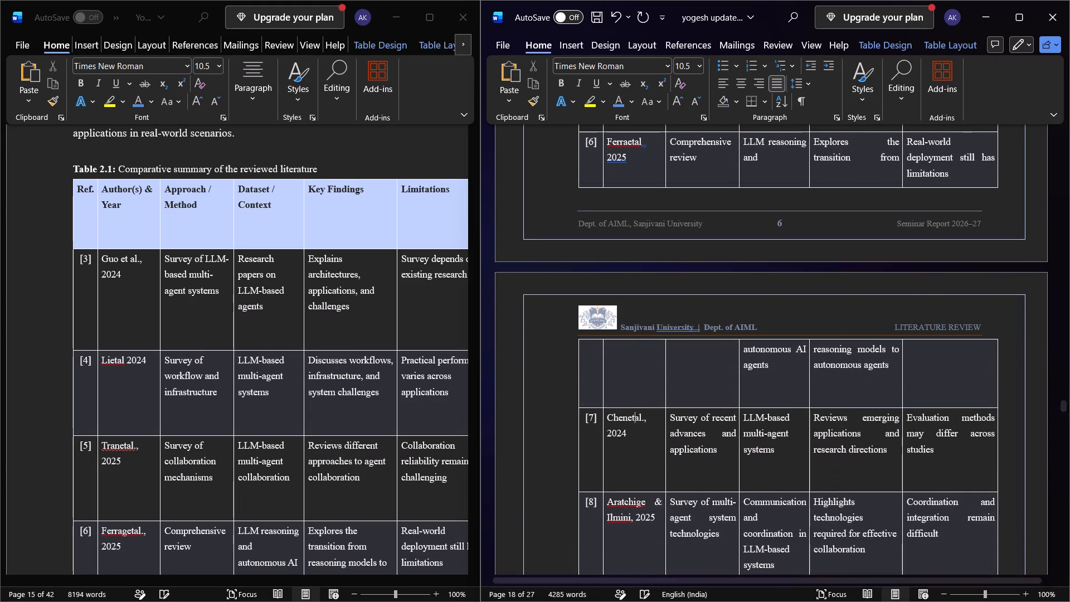
In the updated report's Table 2.1, left-align the row [9] author entry "Authors of the cited paper, 2025".
key("Down")
key("Down")
key("Down")
key("Down")
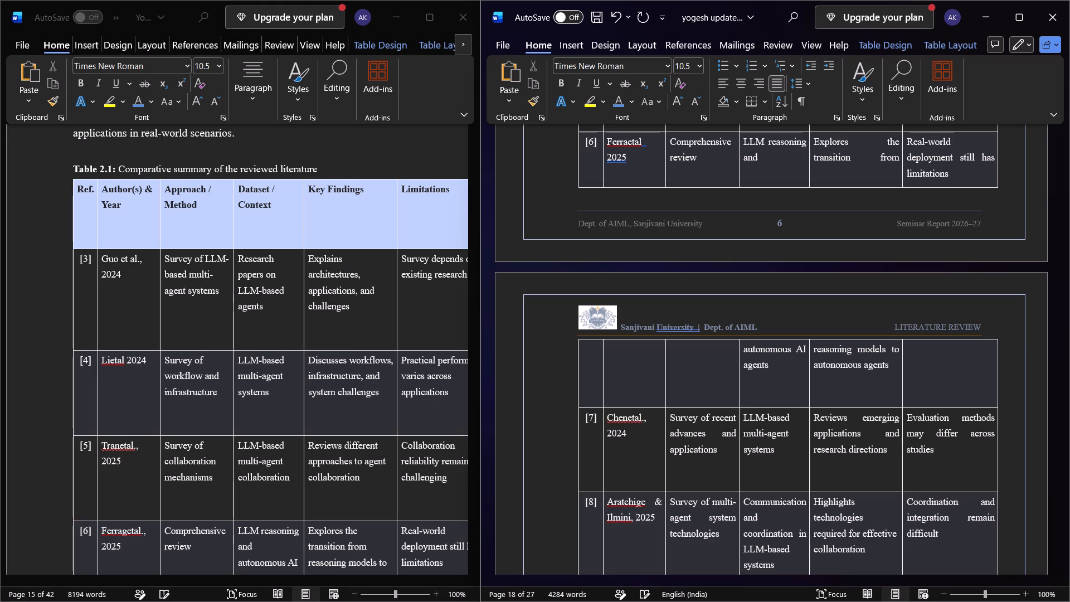
key("Down")
key("Down")
key("Down")
key("Down")
key("Down")
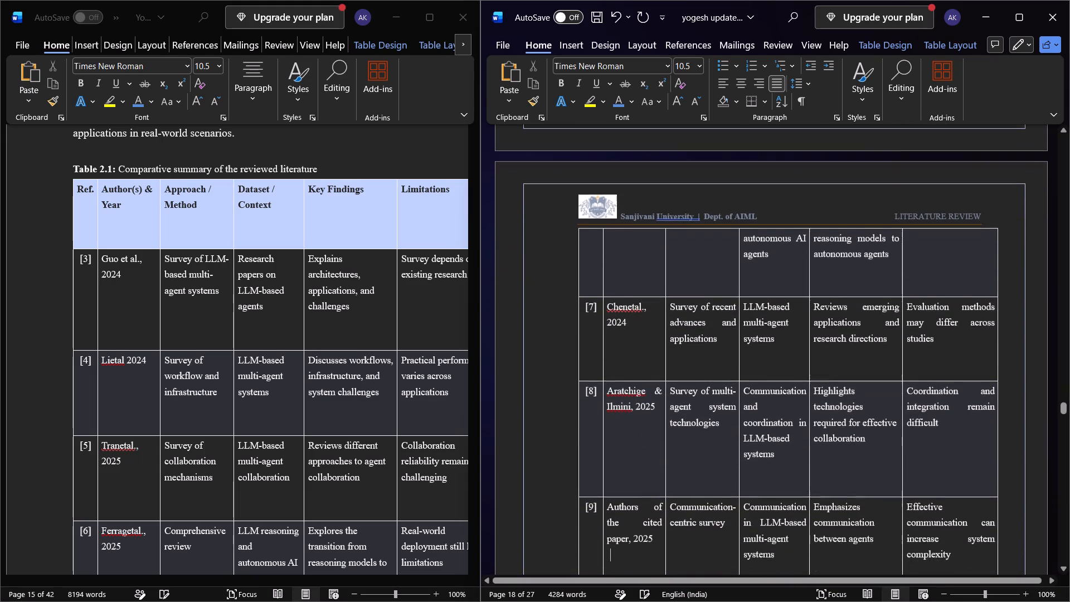
key("Down")
key("Down")
left_click_drag(654, 482, 631, 463)
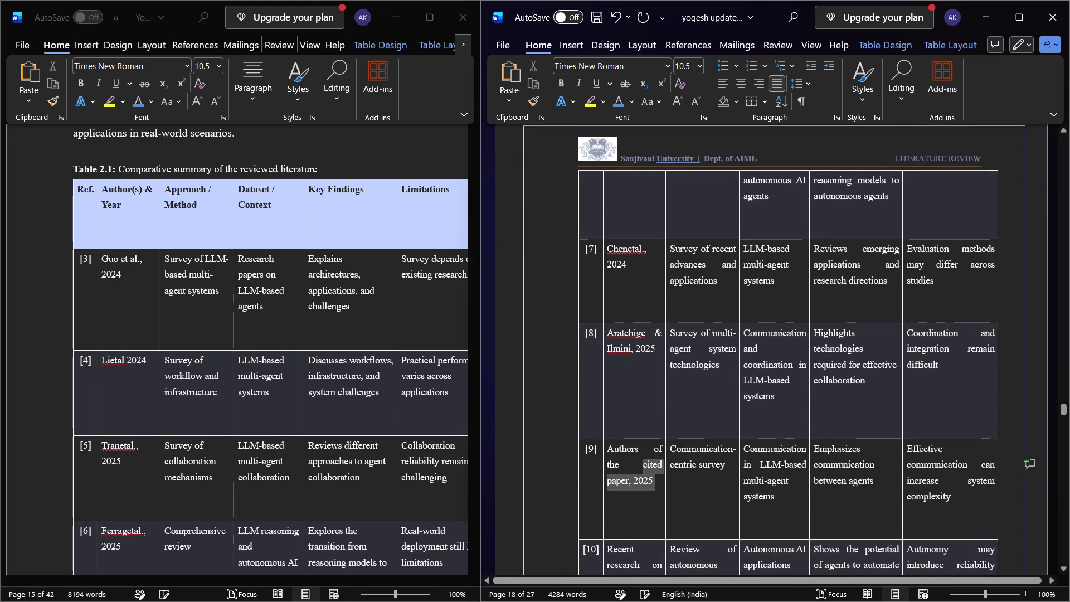
left_click_drag(631, 463, 615, 452)
left_click(738, 90)
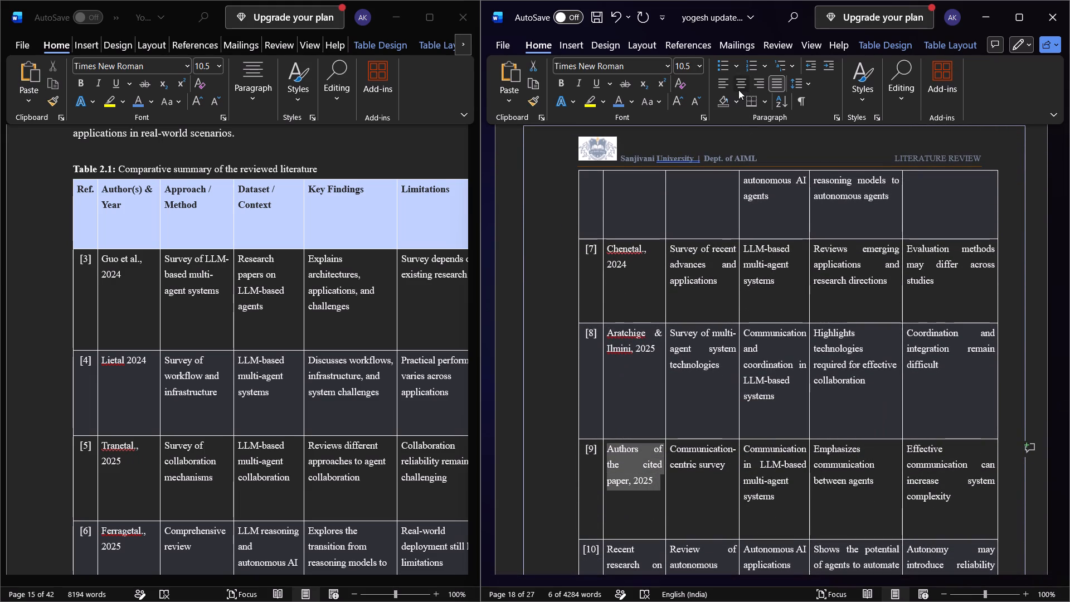
left_click(723, 89)
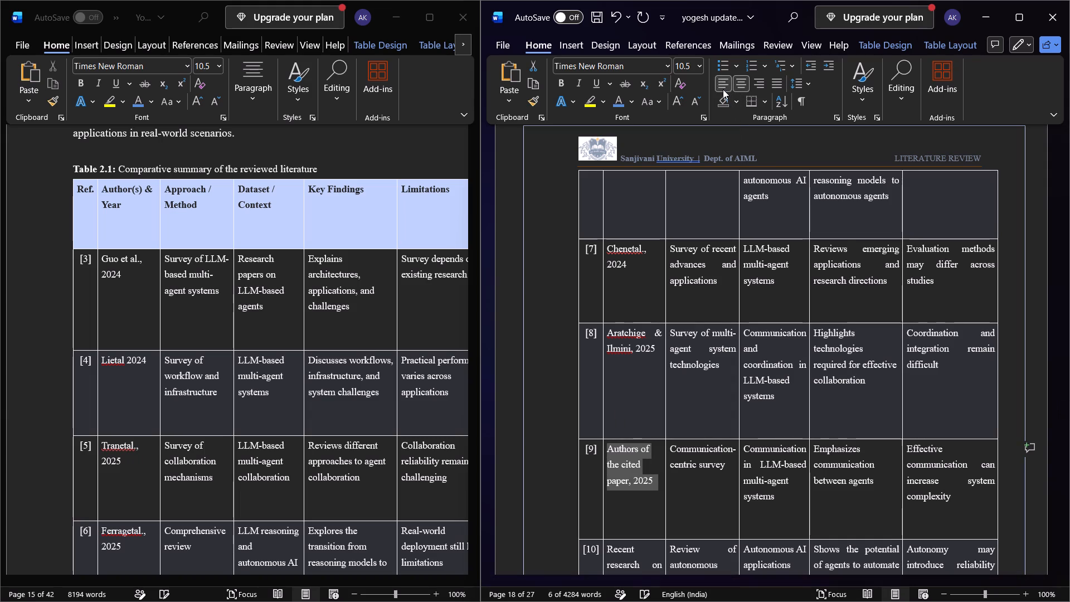
Left-align the author entries in rows [8] and [7] of the updated report's Table 2.1.
left_click(634, 366)
triple_click(637, 365)
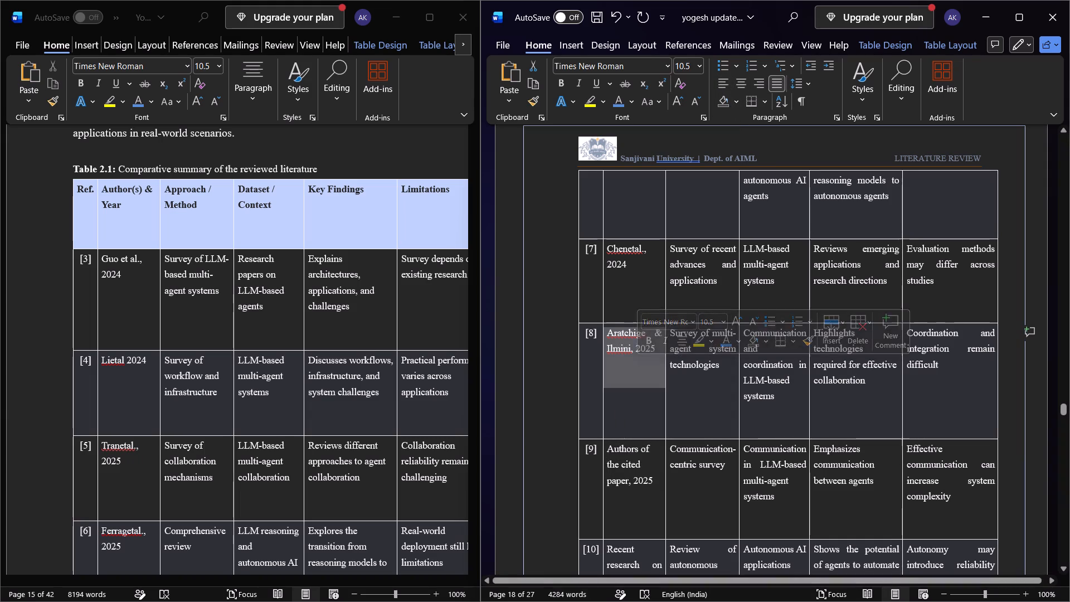
left_click(723, 81)
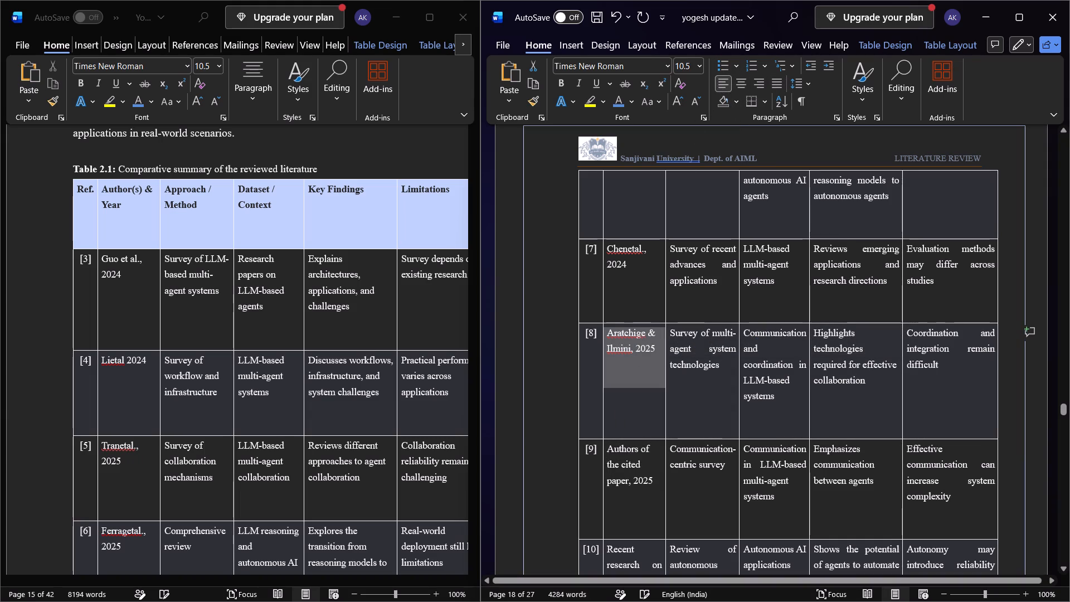
triple_click(644, 276)
left_click(727, 84)
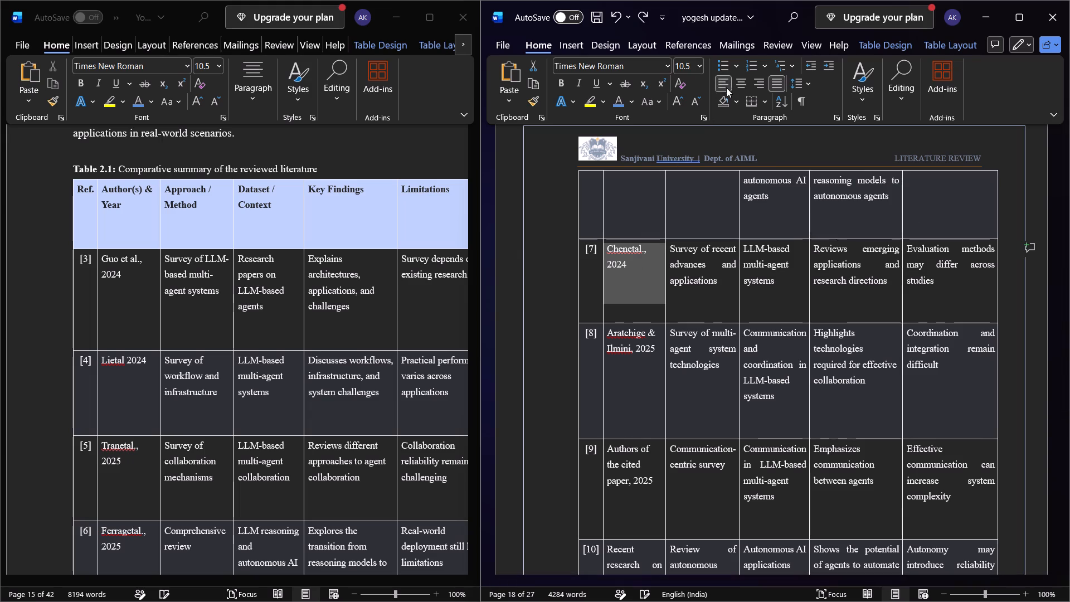
Left-align the Approach / Method and Dataset / Context entries in row [3] of the updated report's Table 2.1.
scroll(633, 276, "up", 6)
scroll(638, 208, "up", 2)
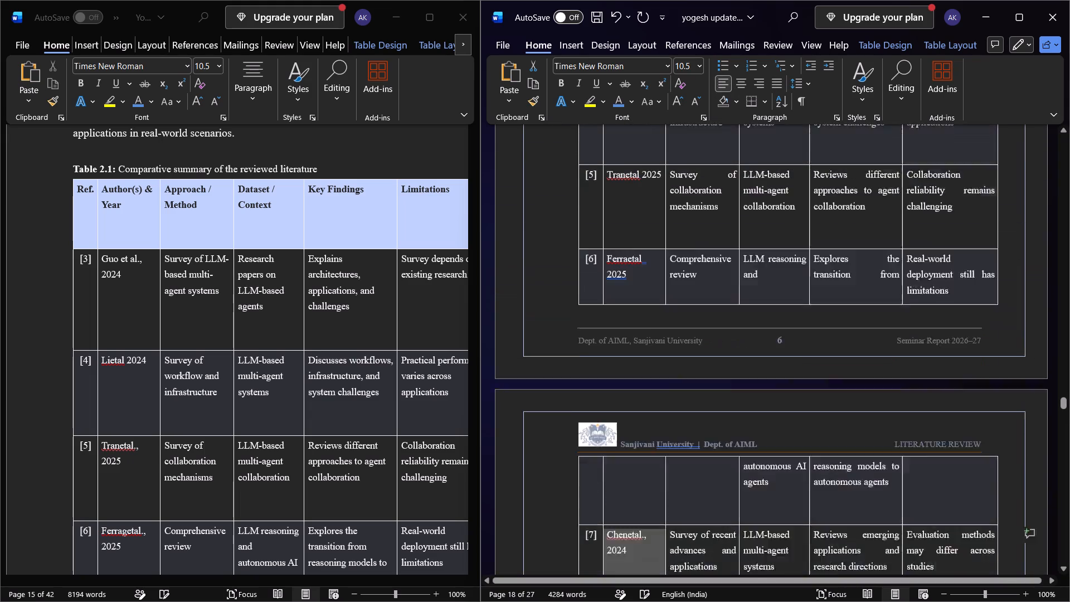
scroll(638, 208, "up", 4)
scroll(621, 269, "up", 4)
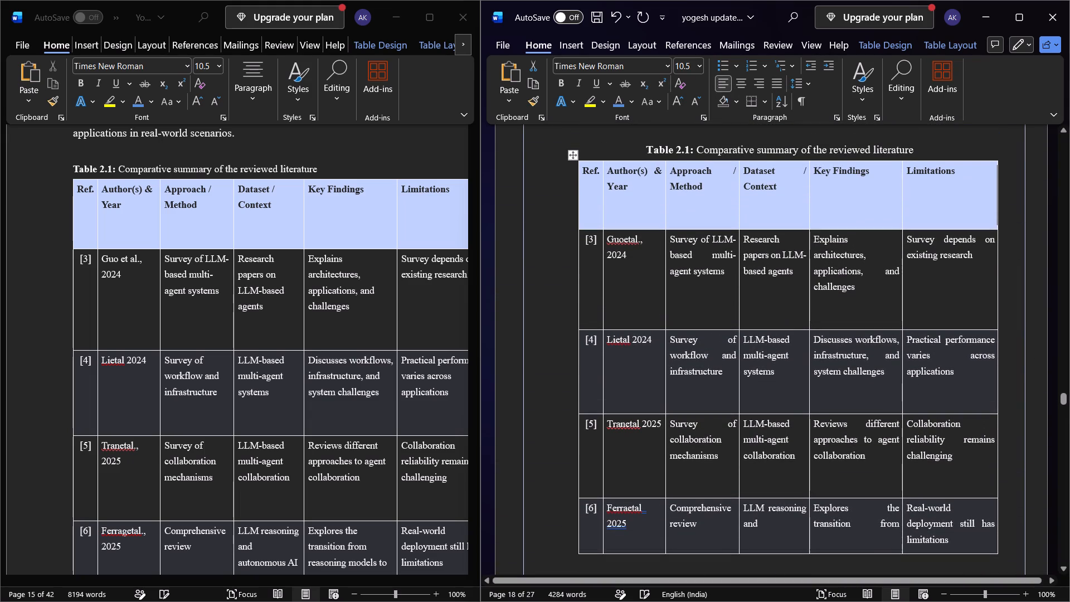
double_click(710, 288)
left_click(710, 288)
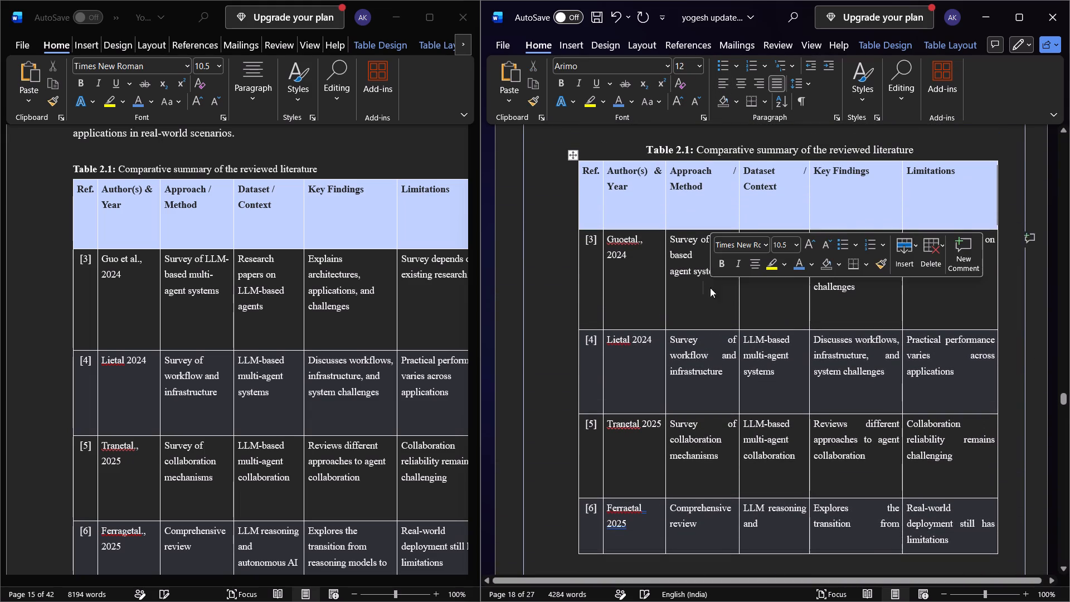
left_click(723, 82)
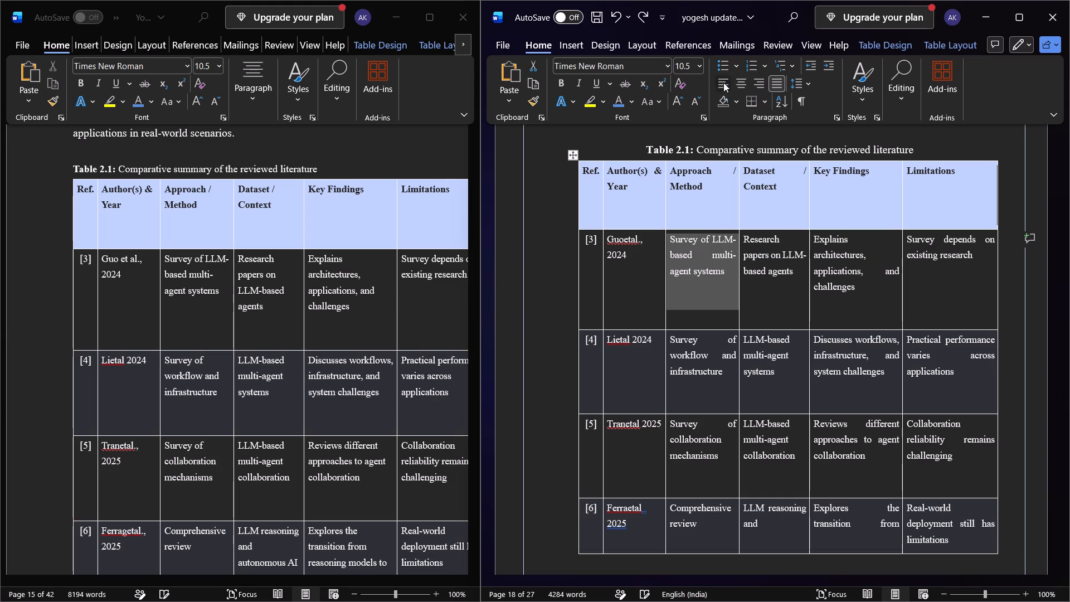
triple_click(756, 285)
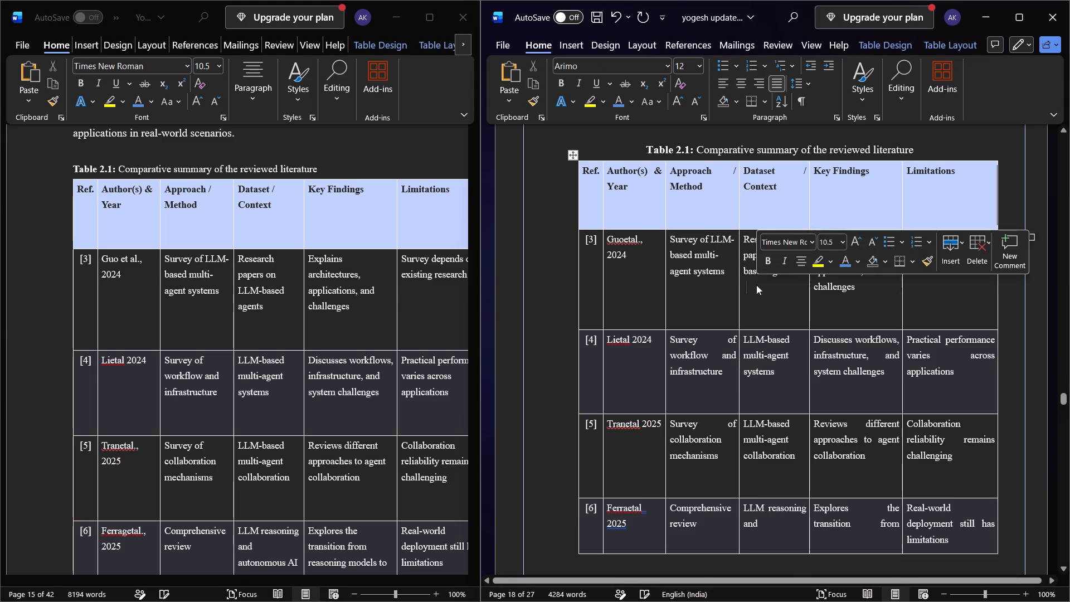
left_click(718, 84)
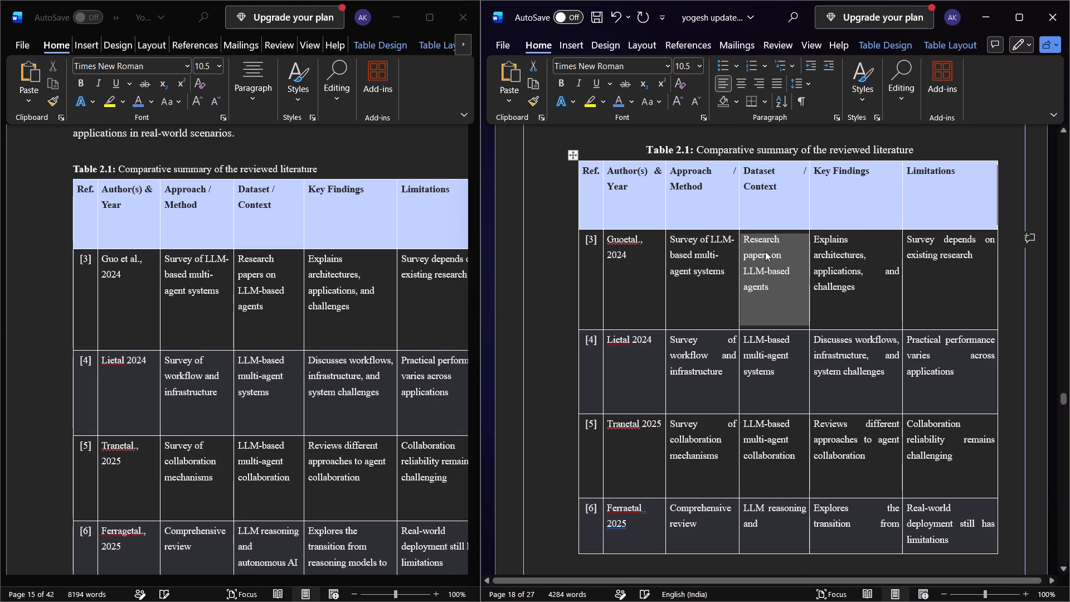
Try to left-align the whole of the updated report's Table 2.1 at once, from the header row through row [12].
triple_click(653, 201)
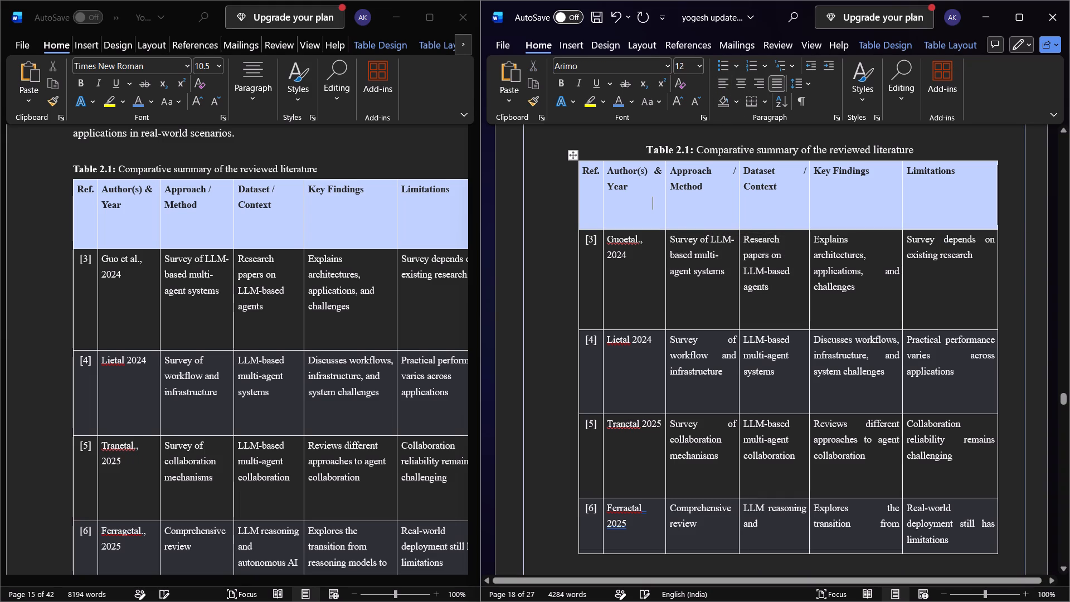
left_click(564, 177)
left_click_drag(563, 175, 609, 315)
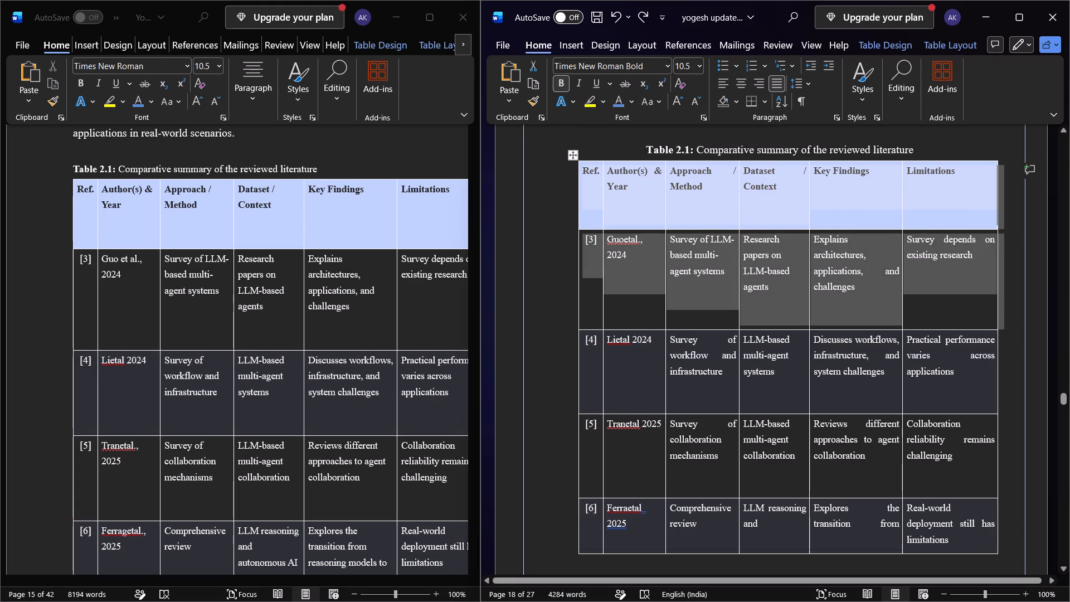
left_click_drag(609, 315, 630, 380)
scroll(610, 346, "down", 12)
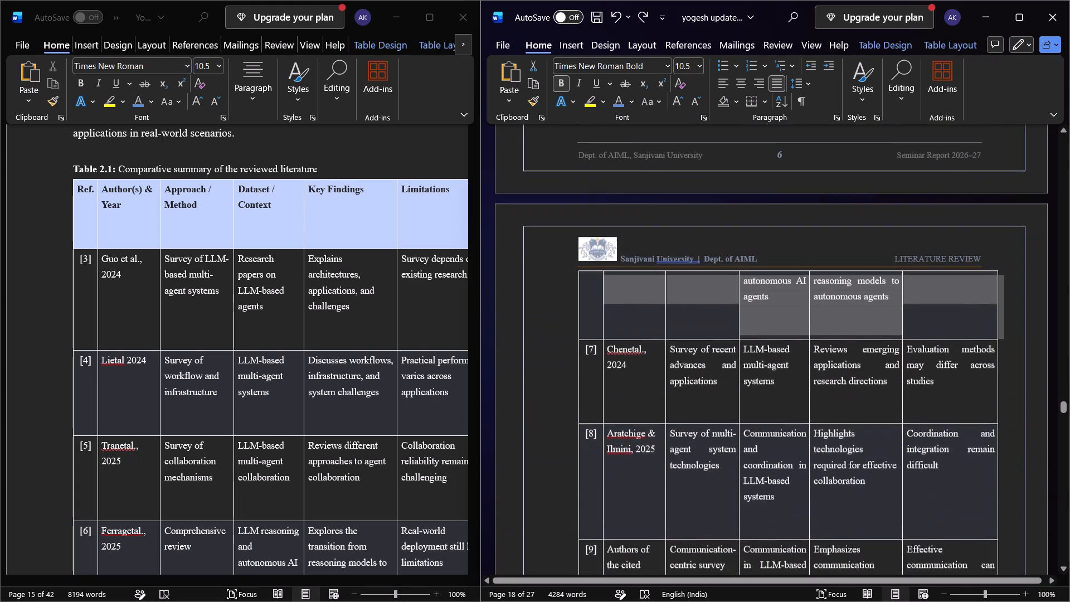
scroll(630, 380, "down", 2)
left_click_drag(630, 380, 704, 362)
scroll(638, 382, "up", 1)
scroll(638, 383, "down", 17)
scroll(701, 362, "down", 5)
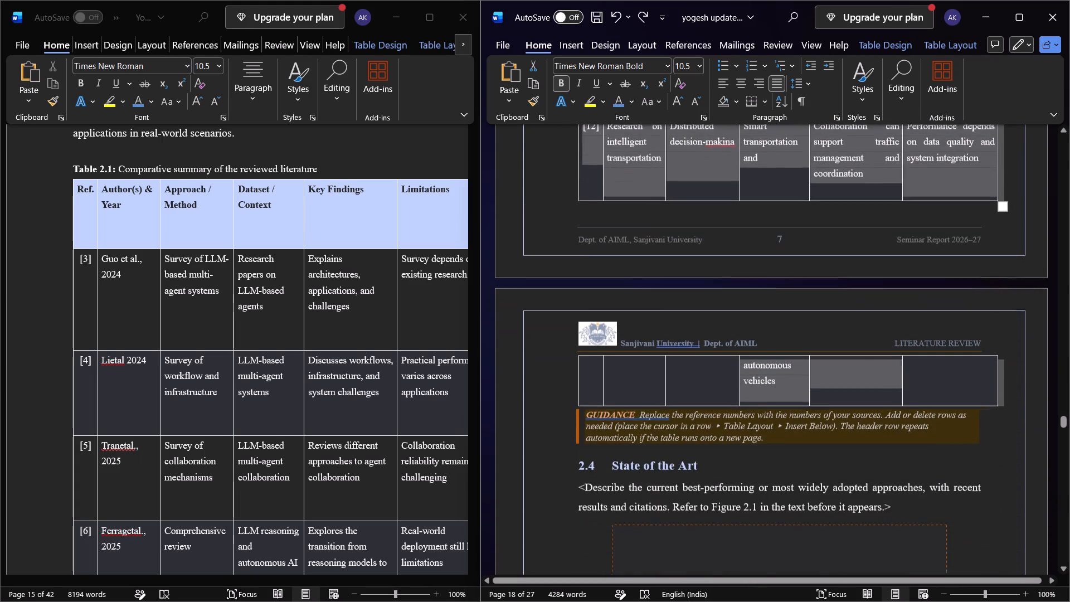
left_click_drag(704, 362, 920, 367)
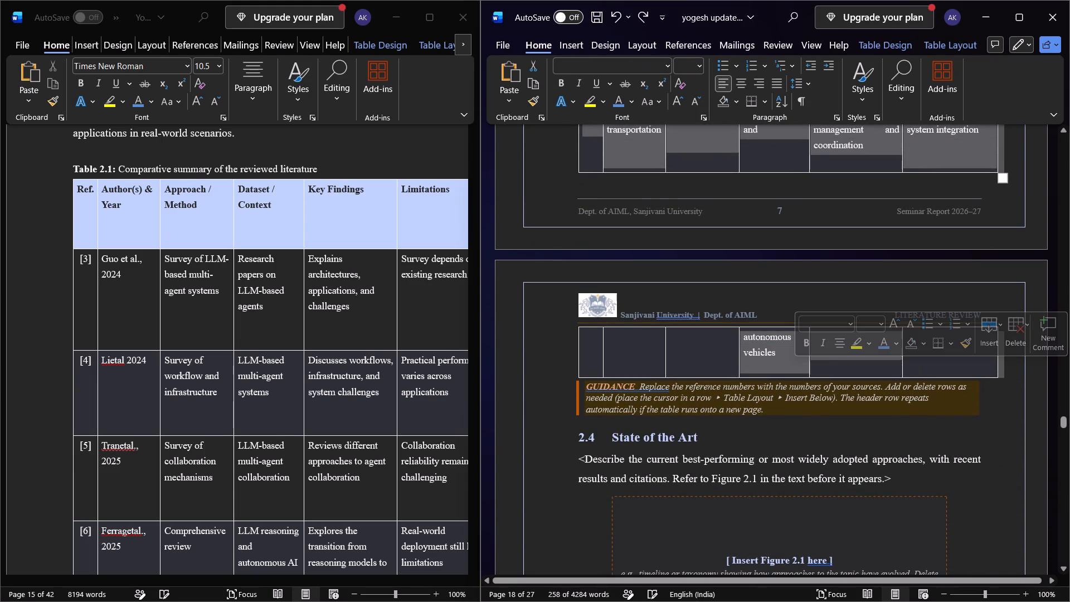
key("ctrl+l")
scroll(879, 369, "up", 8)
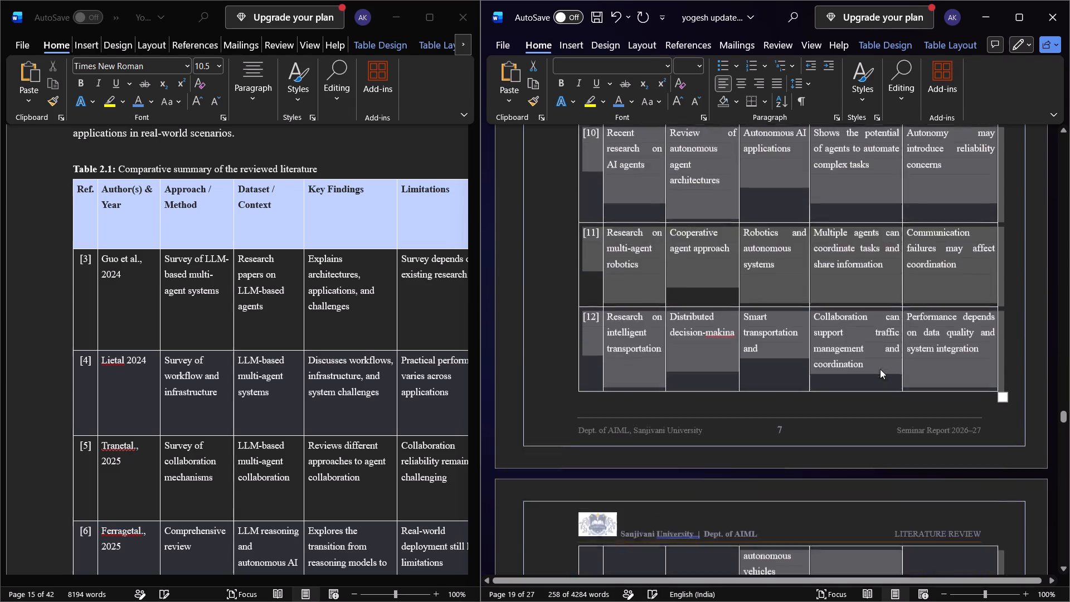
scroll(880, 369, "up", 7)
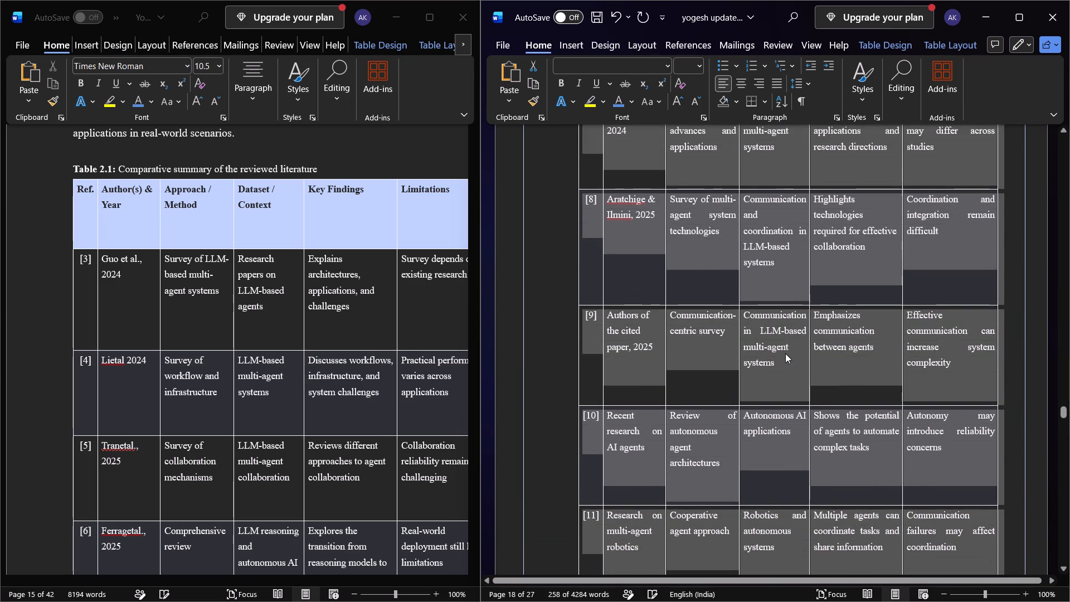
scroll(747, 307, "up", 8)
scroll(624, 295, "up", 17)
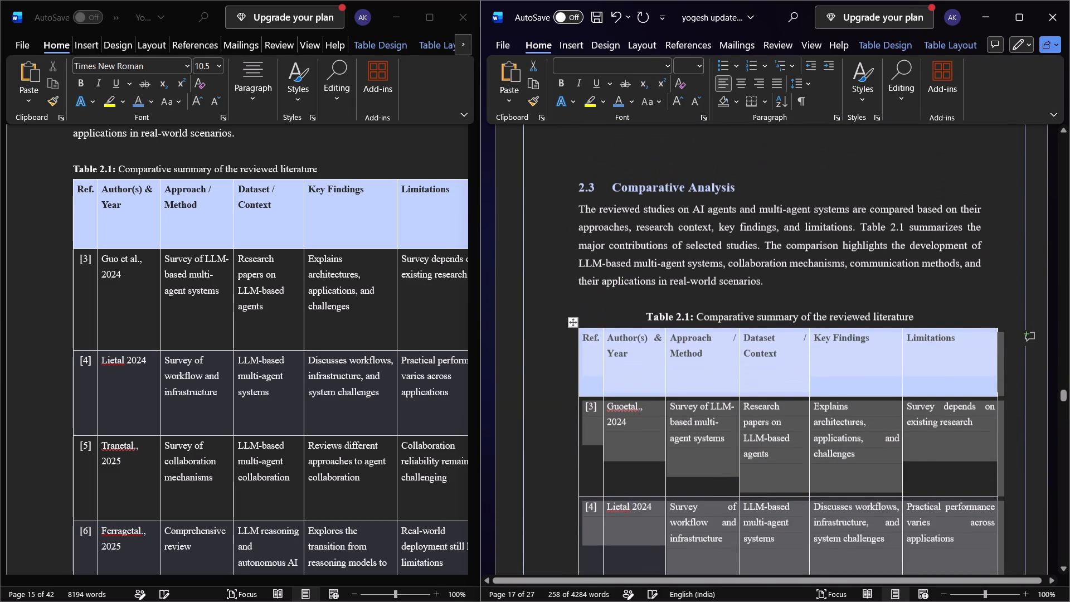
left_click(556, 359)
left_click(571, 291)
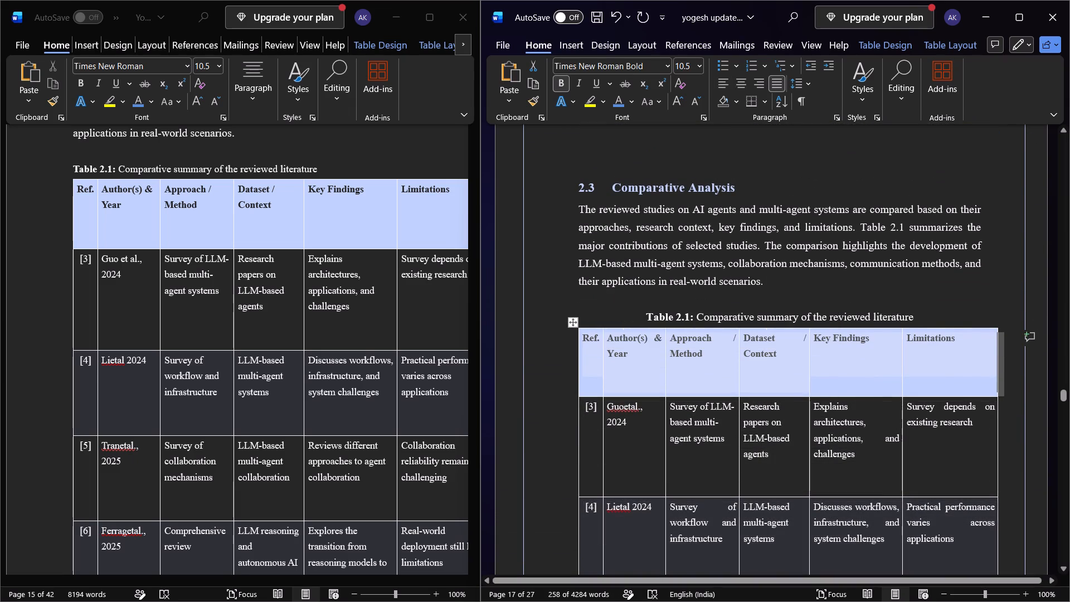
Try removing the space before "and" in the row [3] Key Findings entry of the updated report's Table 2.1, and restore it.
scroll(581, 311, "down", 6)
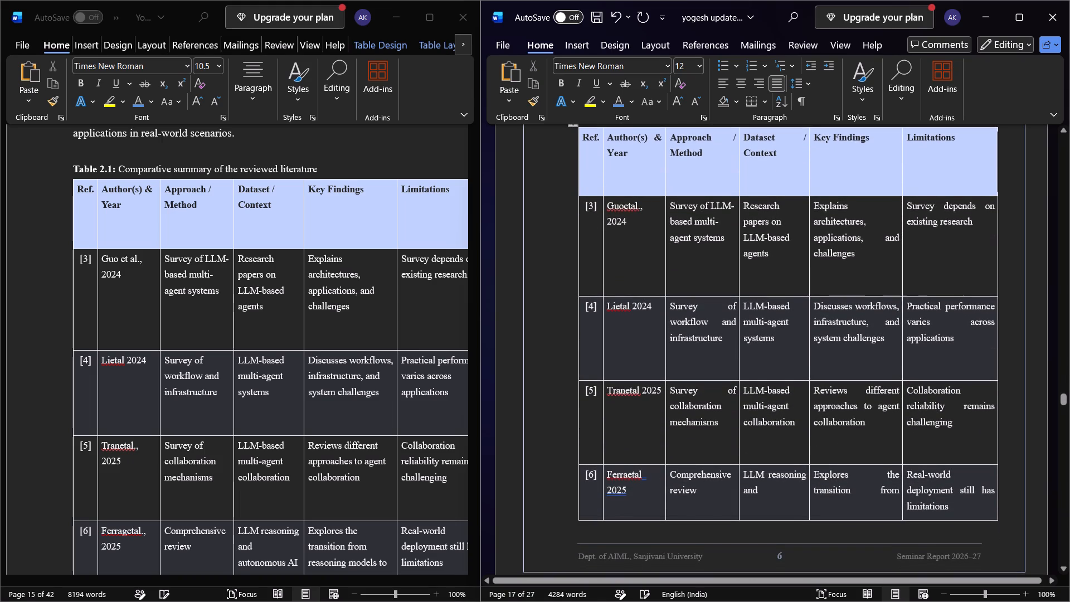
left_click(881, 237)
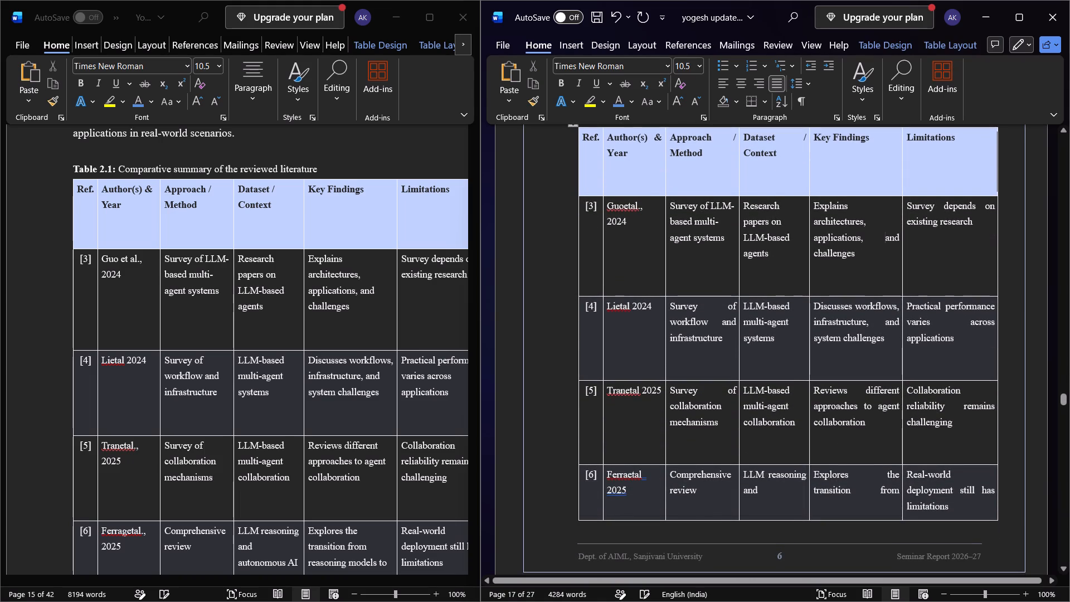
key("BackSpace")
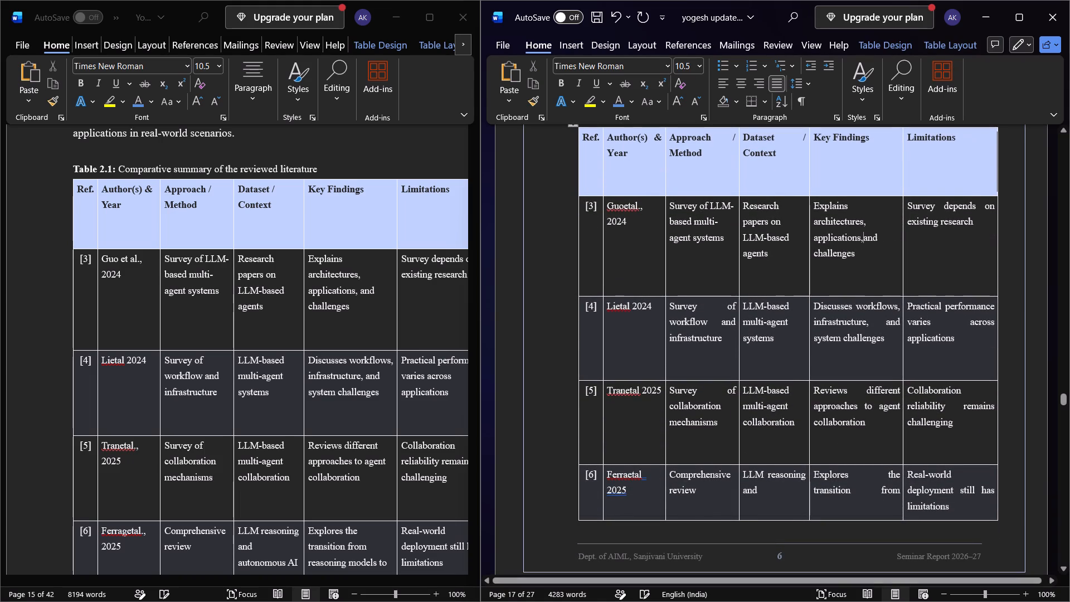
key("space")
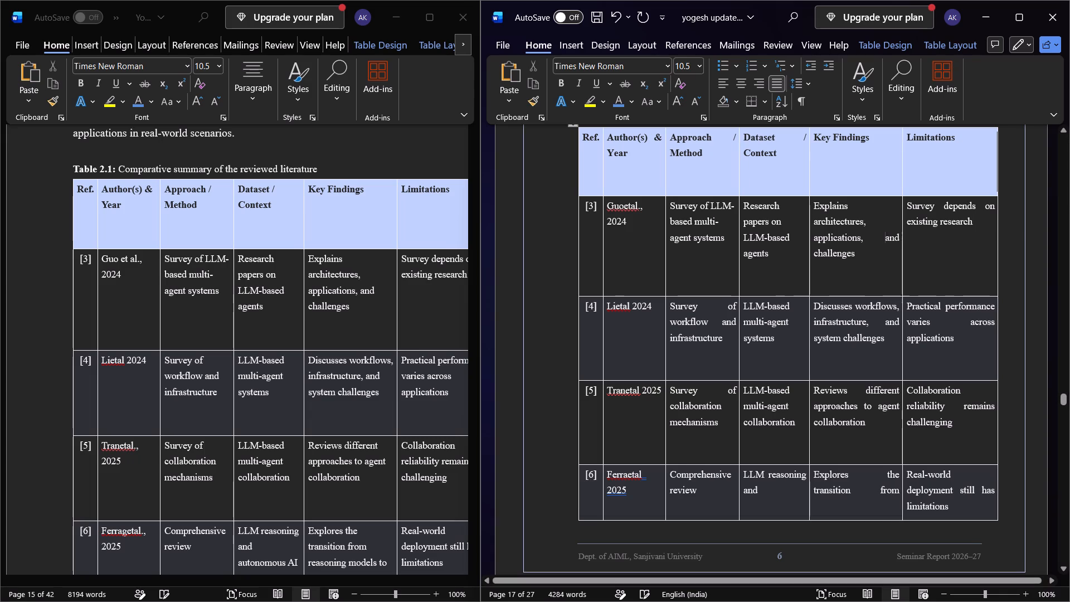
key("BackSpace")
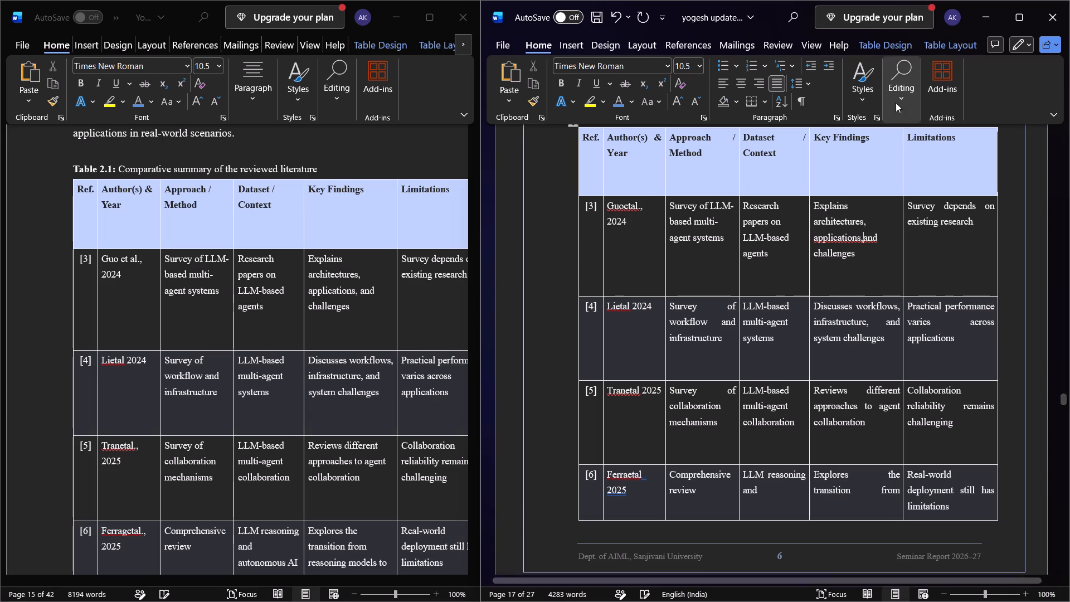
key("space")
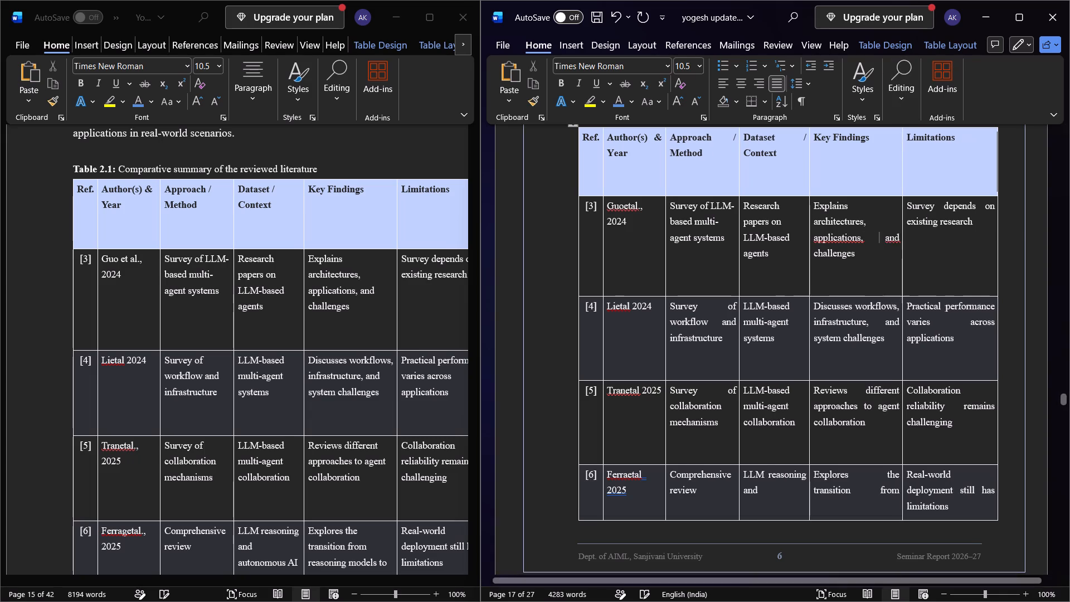
Left-align the Key Findings entry in row [3] of the updated report's Table 2.1.
left_click_drag(860, 263, 821, 205)
left_click(726, 86)
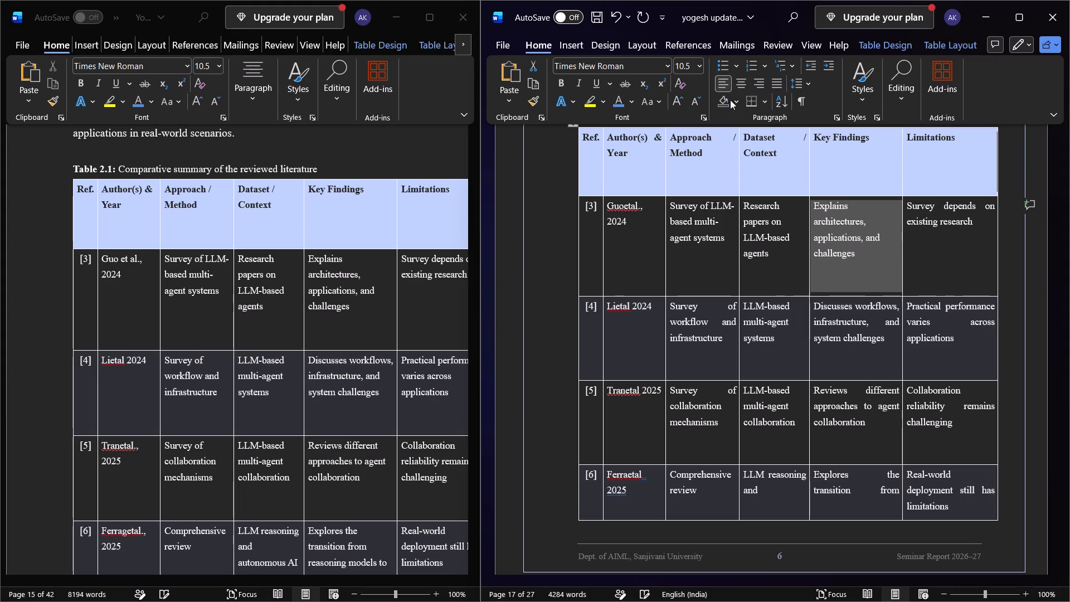
Left-align the Approach / Method through Limitations entries in rows [3] to [5] of the updated report's Table 2.1.
triple_click(939, 237)
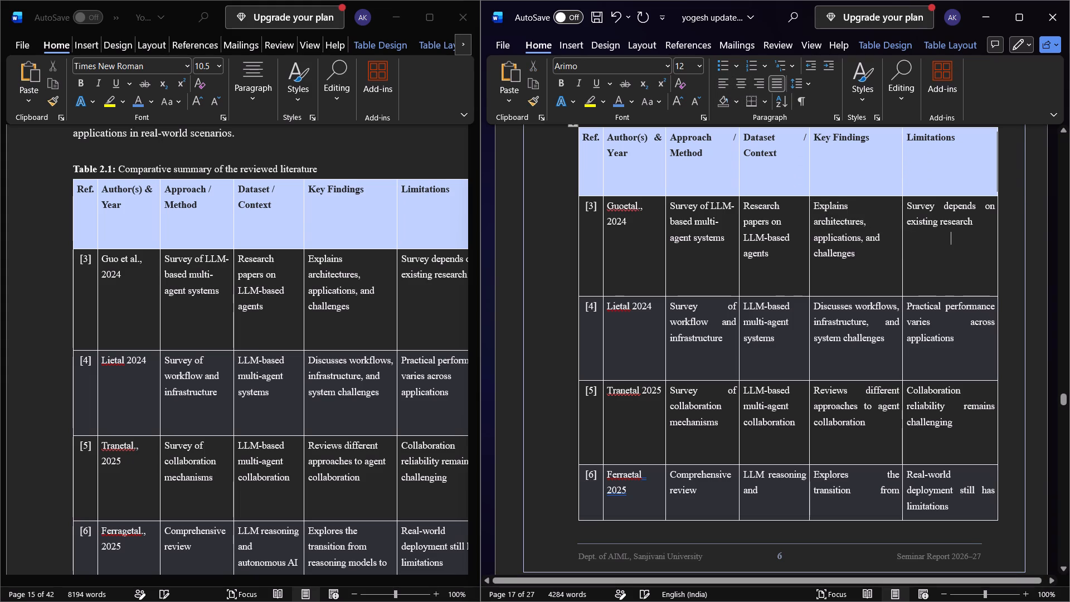
left_click(926, 250)
left_click_drag(673, 205, 804, 290)
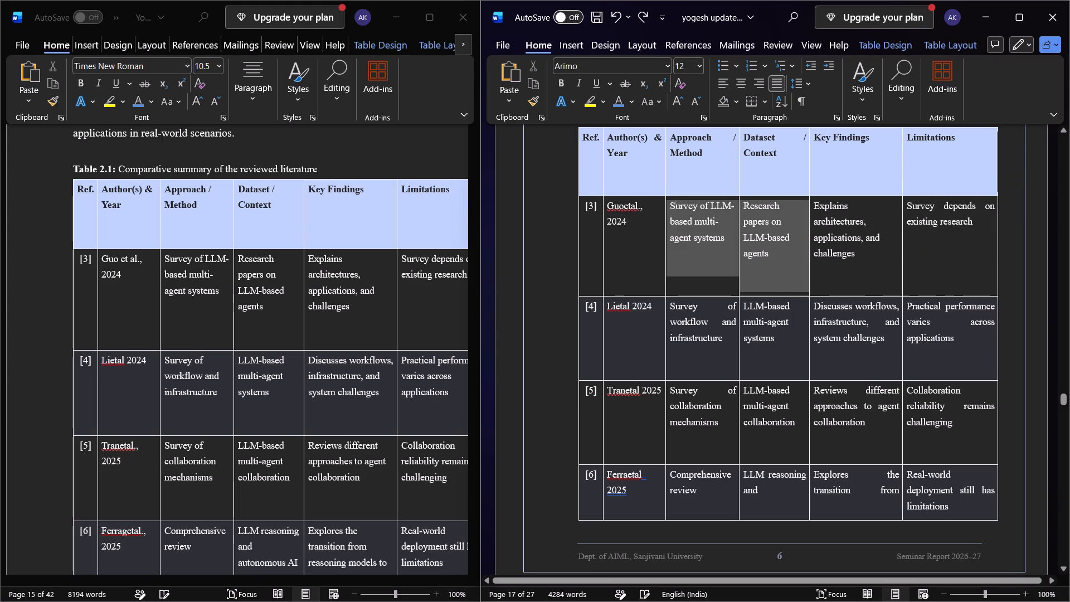
left_click_drag(804, 290, 962, 429)
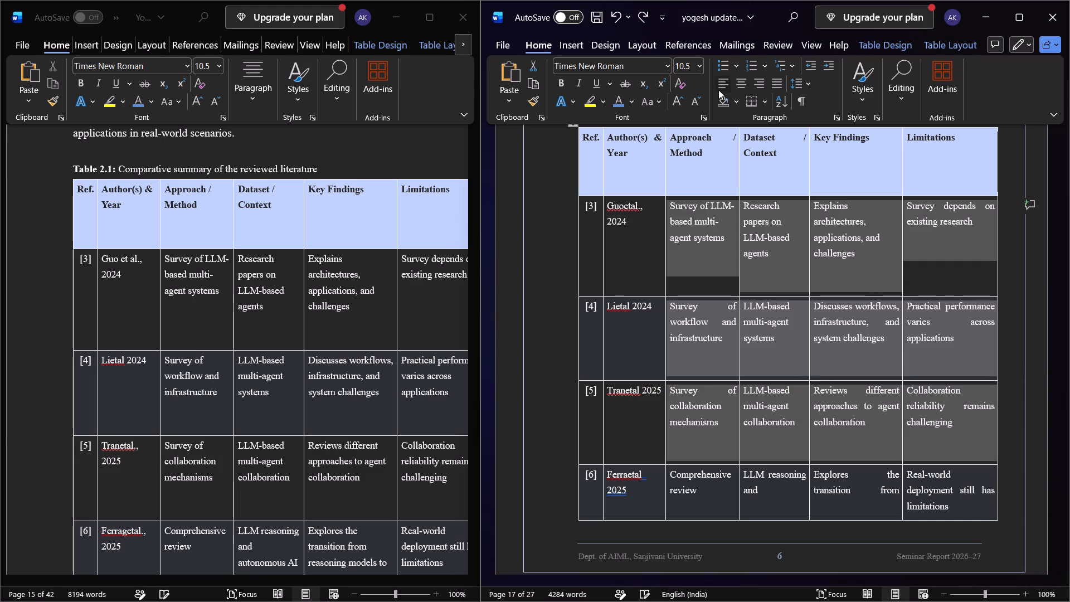
left_click(718, 90)
Left-align the Approach / Method through Limitations entries in rows [6] to [12] of the updated report's Table 2.1.
scroll(761, 281, "down", 5)
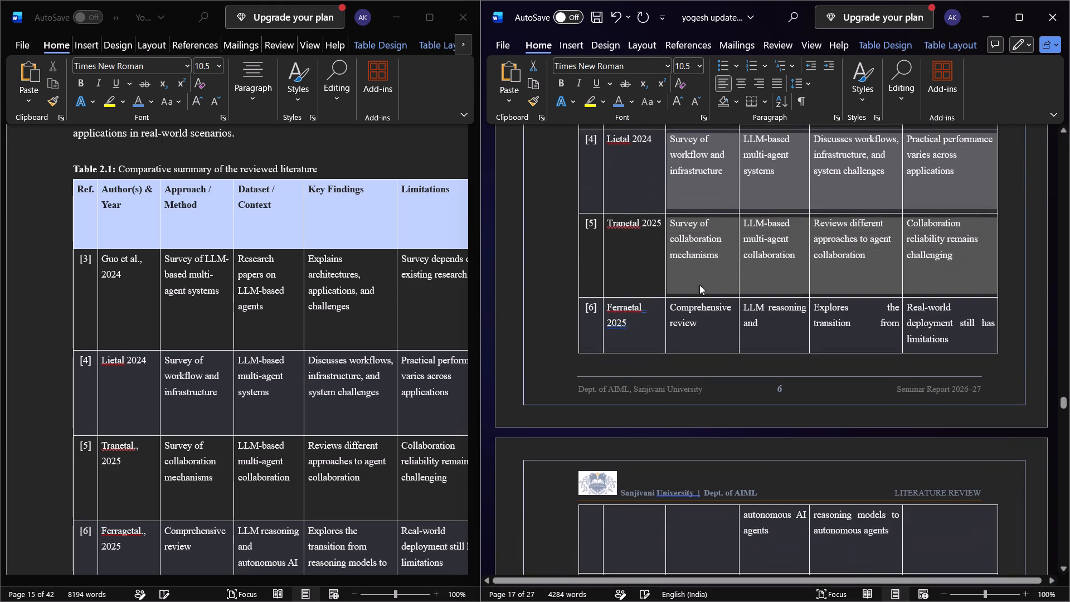
scroll(668, 236, "up", 2)
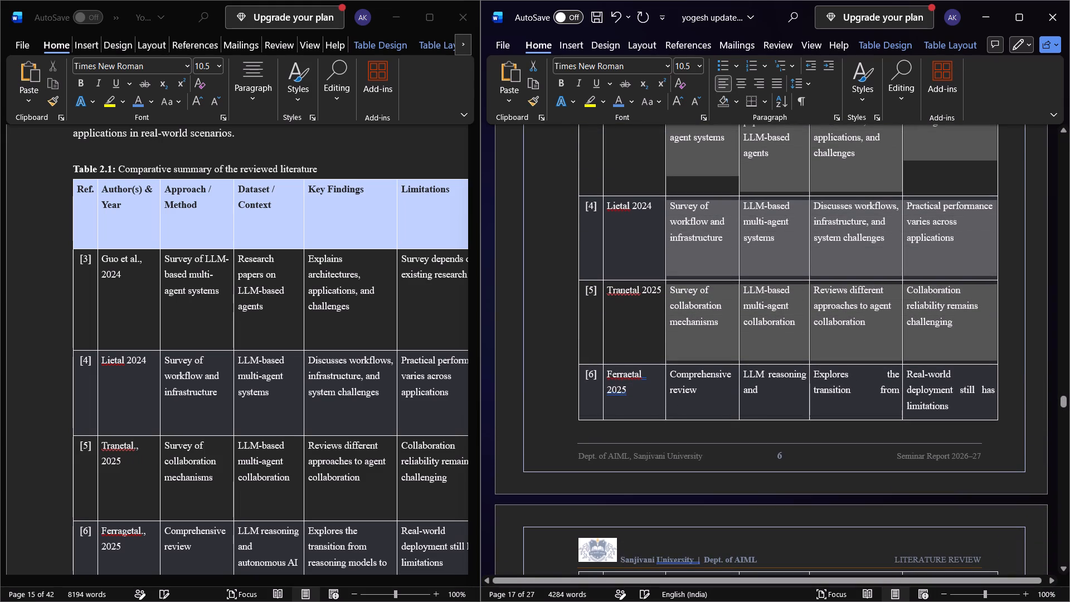
left_click(669, 371)
left_click_drag(669, 371, 682, 390)
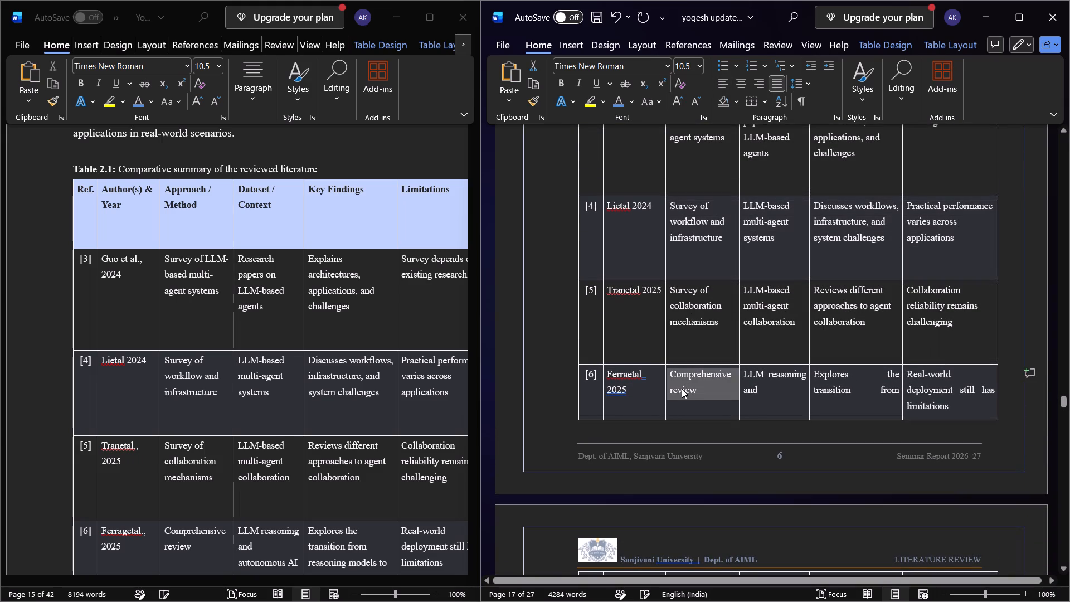
left_click(682, 389)
left_click(670, 375)
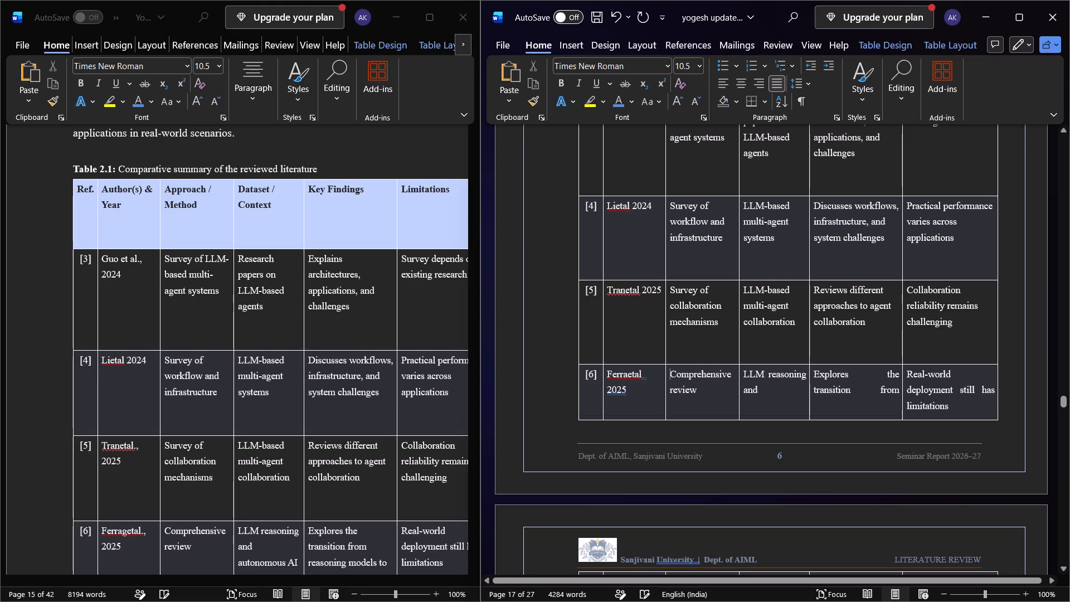
left_click_drag(670, 375, 829, 431)
scroll(808, 434, "down", 5)
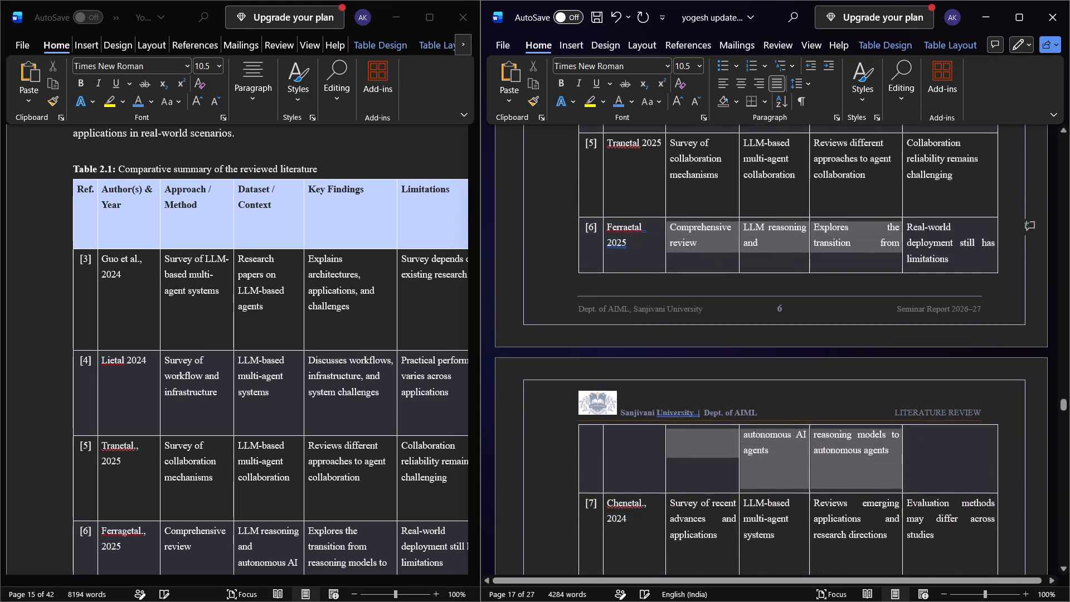
scroll(829, 431, "down", 4)
left_click_drag(829, 431, 935, 481)
scroll(829, 431, "down", 3)
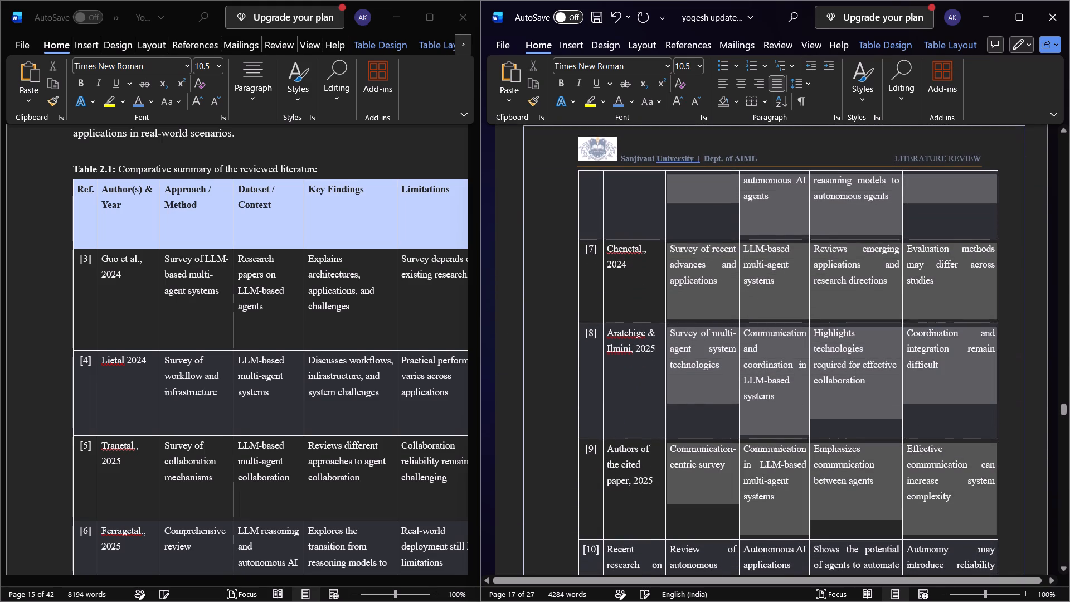
left_click_drag(935, 481, 942, 508)
scroll(941, 512, "down", 9)
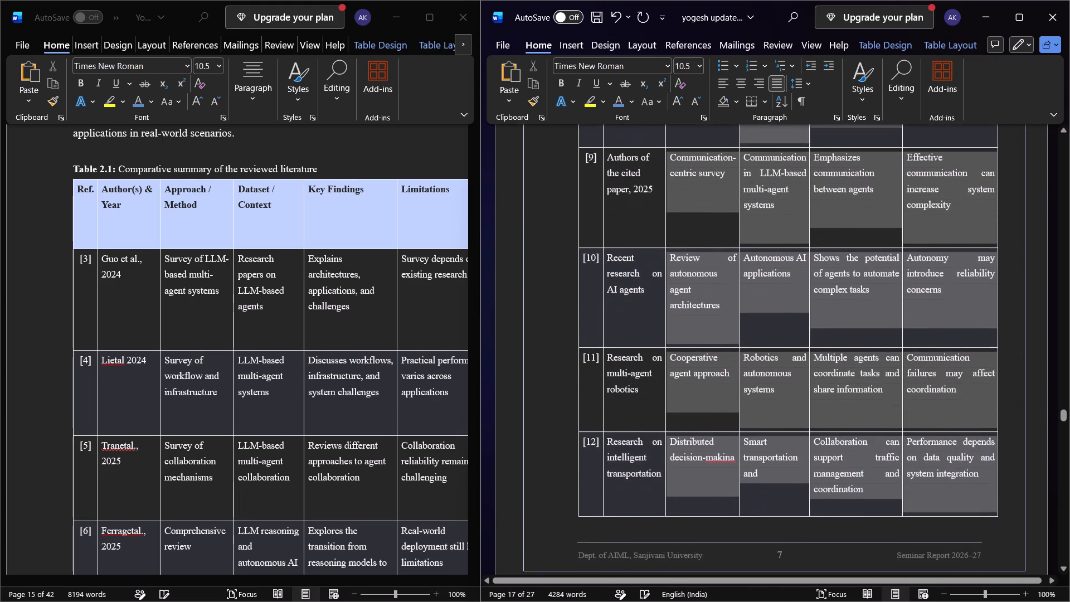
left_click_drag(942, 508, 941, 480)
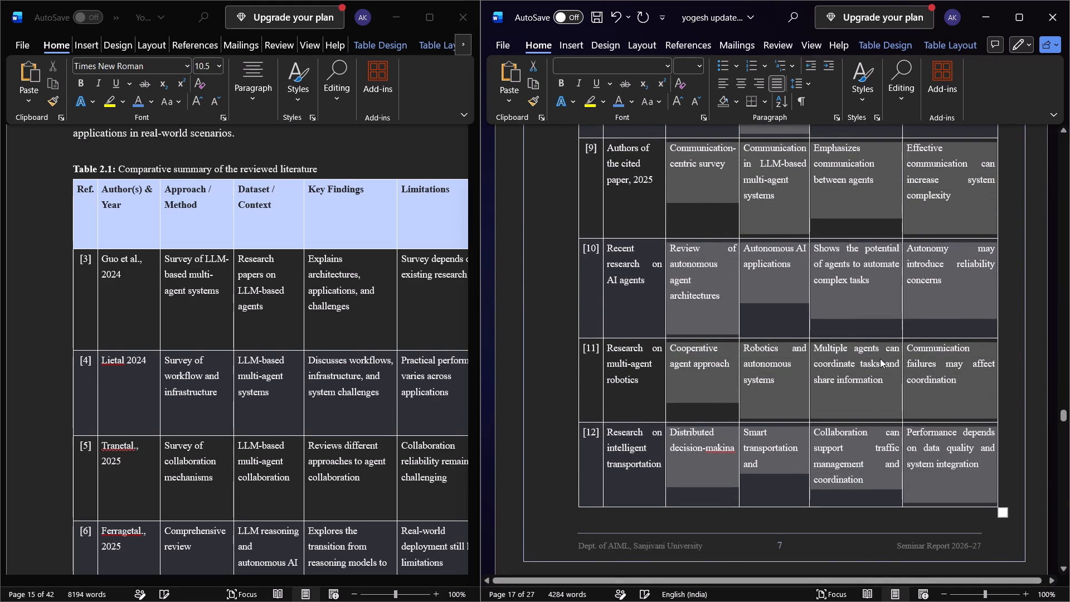
key("ctrl+l")
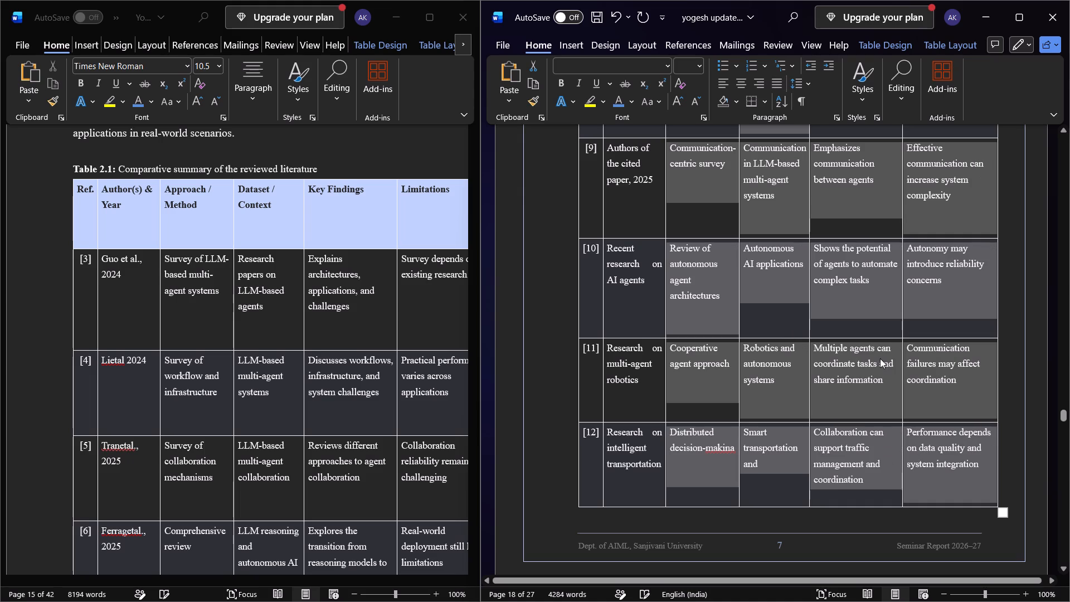
key("ctrl+l")
key("ctrl+l")
Check the alignment of the updated report's Table 2.1 across rows [3] to [12] and its continuation page.
scroll(795, 326, "up", 7)
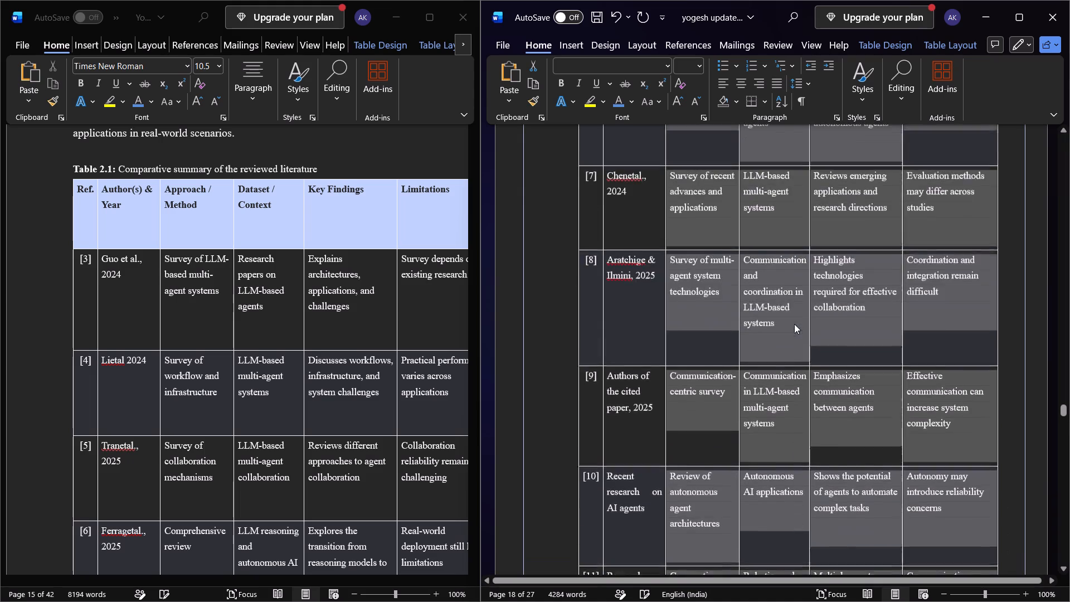
scroll(794, 324, "up", 17)
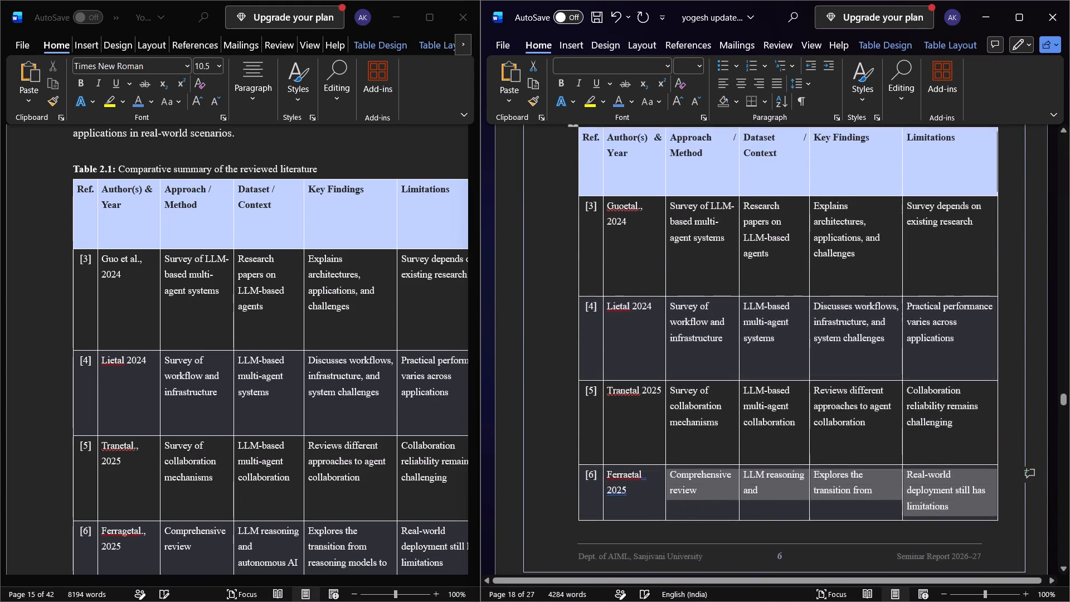
scroll(795, 322, "down", 19)
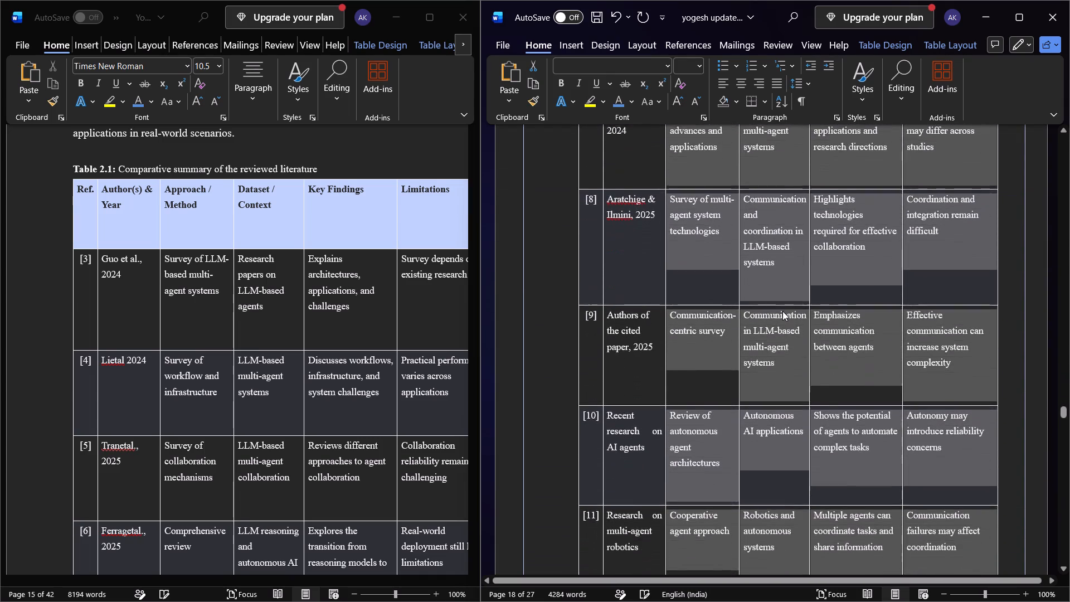
scroll(782, 311, "down", 17)
Trim the end of the row [12] Dataset / Context entry after "vehicles" in the updated report's Table 2.1.
left_click(782, 283)
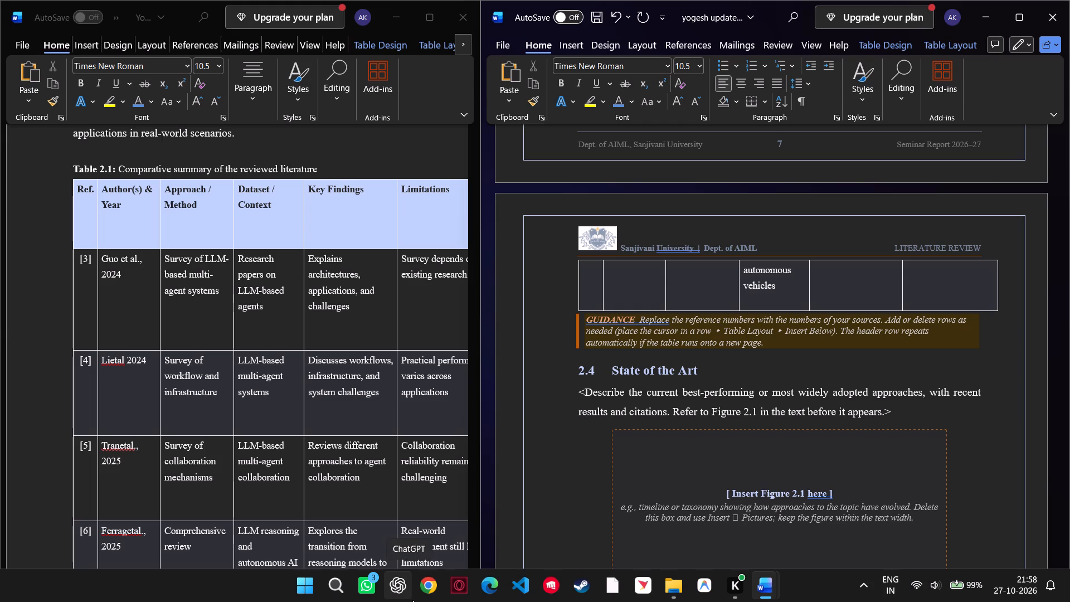
key("BackSpace")
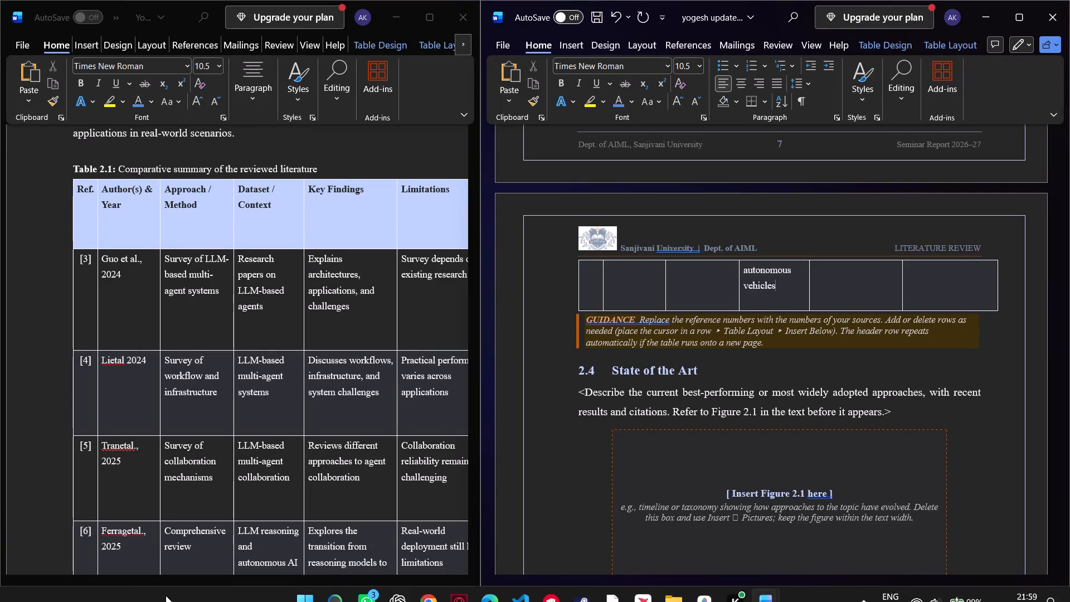
Review the updated report's Table 2.1 from the end of row [12] back up to its caption.
scroll(928, 63, "down", 1)
scroll(859, 242, "up", 3)
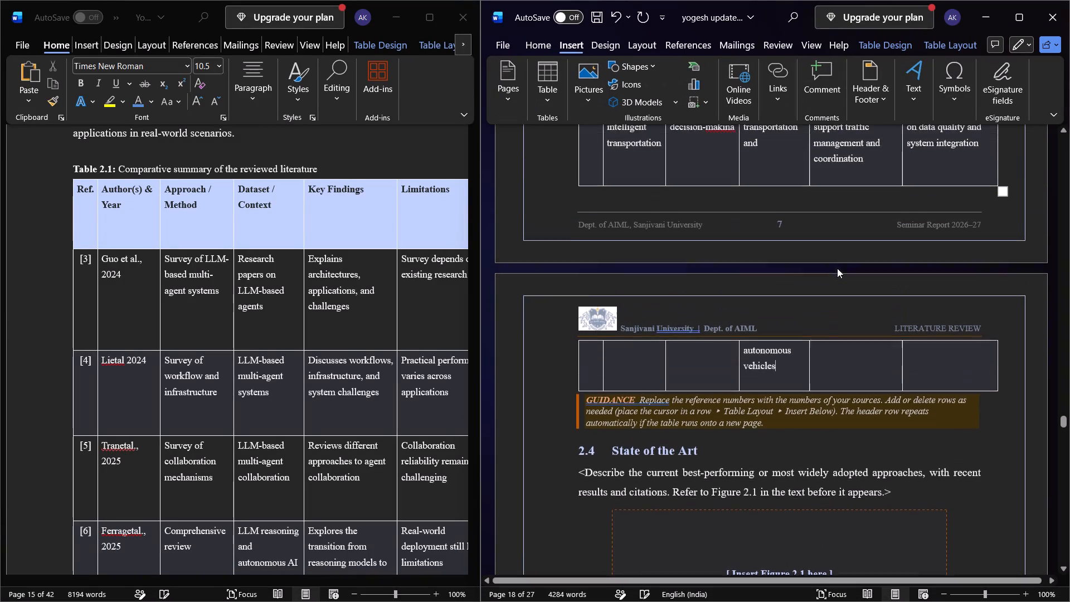
scroll(837, 268, "up", 2)
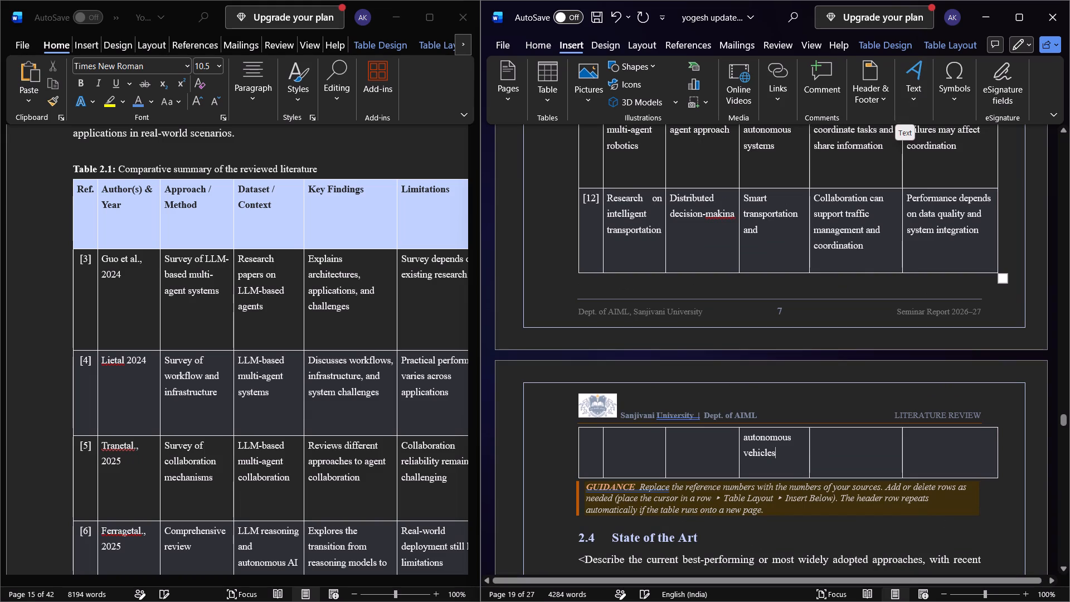
scroll(727, 389, "up", 6)
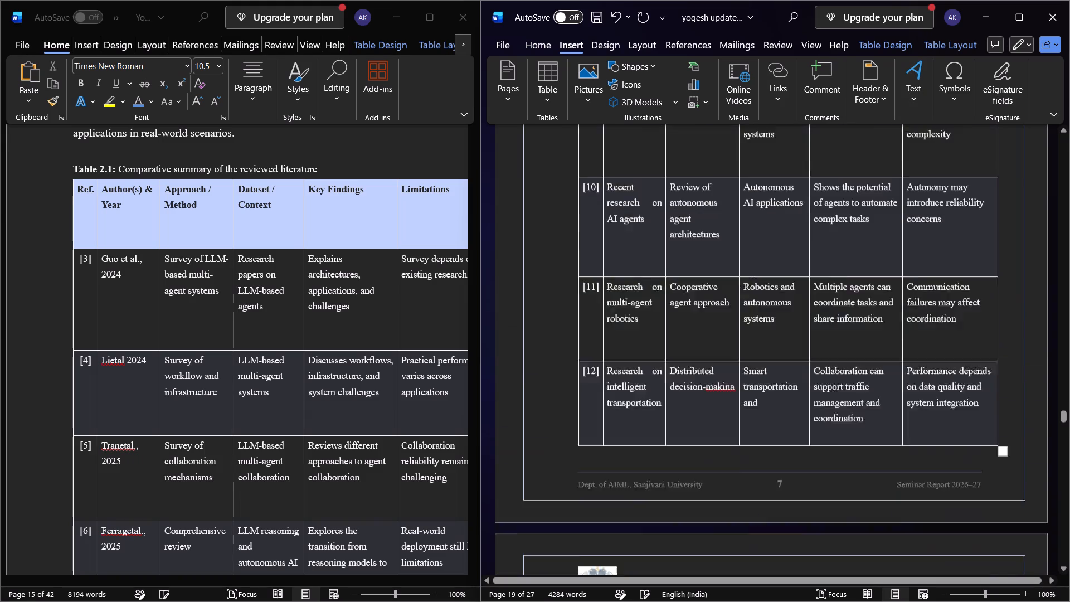
scroll(714, 388, "up", 20)
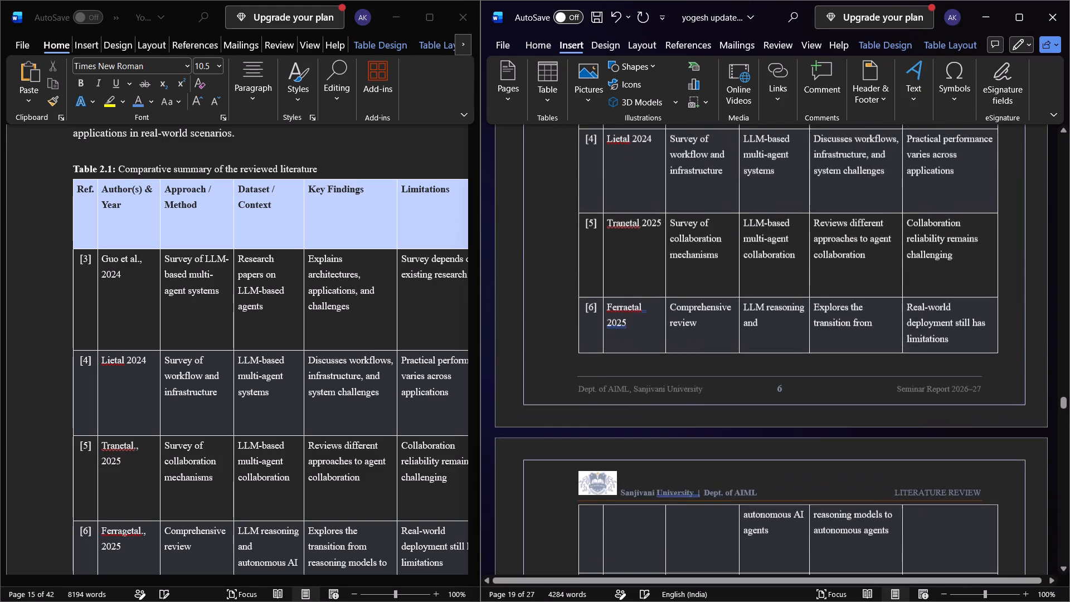
scroll(704, 342, "up", 9)
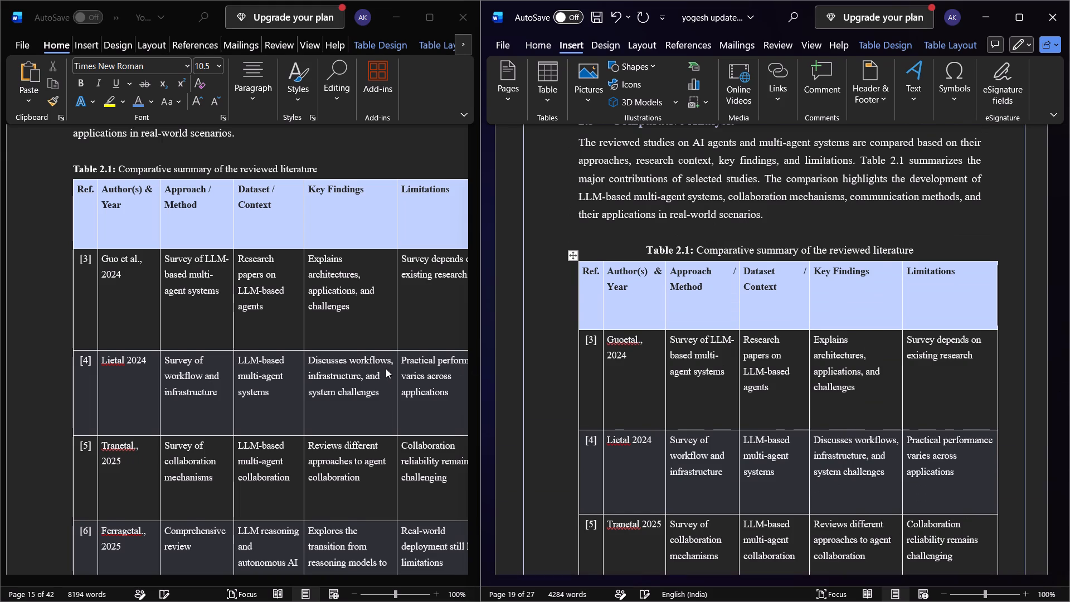
Examine the source document's State of the Art text and multi-agent system figure alongside section 2.4 of the updated report.
scroll(436, 361, "down", 1)
scroll(368, 383, "down", 19)
scroll(381, 386, "down", 17)
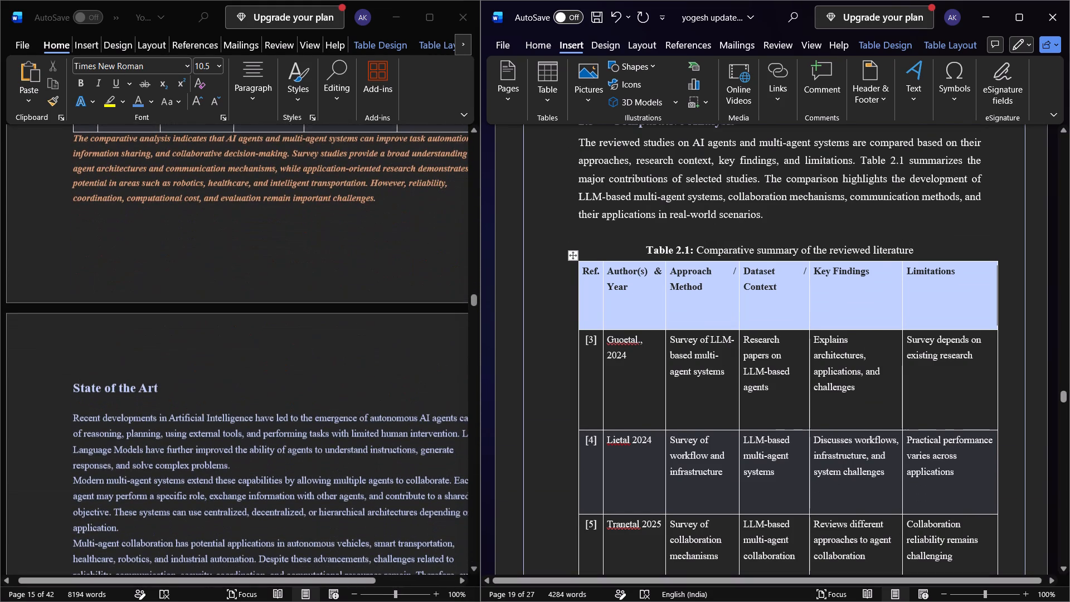
scroll(610, 357, "down", 18)
scroll(609, 357, "down", 17)
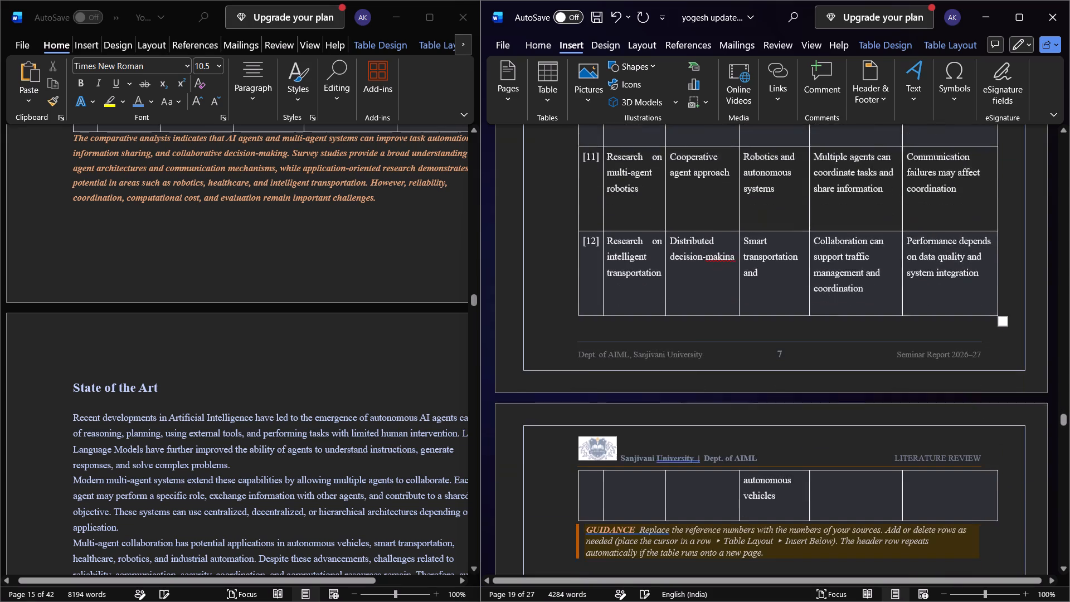
scroll(605, 360, "down", 8)
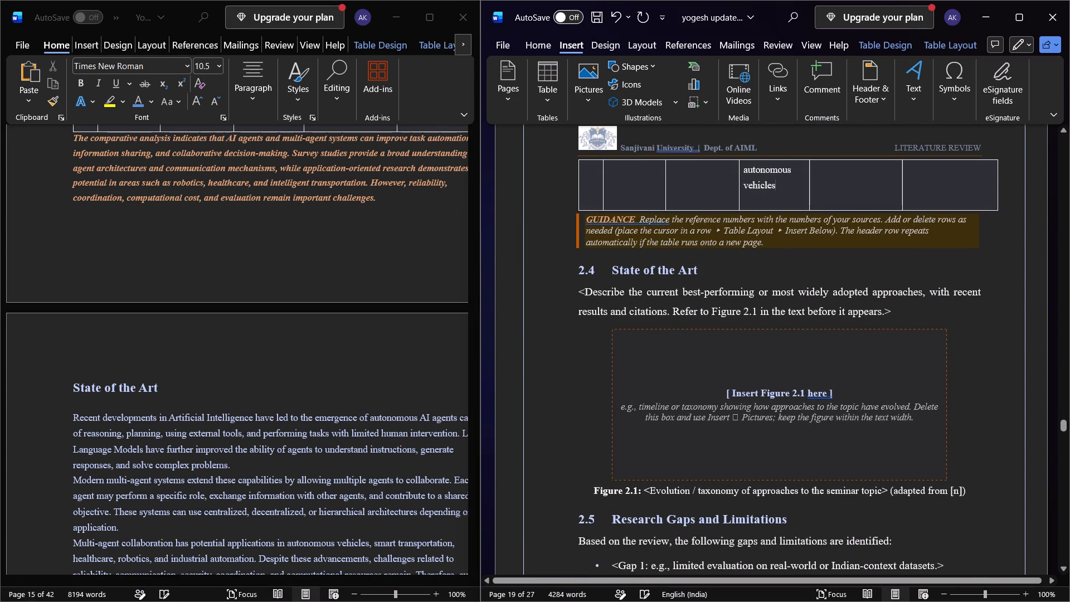
scroll(335, 367, "down", 4)
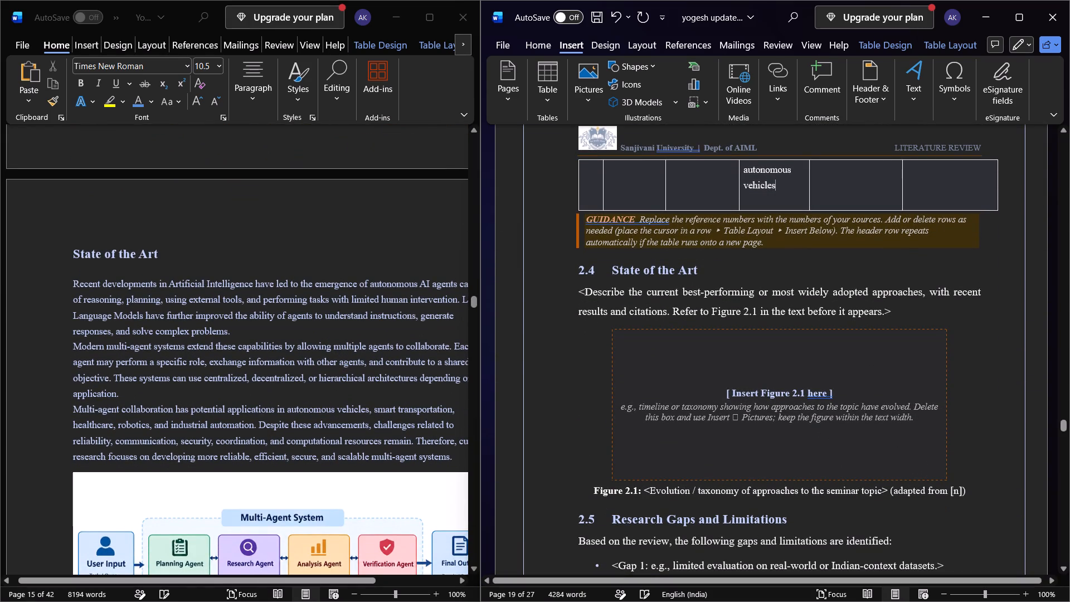
left_click(72, 281)
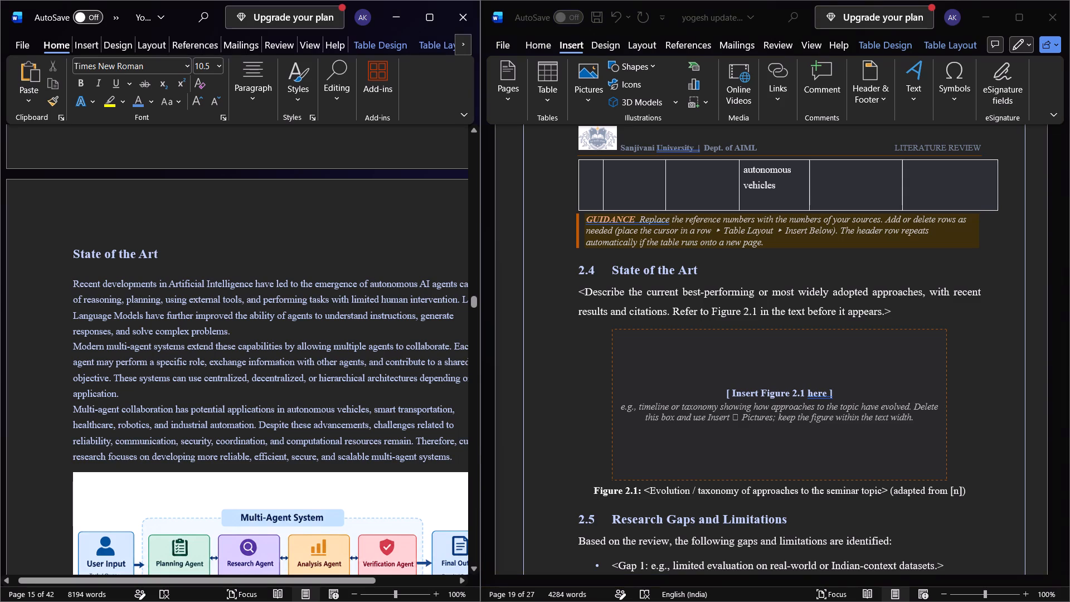
scroll(75, 281, "down", 7)
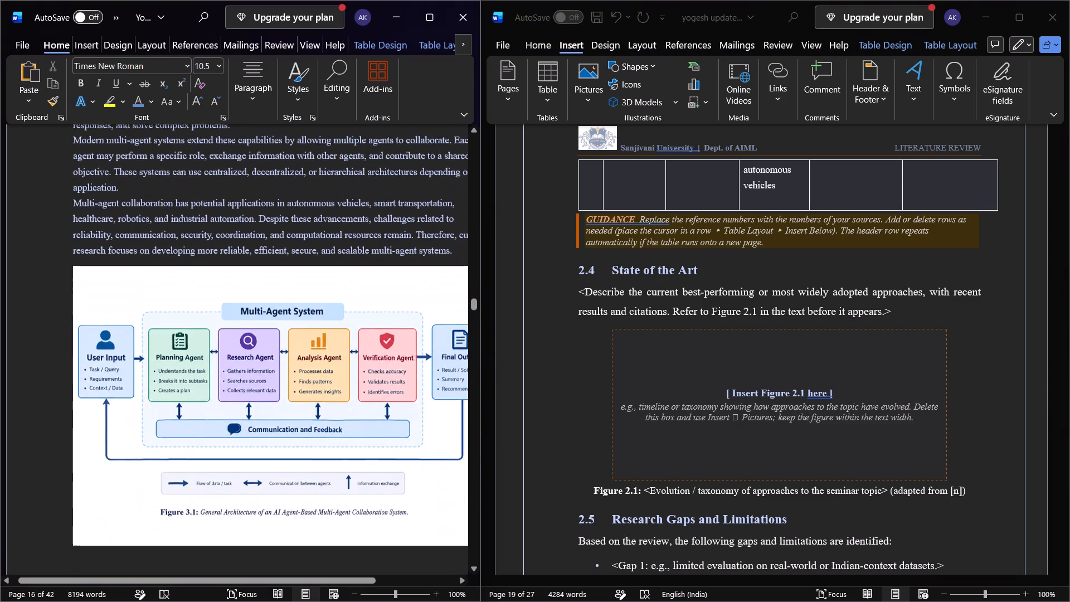
scroll(75, 283, "down", 2)
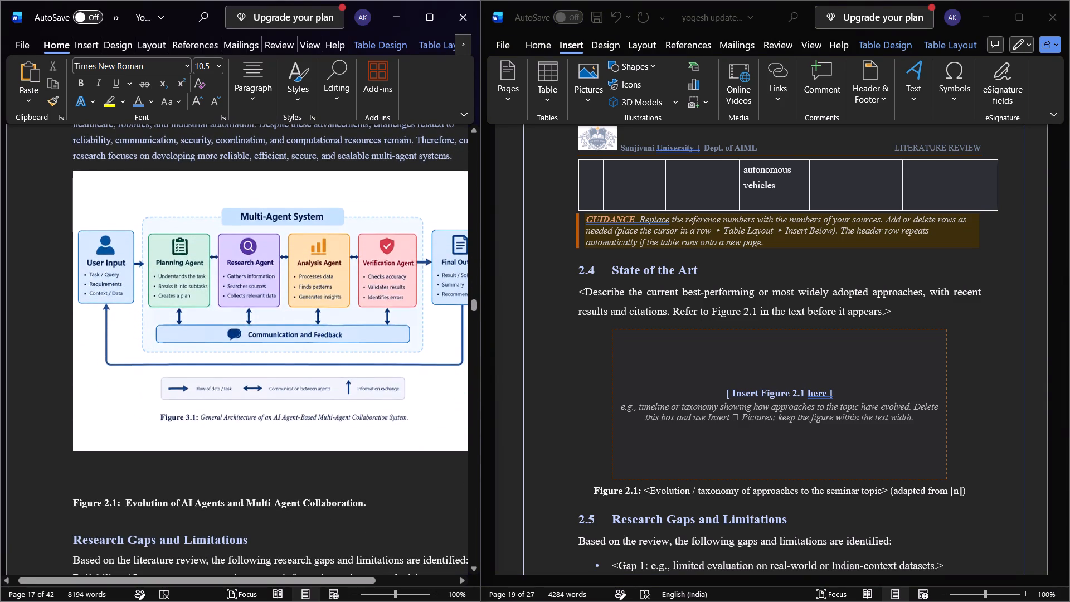
scroll(72, 297, "down", 2)
left_click(172, 276)
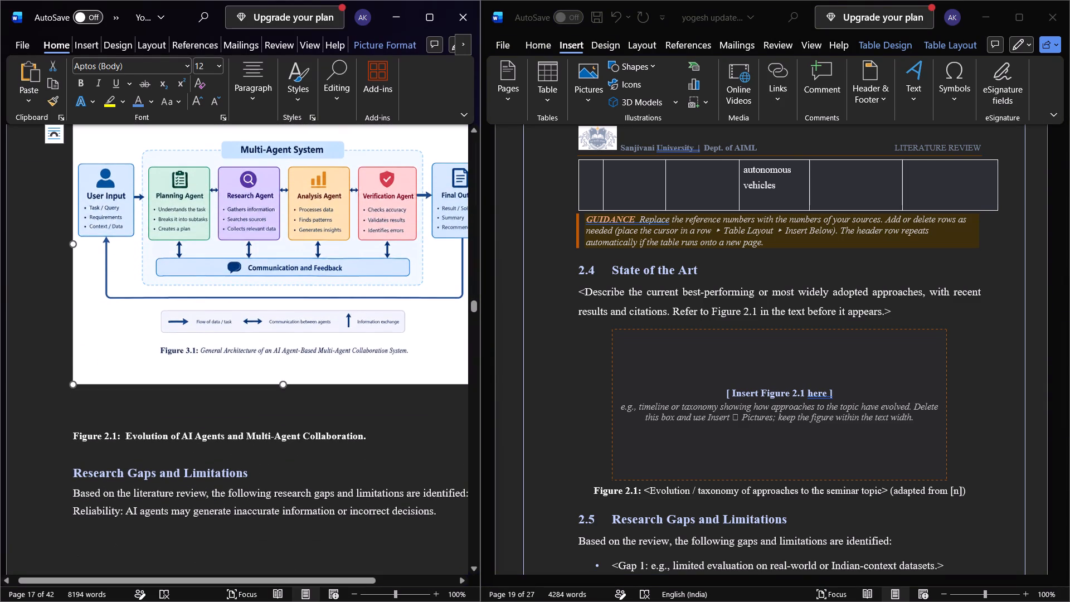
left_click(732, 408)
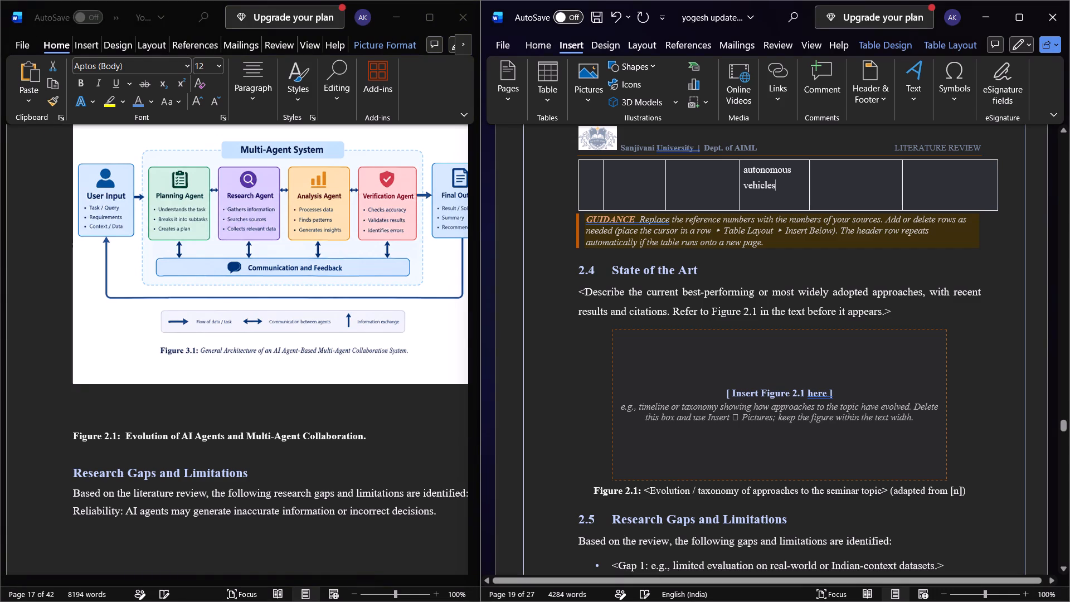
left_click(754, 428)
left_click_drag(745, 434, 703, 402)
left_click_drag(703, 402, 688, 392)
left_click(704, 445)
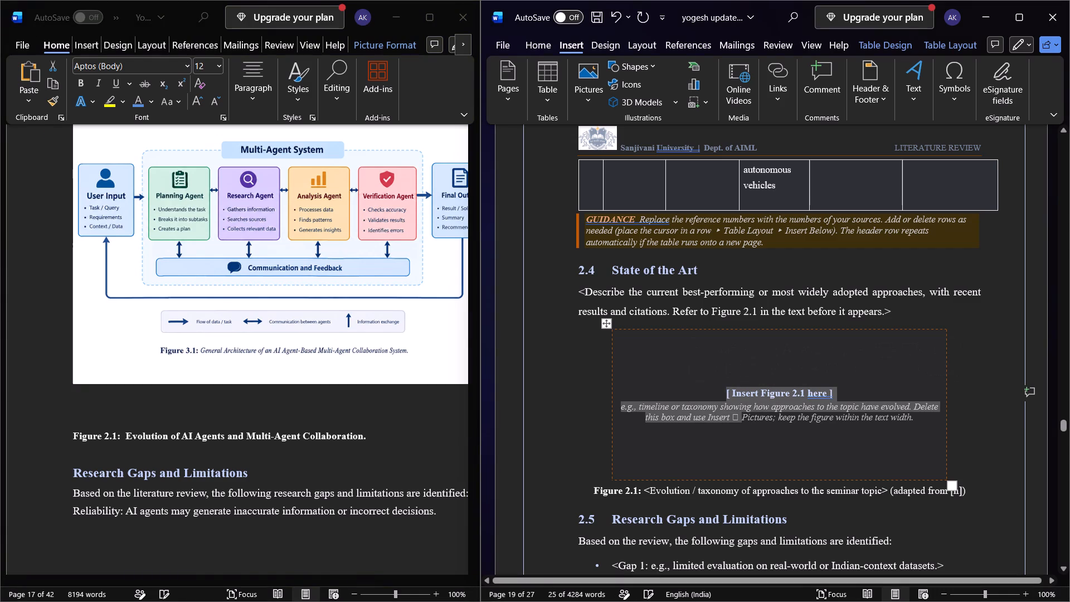
Copy the three paragraphs under the State of the Art heading in the source document.
scroll(322, 431, "up", 1)
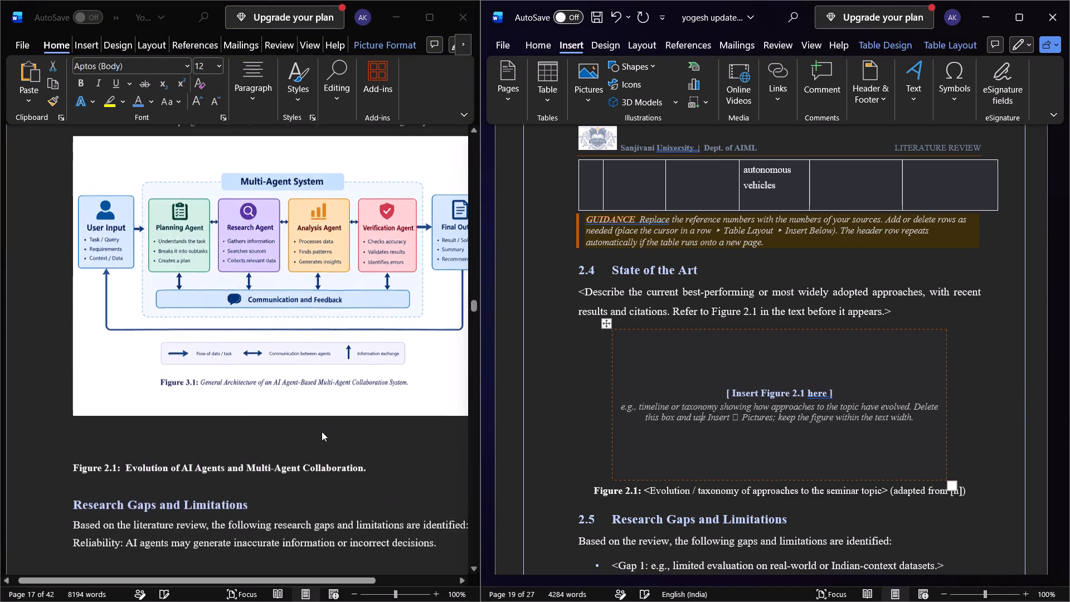
scroll(322, 431, "up", 2)
scroll(213, 363, "up", 6)
left_click_drag(66, 207, 146, 251)
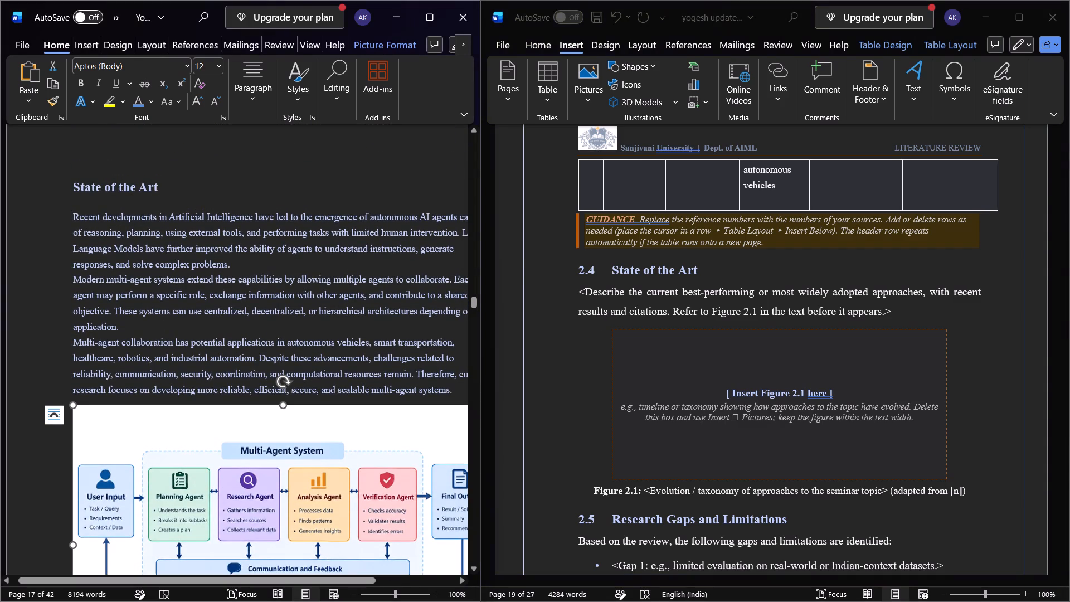
left_click_drag(65, 219, 437, 392)
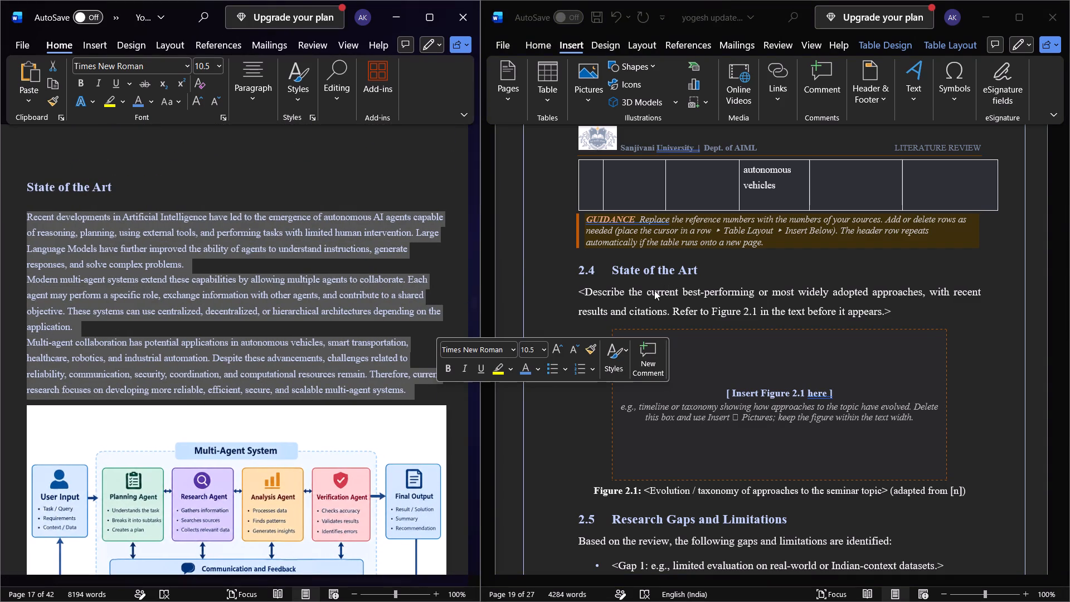
key("ctrl+c")
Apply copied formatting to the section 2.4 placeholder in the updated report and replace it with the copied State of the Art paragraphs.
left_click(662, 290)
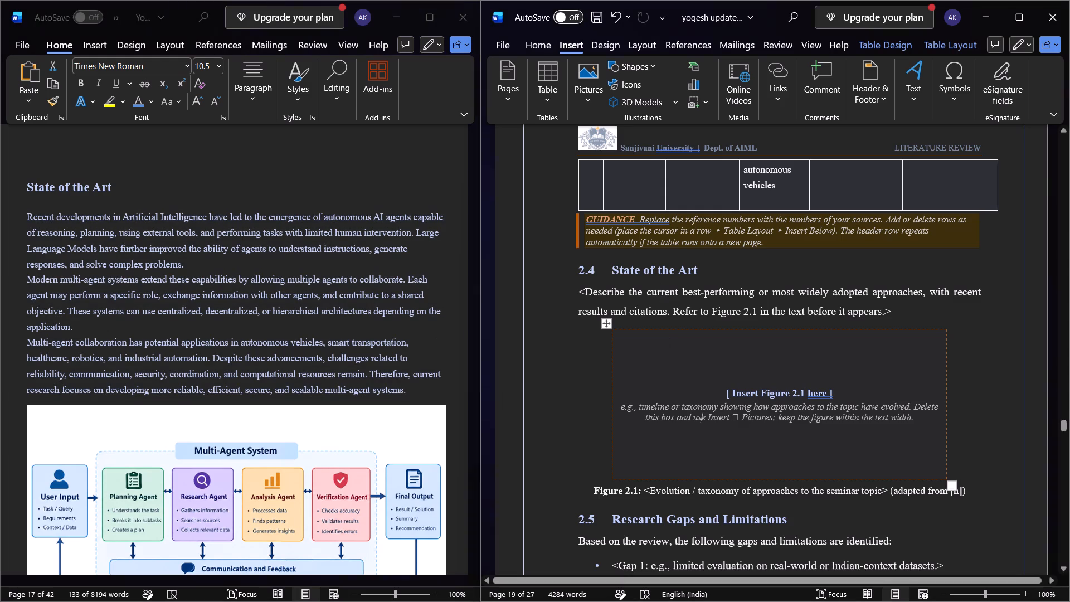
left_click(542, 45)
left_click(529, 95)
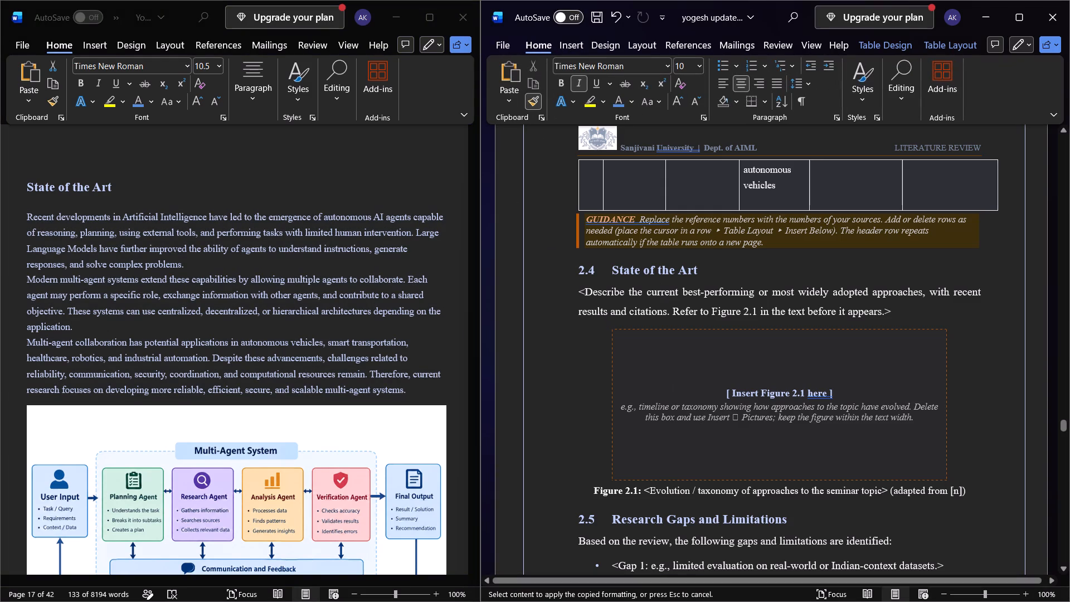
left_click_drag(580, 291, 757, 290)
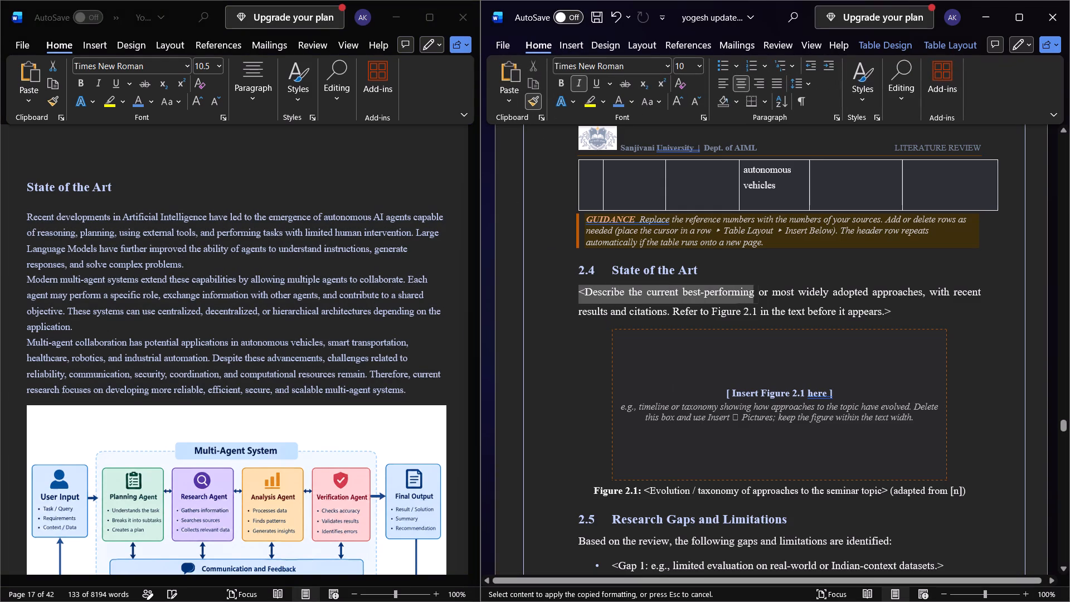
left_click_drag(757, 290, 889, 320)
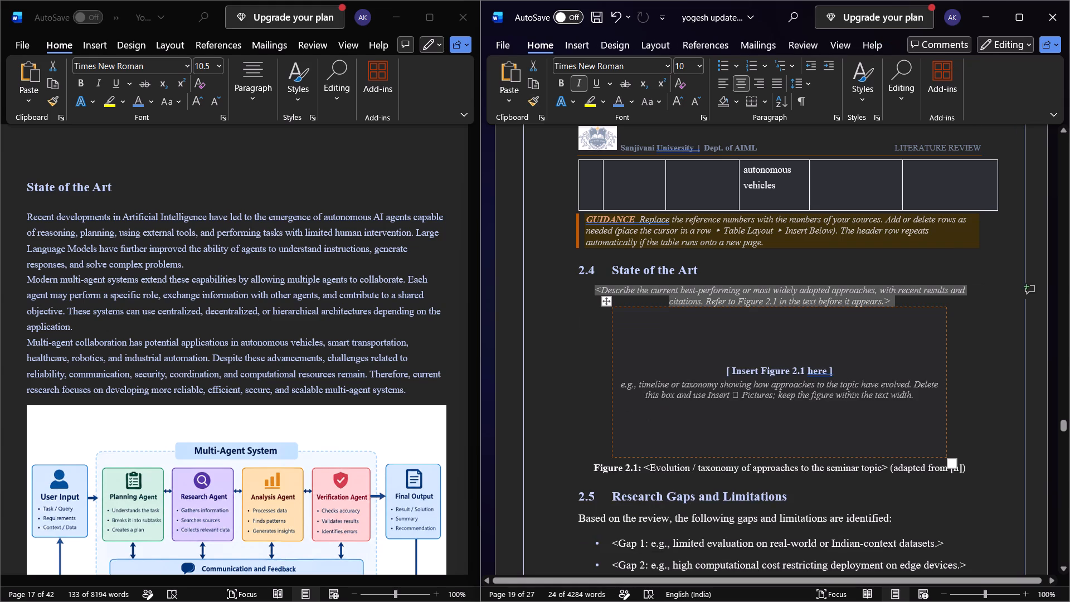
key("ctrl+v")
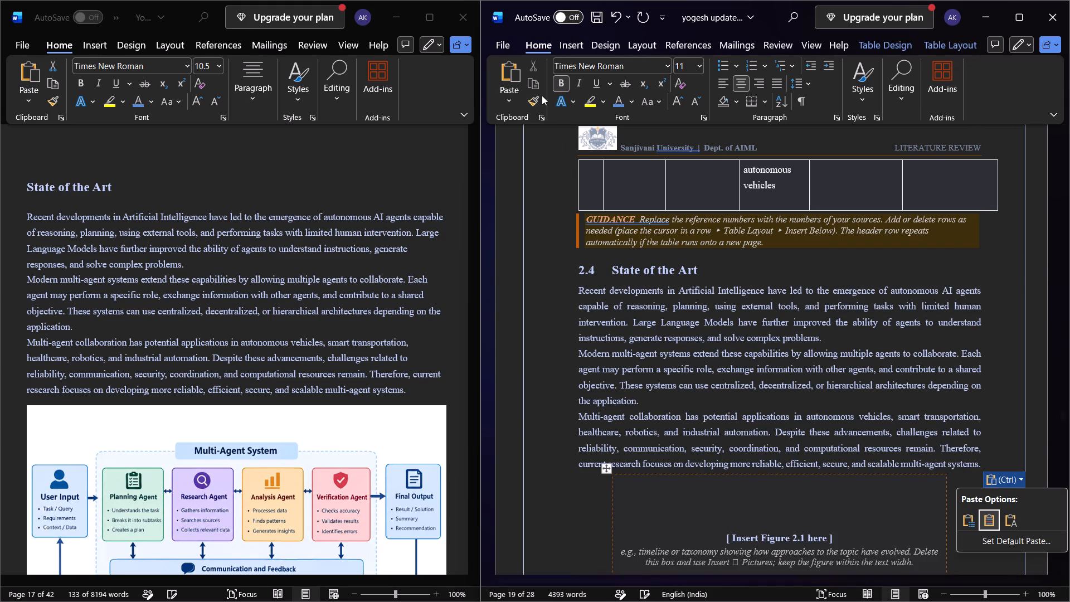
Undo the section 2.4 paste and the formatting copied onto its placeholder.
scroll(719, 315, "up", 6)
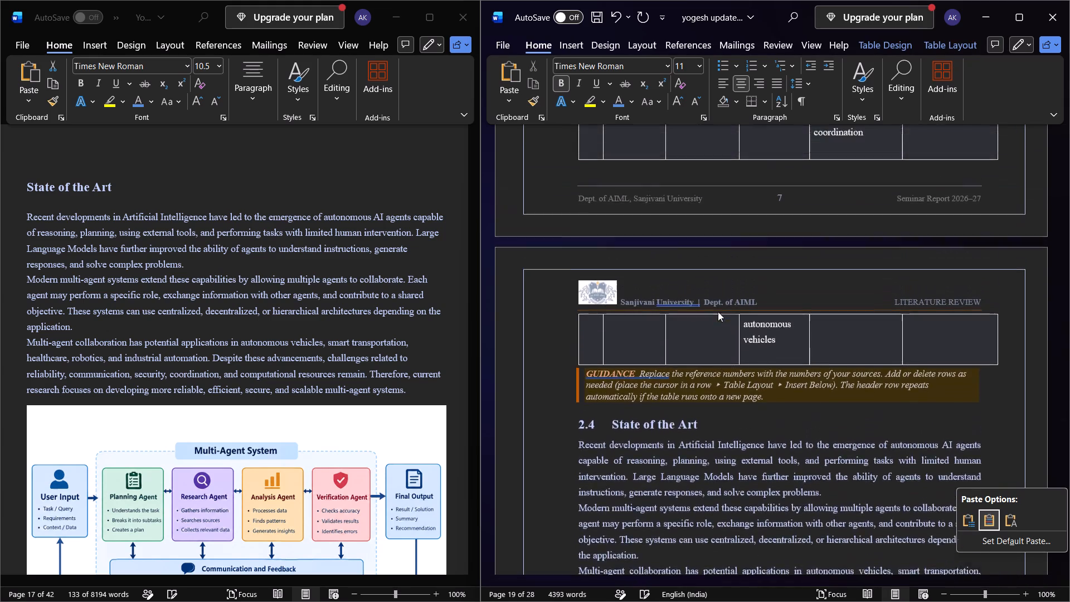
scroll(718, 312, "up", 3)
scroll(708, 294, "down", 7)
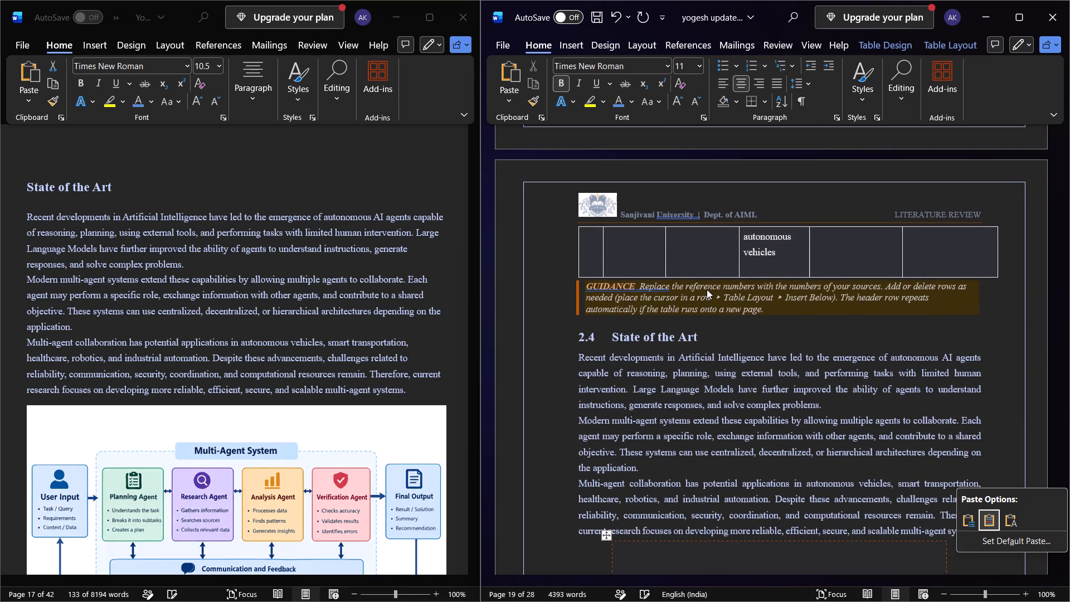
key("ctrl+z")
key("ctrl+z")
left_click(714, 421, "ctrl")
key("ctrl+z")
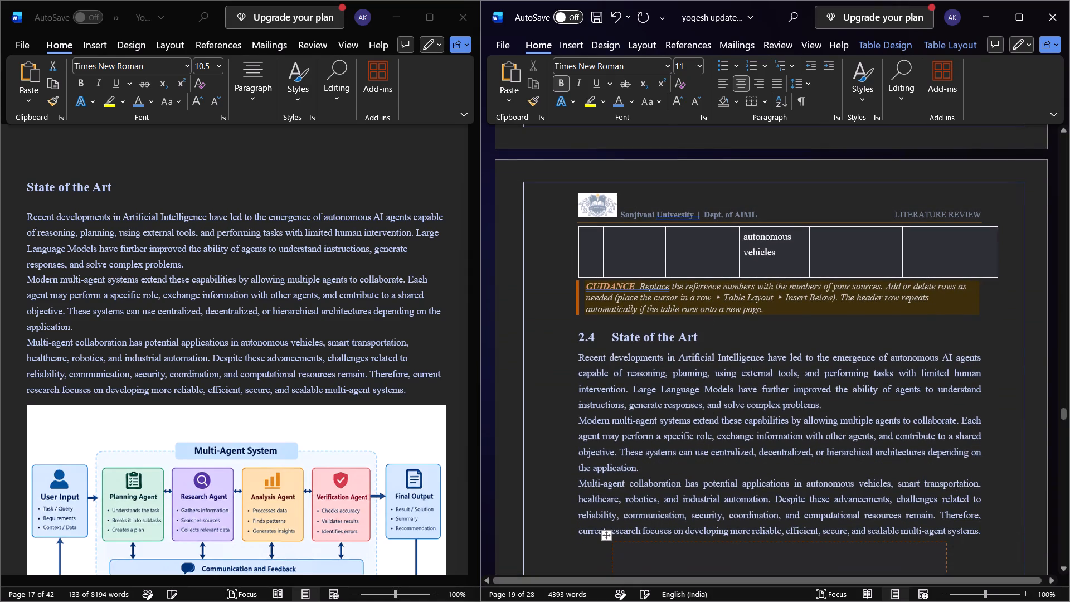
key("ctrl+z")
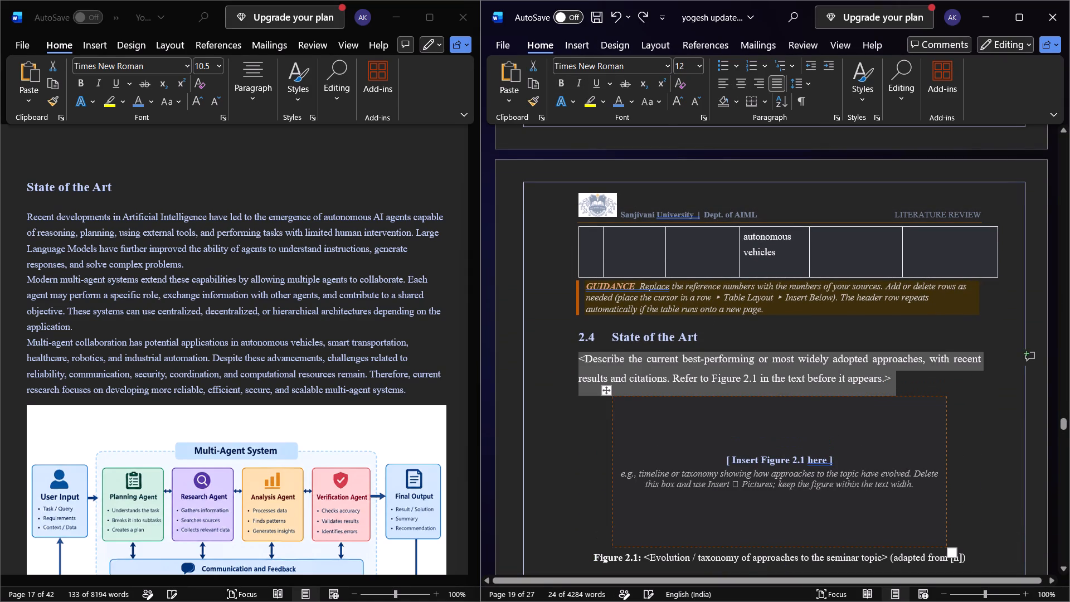
Replace the placeholder paragraph in section 2.4 of the updated report with the copied State of the Art text.
left_click(769, 361)
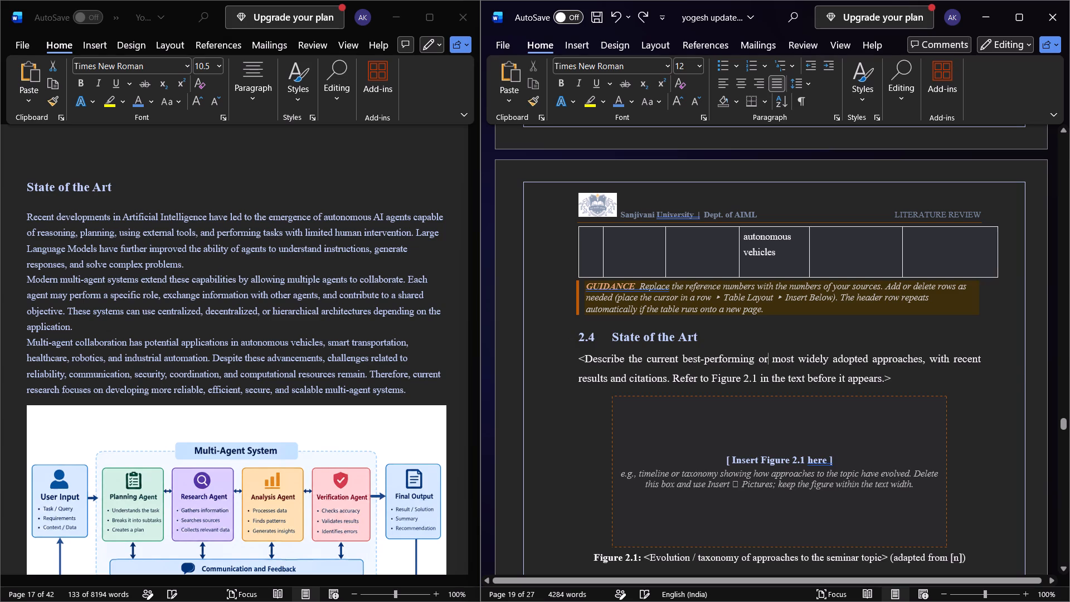
left_click_drag(903, 376, 548, 363)
key("ctrl+v")
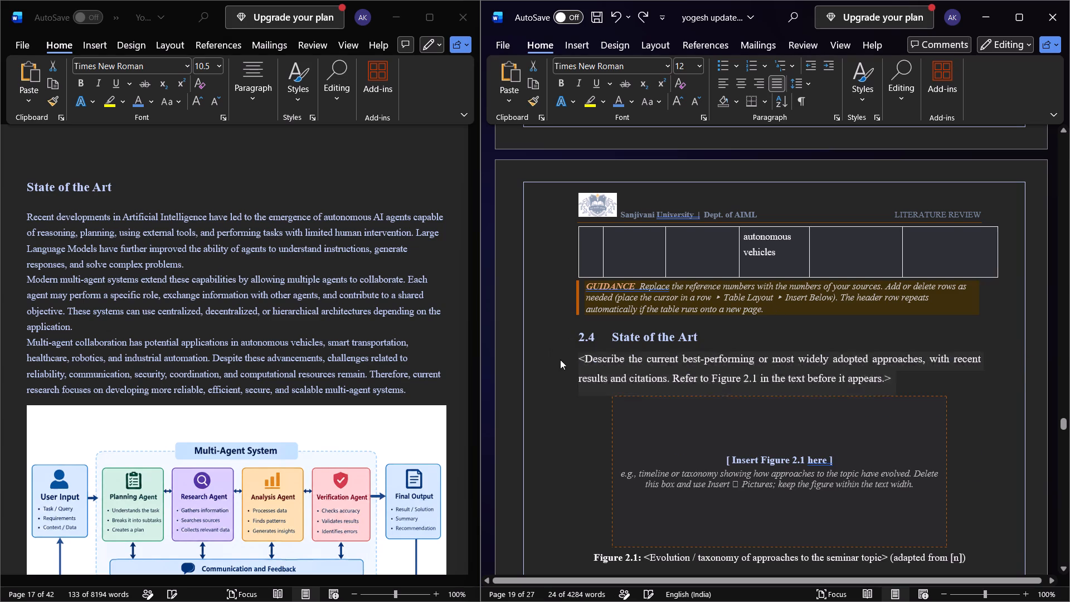
Set the font size of the three pasted section 2.4 paragraphs to 12.
left_click_drag(578, 297, 596, 314)
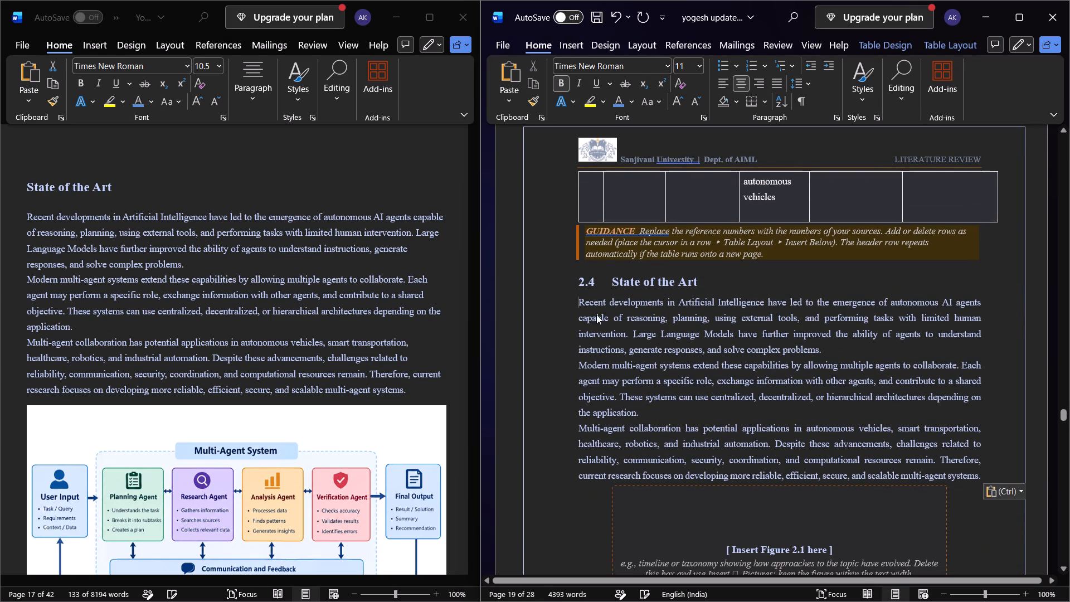
left_click_drag(596, 314, 1014, 477)
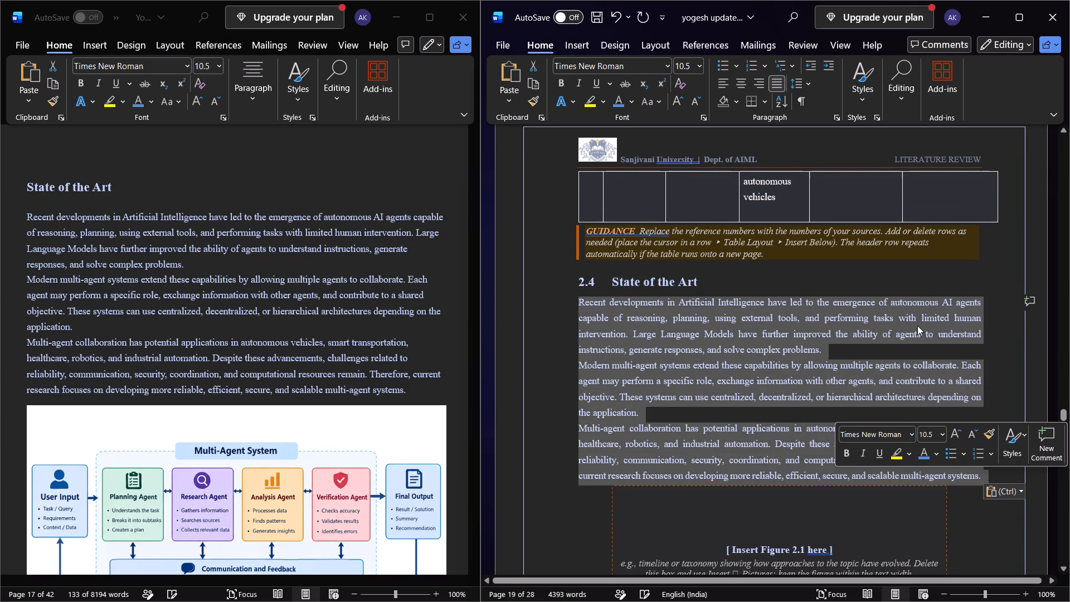
left_click(941, 433)
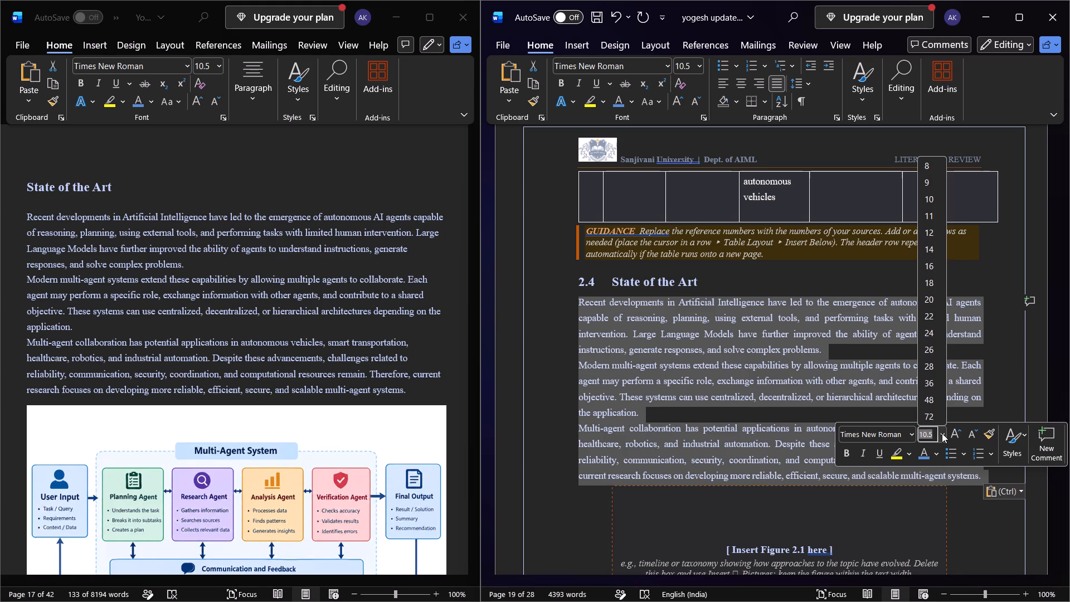
left_click(934, 228)
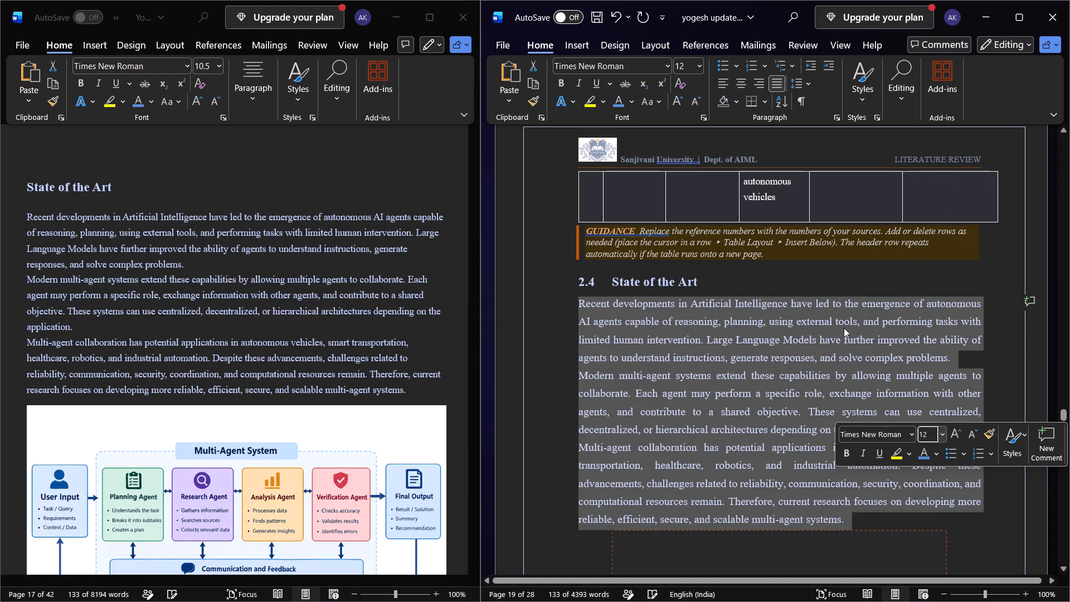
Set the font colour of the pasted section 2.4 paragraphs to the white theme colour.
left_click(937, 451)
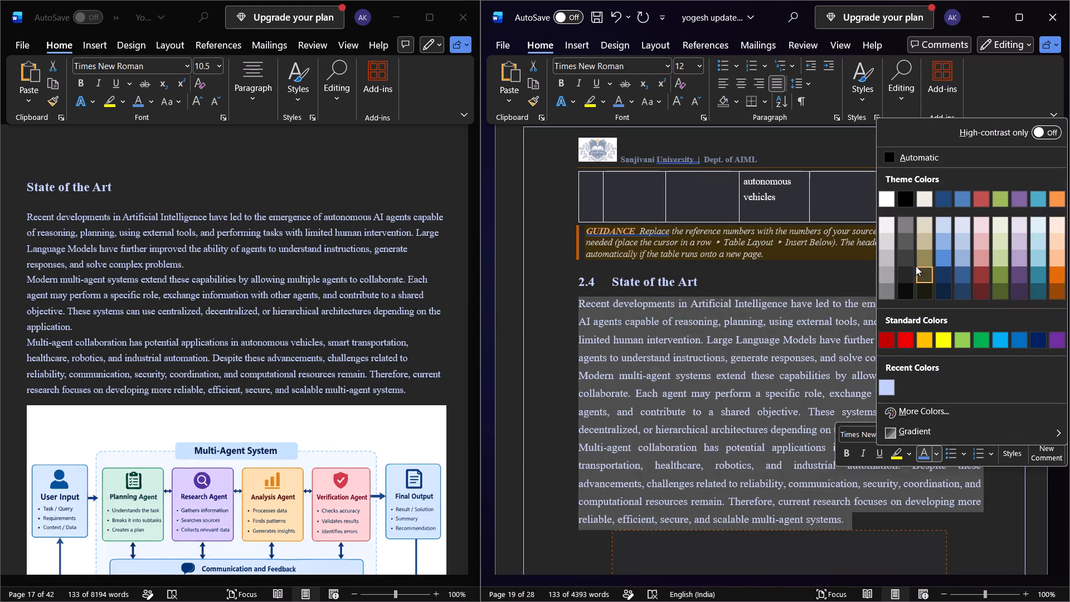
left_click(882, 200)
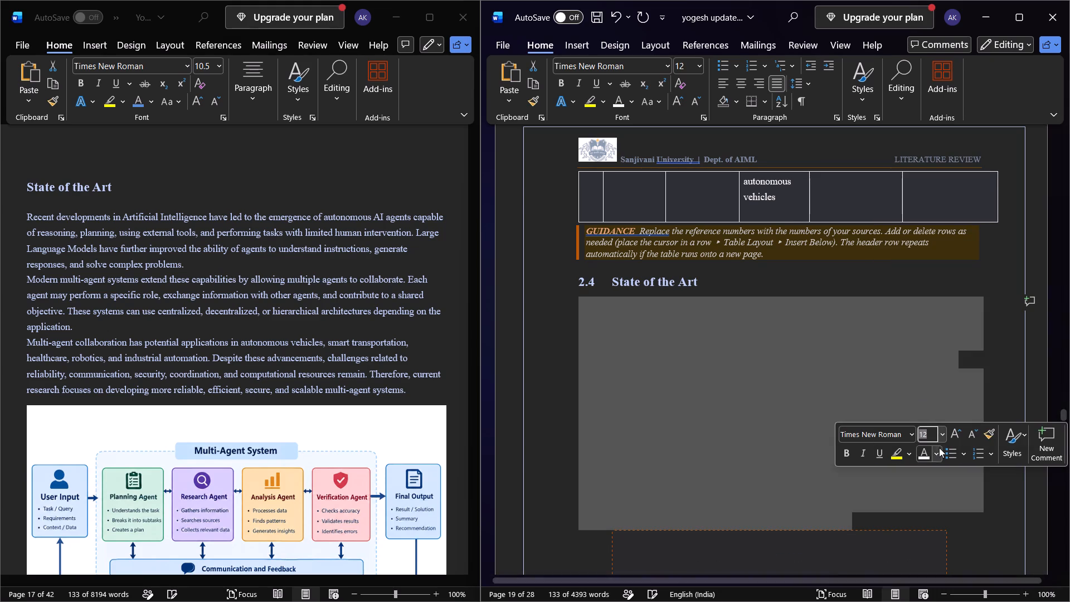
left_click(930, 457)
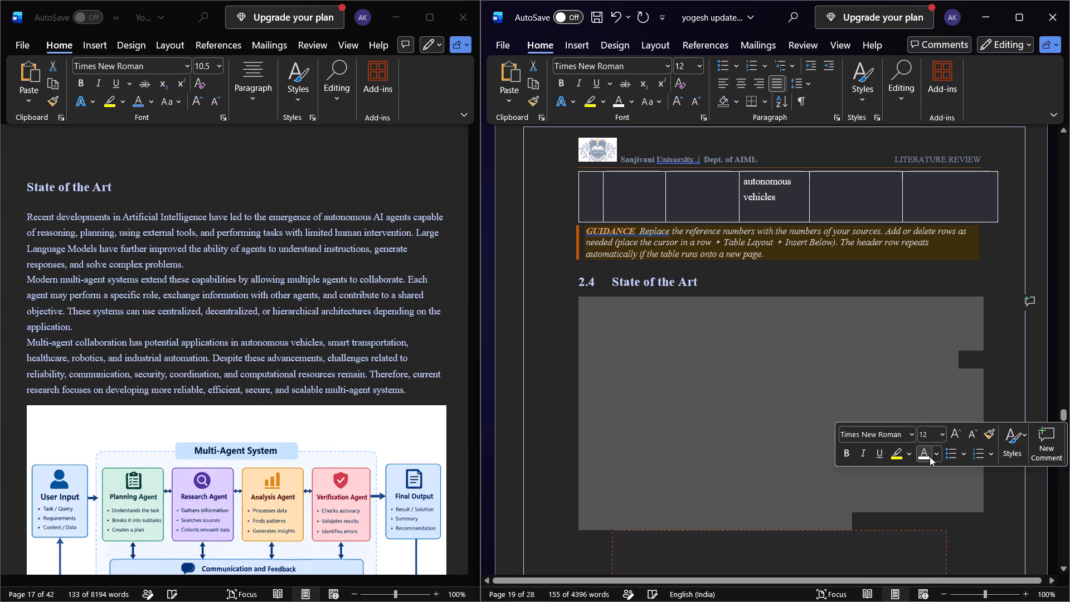
Set the font colour of the section 2.4 paragraphs to the darkest shade beneath the black theme colour.
left_click(934, 457)
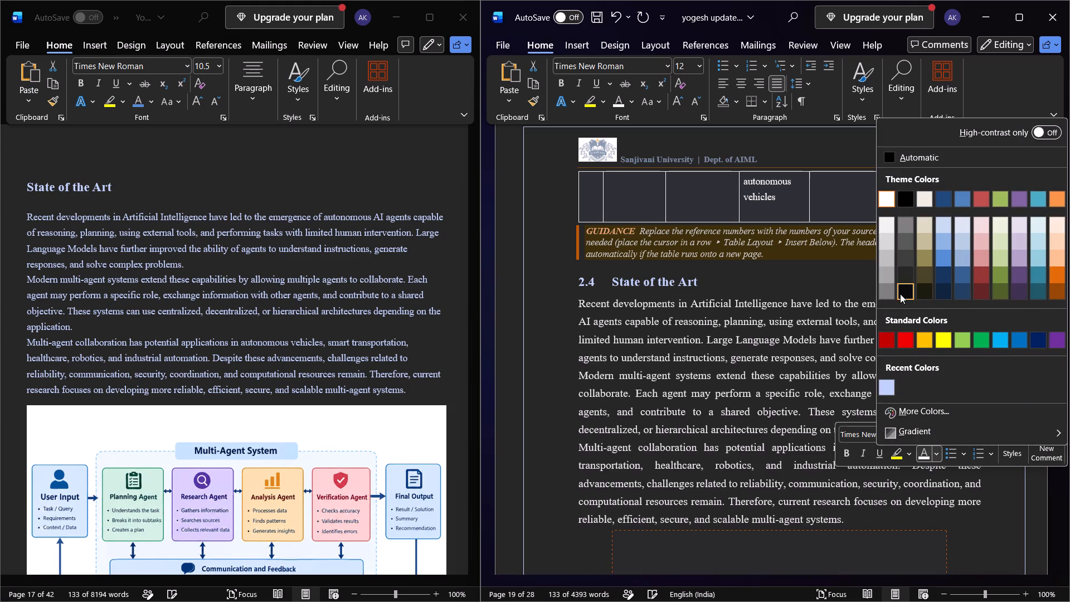
left_click(900, 294)
left_click(938, 289)
Copy the formatting of the section 2.3 Comparative Analysis body paragraph onto all three State of the Art paragraphs in section 2.4 with Format Painter.
scroll(870, 336, "up", 7)
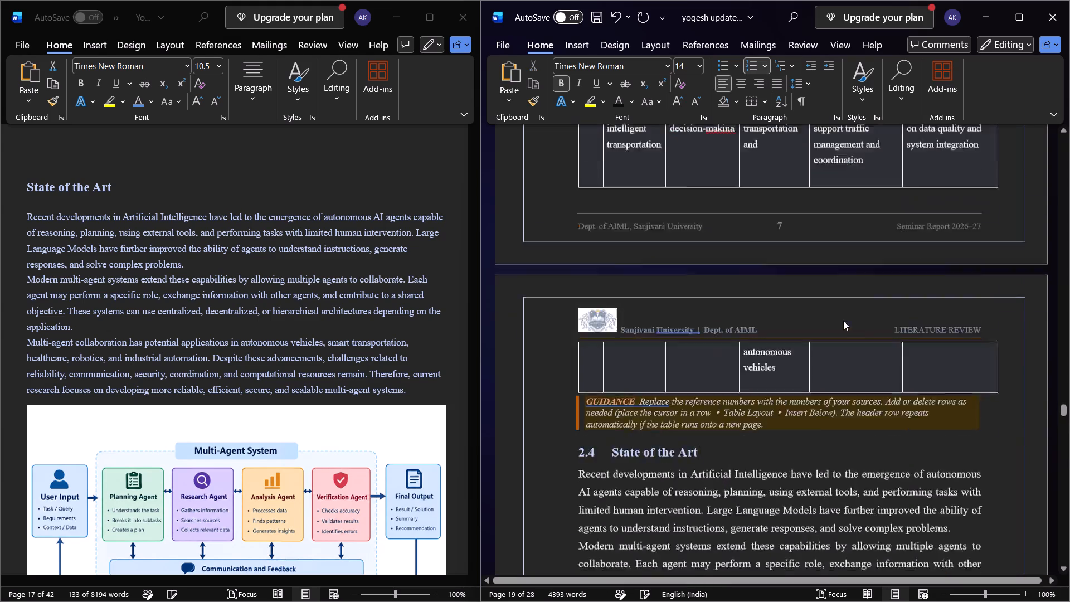
scroll(843, 321, "up", 2)
left_click(836, 240)
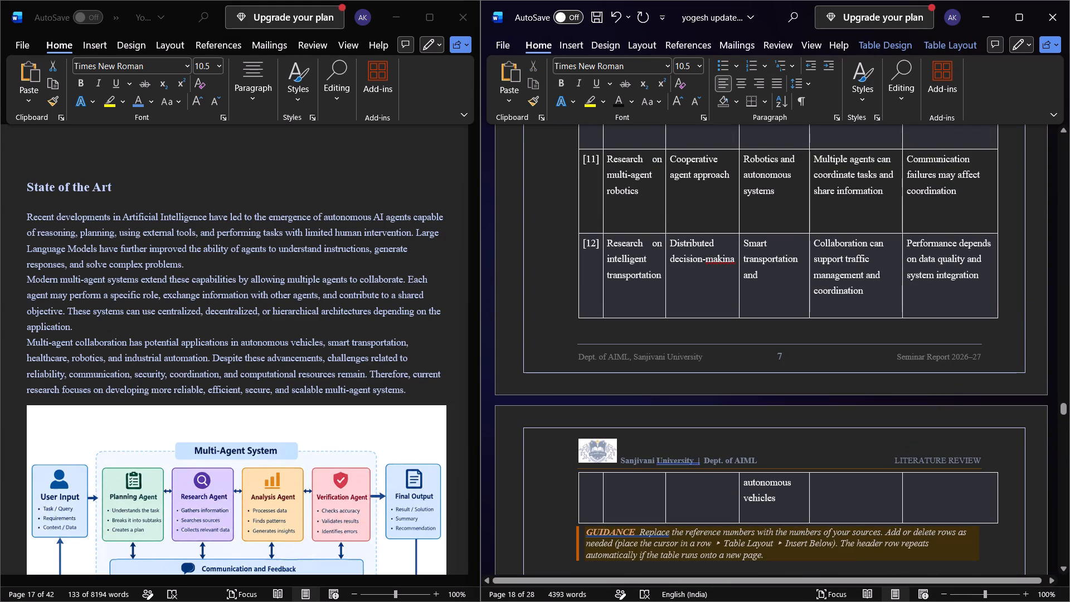
scroll(672, 312, "up", 2)
scroll(672, 309, "down", 1)
scroll(673, 304, "up", 12)
scroll(654, 137, "down", 1)
scroll(654, 137, "up", 11)
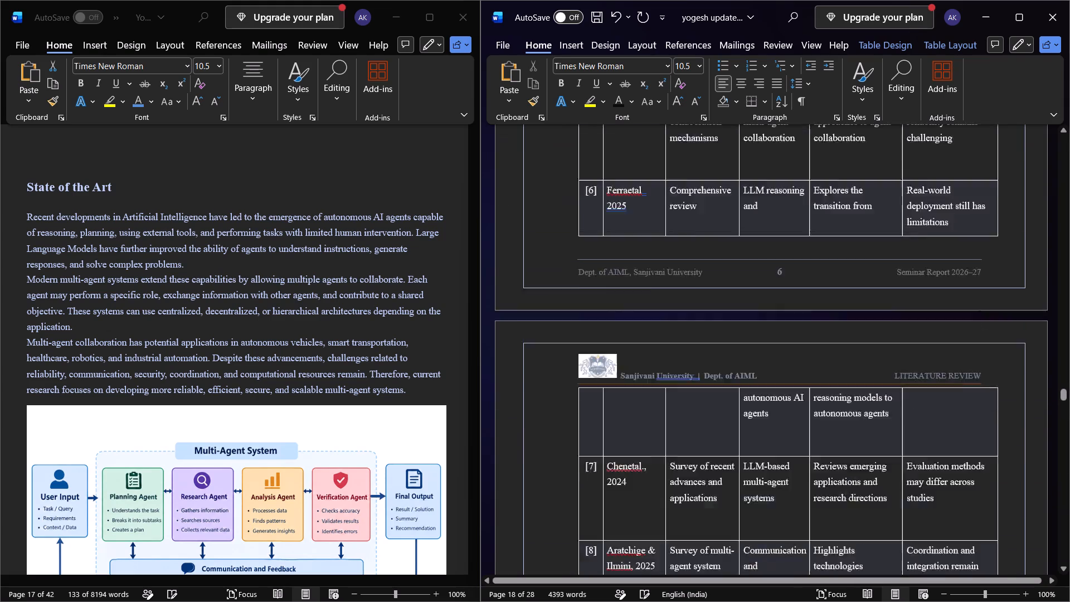
scroll(663, 137, "up", 16)
left_click(713, 319)
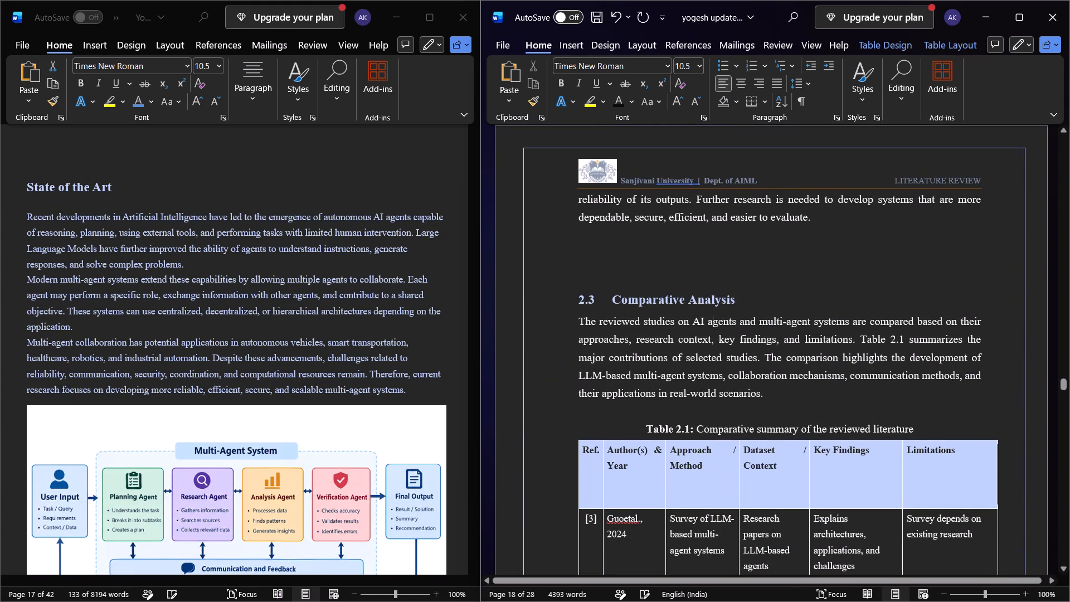
left_click(537, 100)
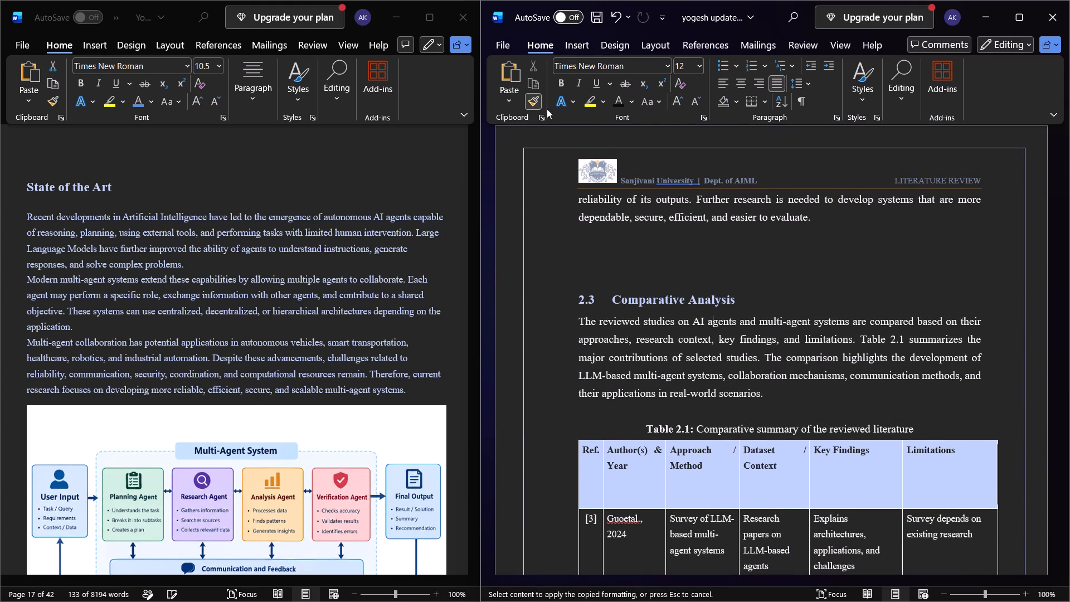
scroll(602, 253, "down", 10)
scroll(611, 283, "up", 1)
scroll(611, 283, "down", 1)
scroll(612, 283, "up", 1)
scroll(616, 283, "down", 18)
scroll(635, 274, "up", 1)
scroll(635, 274, "down", 9)
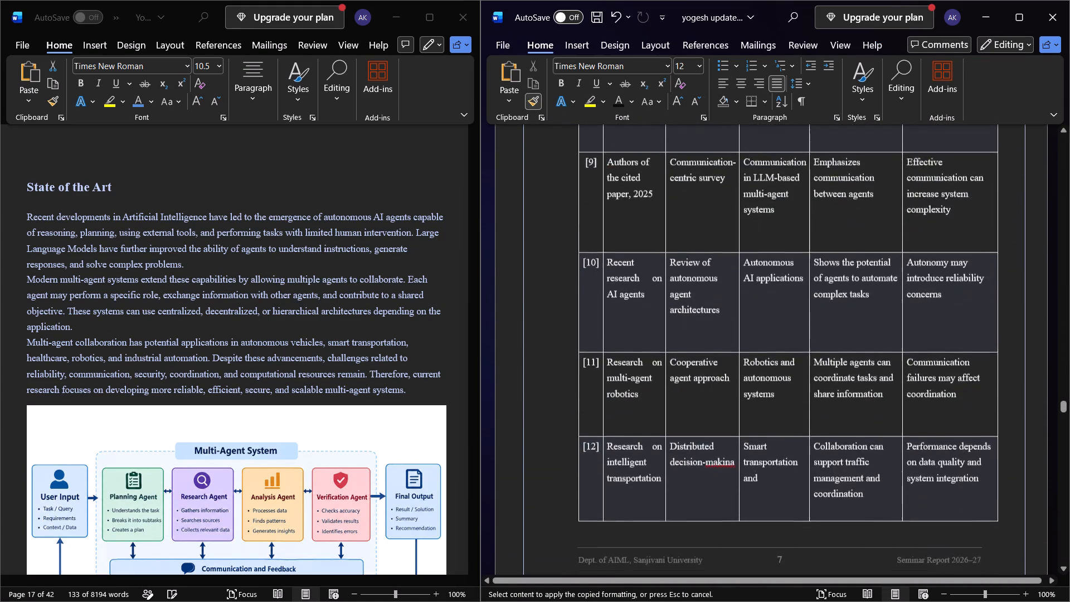
scroll(629, 284, "up", 1)
scroll(629, 284, "down", 11)
scroll(629, 284, "up", 1)
scroll(629, 284, "down", 7)
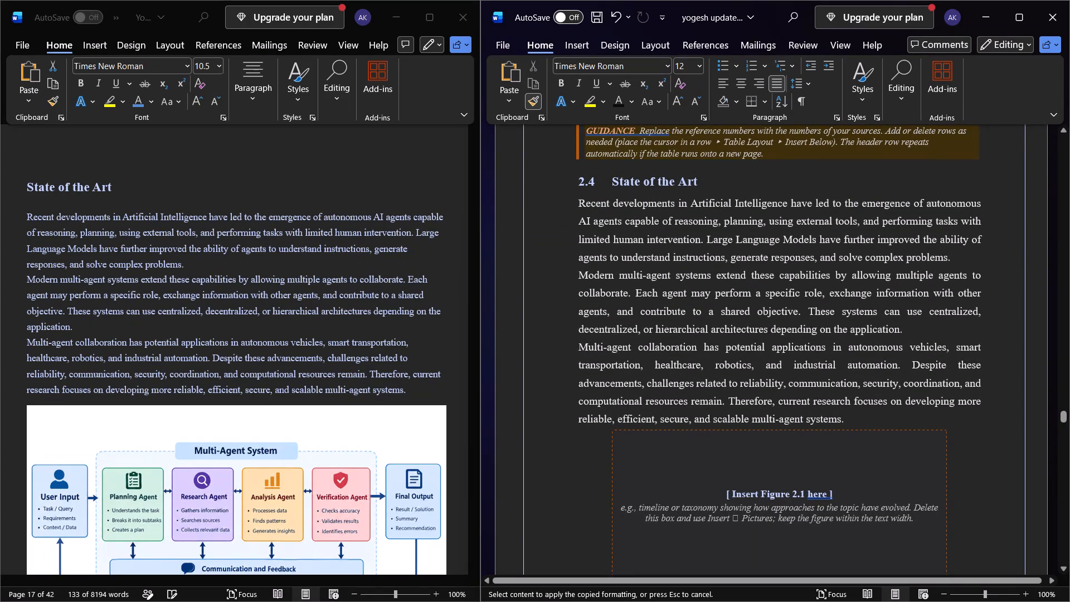
left_click_drag(577, 203, 835, 417)
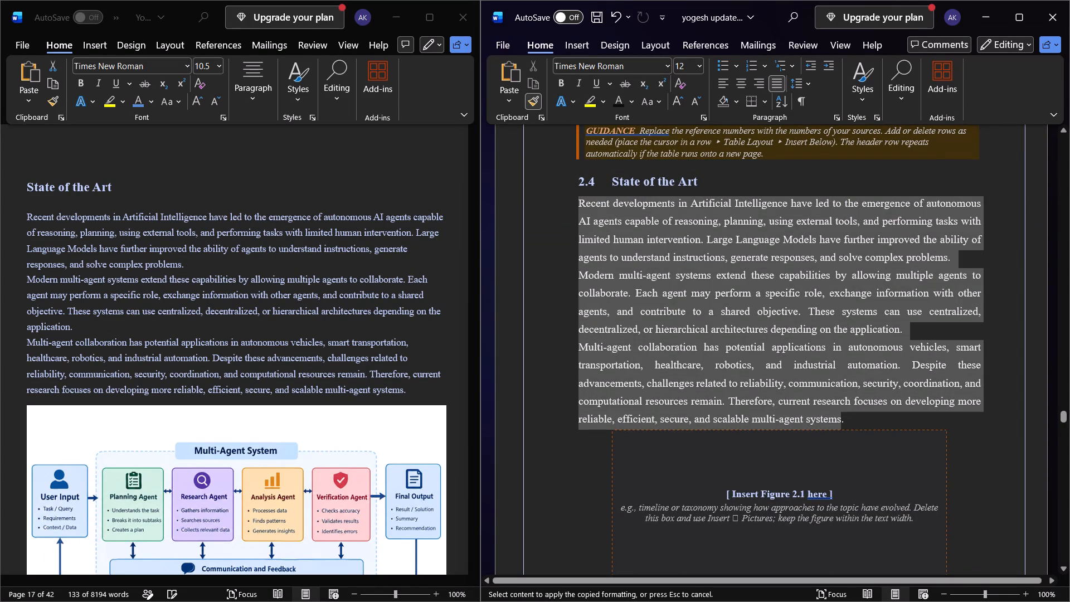
left_click_drag(835, 417, 847, 417)
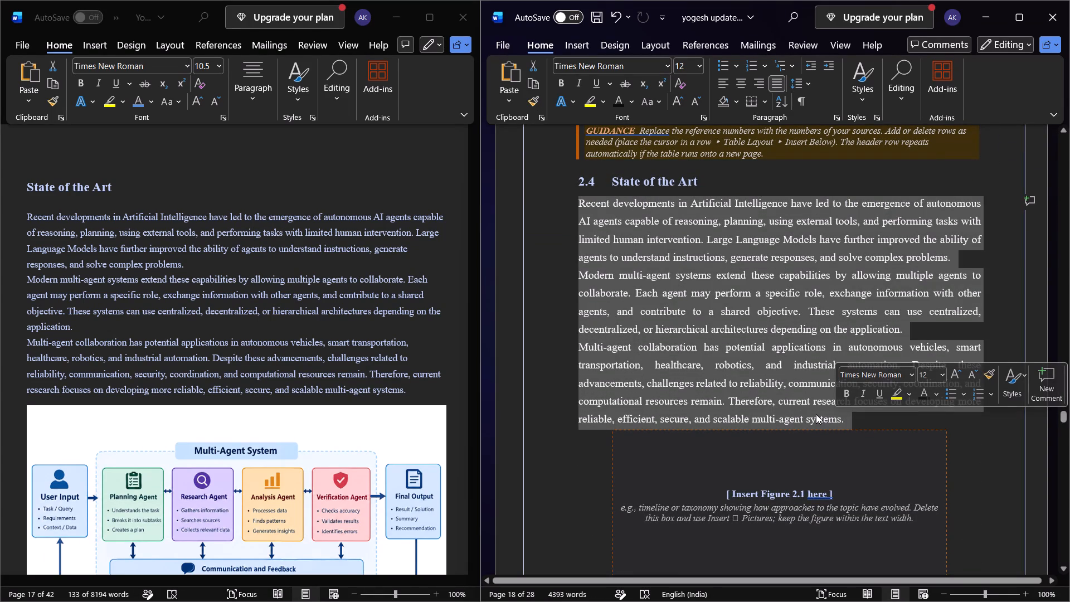
left_click(808, 415)
scroll(805, 405, "down", 8)
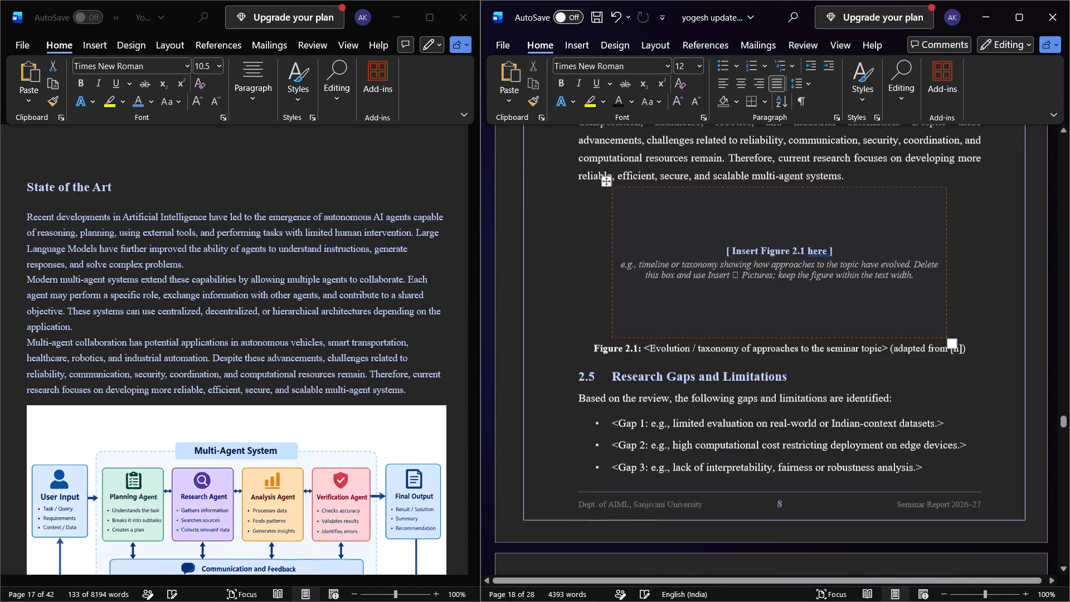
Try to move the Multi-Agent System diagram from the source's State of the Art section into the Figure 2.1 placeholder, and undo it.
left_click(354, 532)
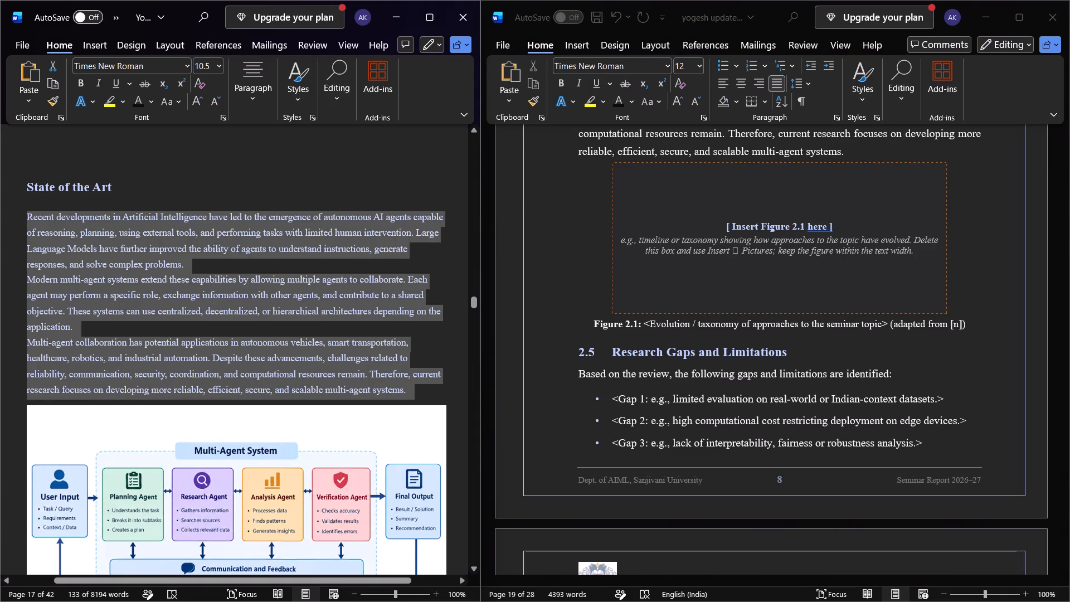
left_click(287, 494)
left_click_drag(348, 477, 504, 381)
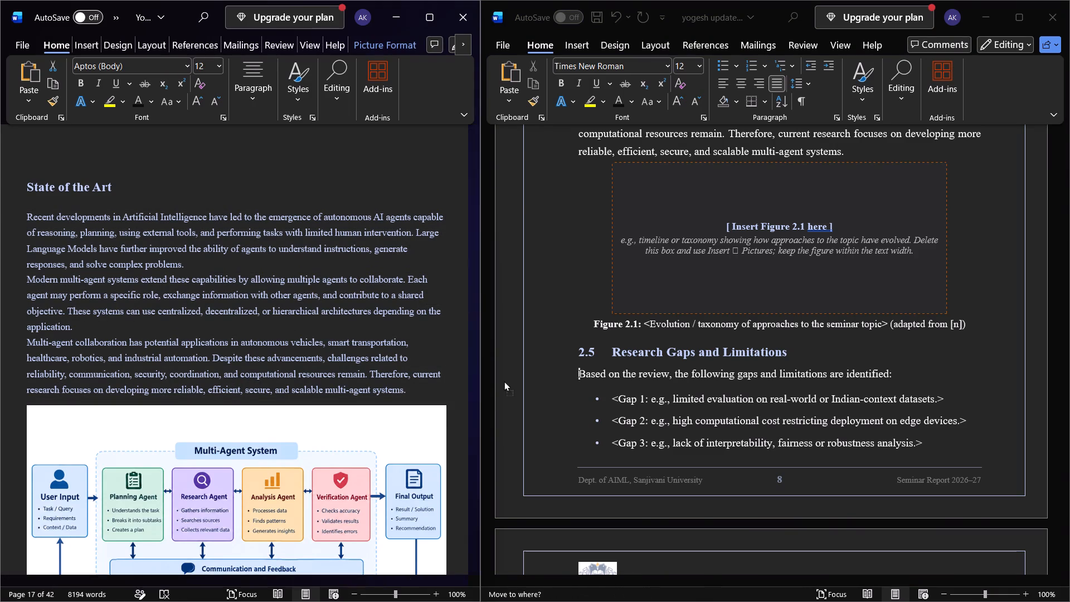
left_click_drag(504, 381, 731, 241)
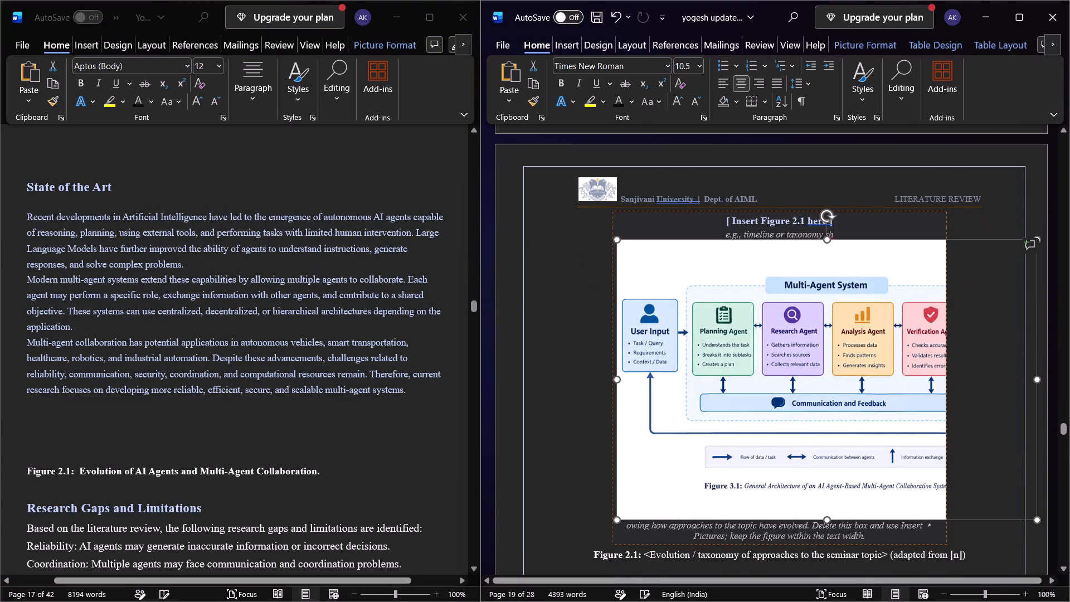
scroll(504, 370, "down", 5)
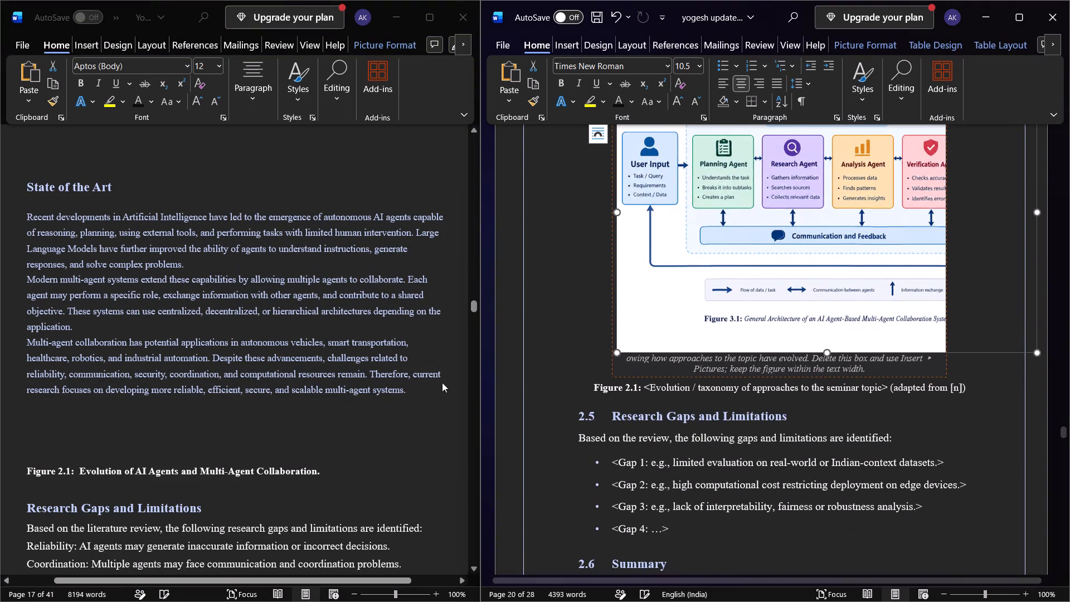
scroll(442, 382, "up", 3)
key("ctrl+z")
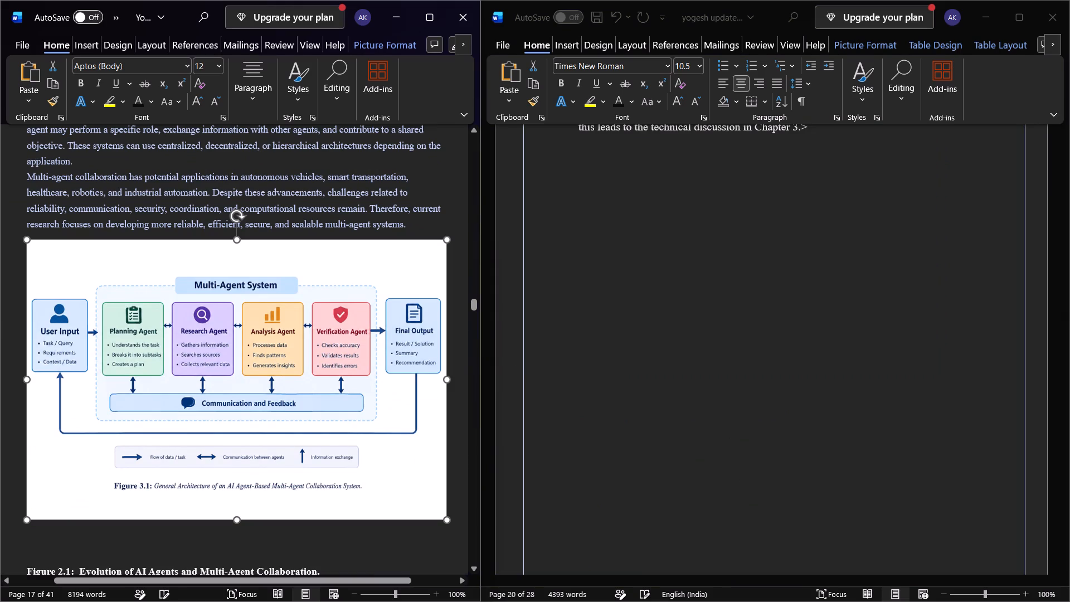
Replace the placeholder text in the Figure 2.1 box with a copy of the source's Multi-Agent System diagram.
scroll(677, 385, "up", 16)
scroll(678, 376, "up", 7)
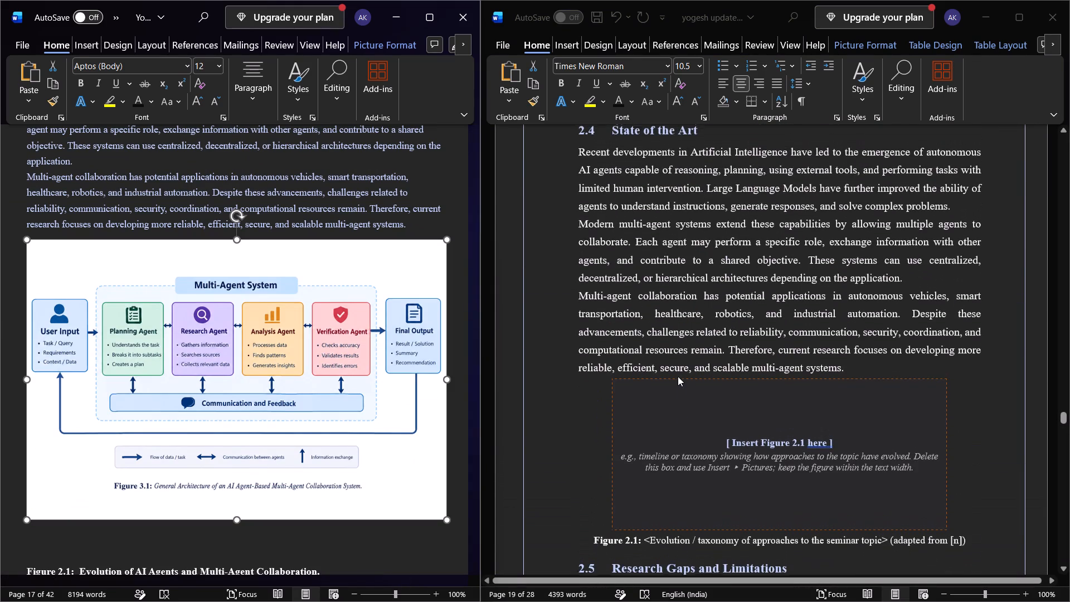
left_click(340, 434)
key("ctrl+c")
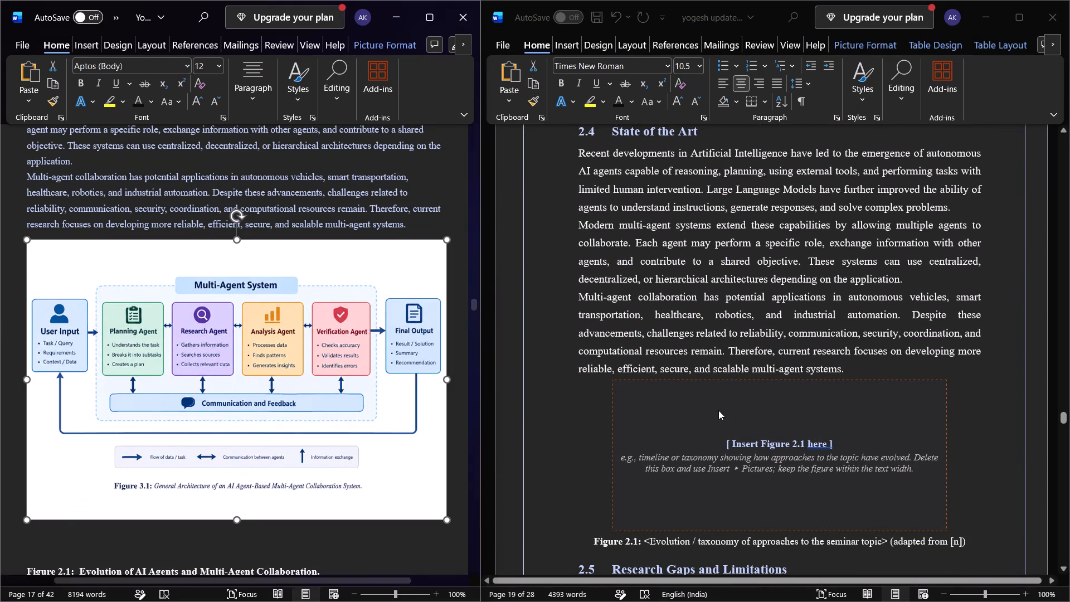
left_click(775, 414)
left_click_drag(680, 431, 762, 464)
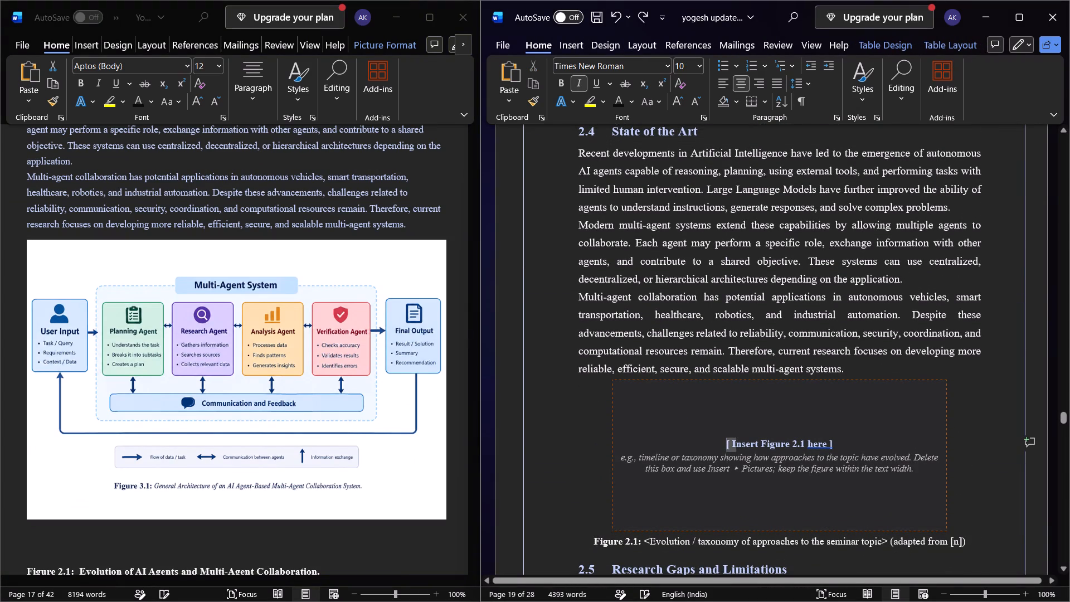
left_click_drag(762, 464, 920, 486)
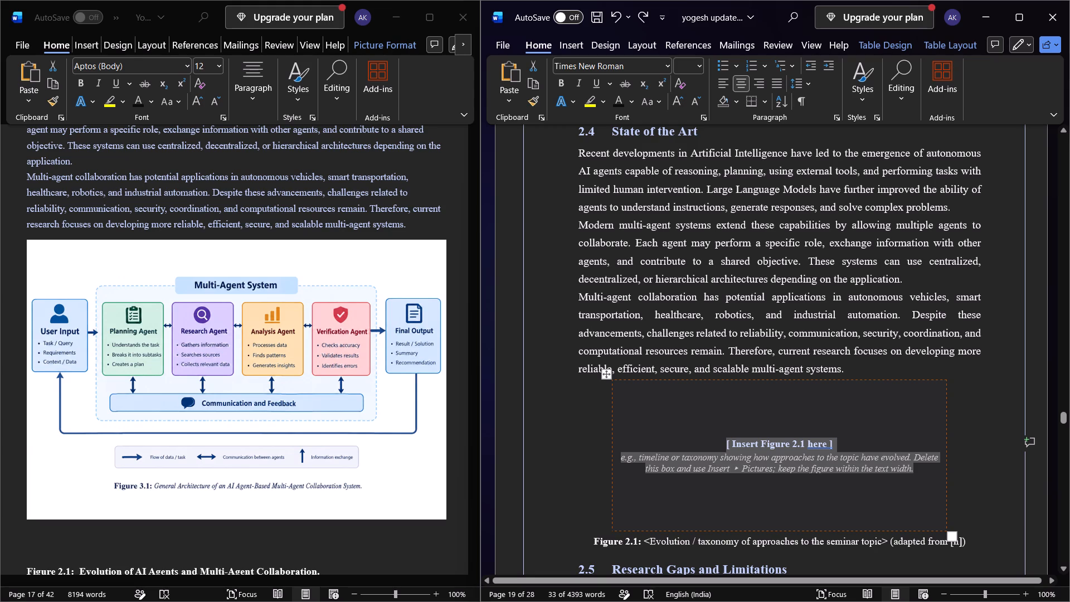
key("ctrl+v")
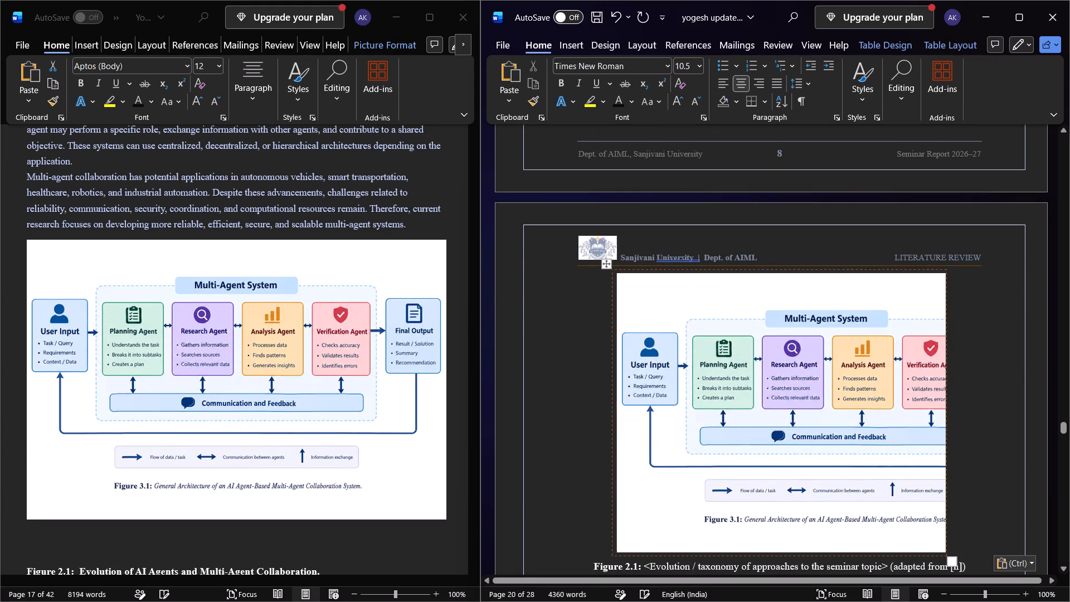
Shrink the pasted Multi-Agent System diagram so that its full width fits inside the Figure 2.1 box.
left_click(805, 462)
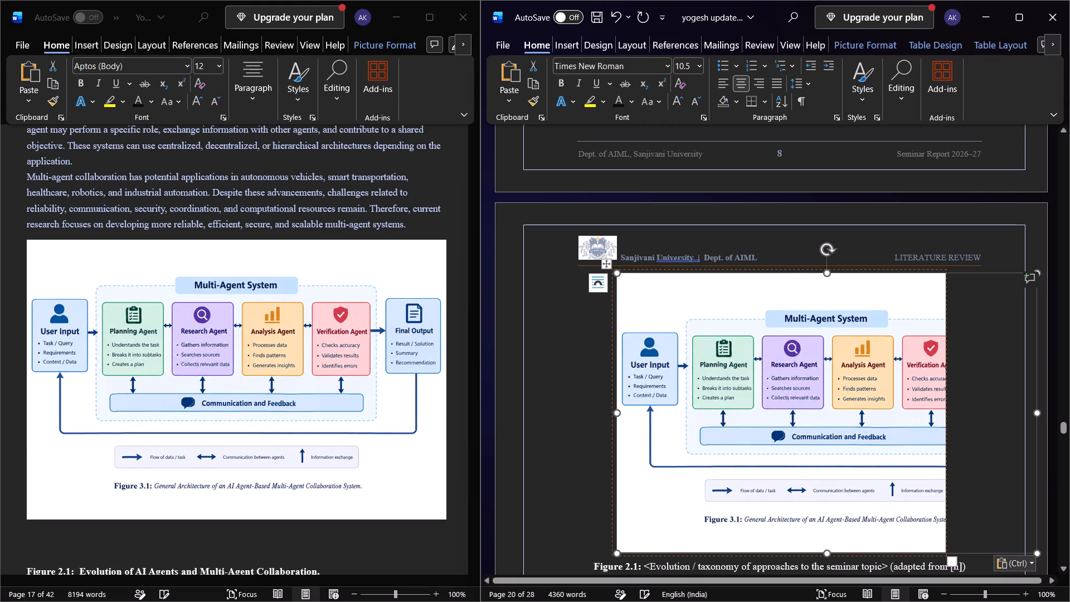
left_click_drag(1037, 549, 770, 502)
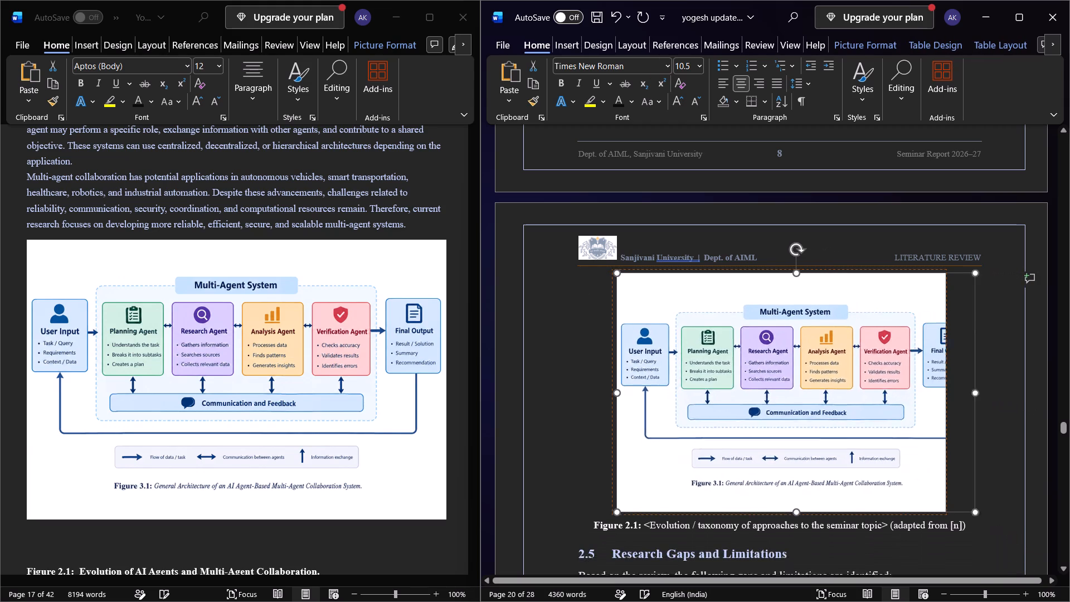
left_click_drag(770, 502, 703, 470)
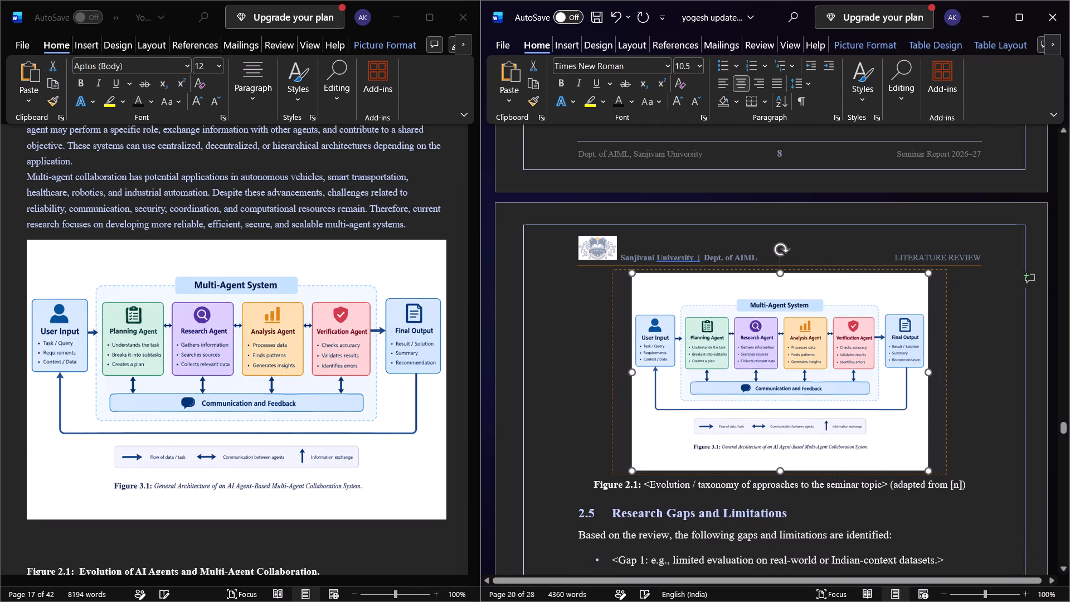
left_click_drag(703, 470, 740, 491)
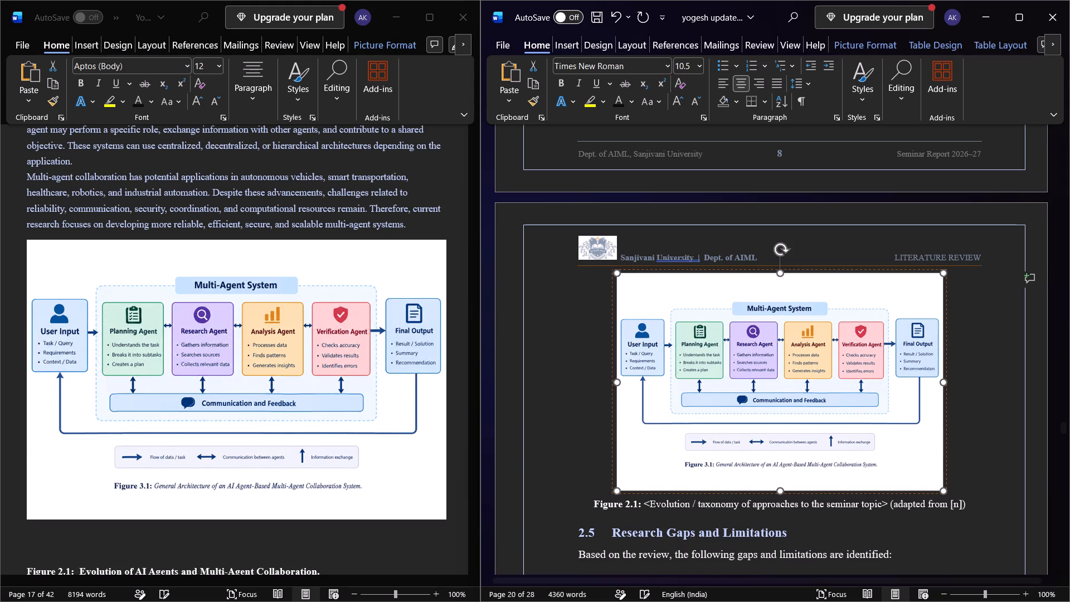
left_click_drag(740, 491, 735, 487)
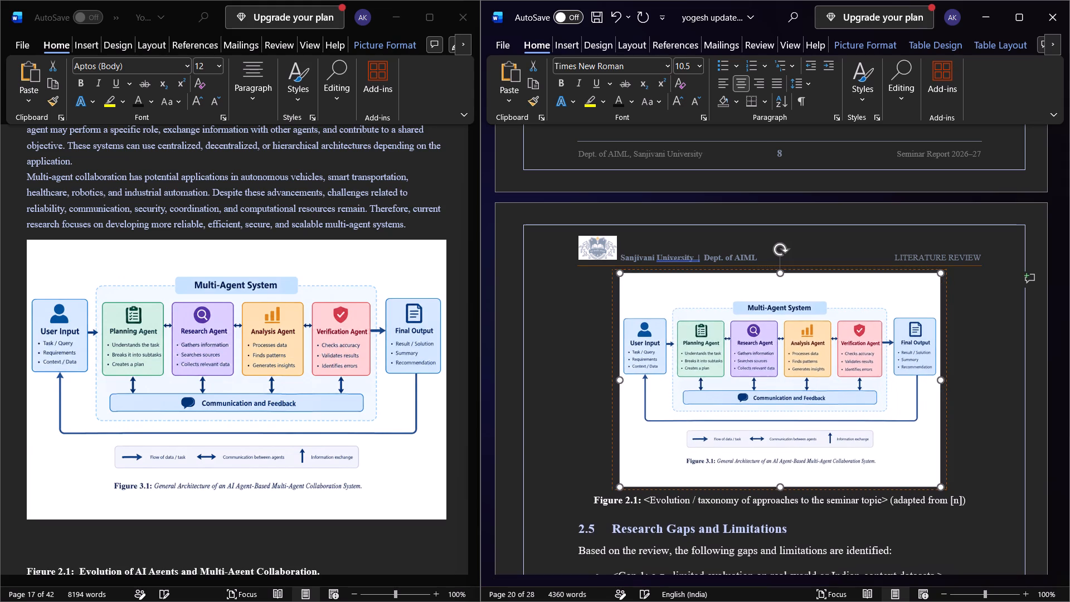
left_click_drag(735, 487, 737, 491)
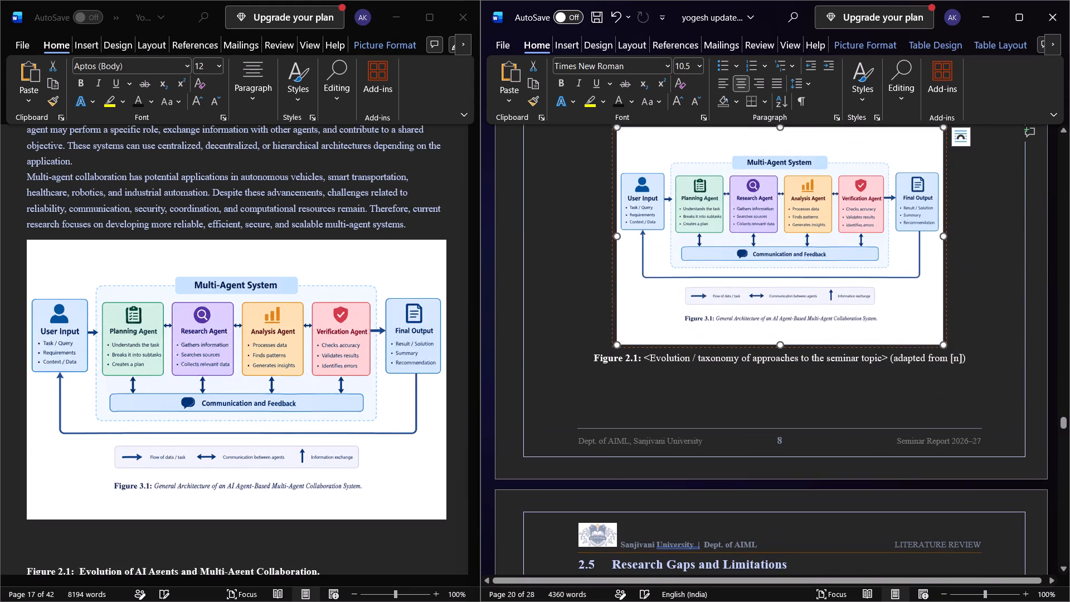
scroll(846, 419, "up", 5)
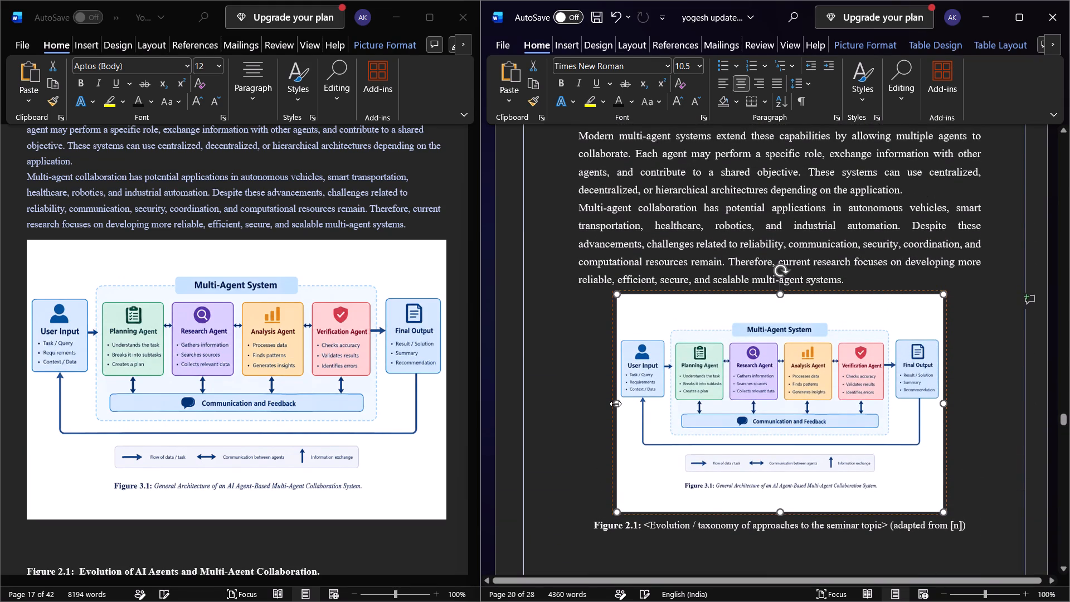
left_click_drag(615, 404, 577, 406)
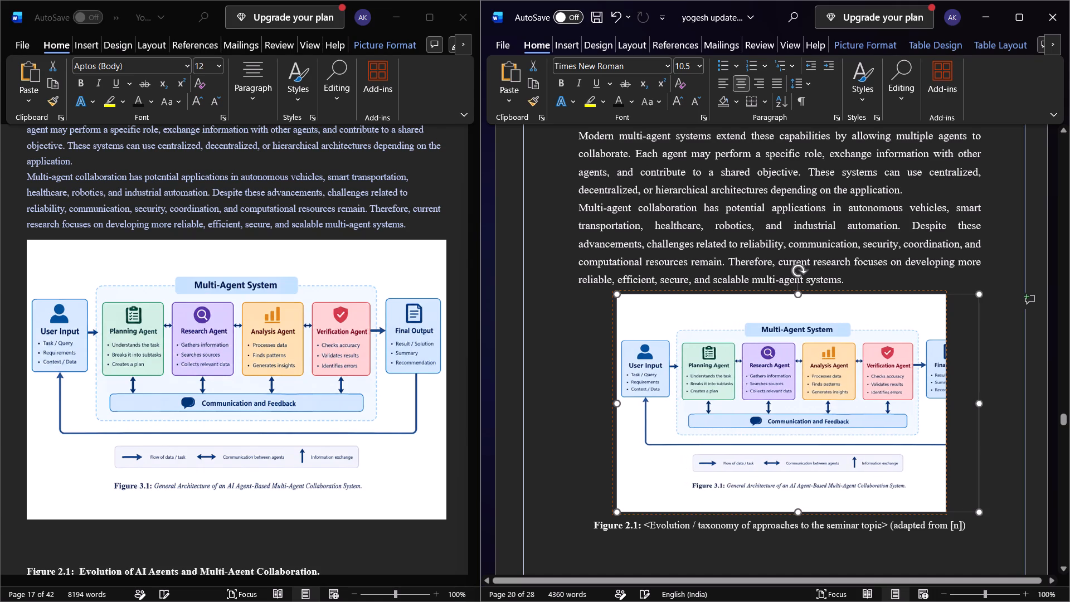
left_click_drag(979, 401, 916, 405)
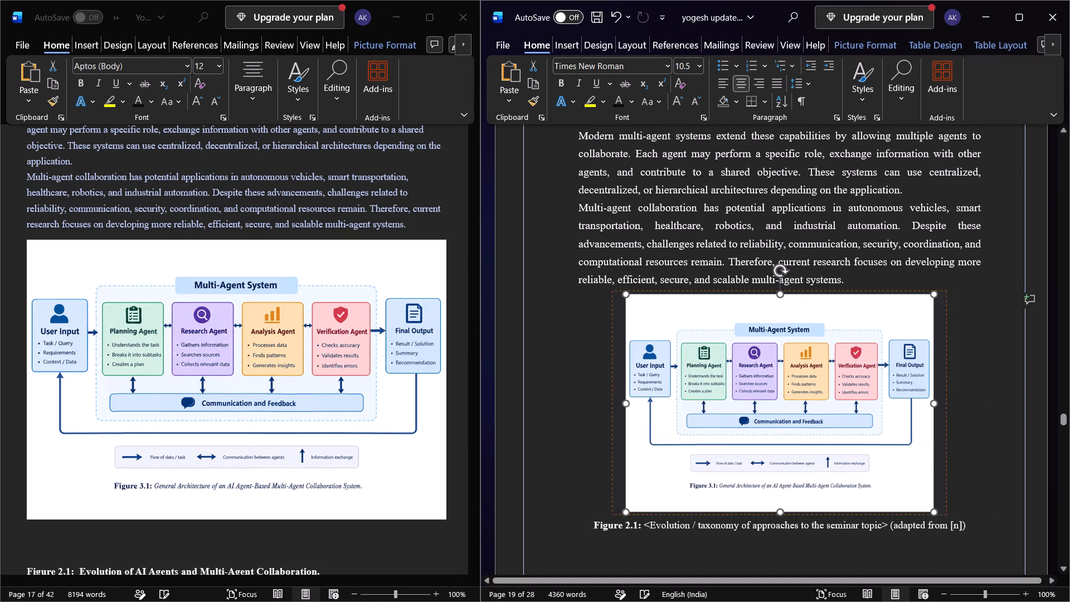
left_click_drag(916, 405, 932, 407)
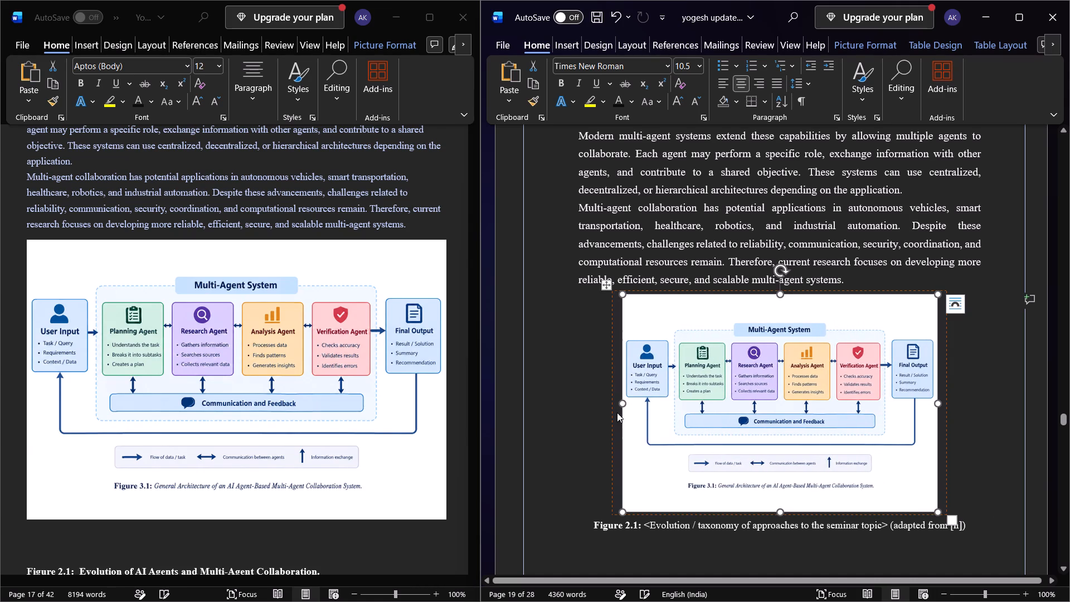
Extend the left border of the Figure 2.1 box outward beyond the body text margin.
left_click(615, 414)
left_click(611, 414)
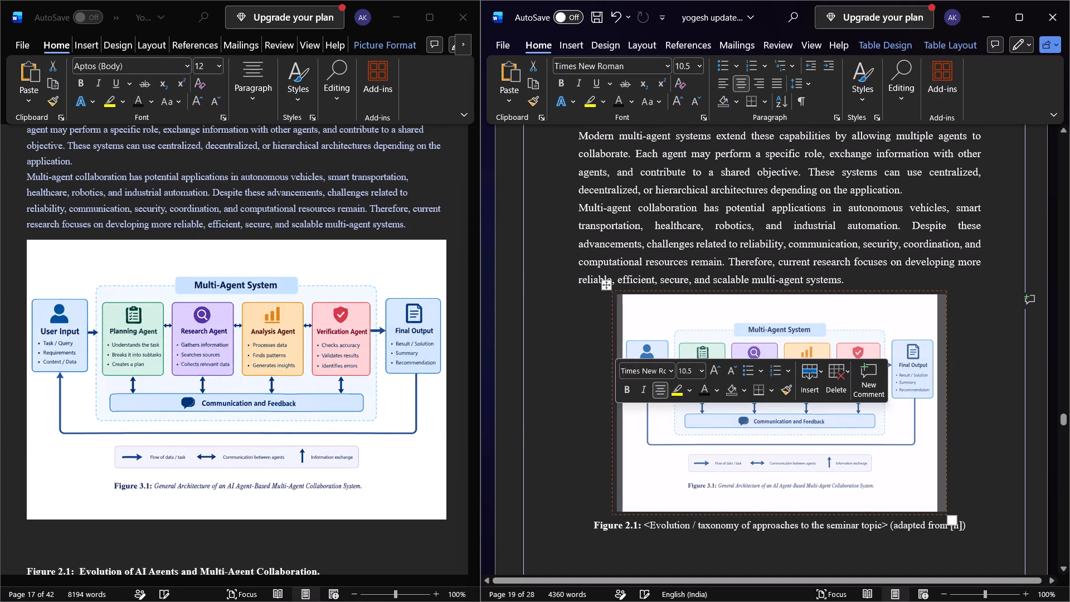
left_click_drag(611, 414, 581, 417)
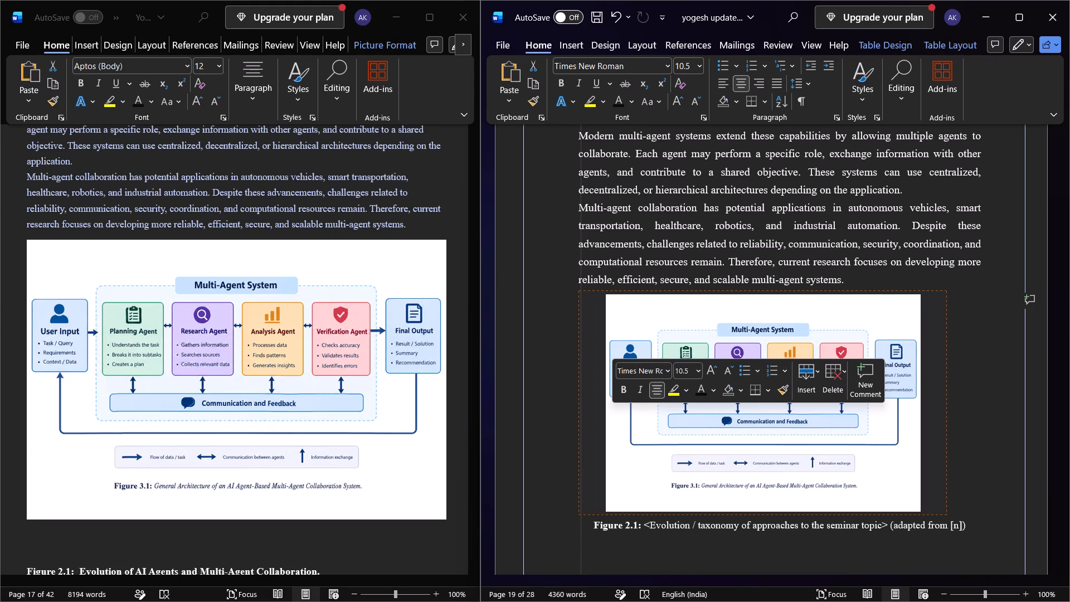
left_click_drag(581, 417, 515, 421)
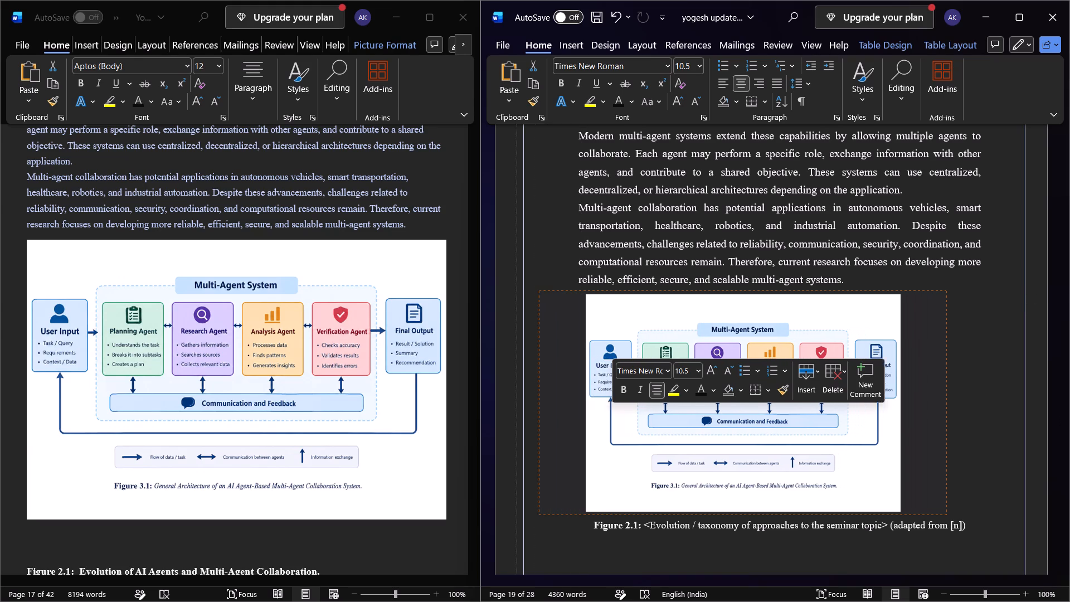
left_click_drag(515, 421, 514, 421)
Widen the Figure 2.1 box so it extends past both text margins evenly, and stretch the diagram to fill it.
left_click(877, 402)
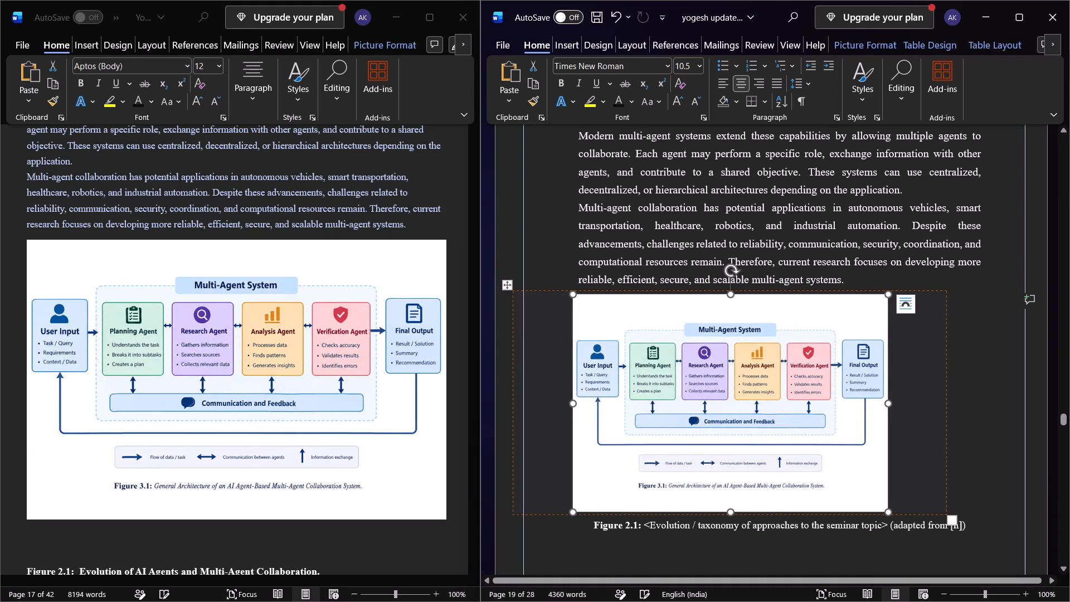
left_click_drag(937, 402, 978, 402)
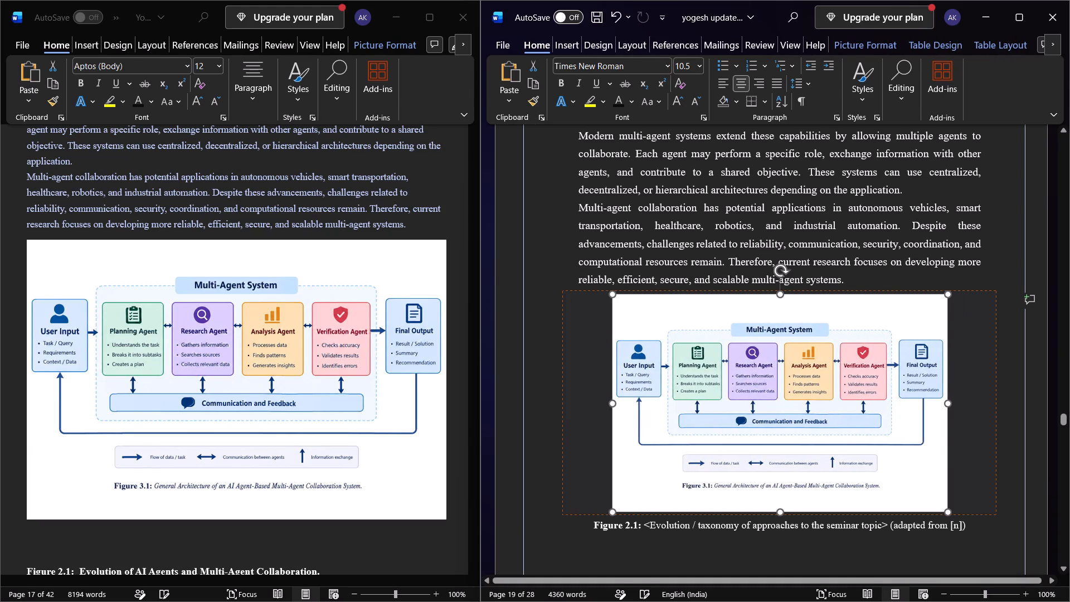
left_click_drag(978, 402, 1035, 402)
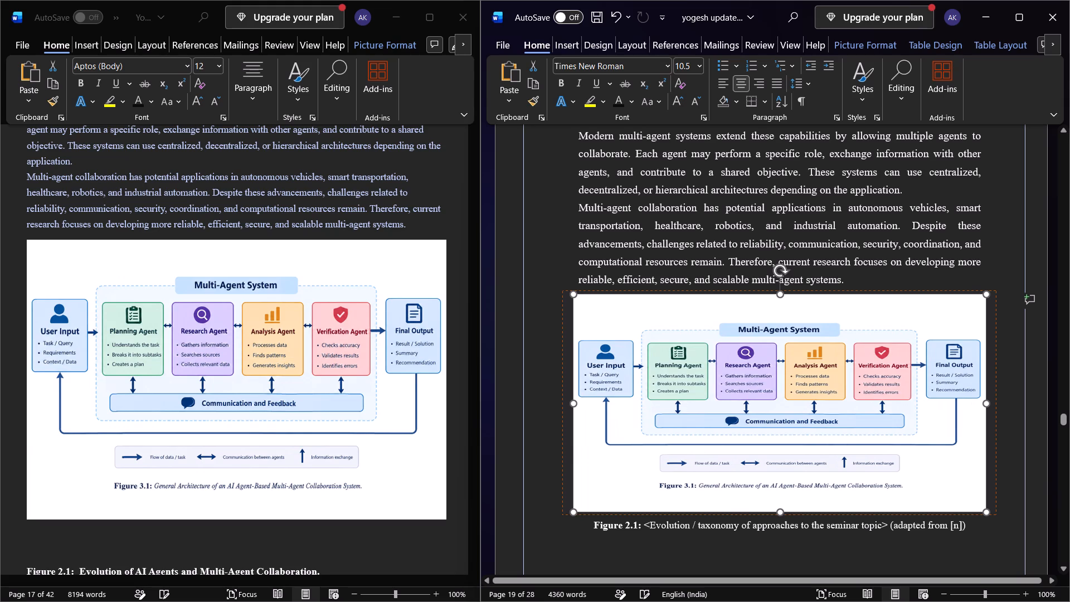
left_click(374, 417)
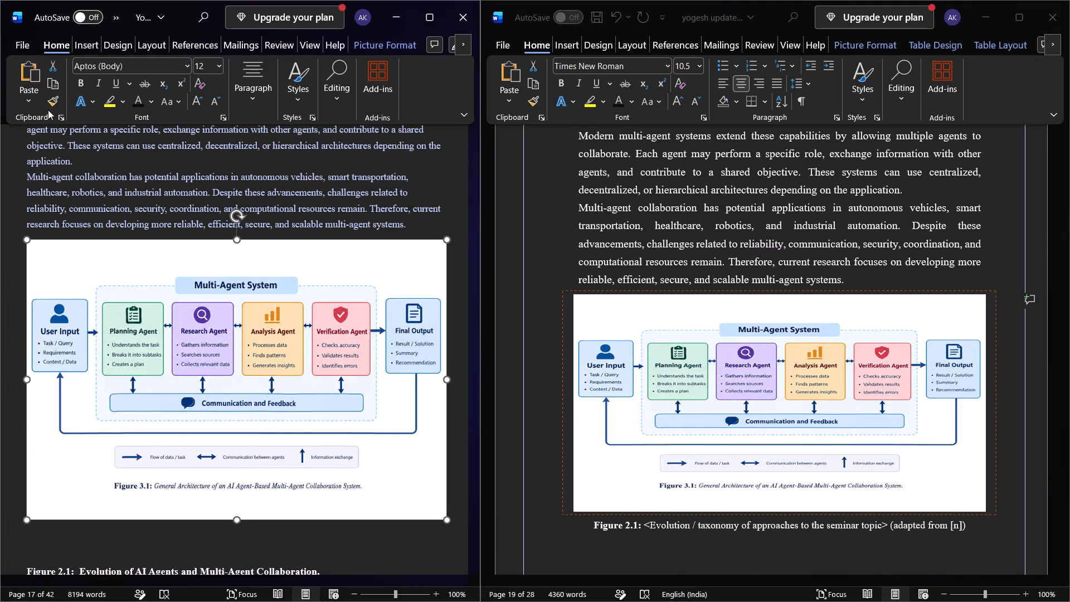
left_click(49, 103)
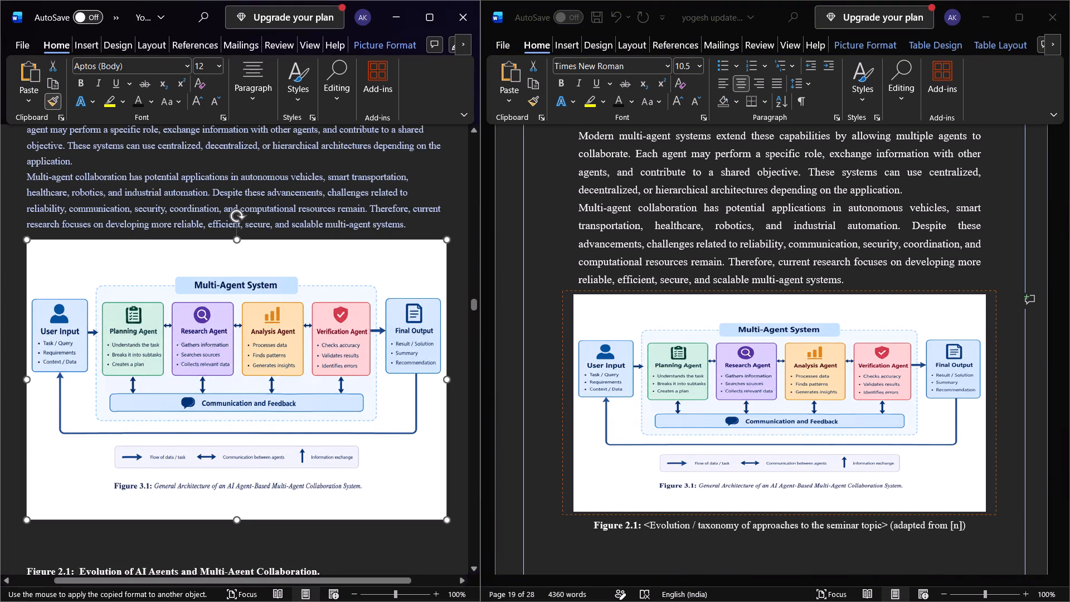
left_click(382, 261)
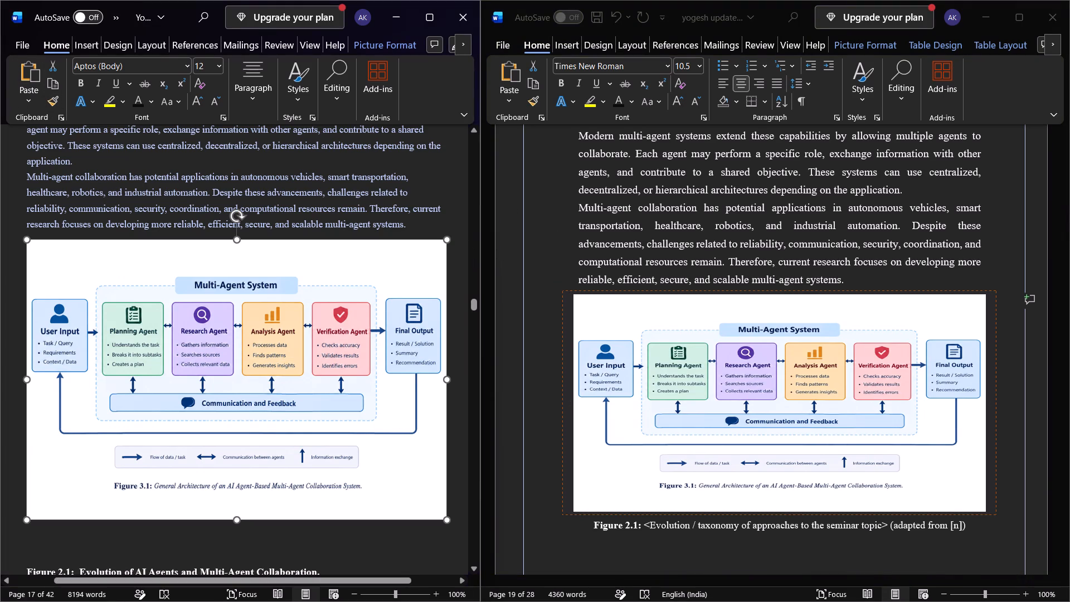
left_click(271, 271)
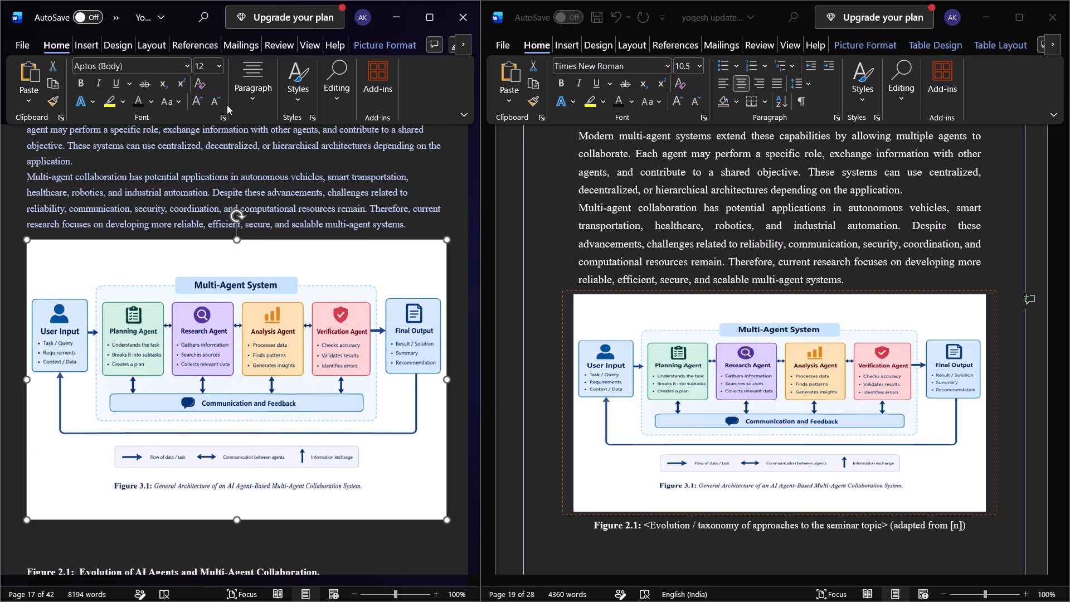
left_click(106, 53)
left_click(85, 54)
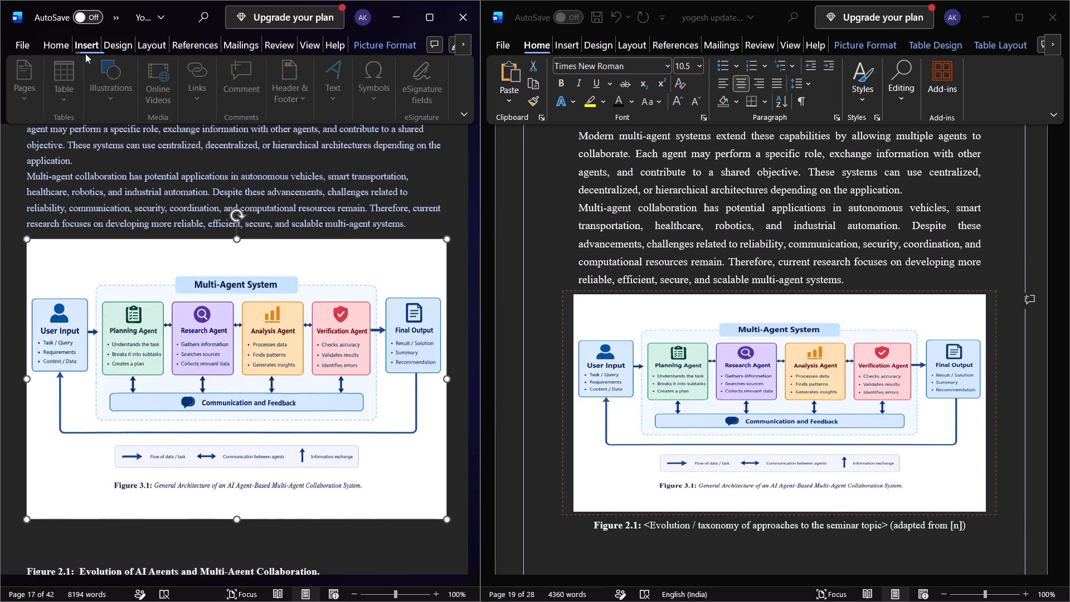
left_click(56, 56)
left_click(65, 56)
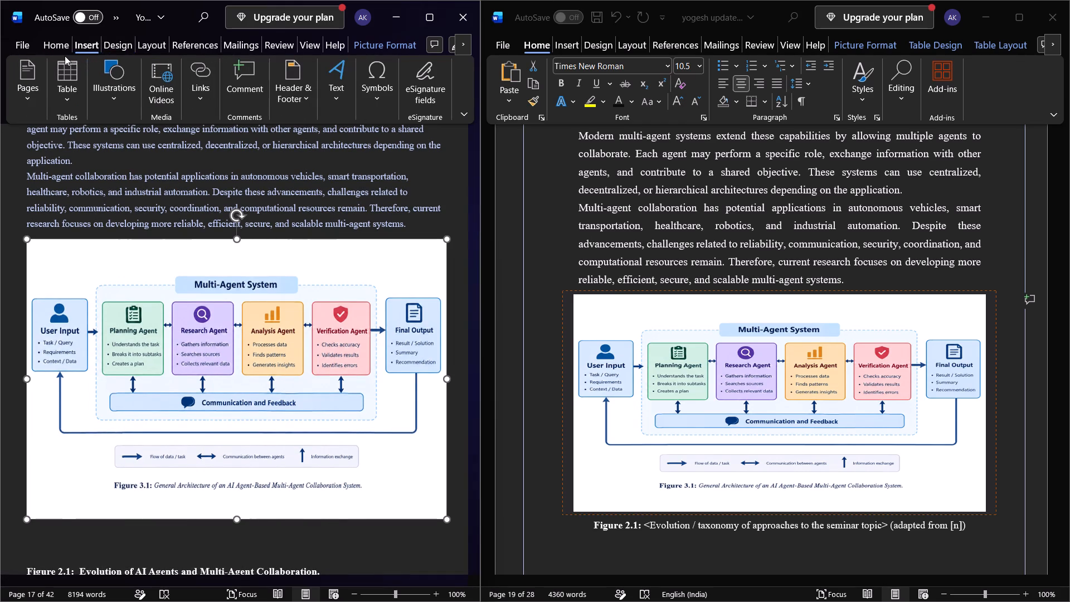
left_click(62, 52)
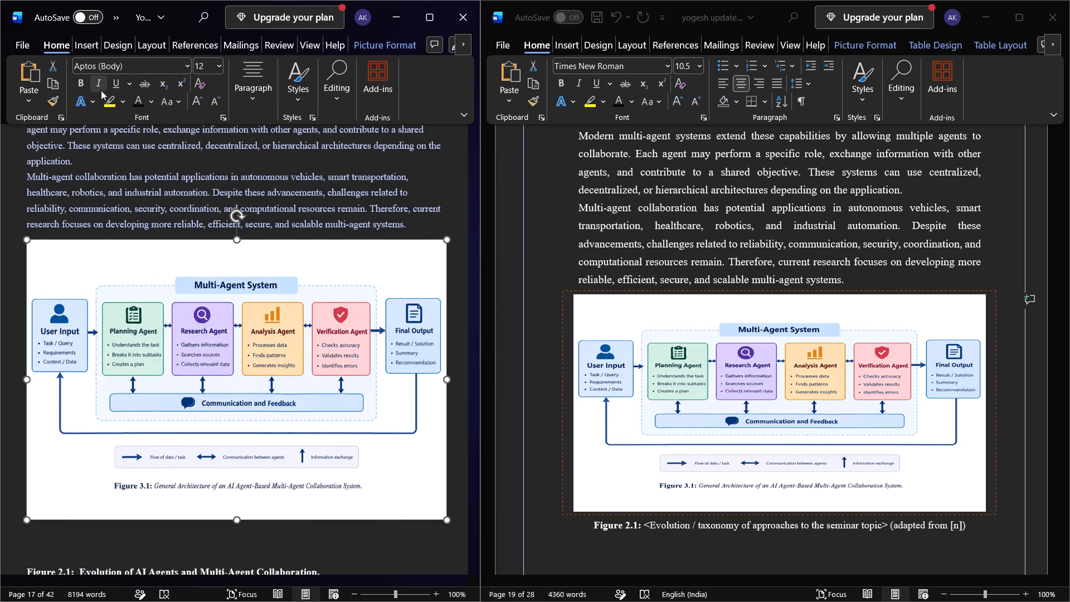
Raise the screen brightness to slightly above half in the system quick settings, and return to the updated seminar report.
key("super+a")
left_click(920, 461)
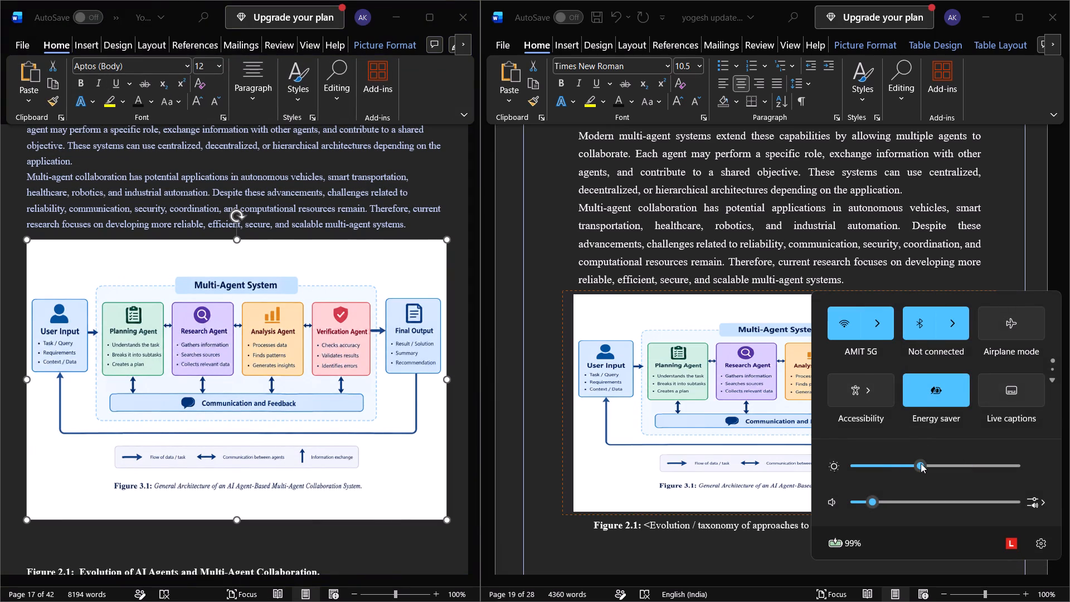
left_click(891, 463)
left_click(918, 462)
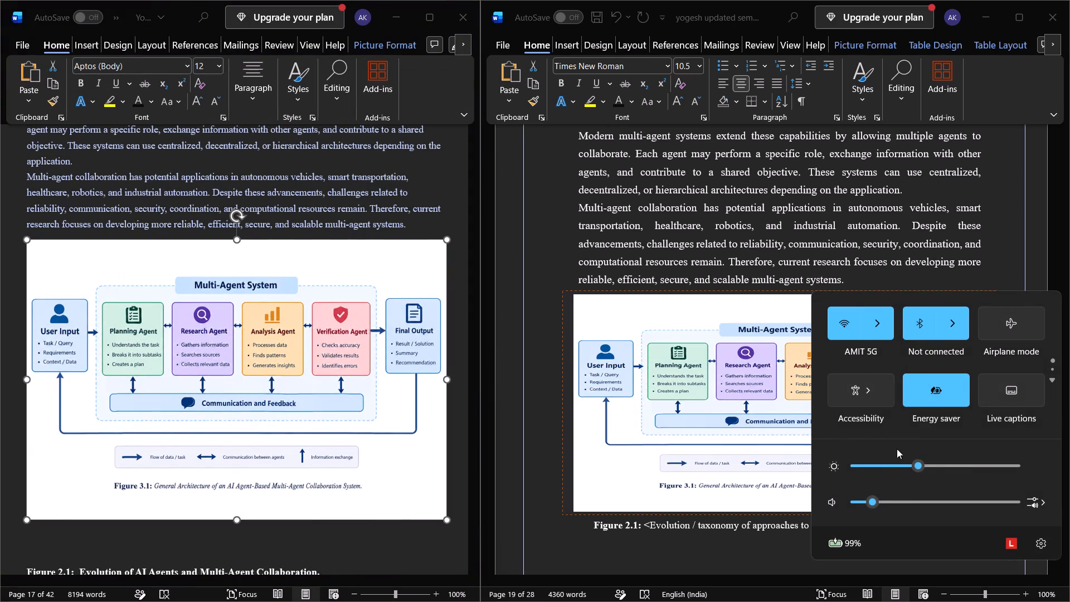
left_click(931, 461)
left_click(947, 460)
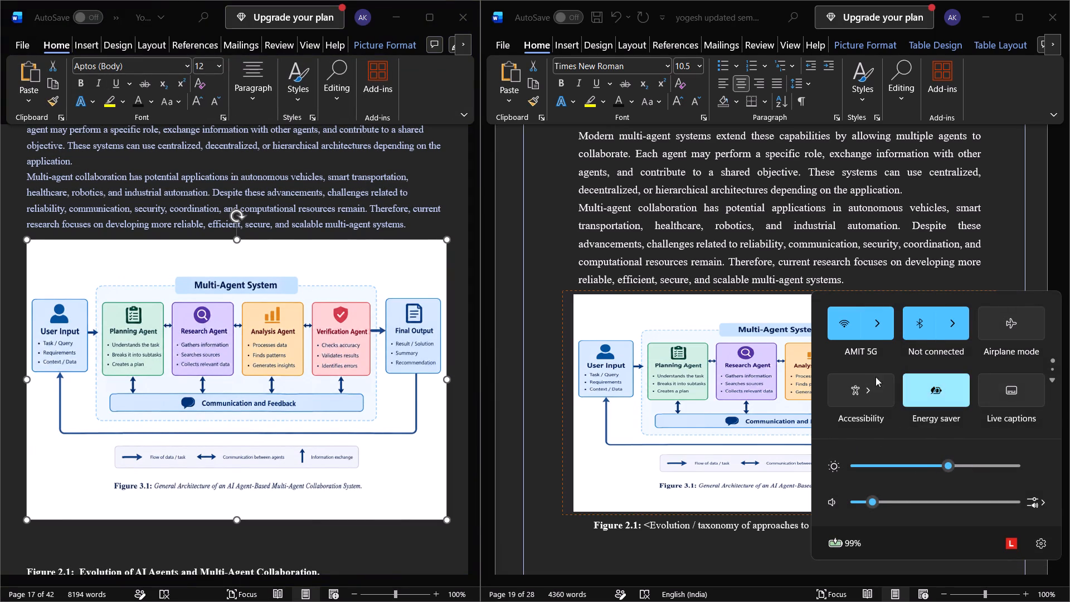
left_click(612, 269)
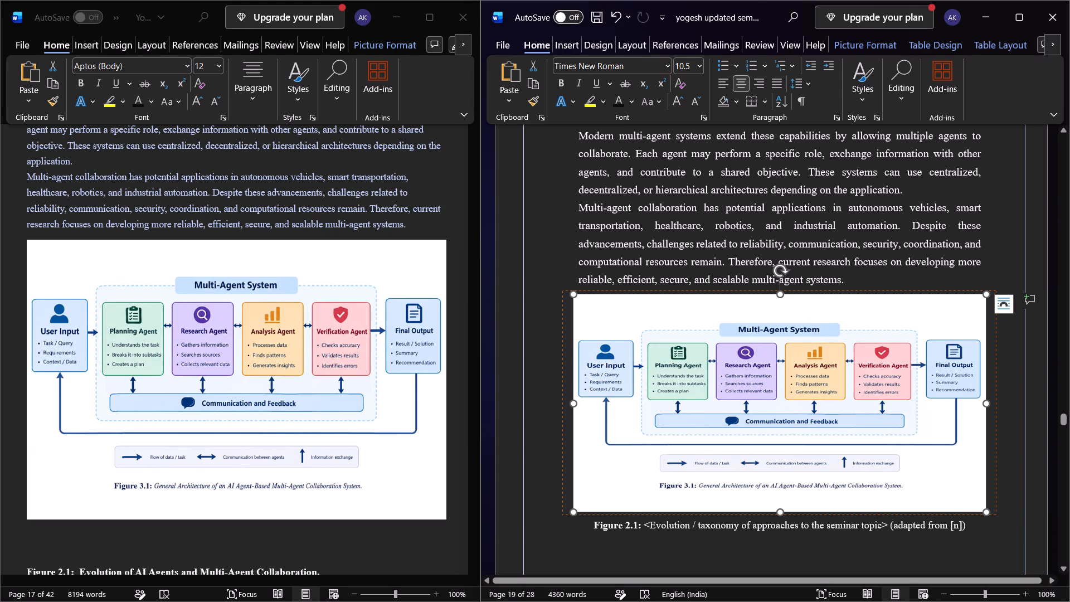
Enlarge the Multi-Agent System diagram slightly so it nearly fills the Figure 2.1 box without its edges being cut off.
left_click_drag(569, 295, 568, 293)
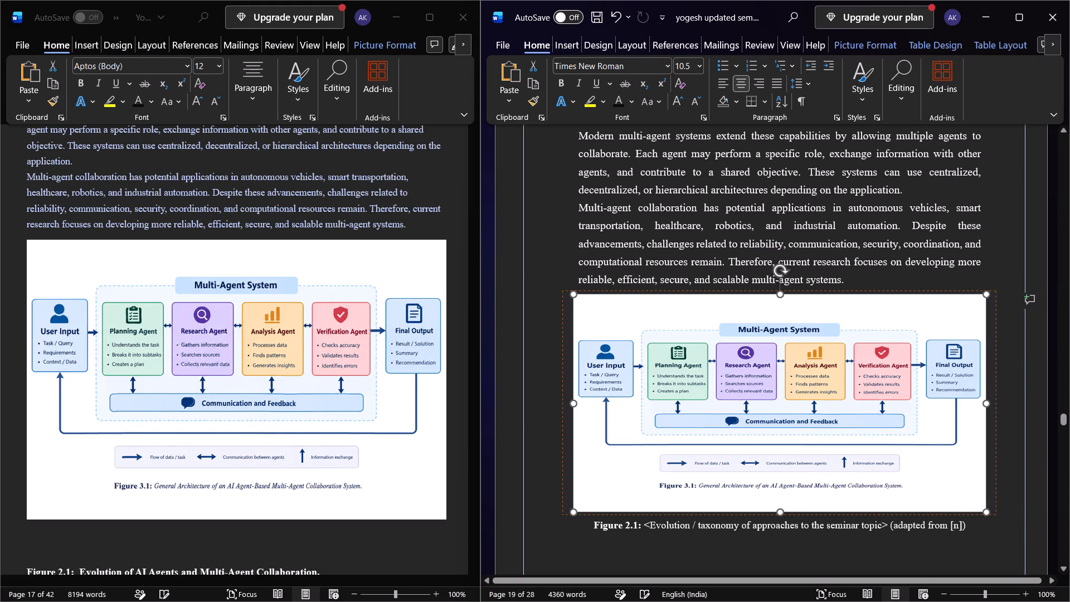
left_click_drag(568, 293, 558, 280)
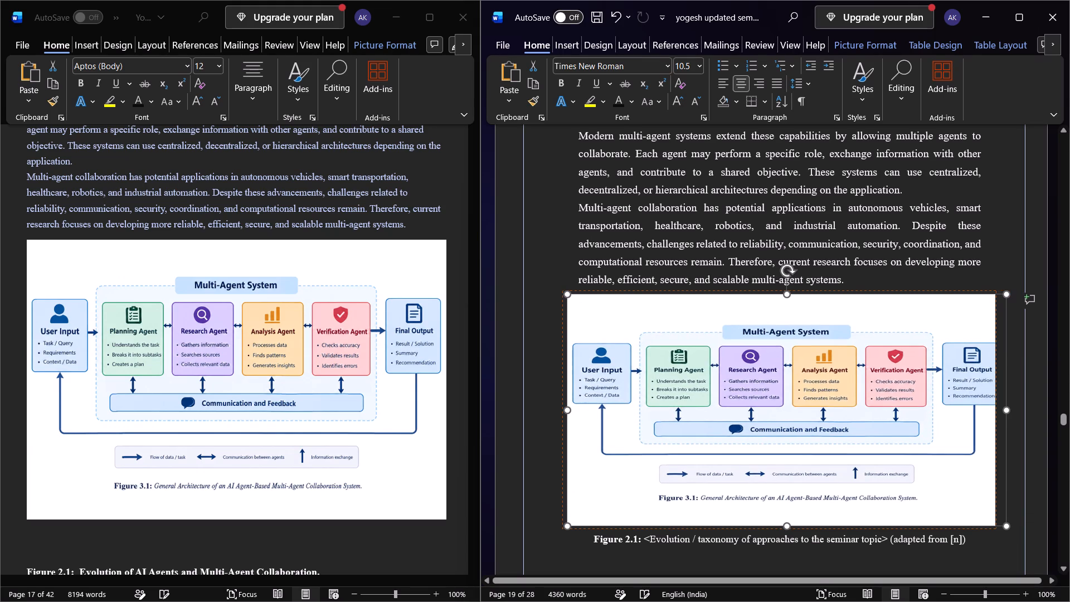
left_click_drag(790, 391, 759, 364)
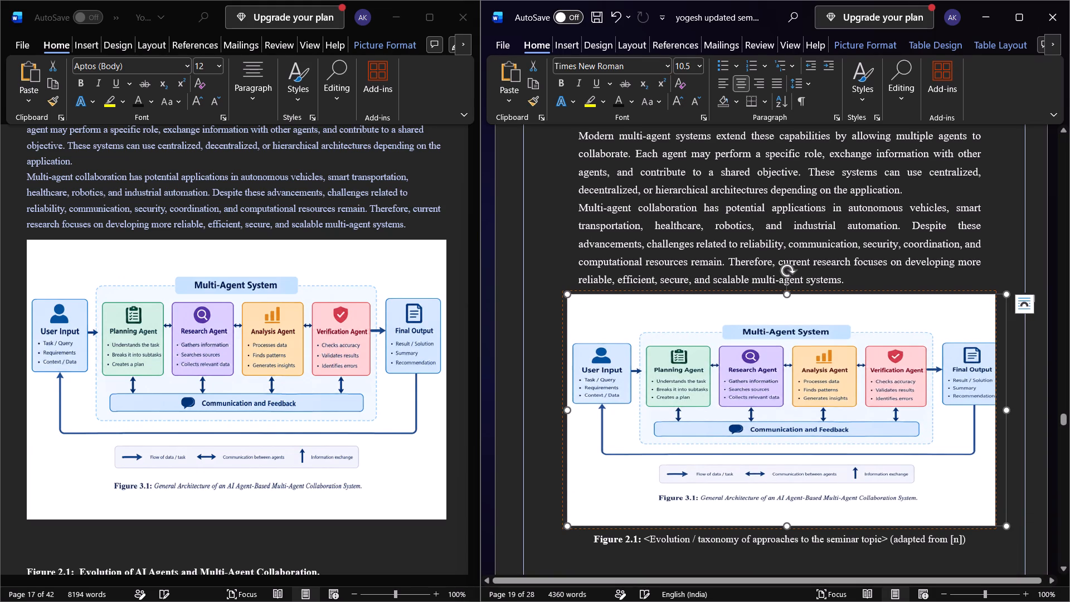
left_click(1006, 519)
left_click_drag(1007, 522, 1011, 537)
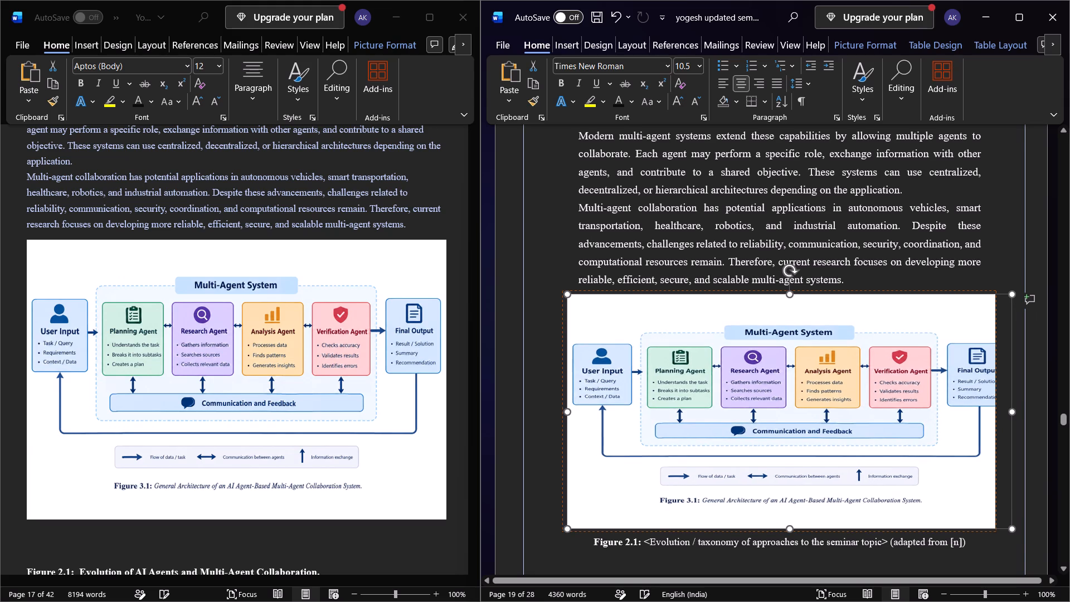
left_click_drag(1011, 537, 946, 519)
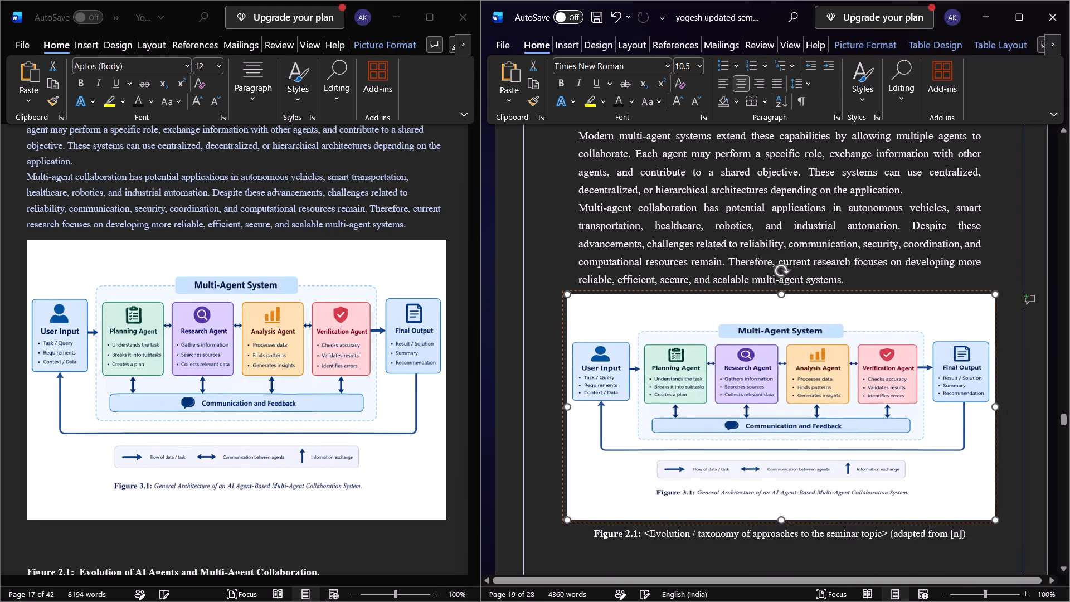
left_click_drag(946, 519, 936, 515)
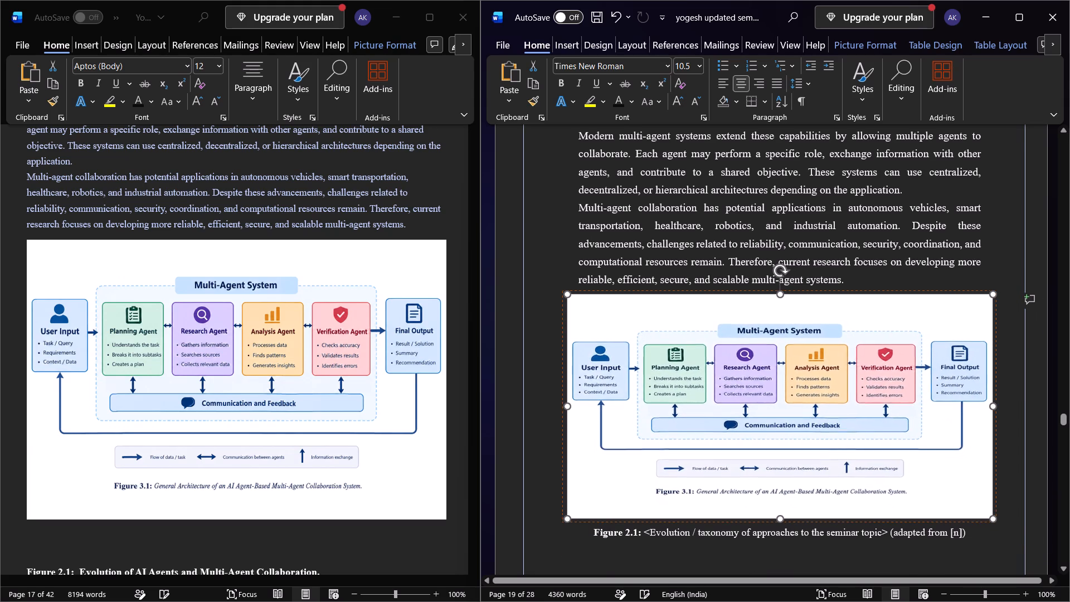
left_click_drag(936, 515, 947, 519)
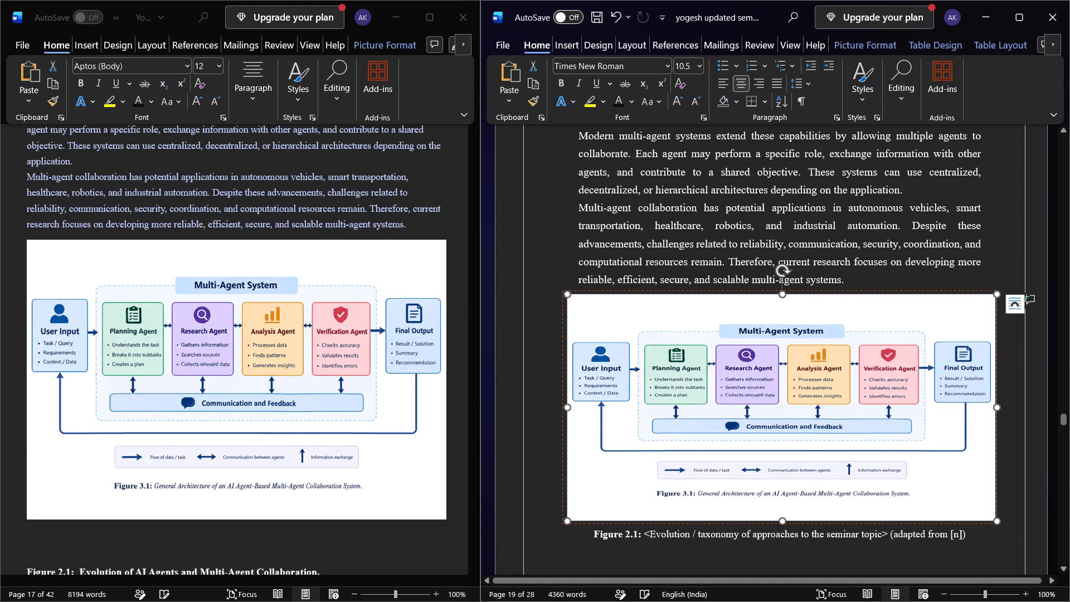
left_click_drag(568, 295, 560, 288)
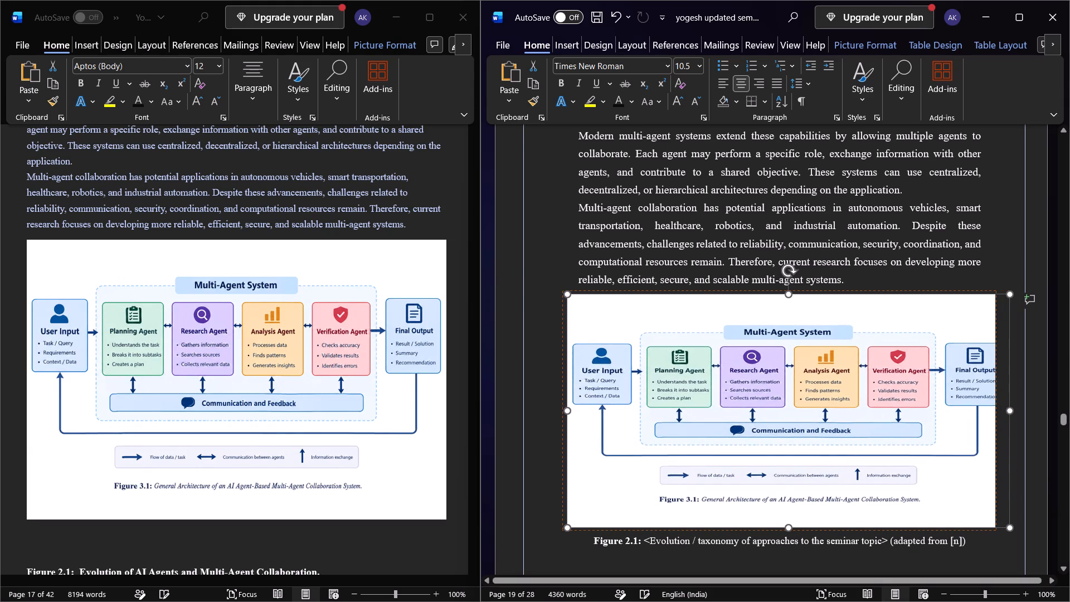
left_click_drag(560, 288, 575, 312)
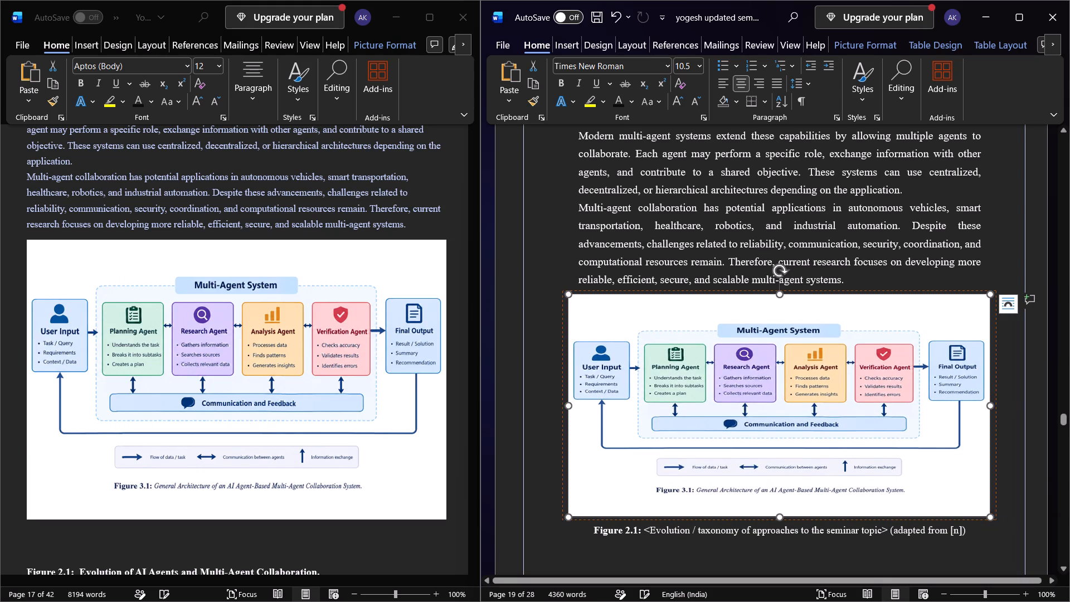
Fit the Figure 2.1 box more tightly around the diagram by moving its left border slightly inward.
key("Up")
key("Left")
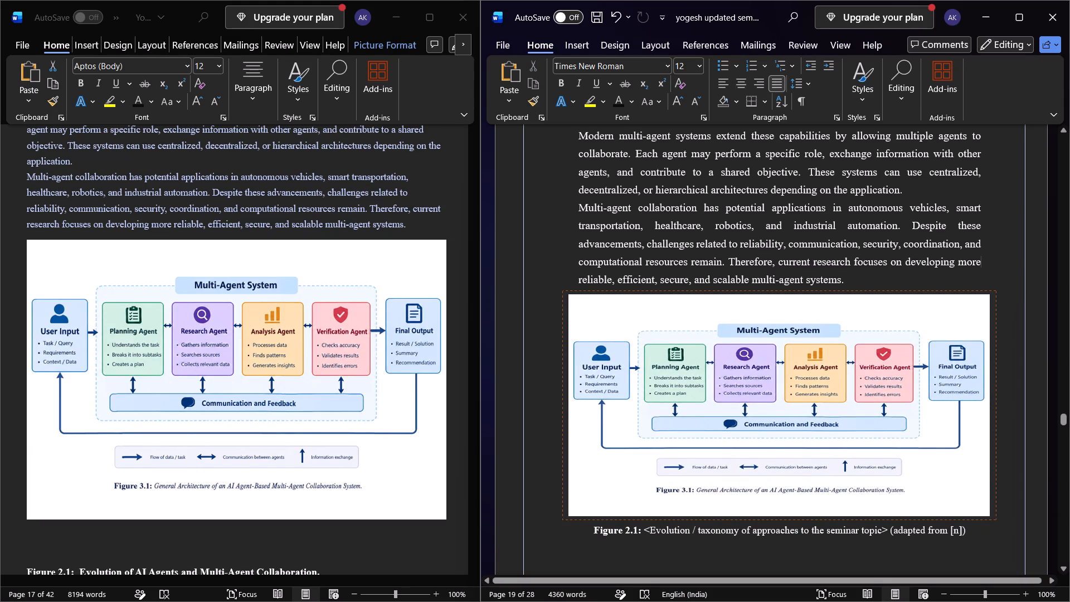
left_click(865, 325)
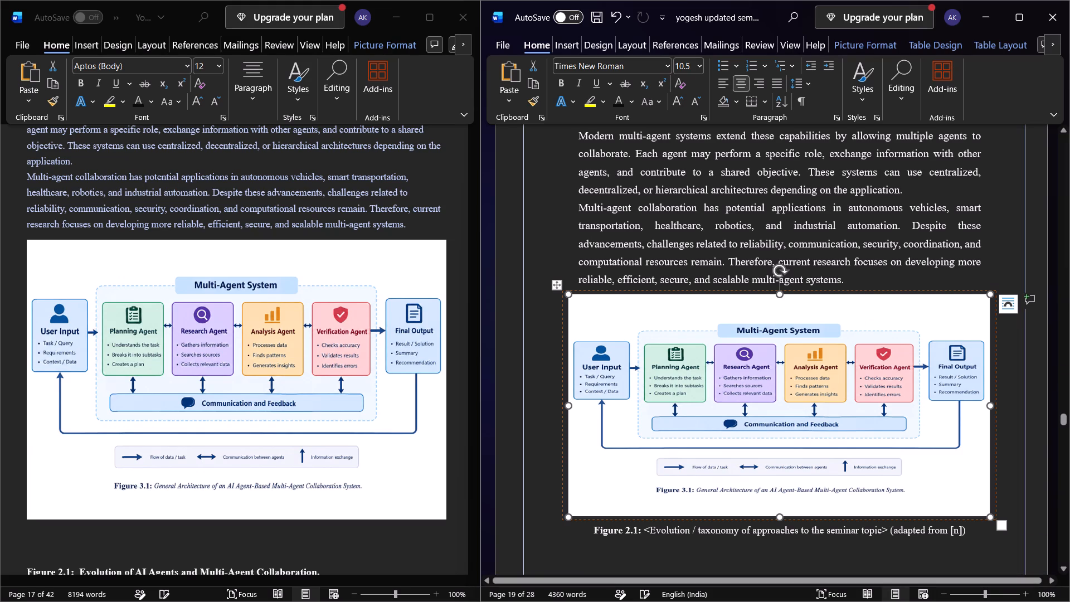
left_click_drag(983, 508, 973, 501)
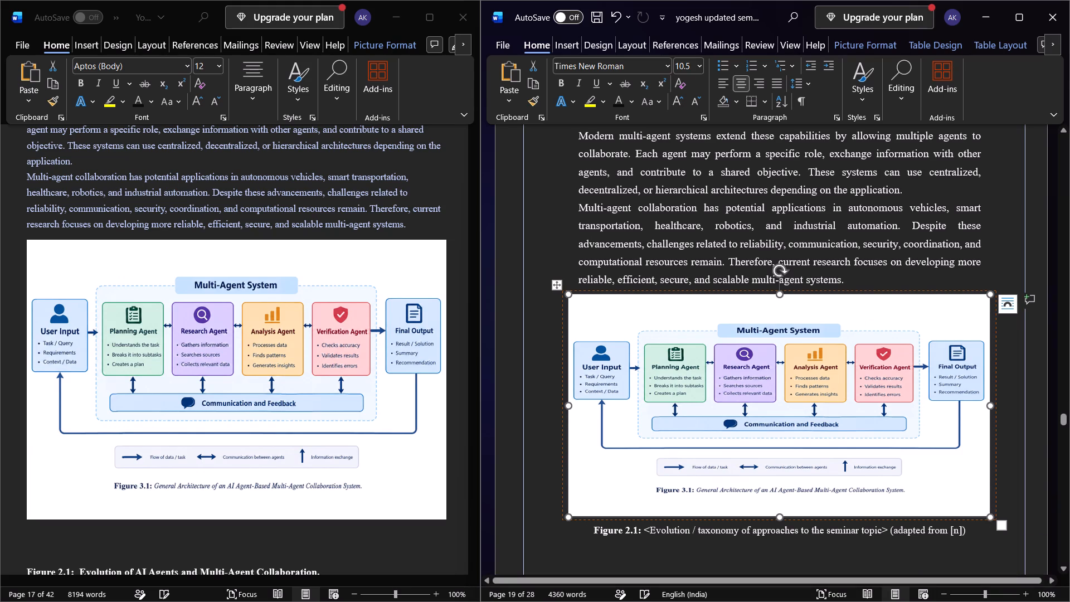
left_click(972, 498)
left_click_drag(996, 420, 994, 427)
left_click_drag(562, 394, 566, 394)
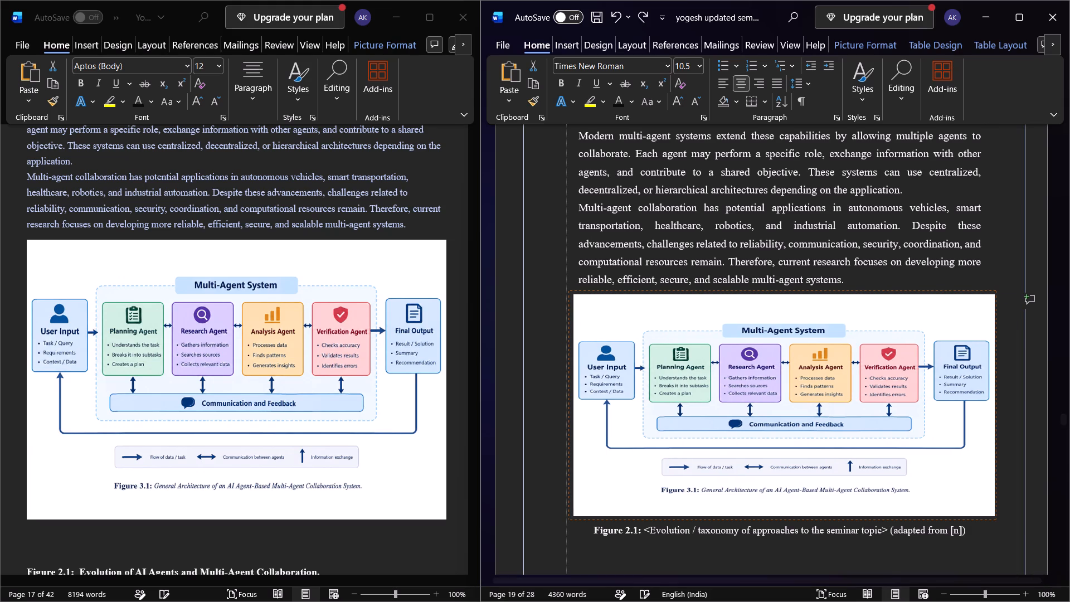
left_click_drag(566, 394, 568, 394)
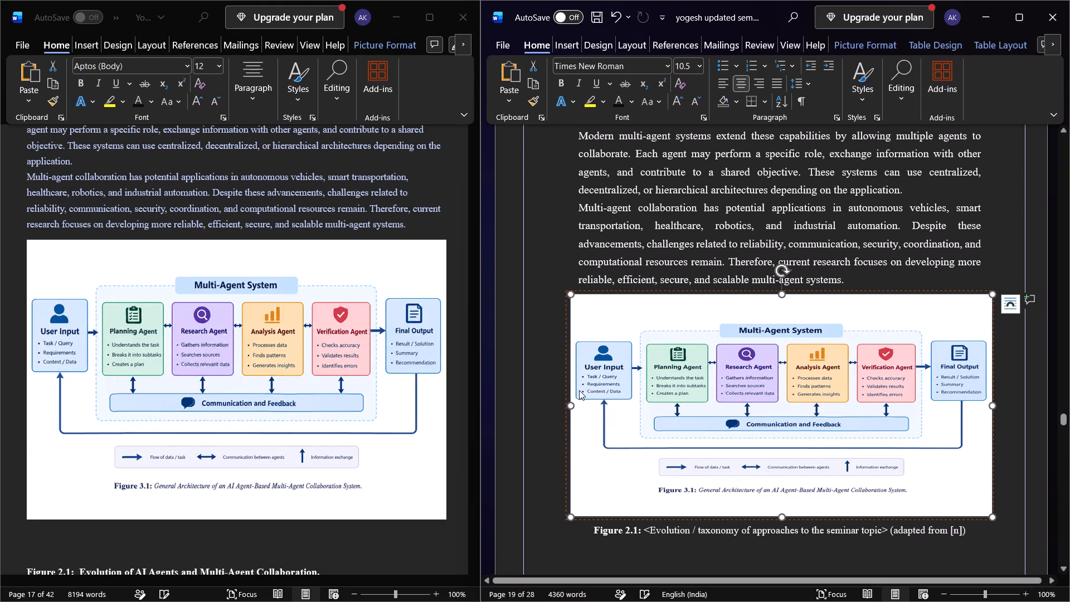
left_click(666, 404)
Copy the Figure 2.1 caption title "Evolution of AI Agents and Multi-Agent Collaboration" from the source report, without its final period.
scroll(667, 404, "down", 4)
scroll(353, 400, "down", 3)
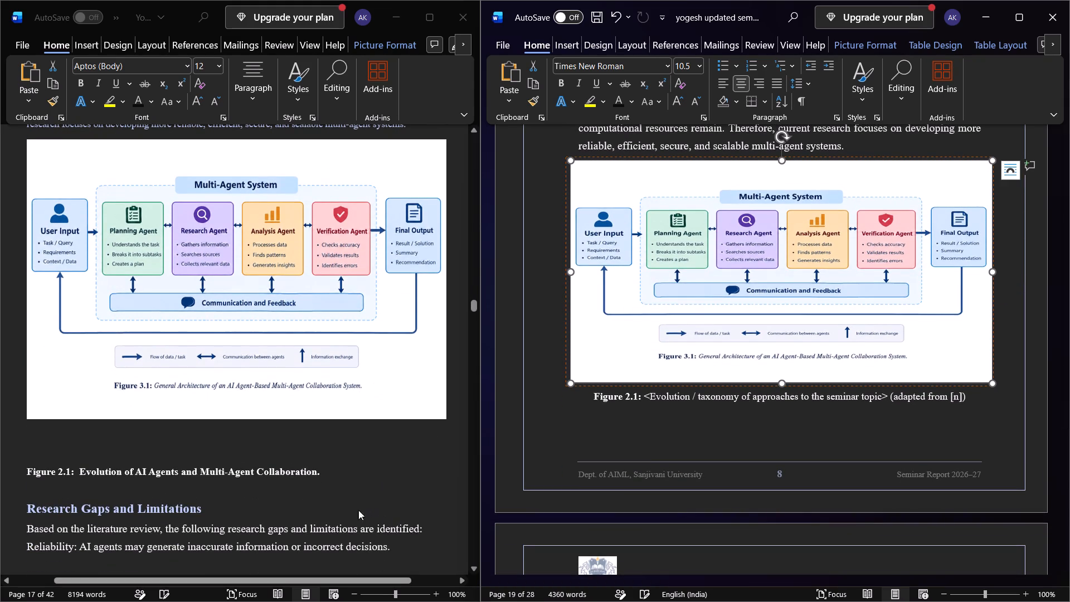
left_click_drag(330, 466, 290, 470)
left_click_drag(319, 474, 78, 464)
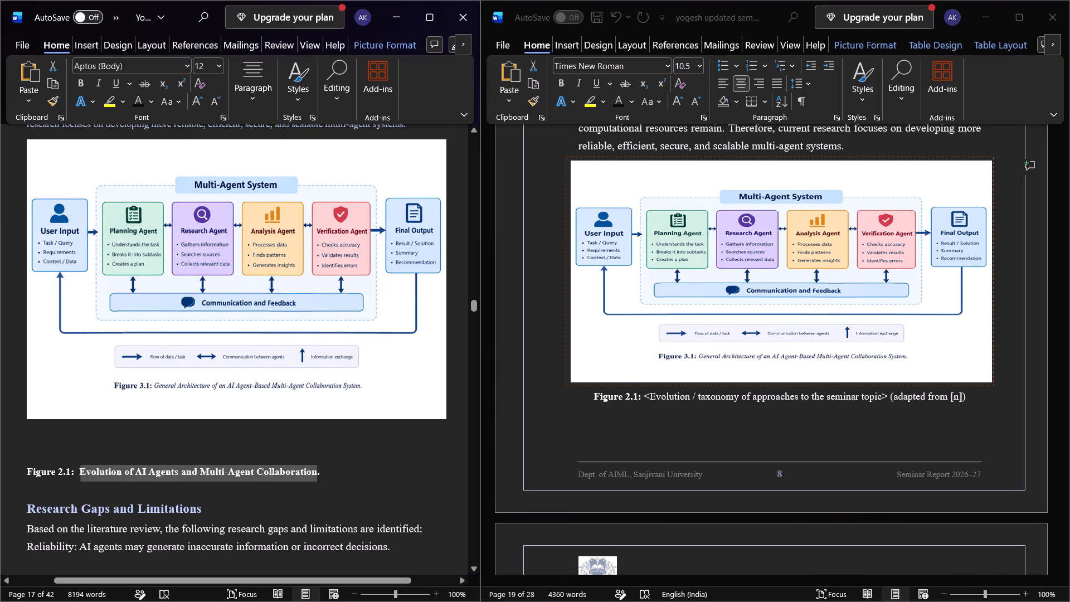
left_click_drag(78, 464, 78, 474)
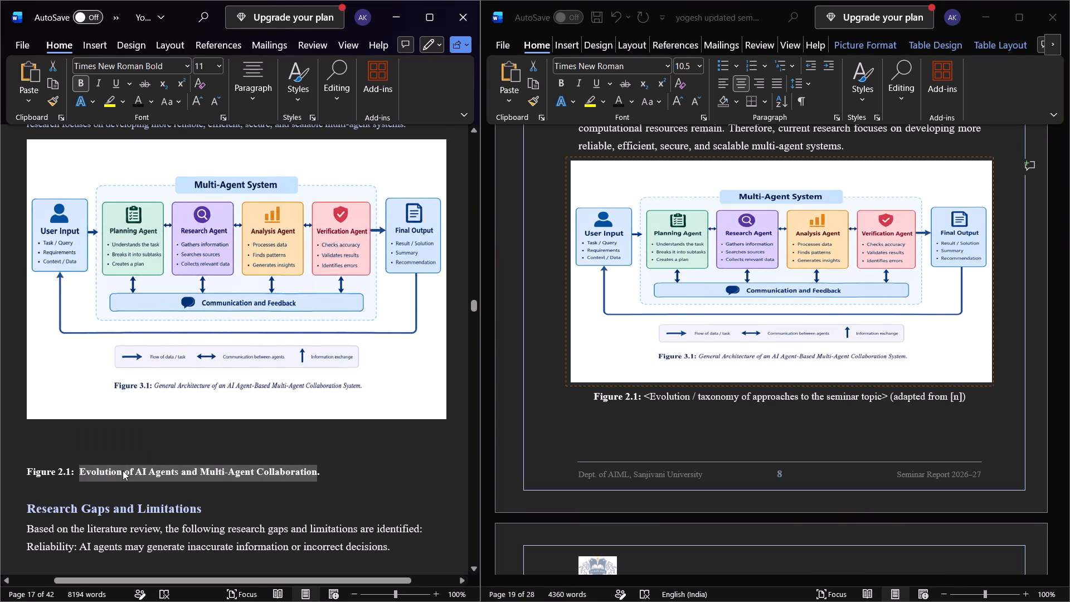
key("ctrl+c")
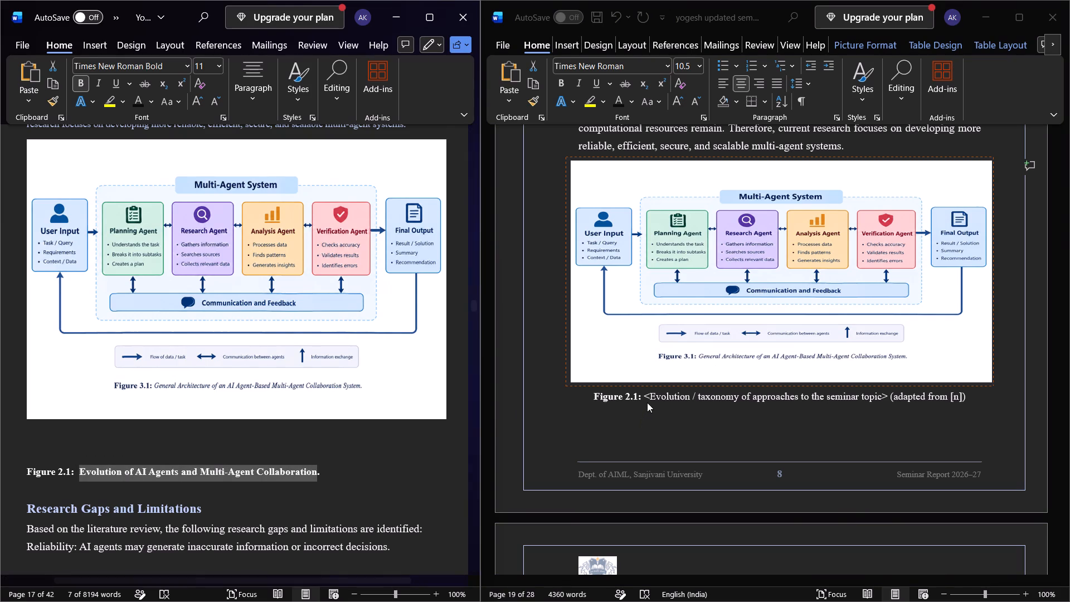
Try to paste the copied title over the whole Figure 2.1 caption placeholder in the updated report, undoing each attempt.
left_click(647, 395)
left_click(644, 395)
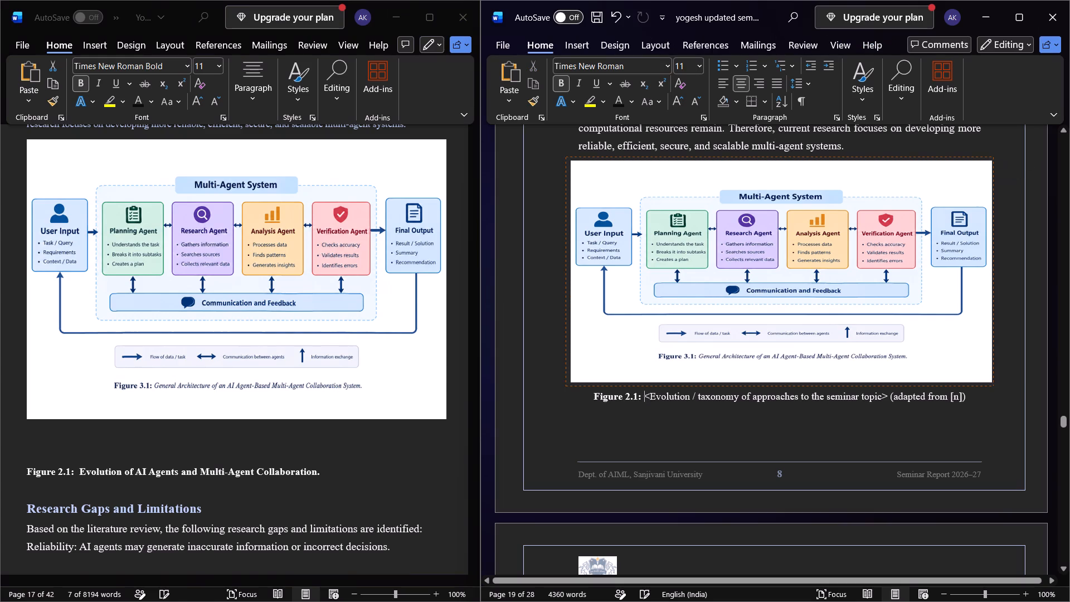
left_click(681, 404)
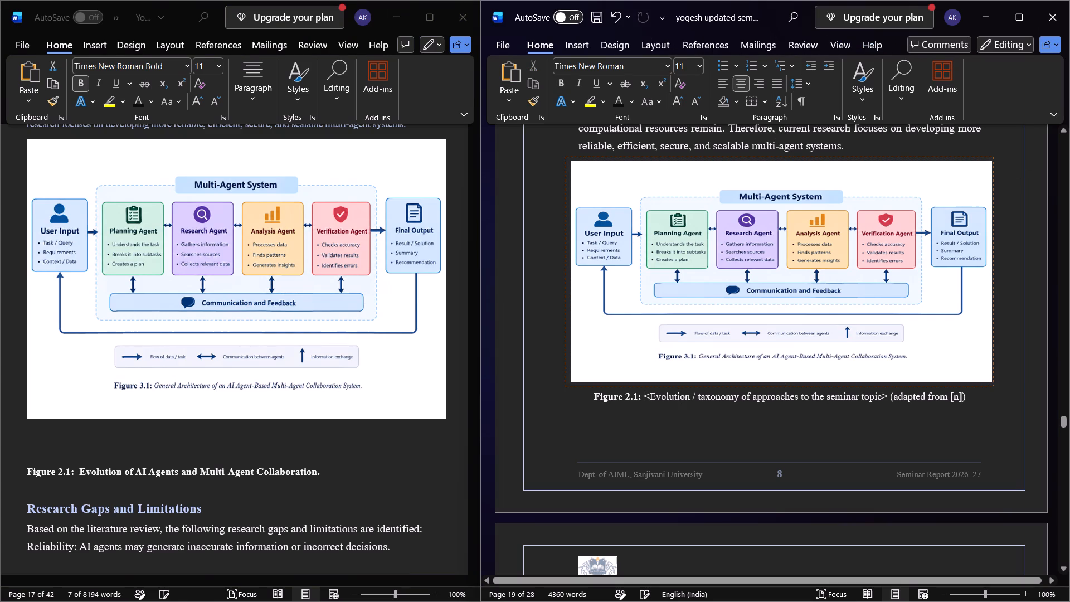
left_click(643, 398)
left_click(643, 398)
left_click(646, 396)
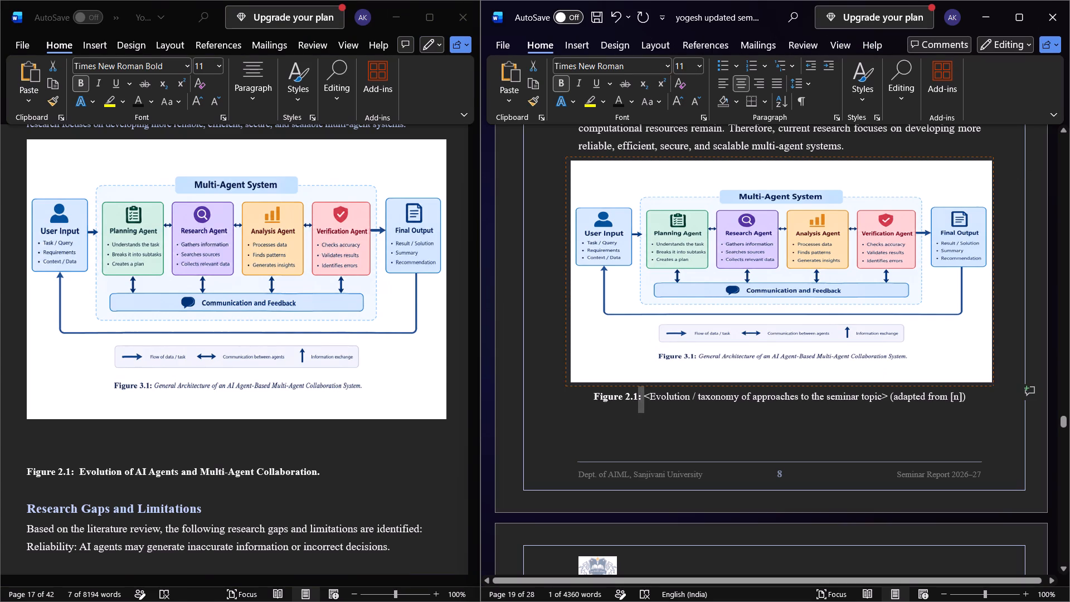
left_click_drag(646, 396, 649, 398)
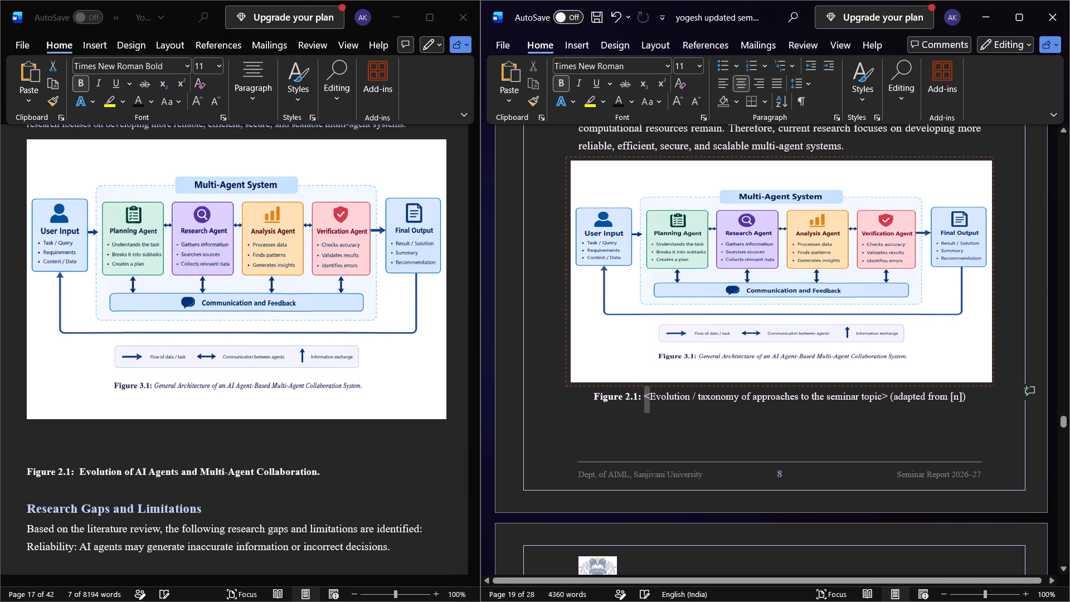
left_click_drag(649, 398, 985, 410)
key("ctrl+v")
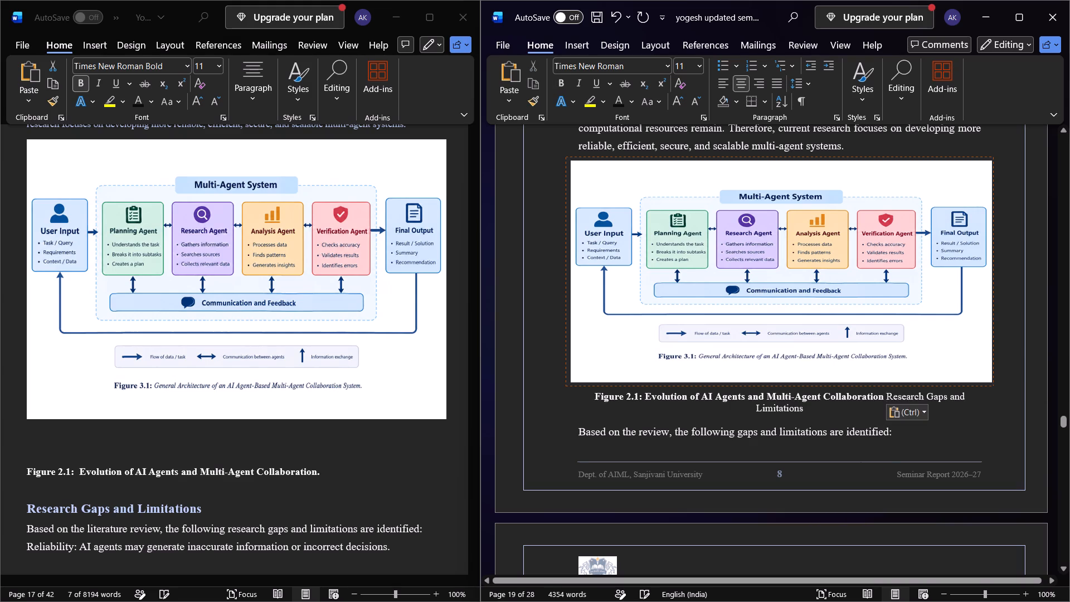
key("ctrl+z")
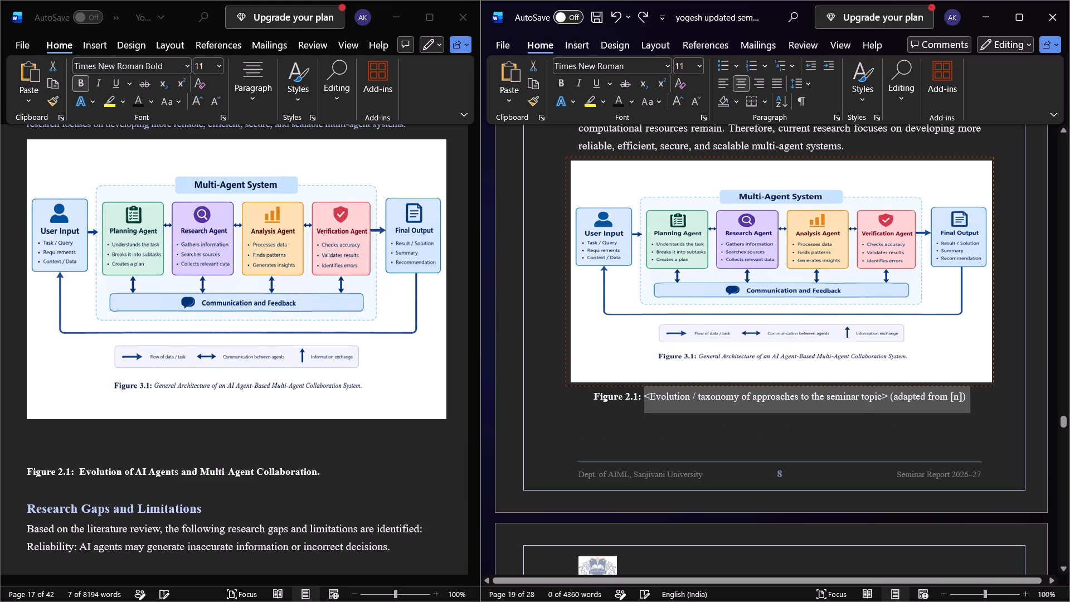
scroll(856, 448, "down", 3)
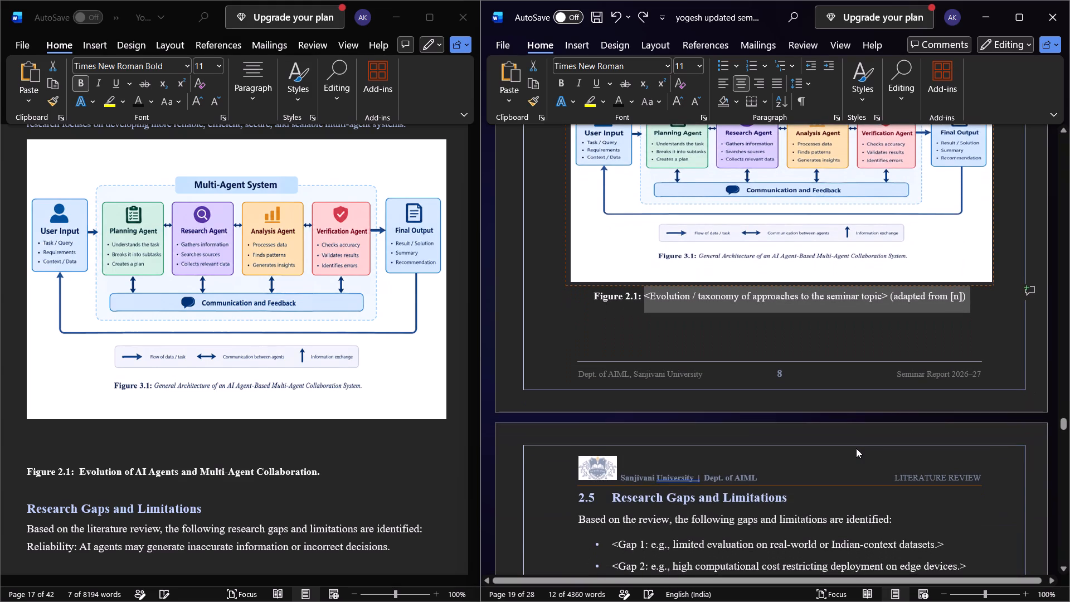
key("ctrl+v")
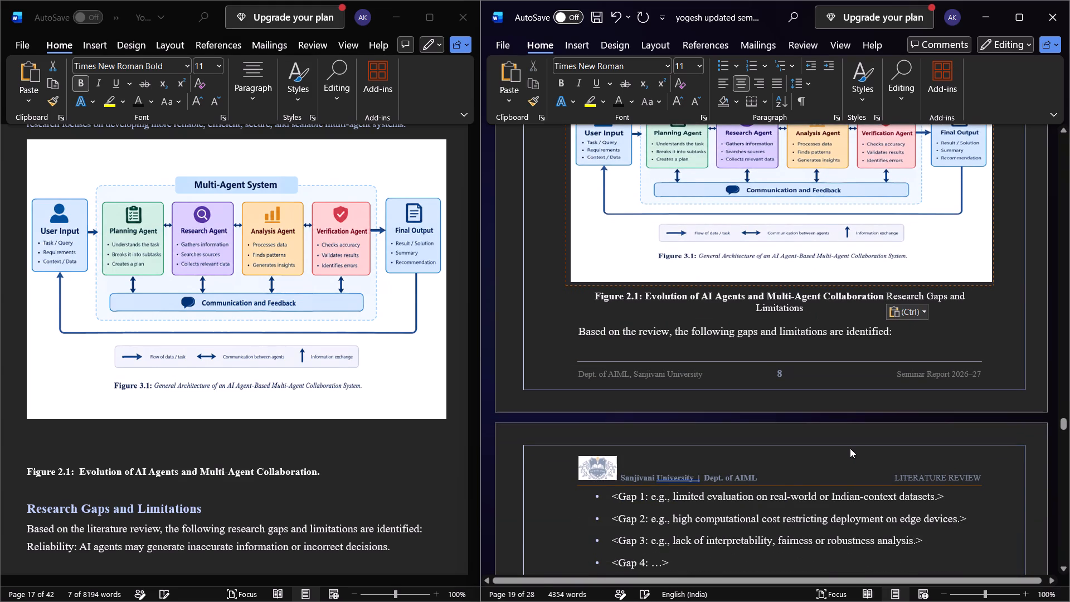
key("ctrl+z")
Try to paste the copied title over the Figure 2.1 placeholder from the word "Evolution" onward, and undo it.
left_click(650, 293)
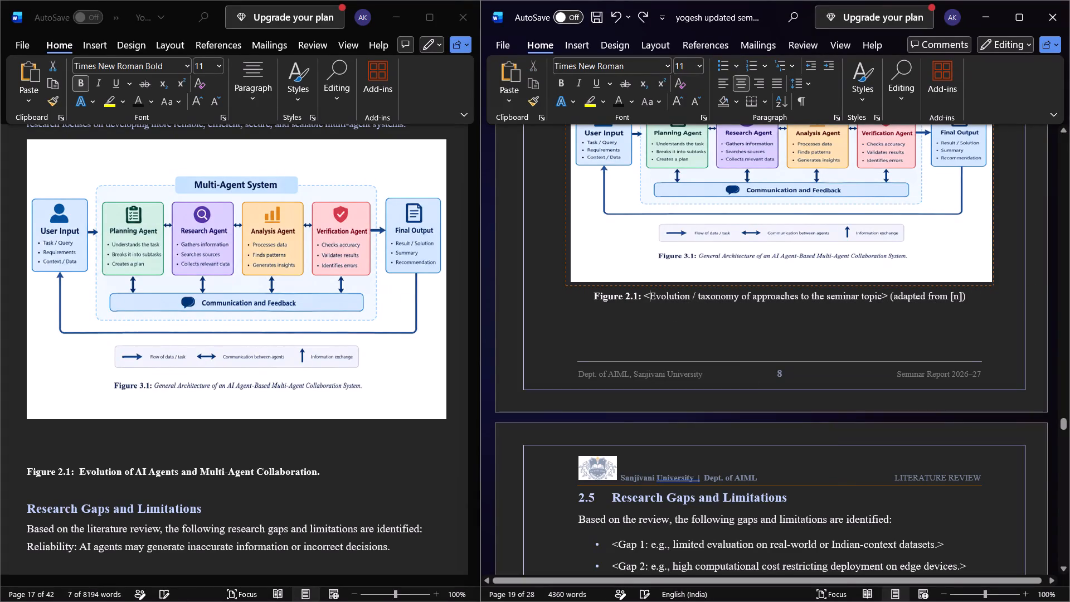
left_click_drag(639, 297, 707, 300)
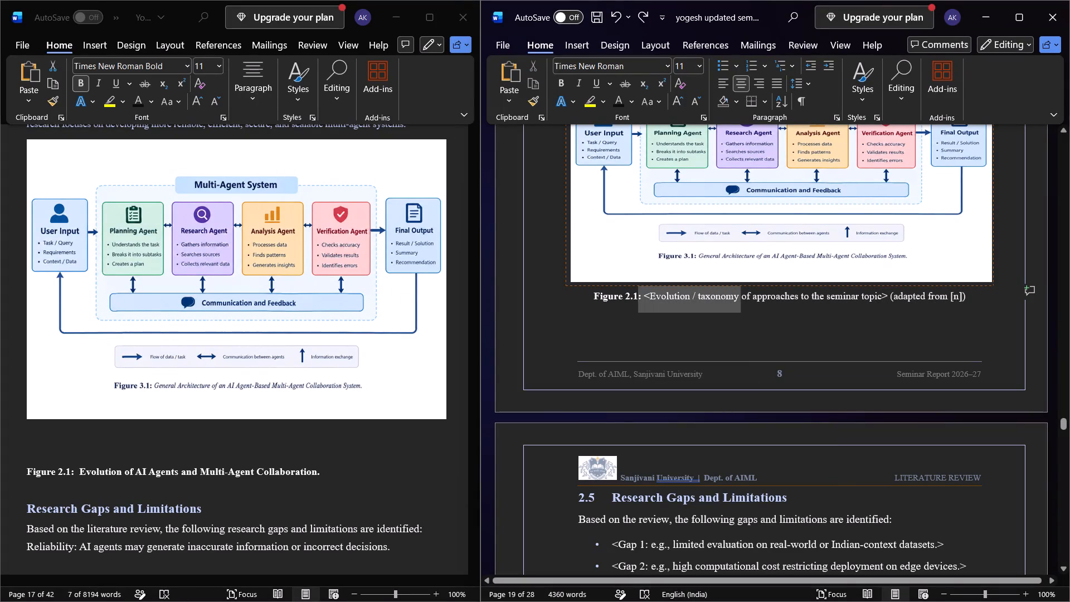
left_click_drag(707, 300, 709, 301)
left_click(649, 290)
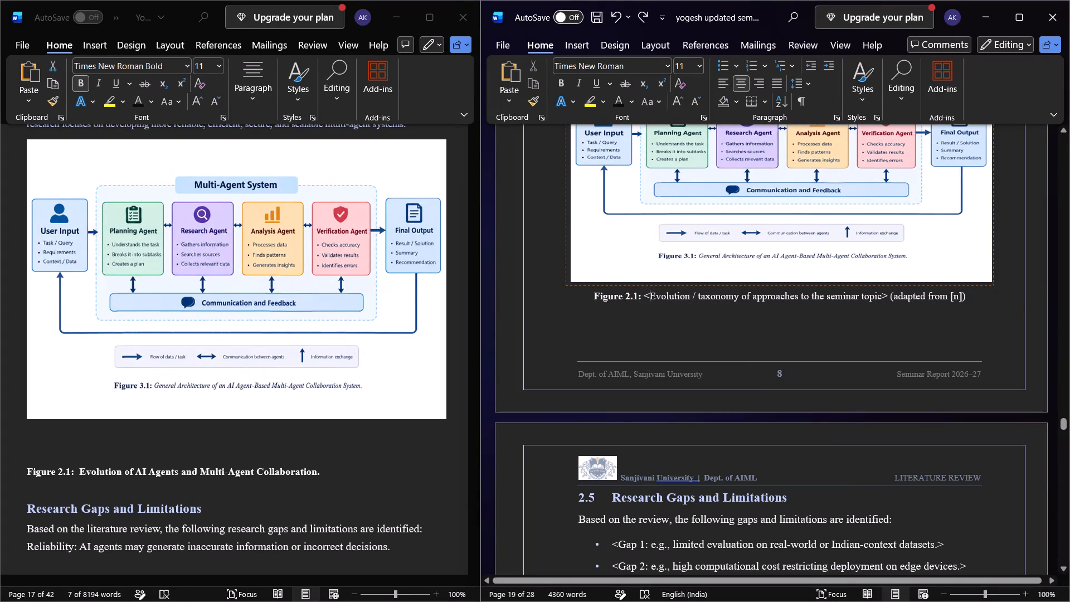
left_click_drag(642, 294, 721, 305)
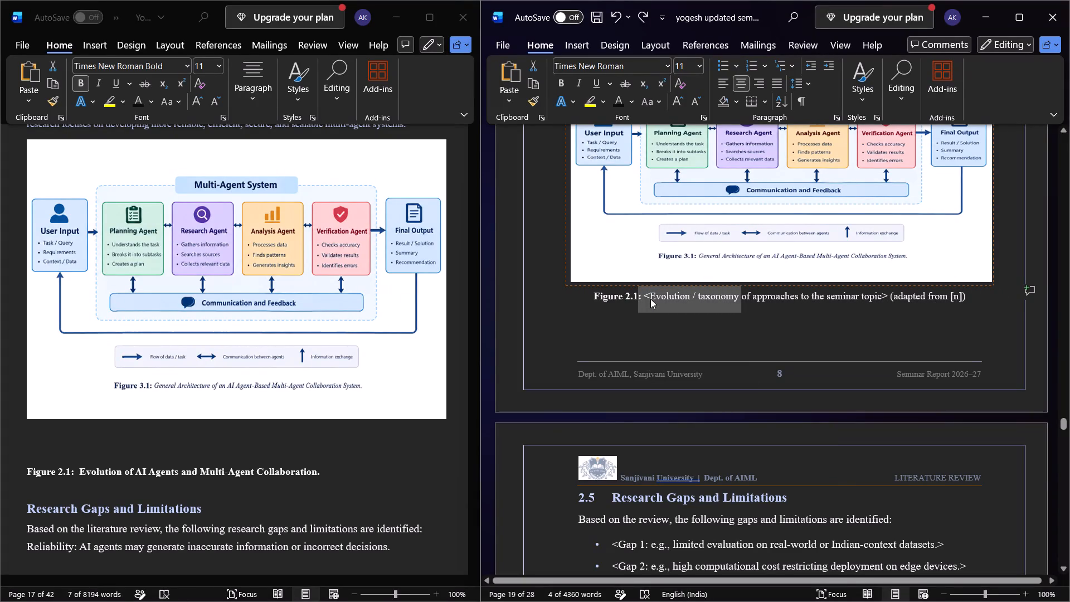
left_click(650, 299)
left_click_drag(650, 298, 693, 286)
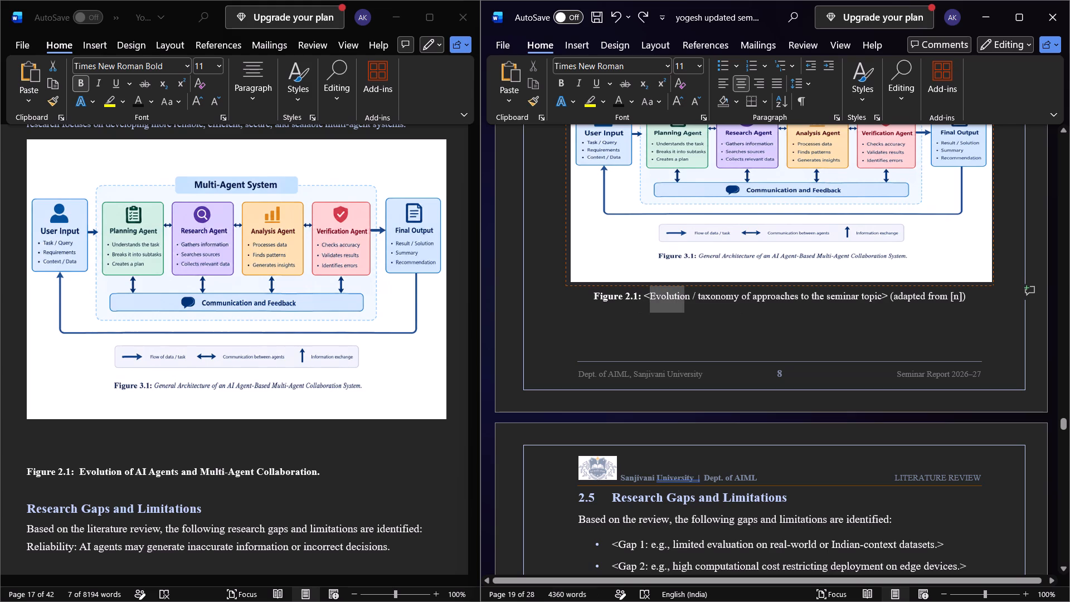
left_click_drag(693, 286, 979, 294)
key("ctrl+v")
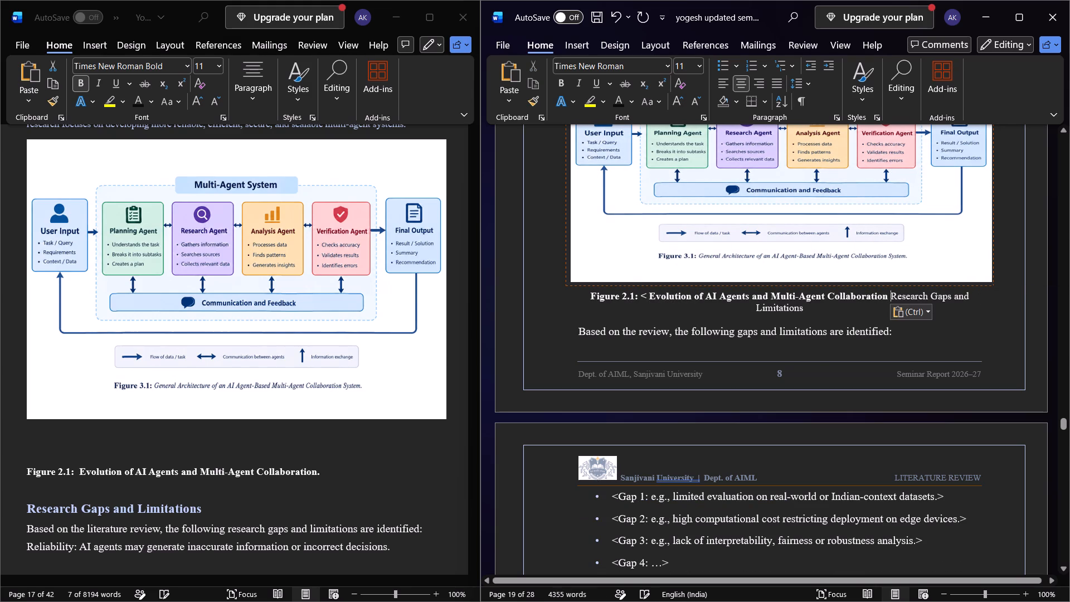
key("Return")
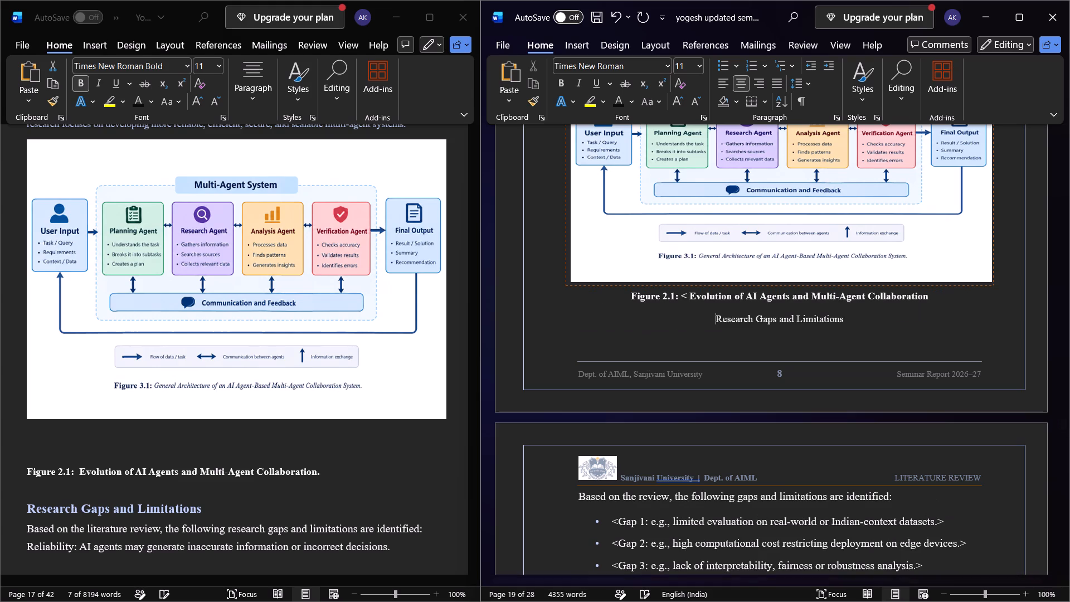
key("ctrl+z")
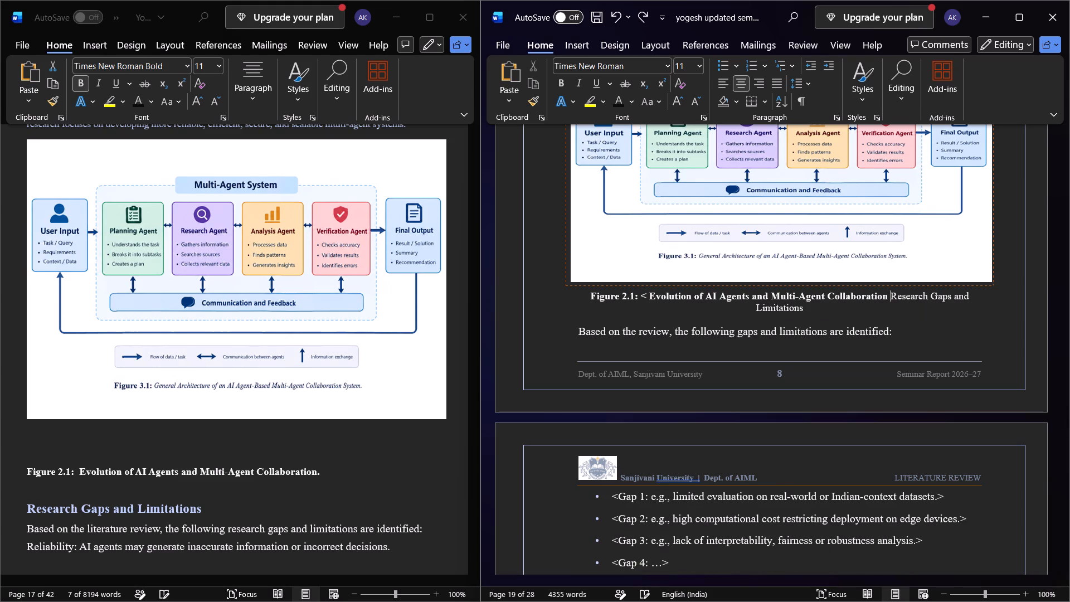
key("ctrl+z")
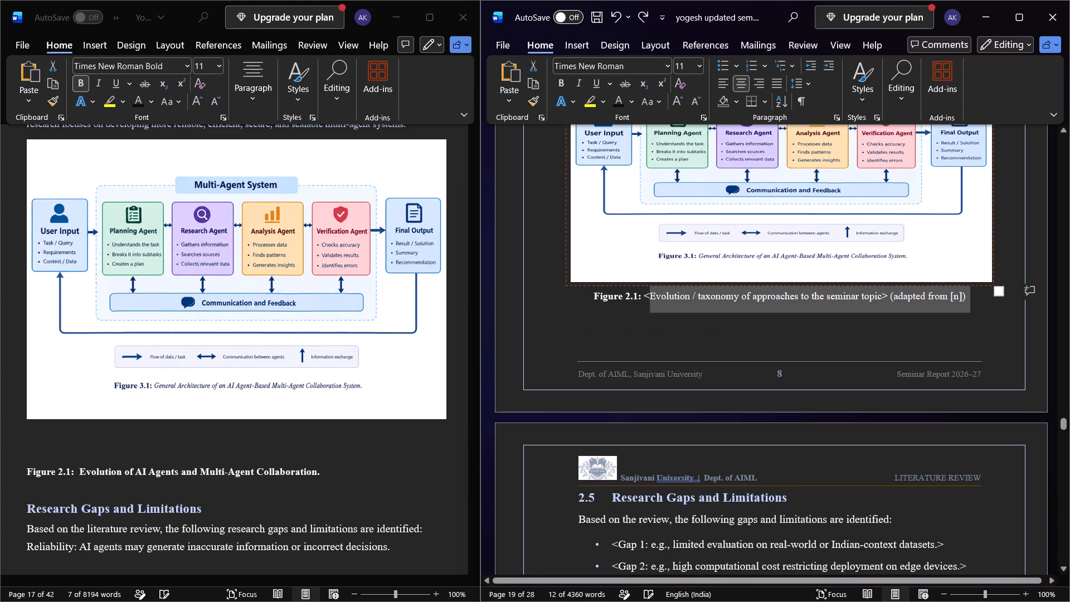
Replace only the Figure 2.1 placeholder text, excluding its paragraph mark, with the copied title "Evolution of AI Agents and Multi-Agent Collaboration".
left_click(980, 296)
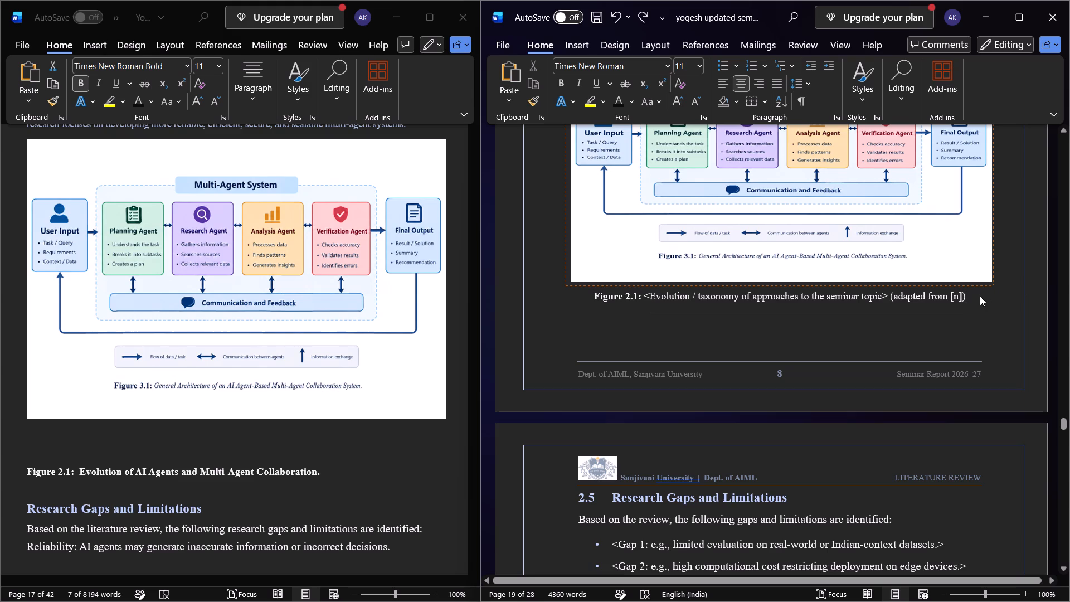
key("ctrl+shift+Left")
key("ctrl+shift+Left")
key("ctrl+shift+Left")
key("ctrl+shift+Left")
key("ctrl+shift+Left")
key("ctrl+shift+Left")
key("ctrl+shift+Left")
key("ctrl+shift+Left")
key("ctrl+shift+Left")
key("ctrl+shift+Left")
key("ctrl+shift+Left")
key("ctrl+shift+Left")
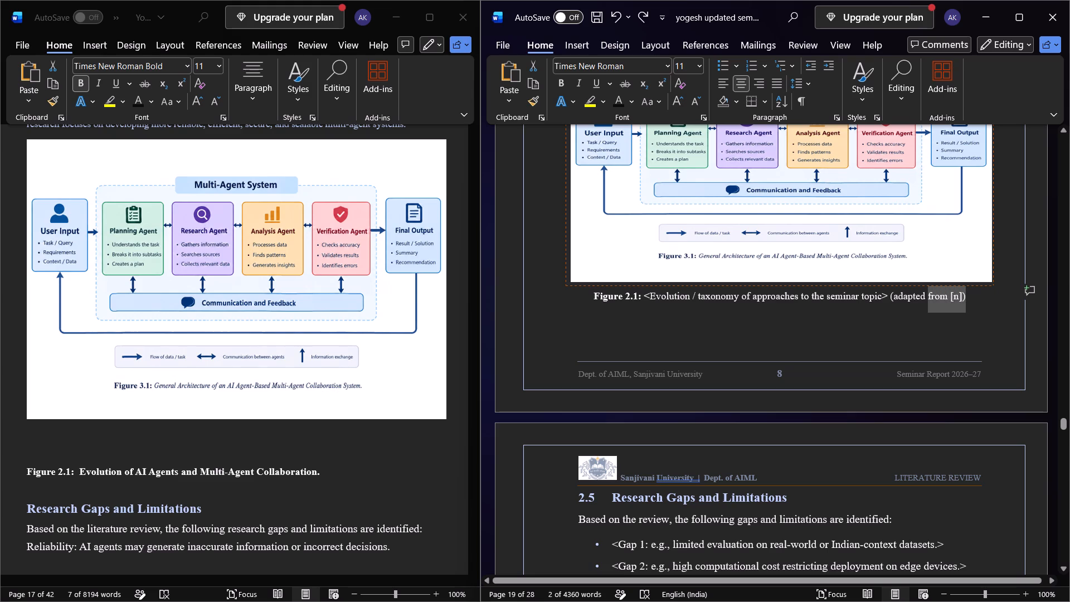
key("ctrl+shift+Left")
key("ctrl+shift+Left")
key("ctrl+shift+Left")
key("ctrl+shift+Left")
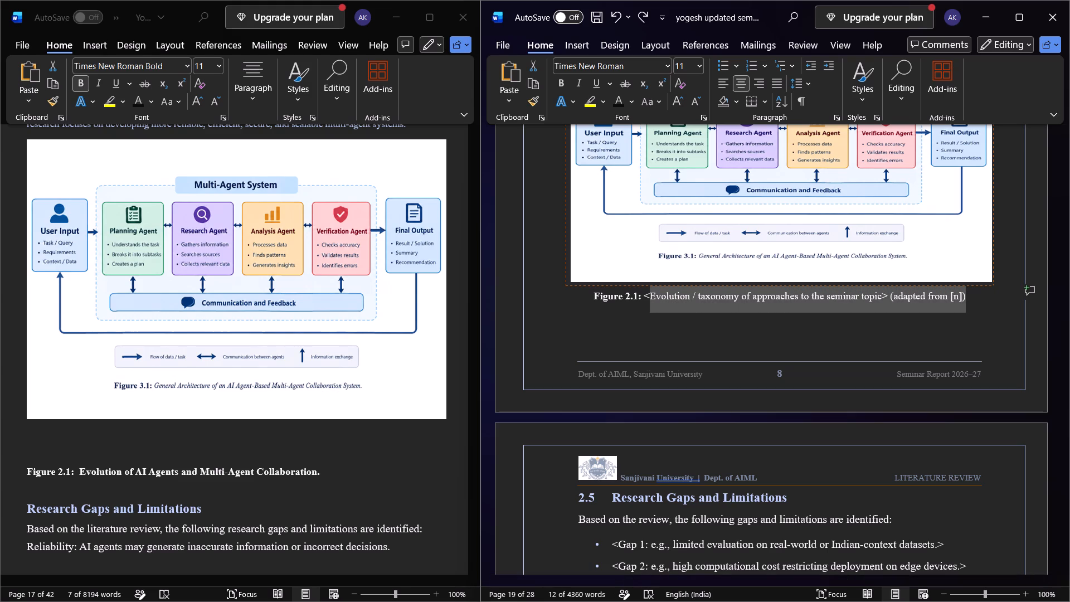
key("shift+Left")
key("ctrl+v")
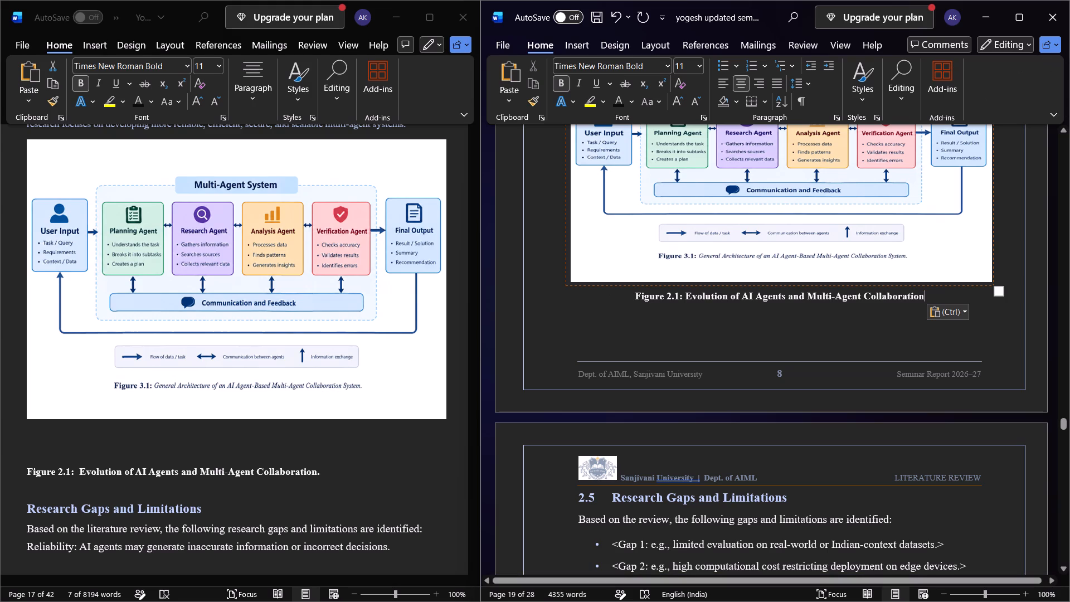
left_click(886, 300)
Copy the five research gap lines, from "Reliability" through "Real-World Evaluation", from the source report's Research Gaps and Limitations section.
scroll(749, 319, "down", 4)
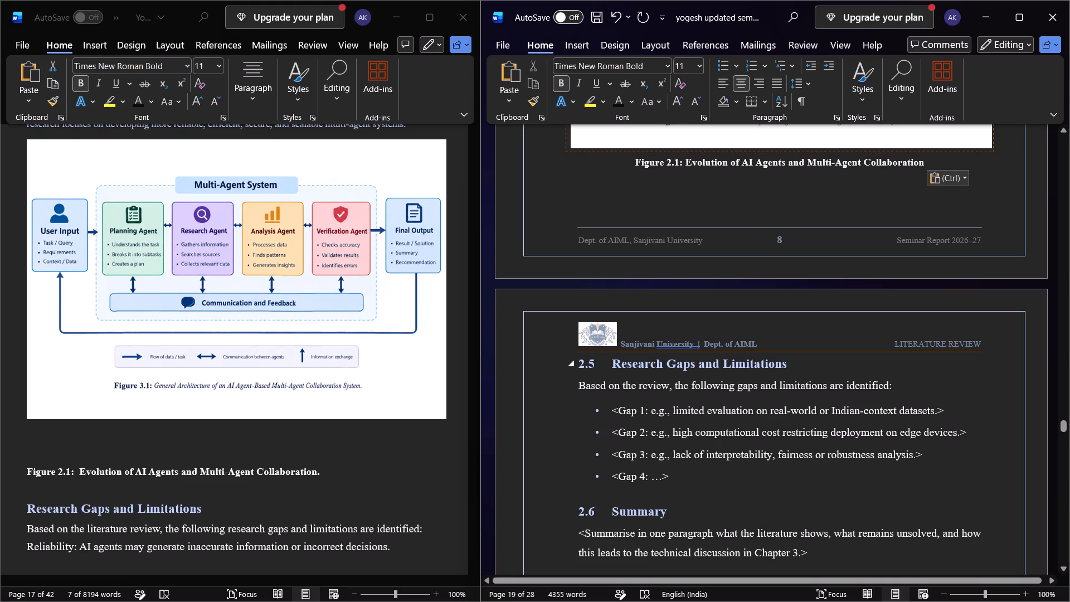
scroll(446, 394, "down", 1)
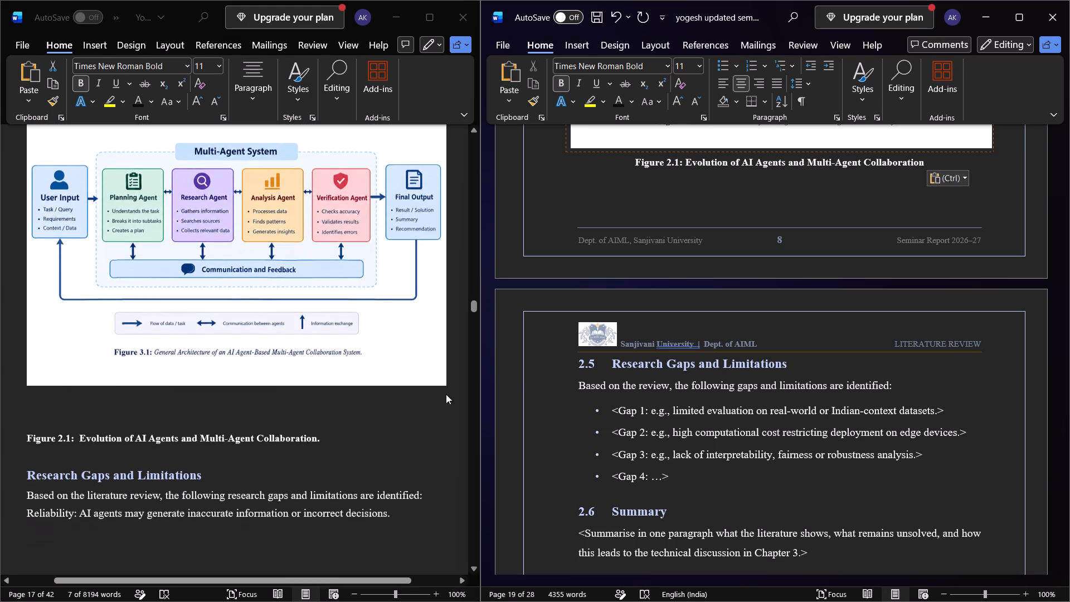
scroll(430, 405, "down", 4)
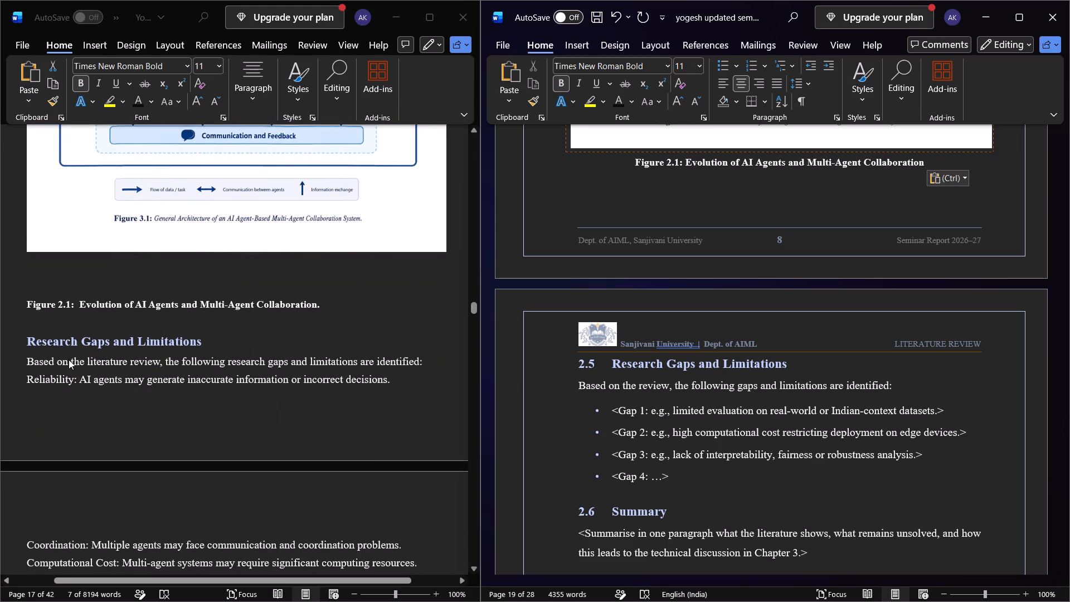
left_click_drag(22, 356, 51, 381)
left_click(25, 361)
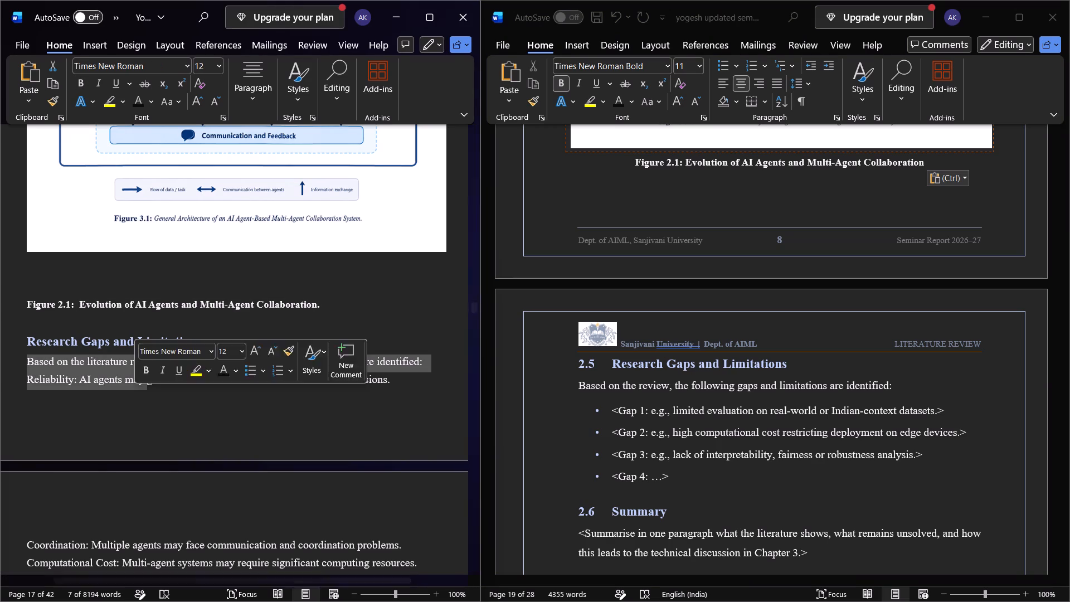
left_click(135, 394)
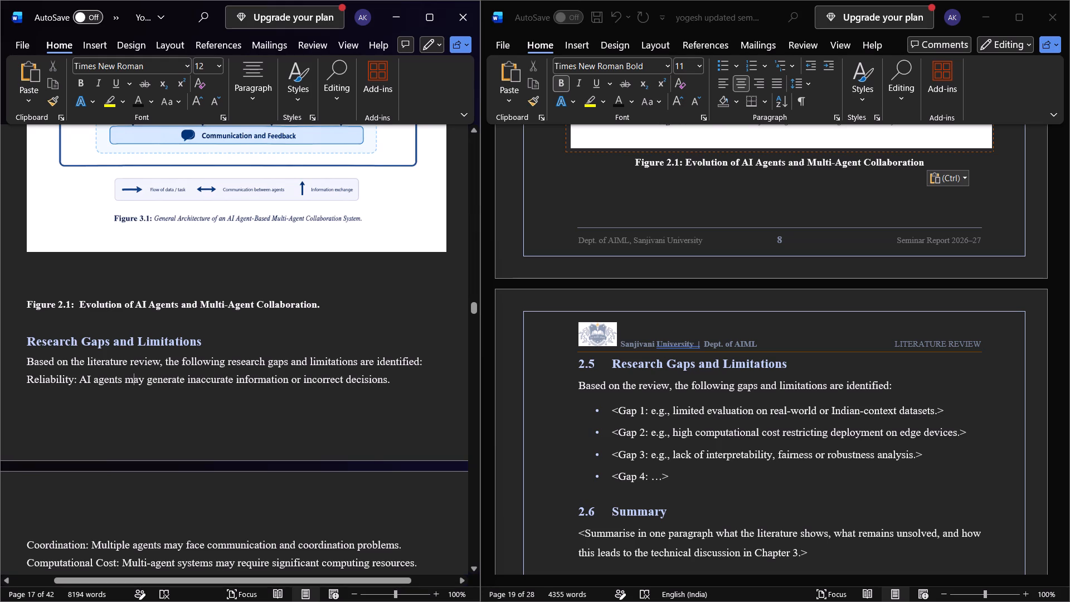
left_click_drag(25, 379, 25, 379)
left_click_drag(25, 379, 143, 415)
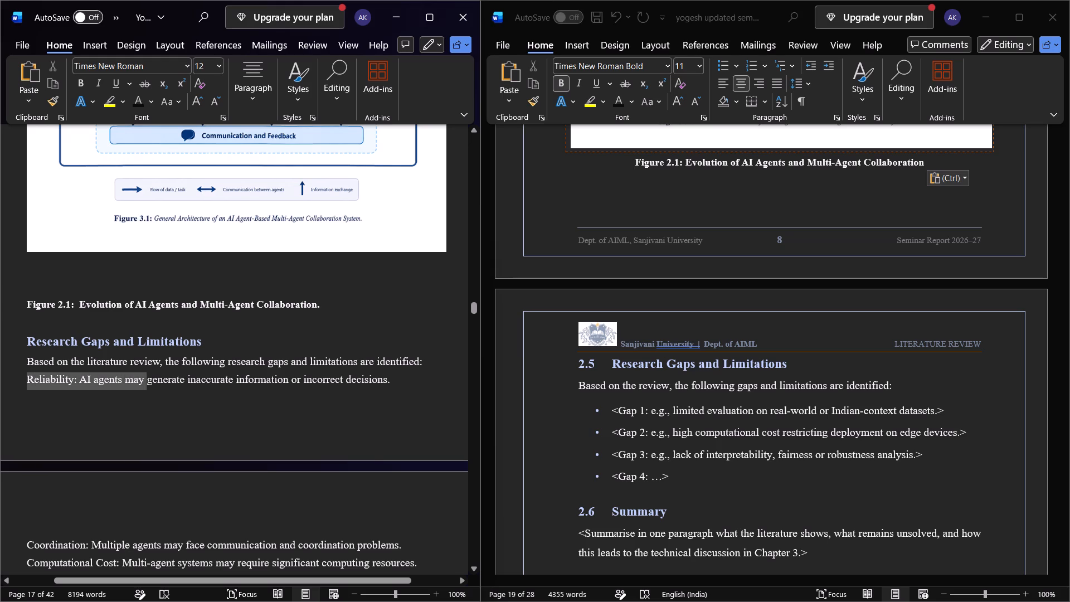
left_click_drag(143, 415, 236, 401)
scroll(143, 415, "down", 1)
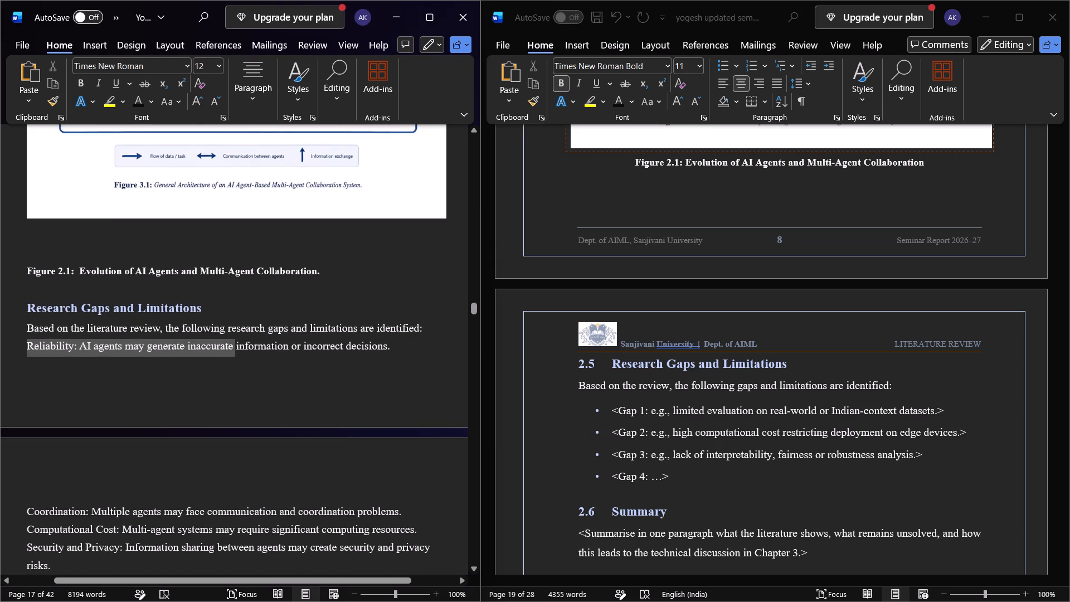
left_click_drag(236, 401, 402, 358)
scroll(267, 367, "down", 5)
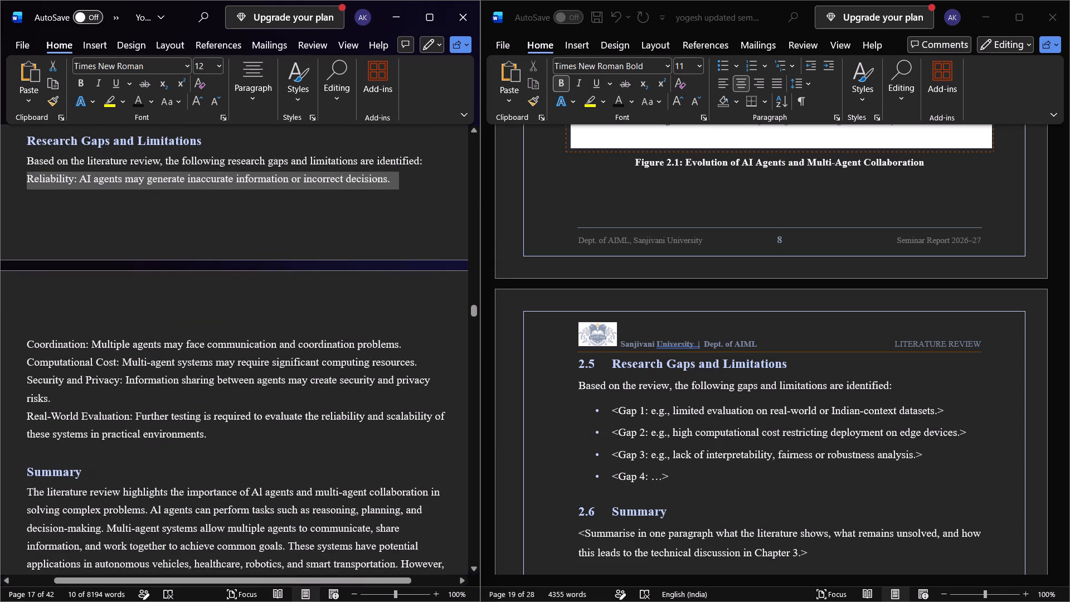
left_click(21, 190)
left_click_drag(21, 174, 36, 189)
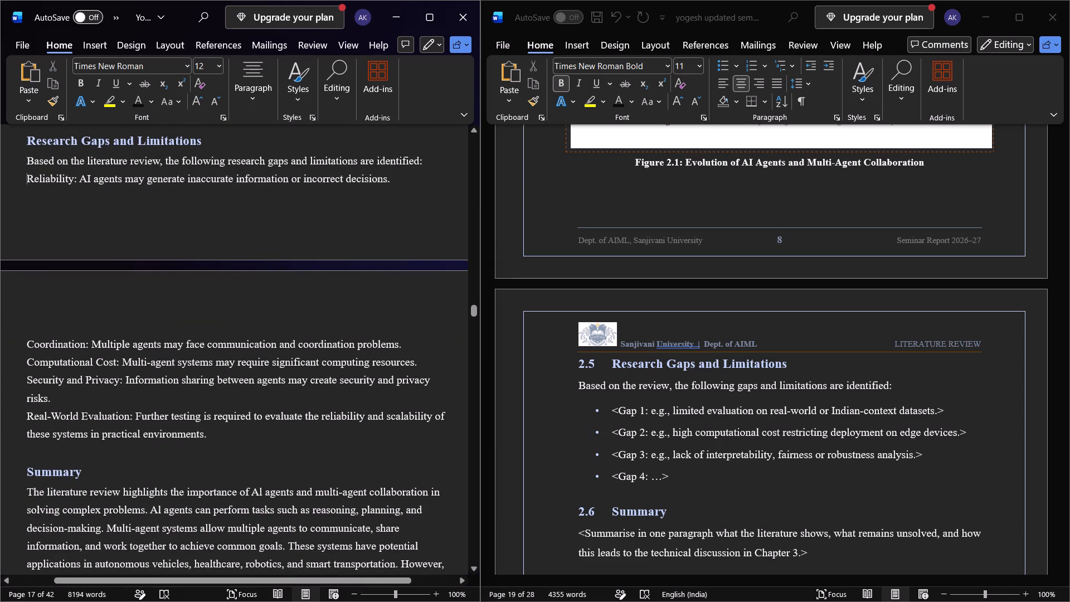
left_click_drag(36, 189, 208, 373)
scroll(181, 363, "down", 2)
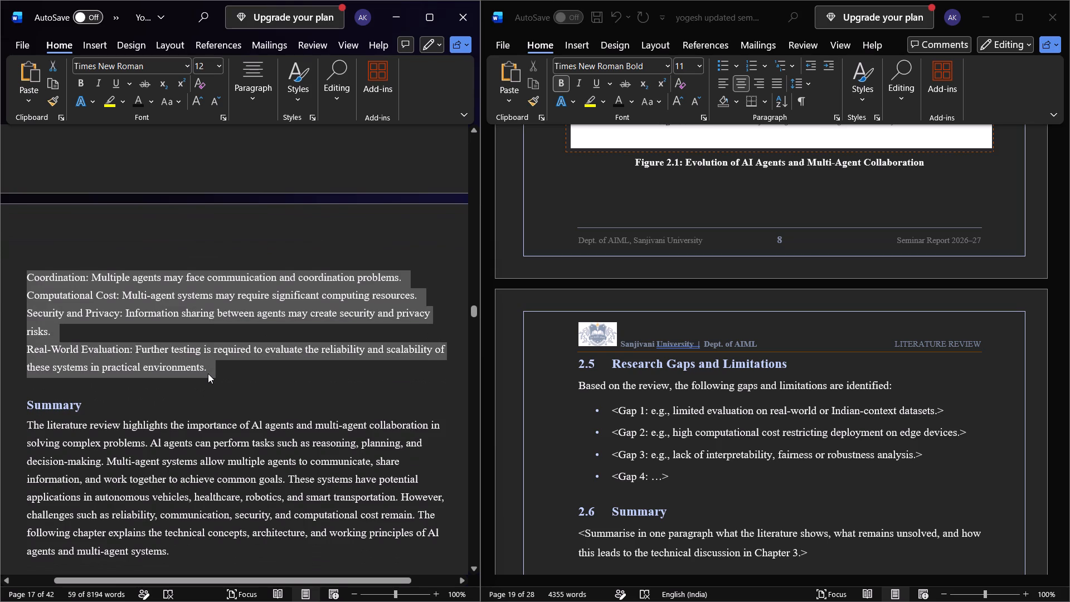
key("ctrl+c")
Replace the four gap placeholder bullets in section 2.5 with the copied research gaps and remove the leftover empty bullet.
left_click(586, 406)
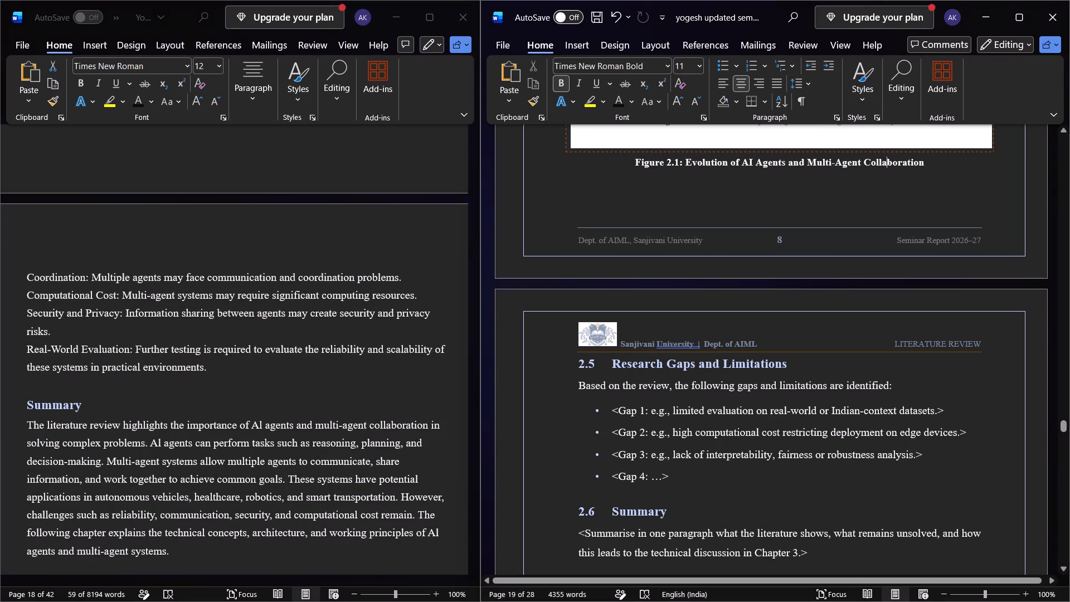
left_click_drag(607, 403, 668, 482)
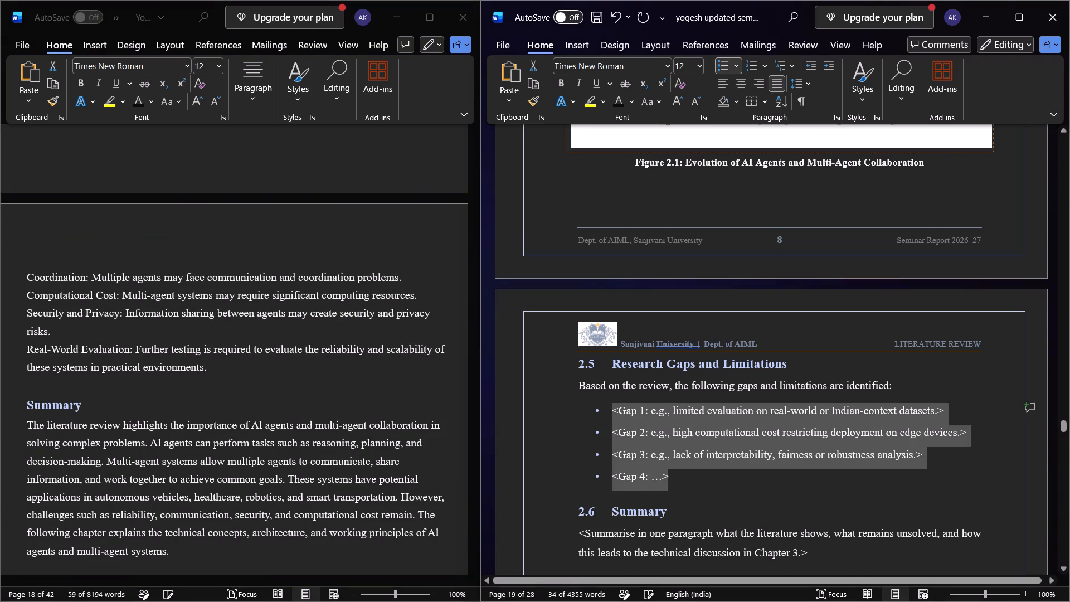
key("ctrl+v")
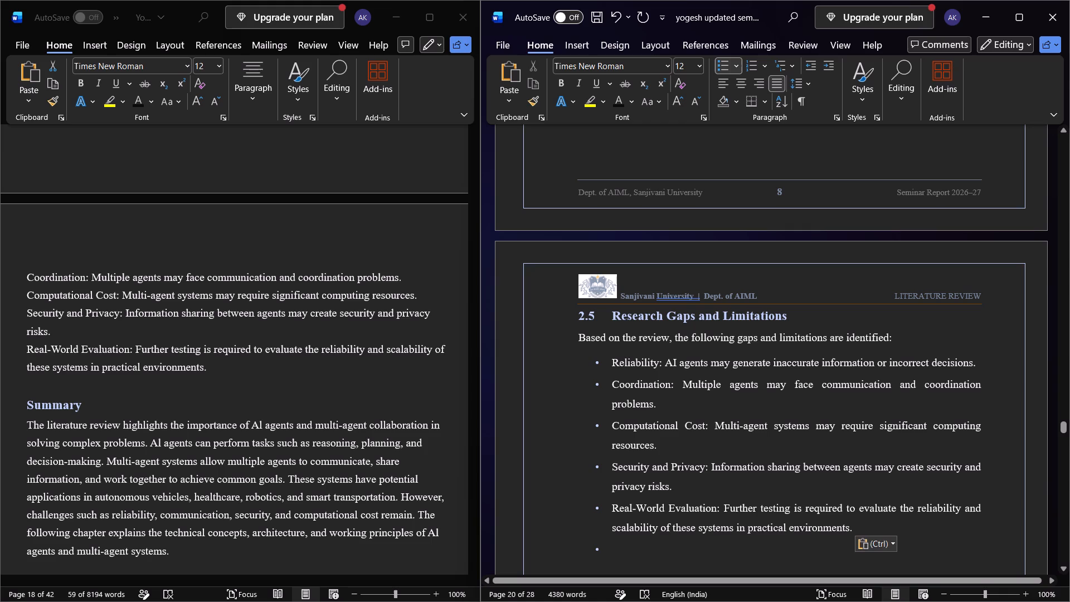
key("BackSpace")
key("BackSpace")
key("BackSpace")
key("BackSpace")
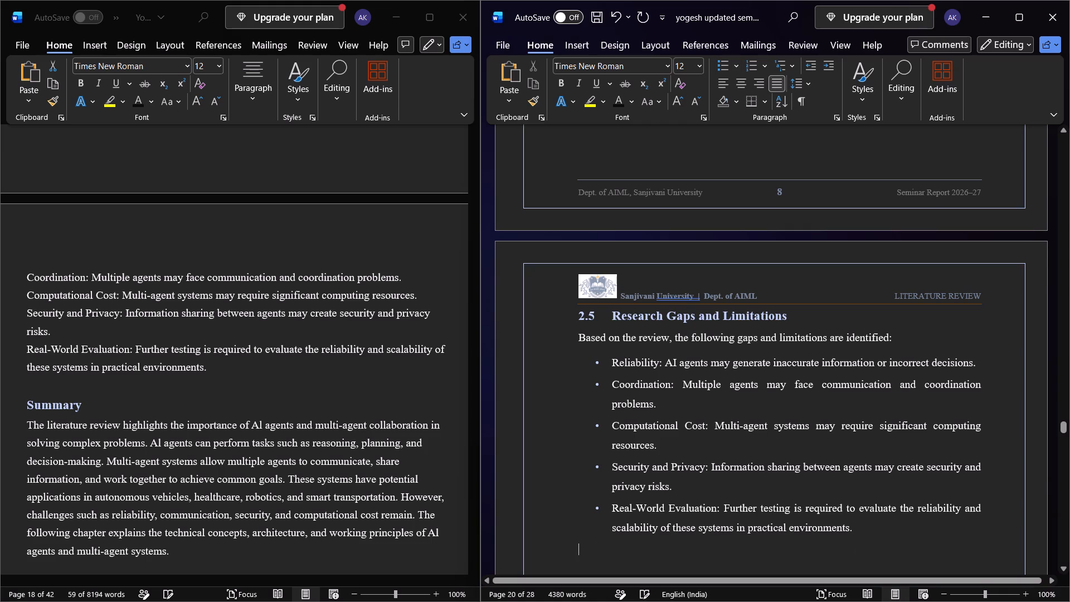
key("BackSpace")
Copy the full Summary paragraph, beginning "The literature review highlights", from the source report.
scroll(624, 418, "down", 1)
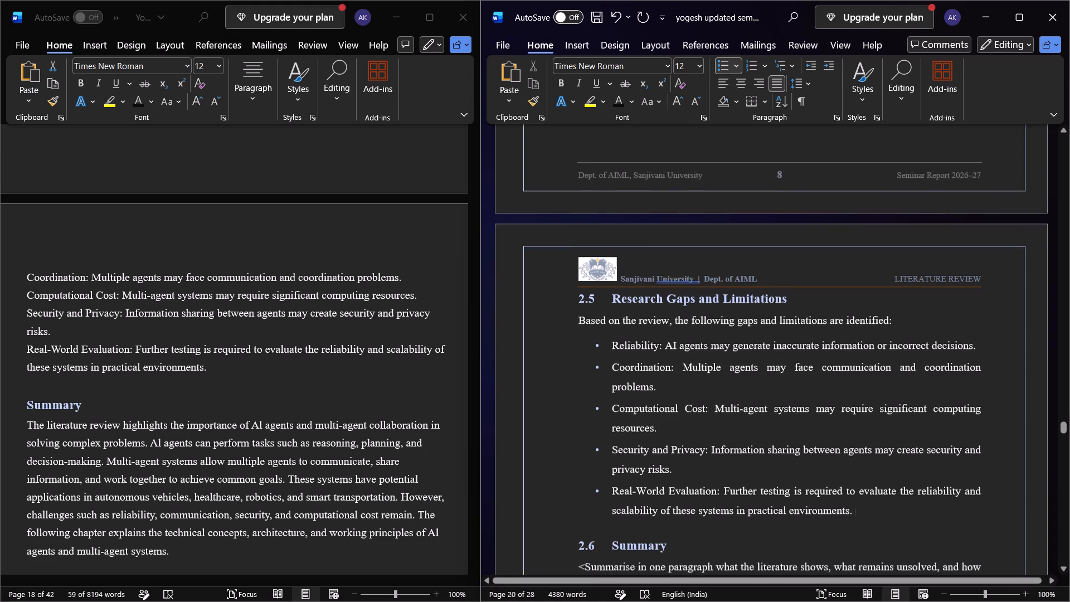
scroll(624, 418, "down", 4)
scroll(328, 409, "down", 3)
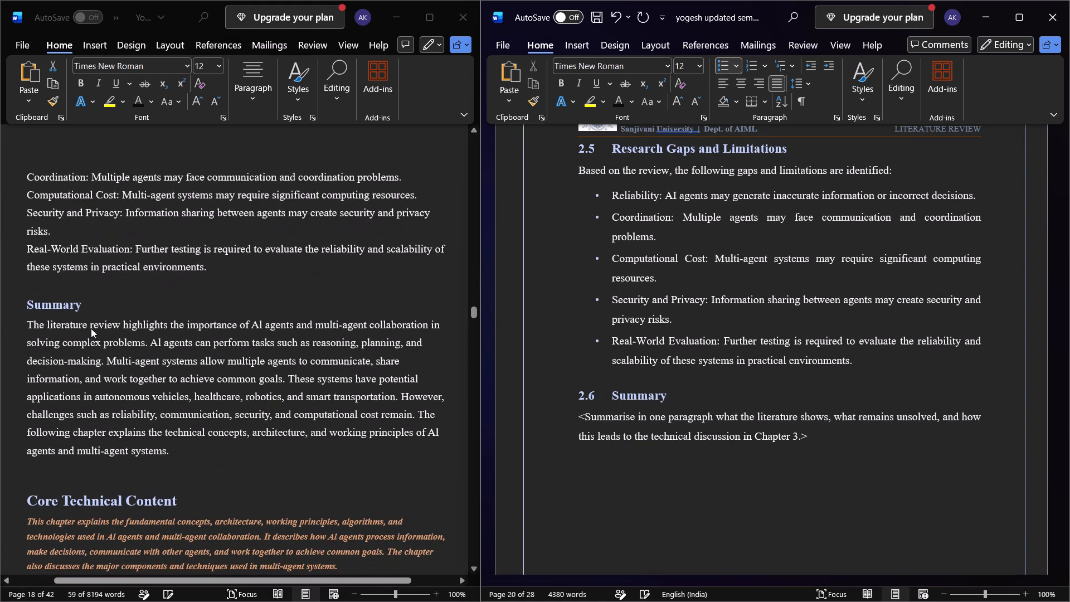
left_click_drag(22, 319, 124, 368)
left_click(53, 327)
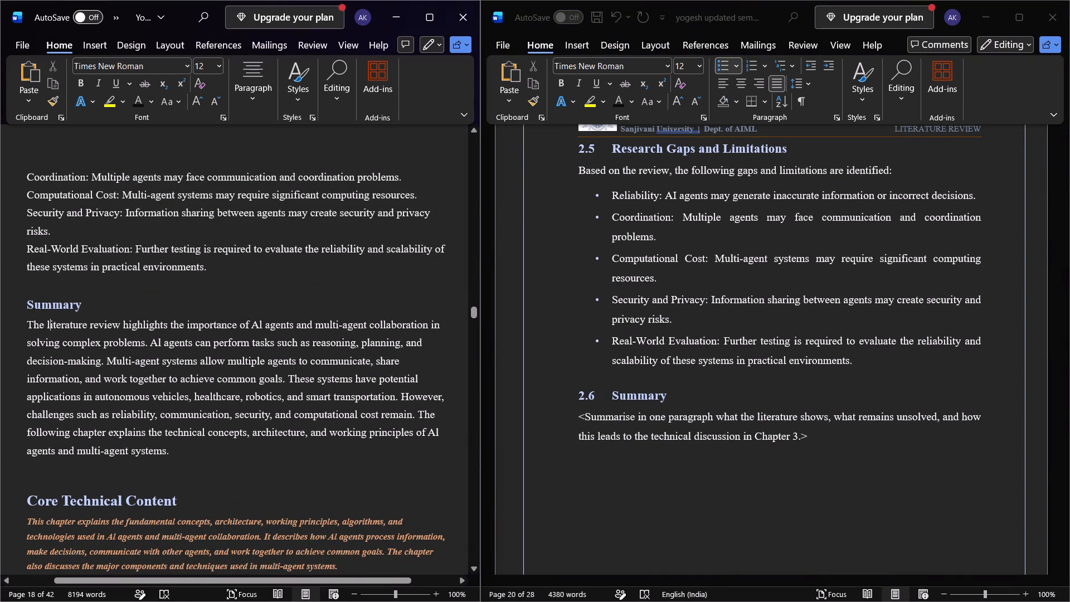
left_click_drag(25, 317, 172, 380)
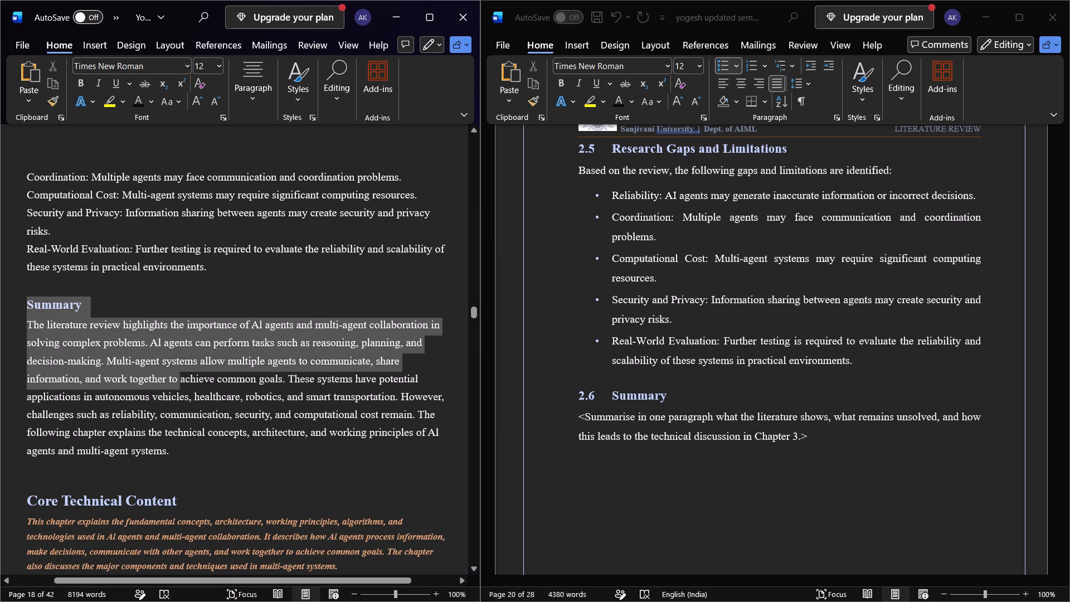
left_click_drag(172, 380, 149, 374)
left_click(44, 331)
left_click_drag(26, 329, 173, 447)
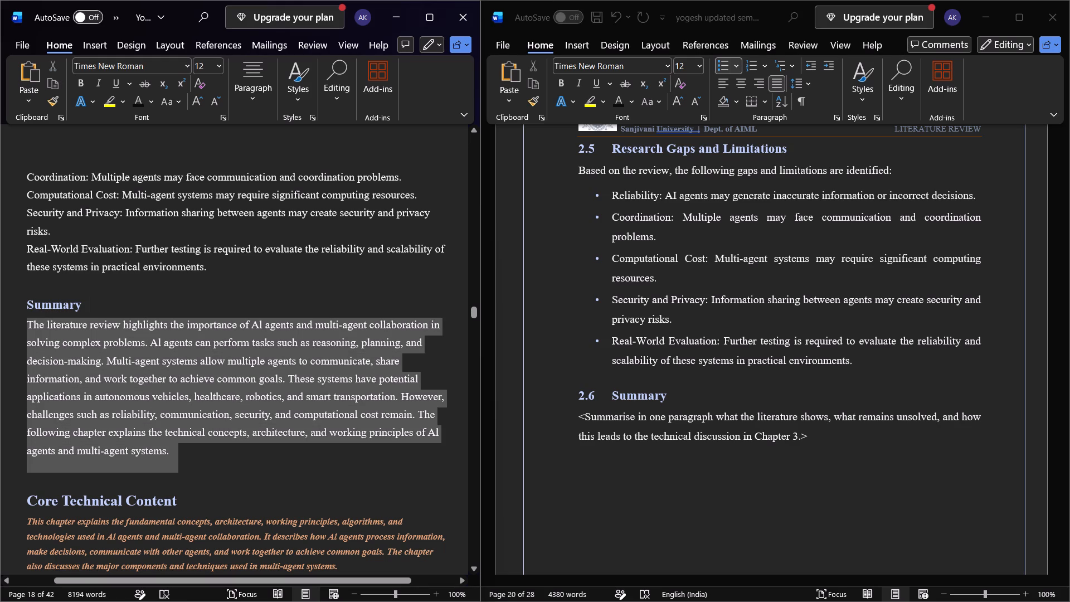
left_click_drag(173, 447, 173, 448)
key("ctrl+c")
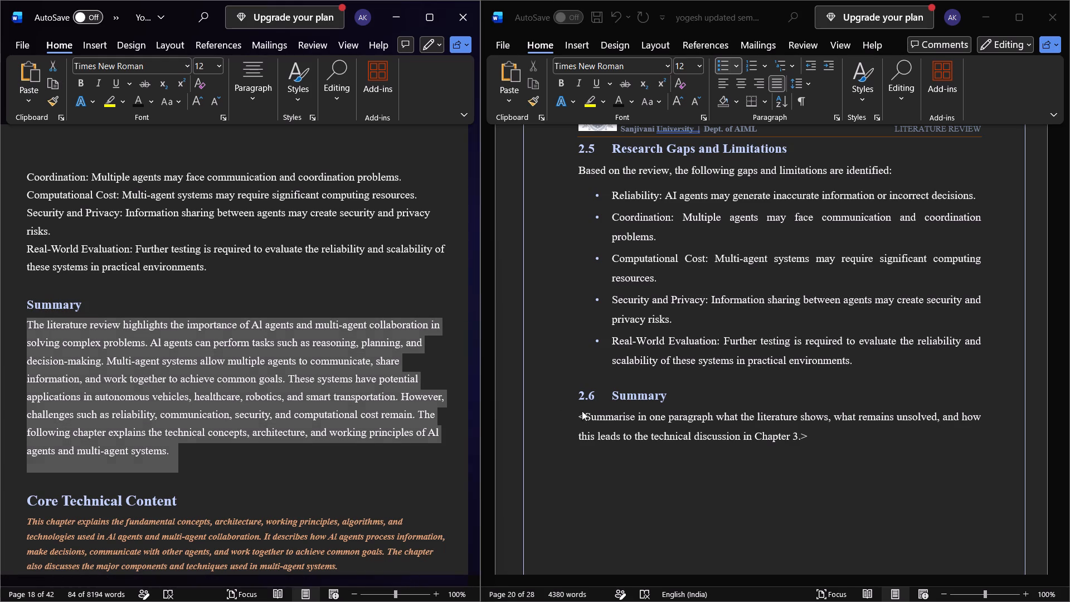
Replace the placeholder text under 2.6 Summary in the updated report with the copied paragraph.
left_click(582, 411)
left_click(577, 410)
left_click_drag(573, 410, 695, 451)
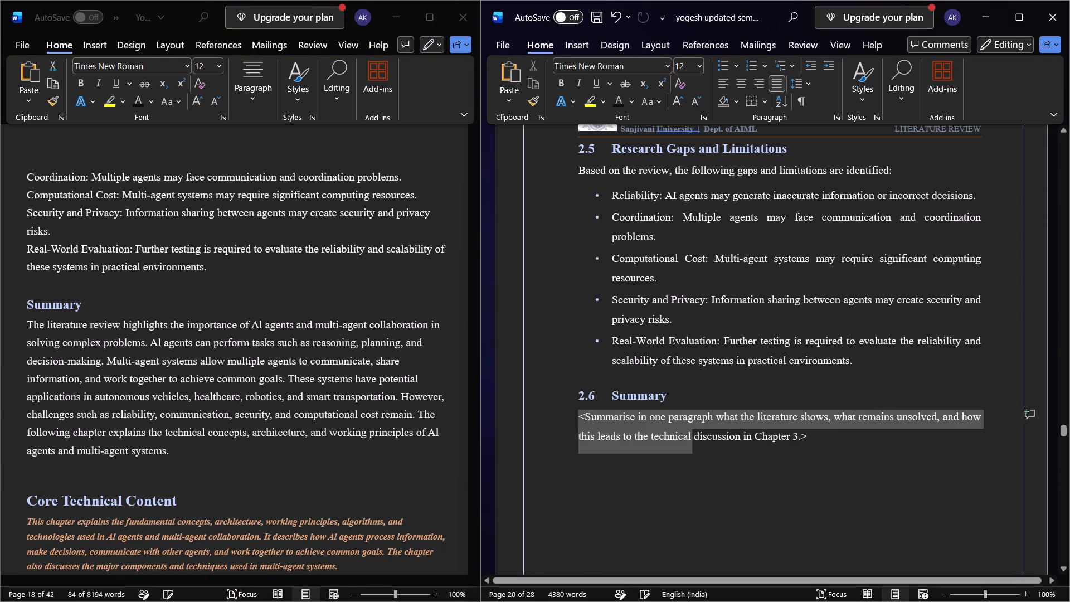
left_click_drag(695, 451, 815, 442)
key("ctrl+v")
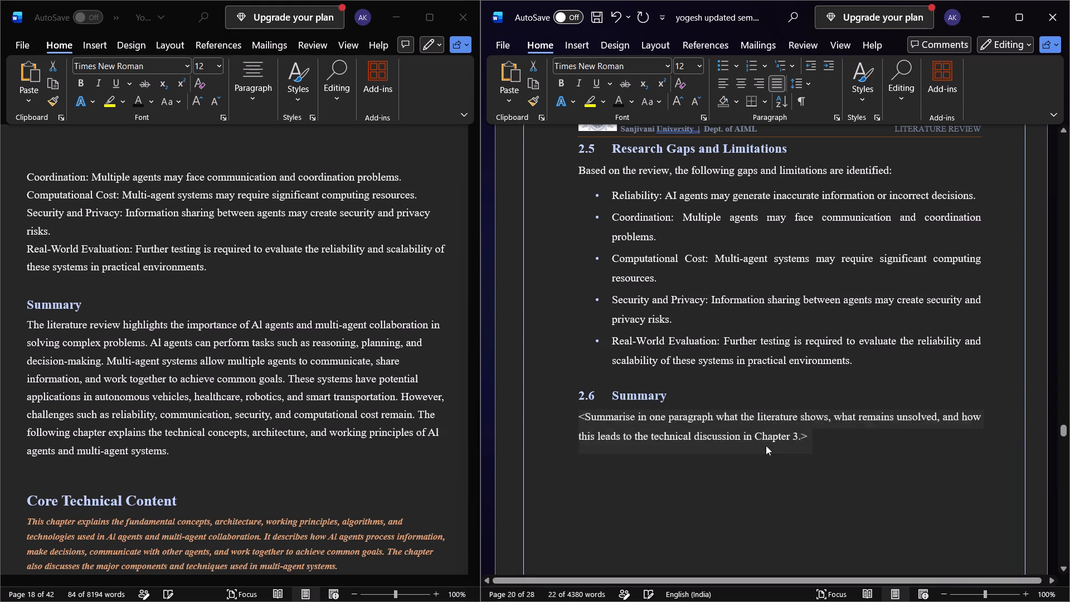
Apply the formatting of the 3.1.1 Key Terminology placeholder text to the whole 2.6 Summary paragraph with Format Painter.
scroll(674, 375, "up", 1)
scroll(670, 343, "down", 6)
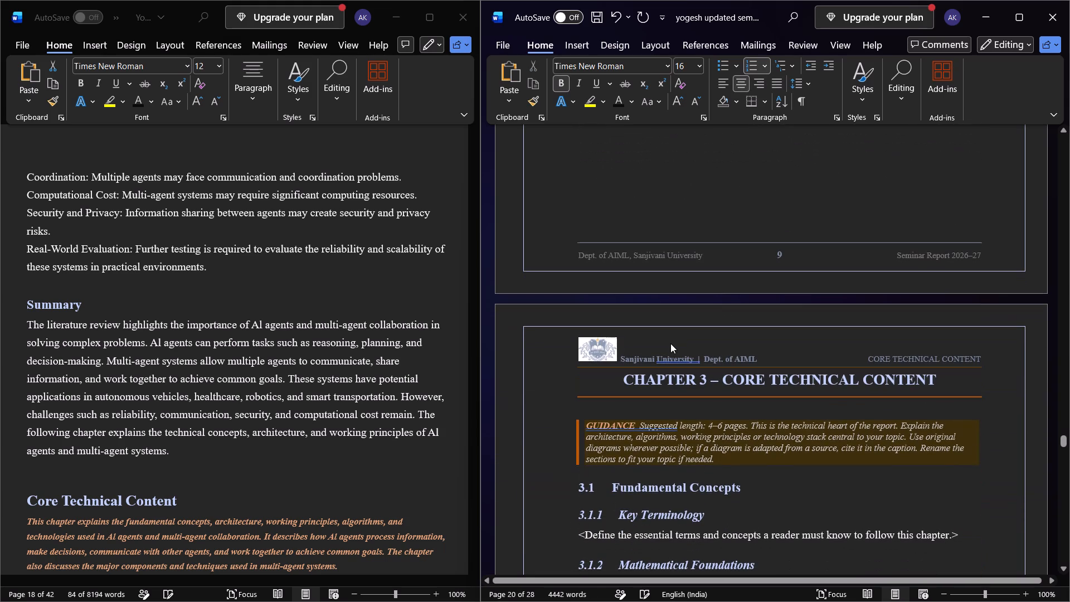
left_click(667, 533)
left_click(532, 104)
scroll(657, 376, "up", 11)
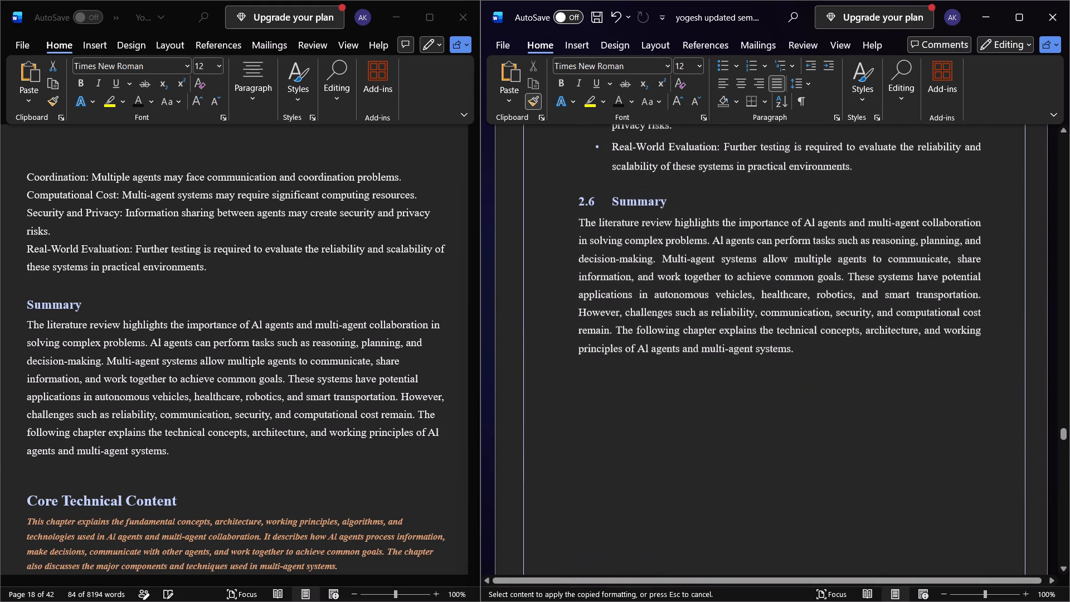
left_click_drag(804, 346, 601, 244)
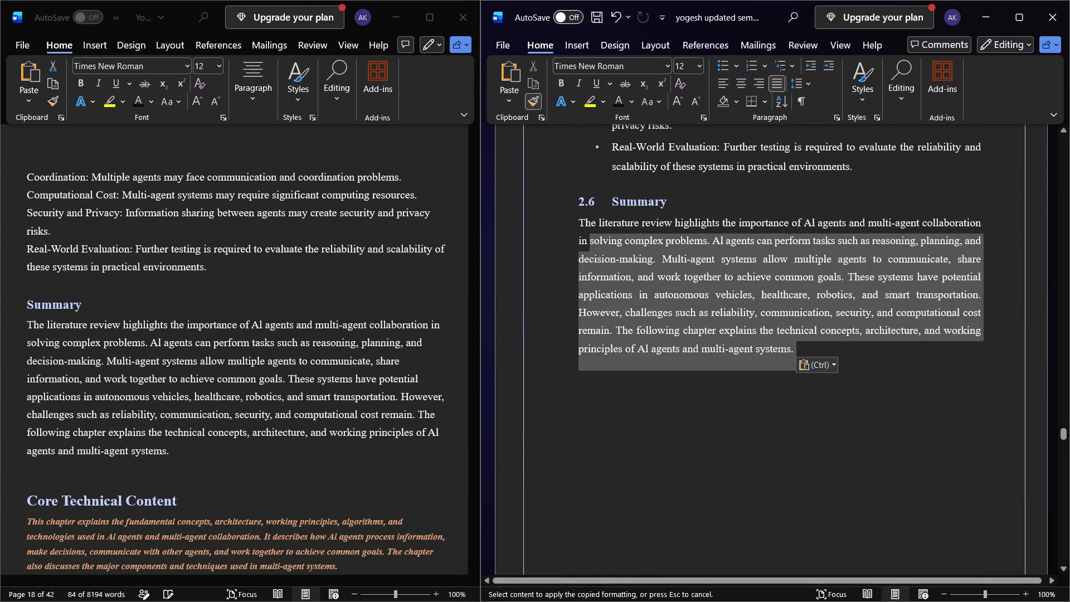
left_click_drag(601, 244, 583, 229)
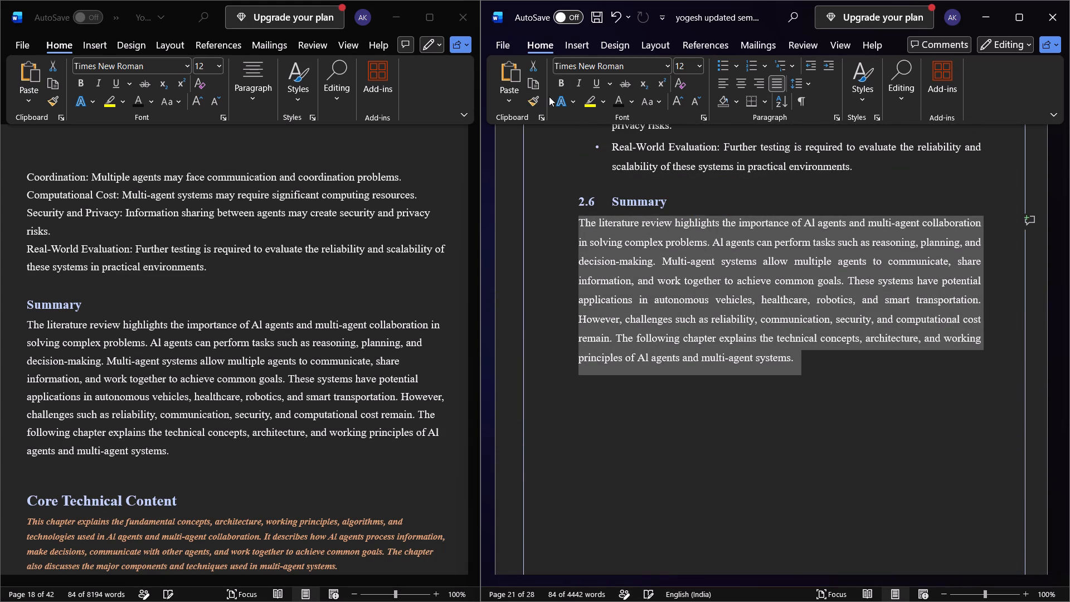
Apply the 2.6 Summary paragraph's formatting to all five research gap items in section 2.5 with Format Painter.
left_click(541, 98)
scroll(662, 313, "up", 5)
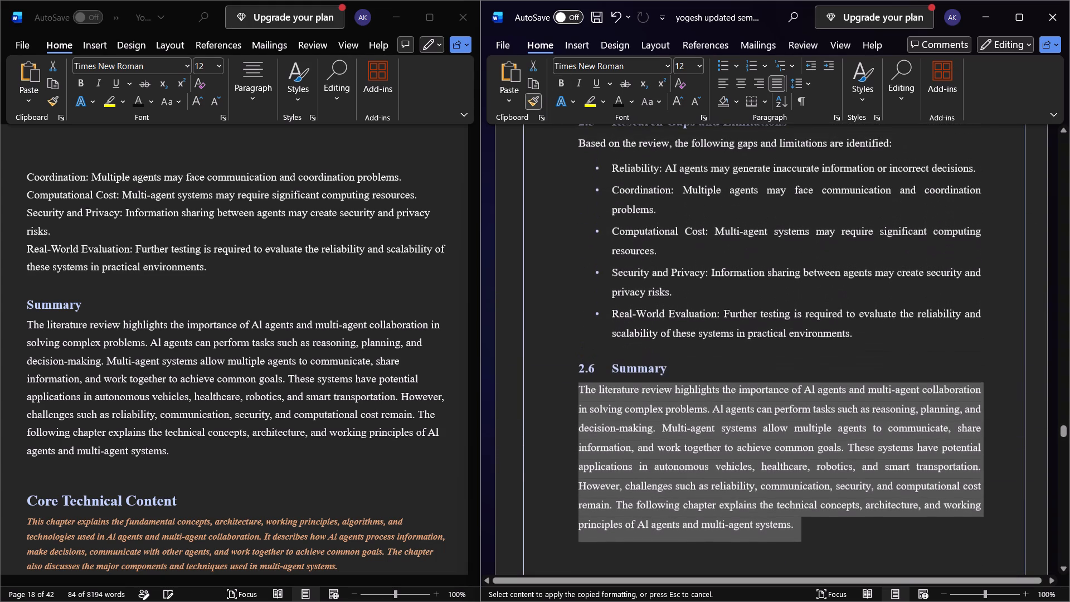
left_click_drag(856, 337, 741, 294)
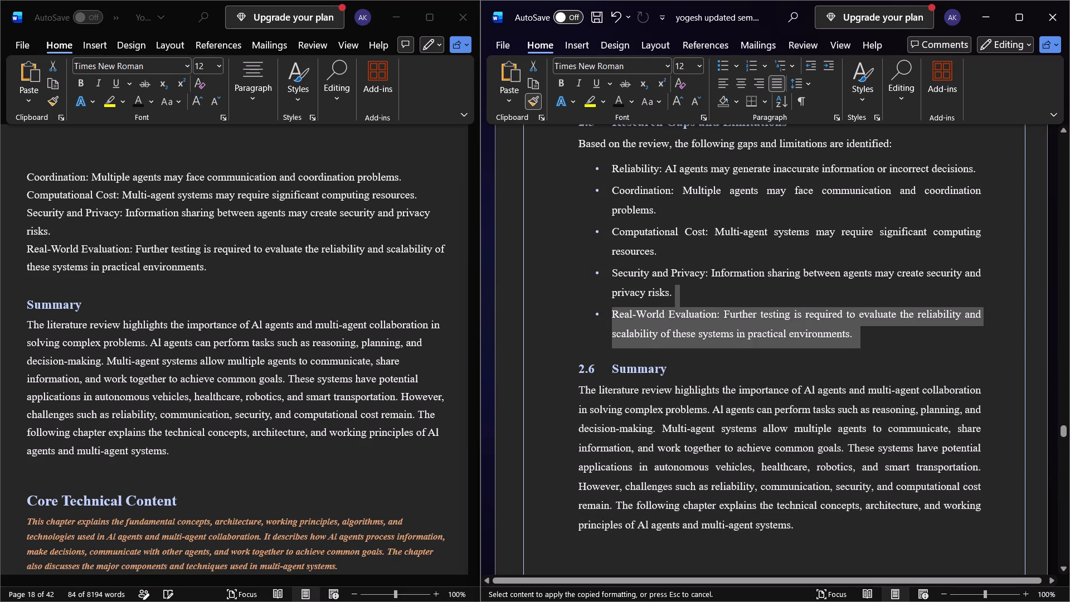
left_click_drag(741, 294, 576, 319)
scroll(709, 276, "up", 5)
Apply the formatting of the "Coordination" line in section 2.5 to the three 2.4 State of the Art paragraphs with Format Painter.
left_click(624, 365)
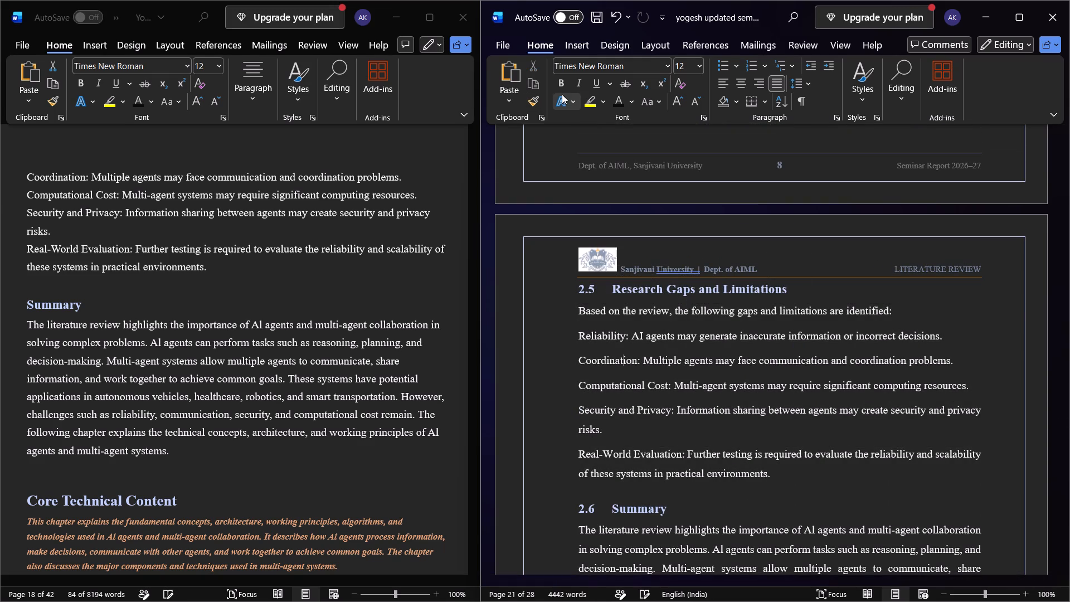
left_click(538, 100)
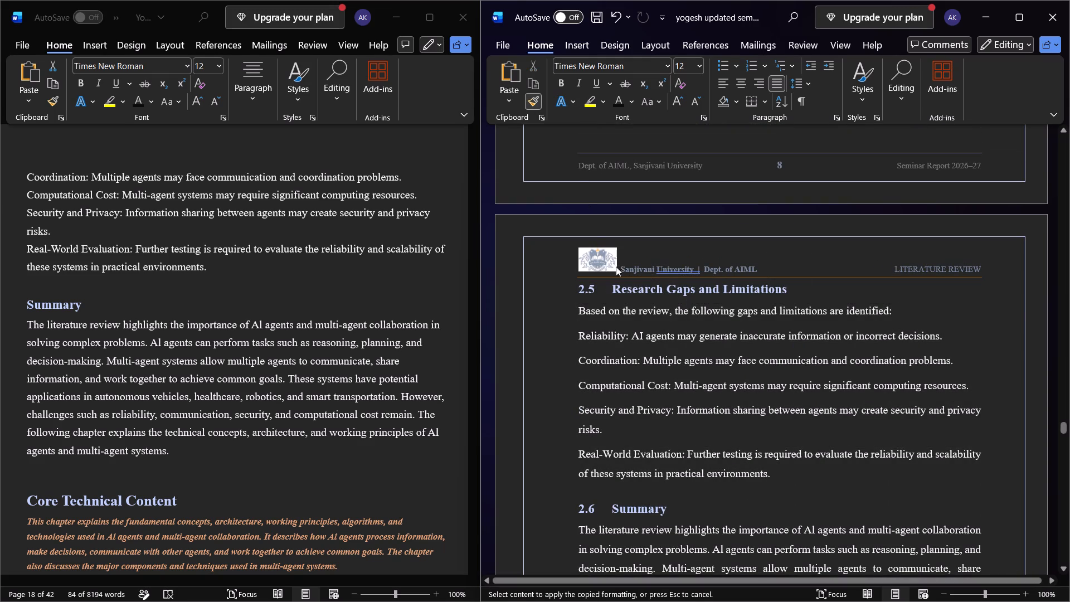
scroll(652, 428, "up", 13)
scroll(655, 362, "up", 5)
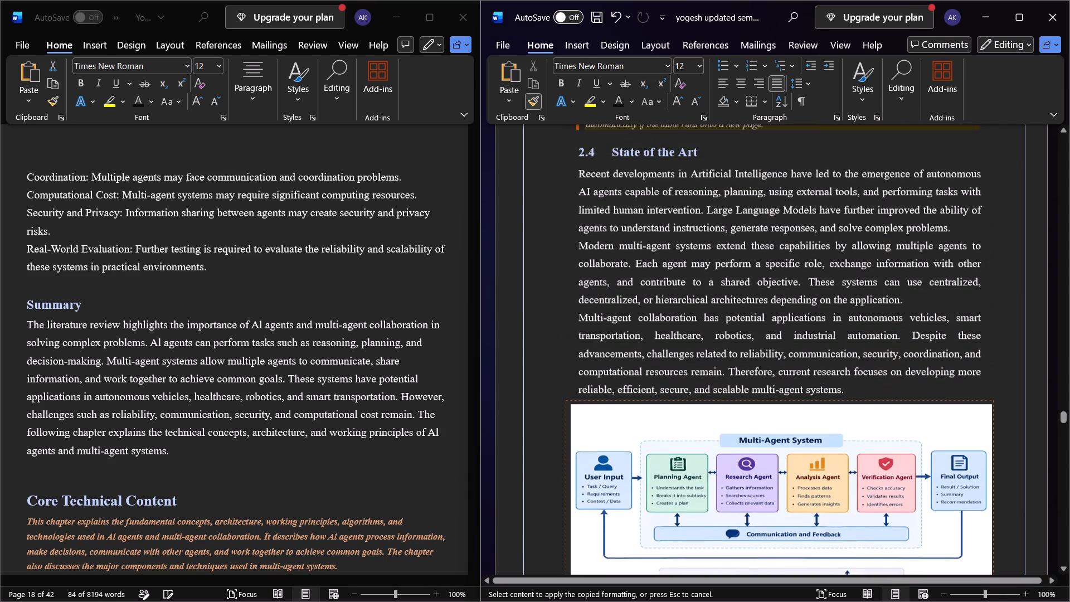
left_click_drag(852, 437, 740, 317)
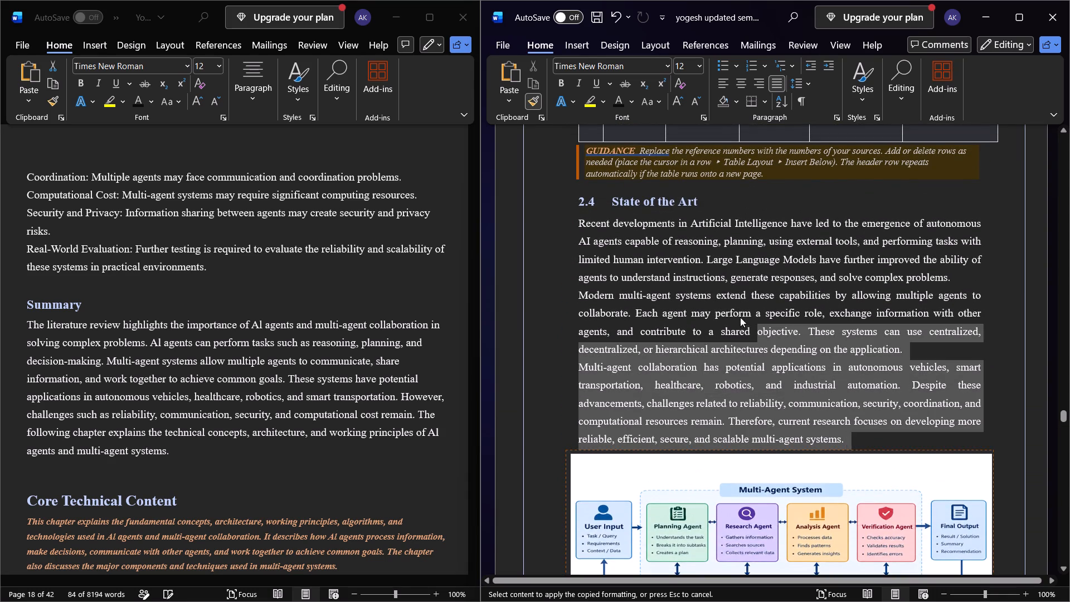
left_click_drag(740, 317, 591, 226)
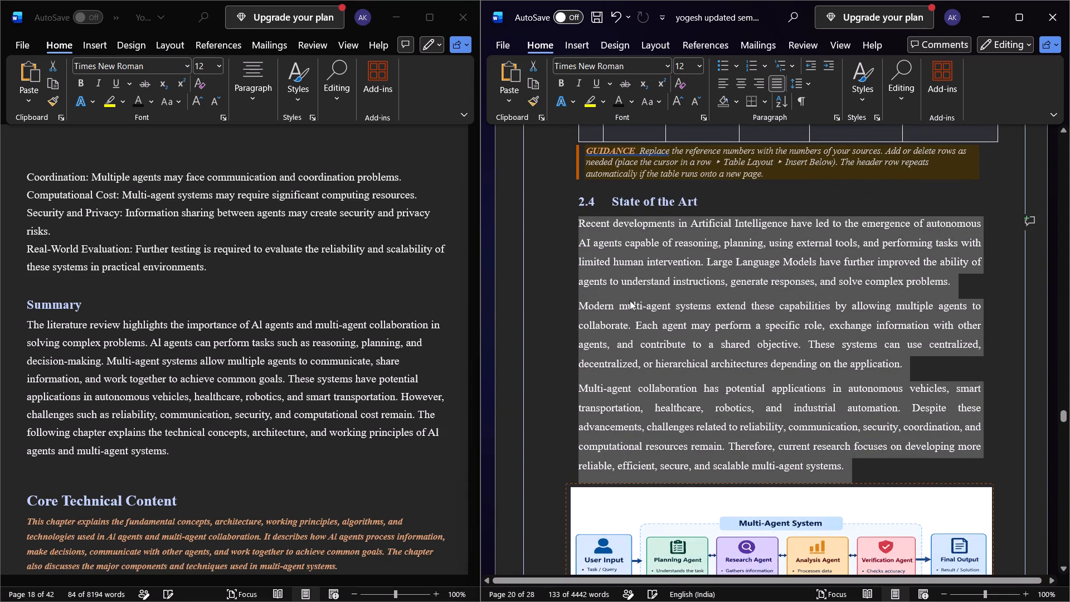
Format the five research gap items in section 2.5, from Reliability to Real-World Evaluation, as a bulleted list.
left_click(632, 302)
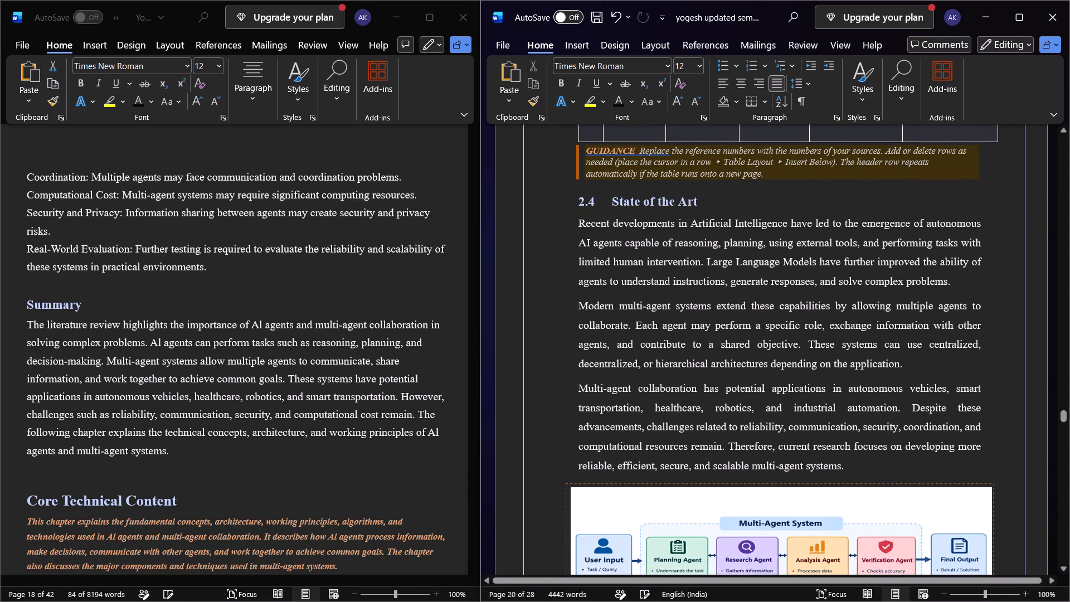
scroll(635, 280, "down", 1)
scroll(635, 280, "up", 1)
scroll(635, 280, "down", 1)
scroll(635, 280, "up", 1)
scroll(635, 280, "down", 5)
scroll(635, 278, "up", 1)
scroll(635, 278, "down", 15)
scroll(636, 268, "up", 1)
scroll(534, 365, "down", 7)
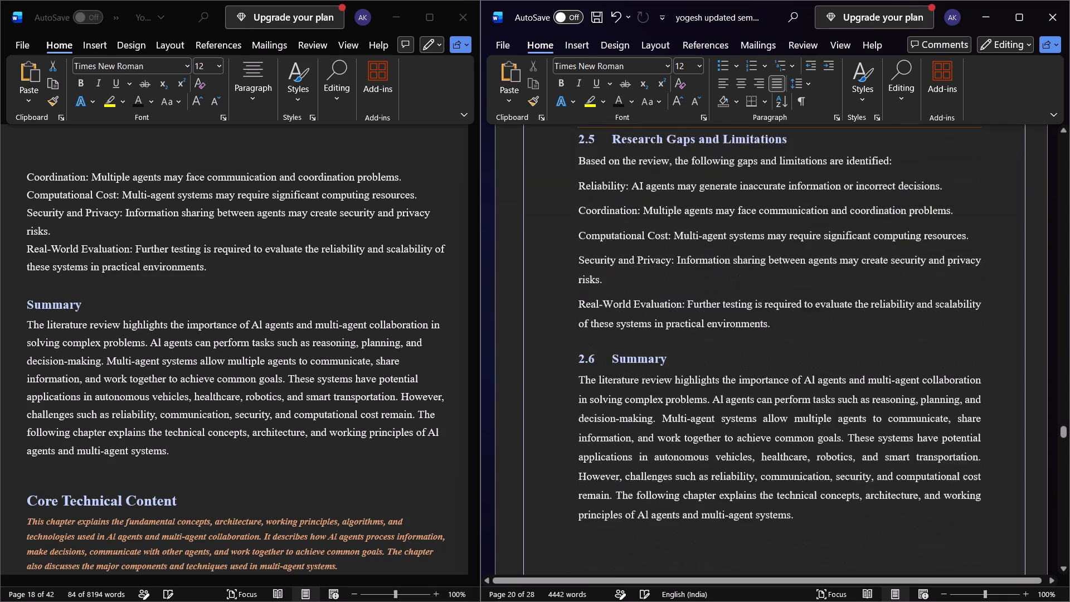
scroll(684, 296, "up", 6)
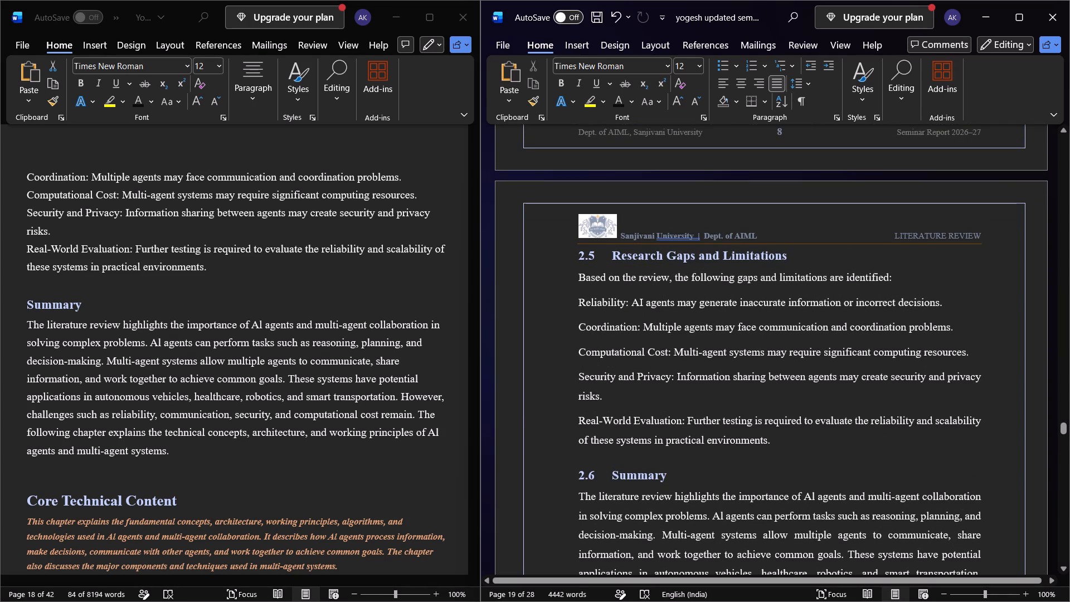
left_click_drag(576, 295, 687, 397)
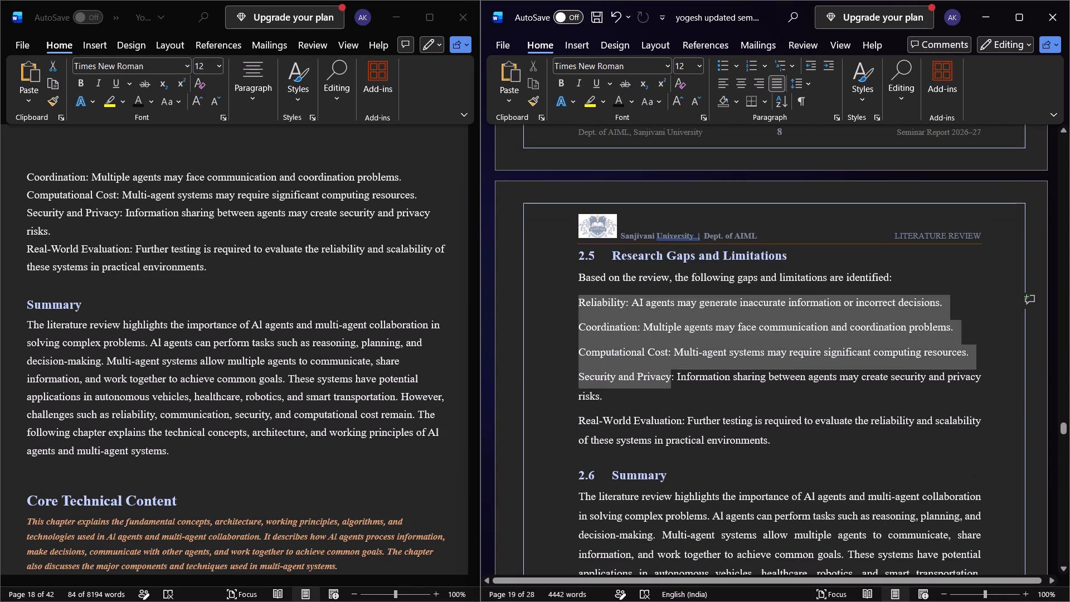
left_click_drag(687, 397, 772, 436)
left_click(726, 67)
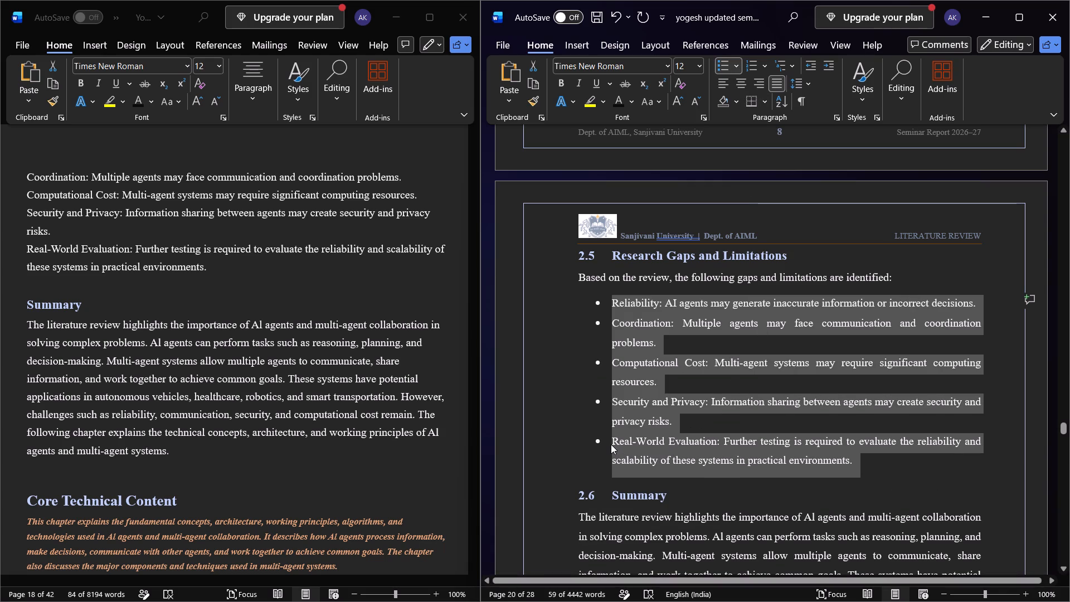
left_click(757, 530)
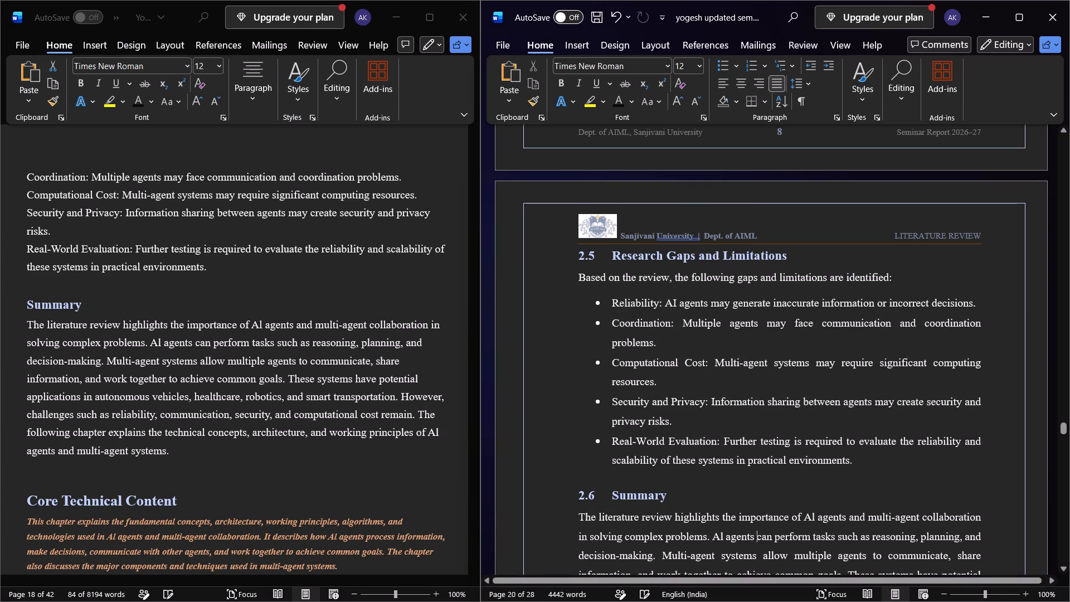
Review the end of Chapter 2 in the updated report, reading through the 2.6 Summary paragraph and checking its layout.
scroll(694, 283, "down", 5)
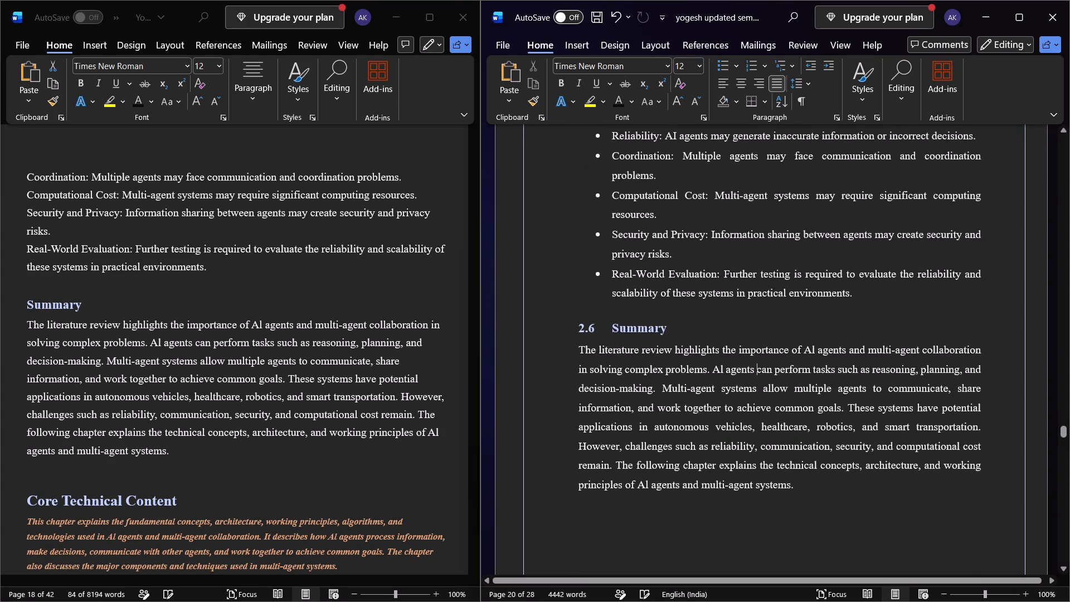
scroll(694, 283, "down", 2)
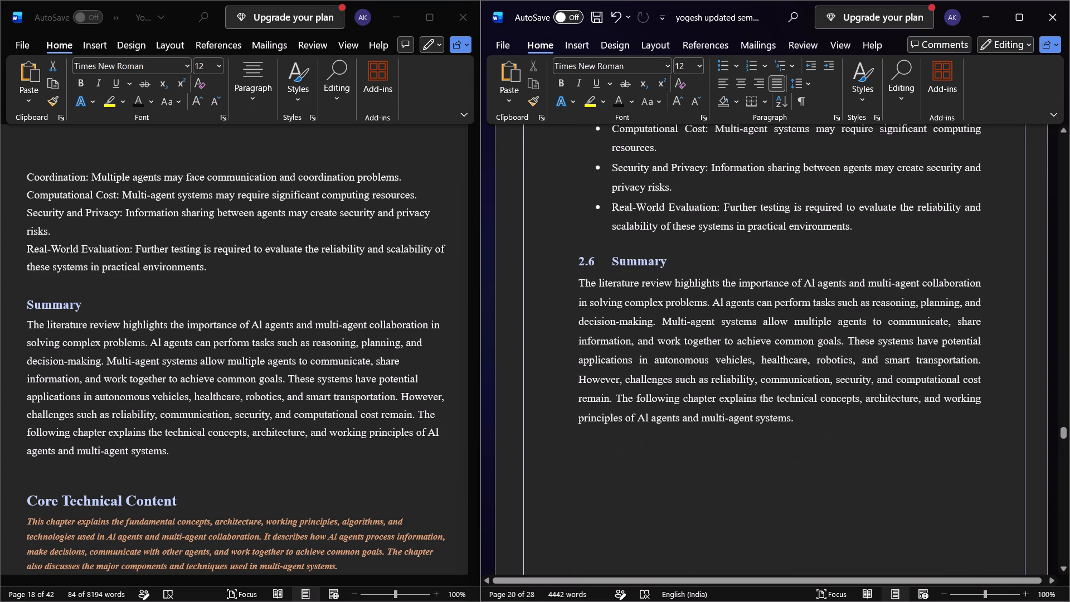
scroll(694, 283, "down", 5)
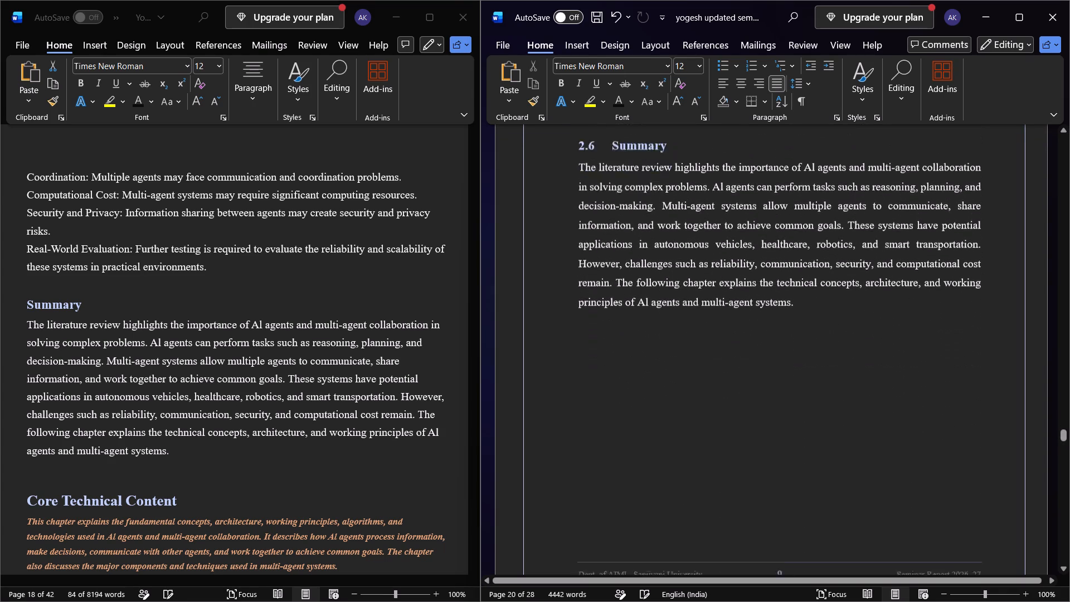
scroll(694, 283, "down", 2)
scroll(792, 250, "up", 6)
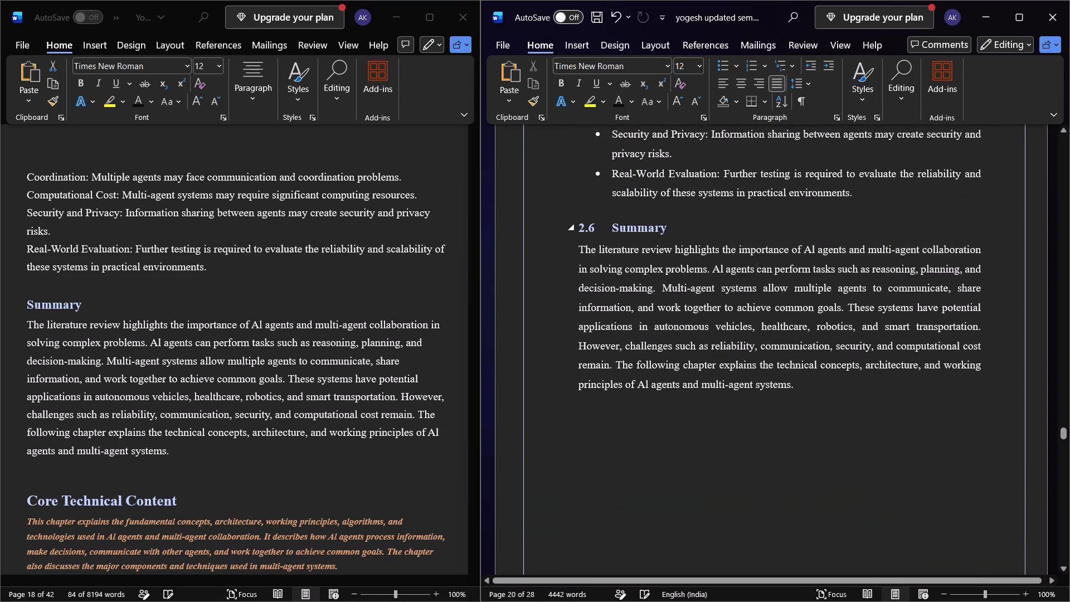
left_click(775, 192)
left_click(794, 281)
left_click(792, 321)
left_click(790, 347)
left_click(790, 370)
left_click(787, 386)
Compare the Chapter 3 Fundamental Concepts placeholders in the updated report with the source report's Key Terminology content.
scroll(786, 382, "down", 8)
scroll(784, 372, "up", 1)
scroll(784, 372, "down", 10)
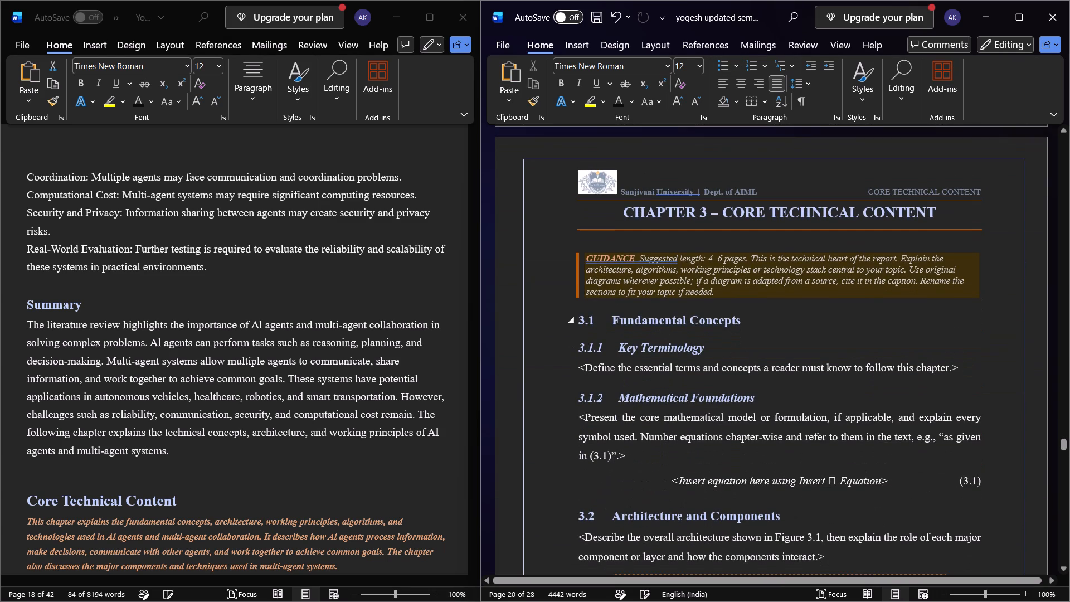
scroll(290, 391, "down", 6)
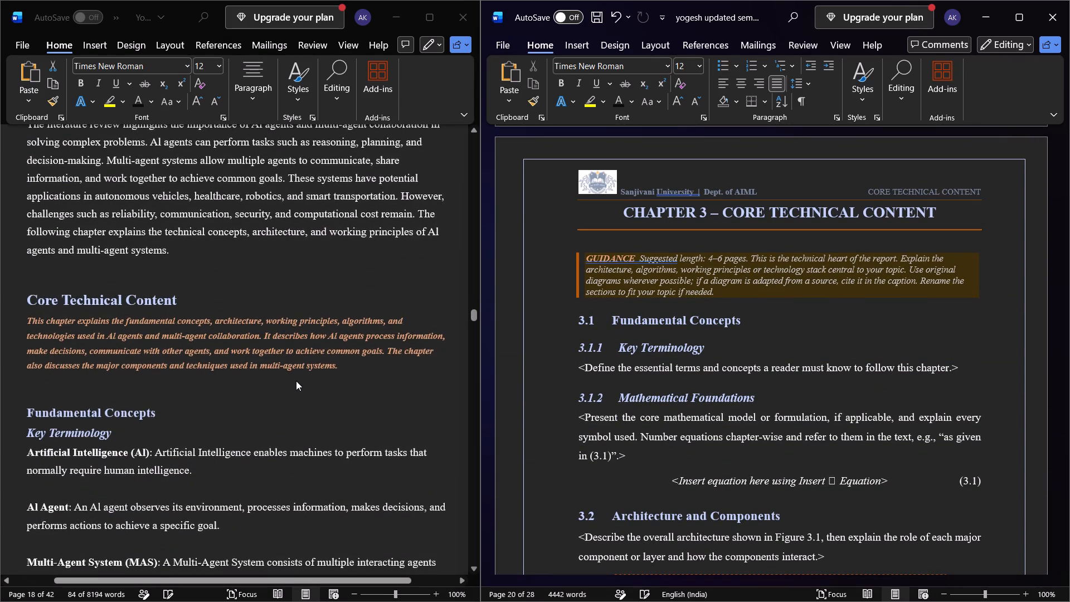
scroll(296, 381, "down", 6)
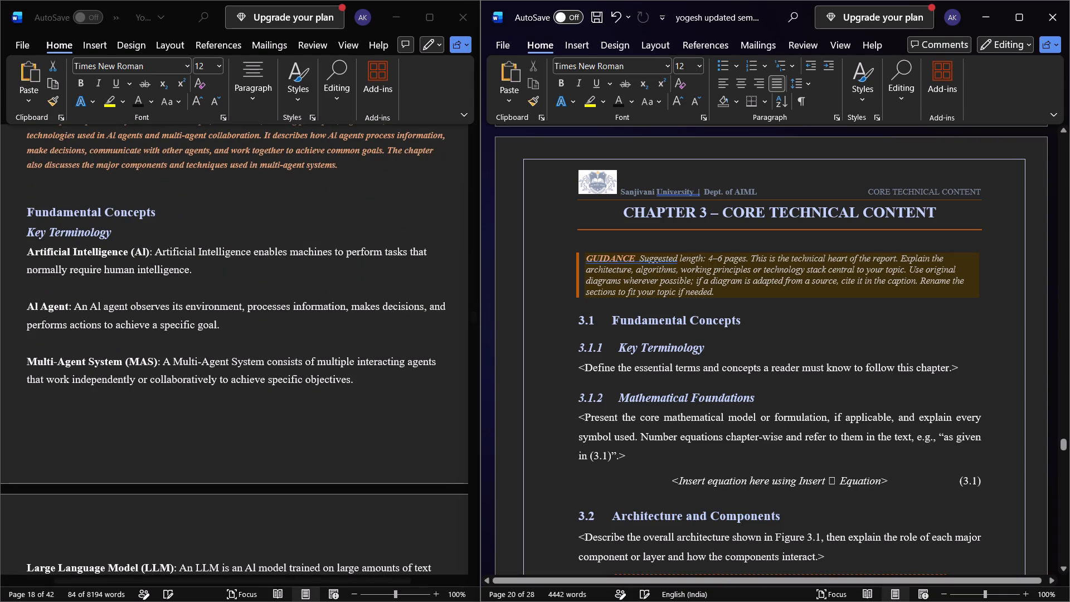
scroll(693, 276, "down", 2)
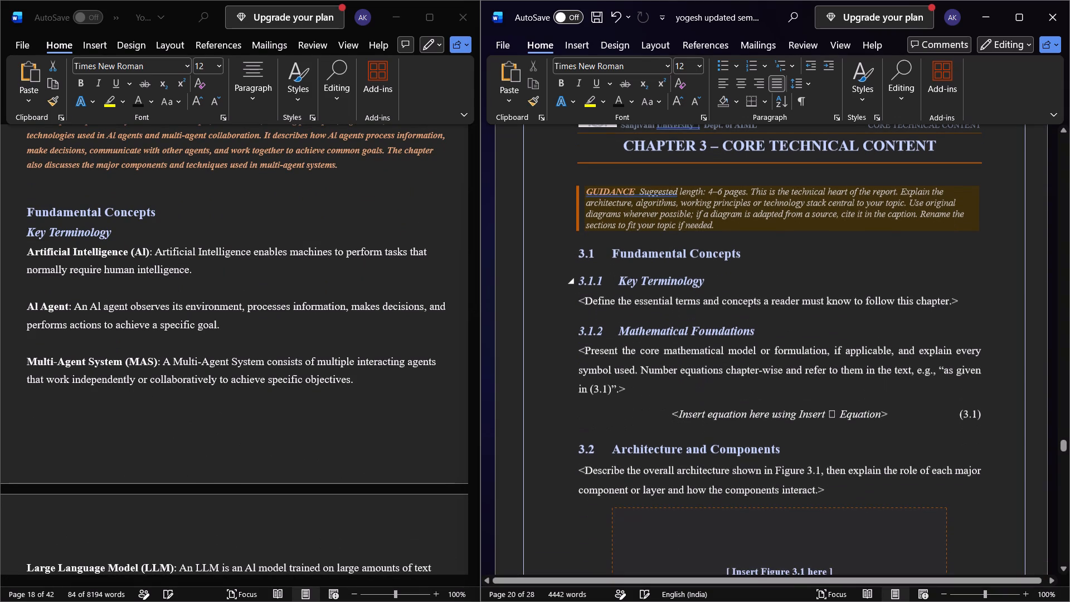
key("alt+Tab")
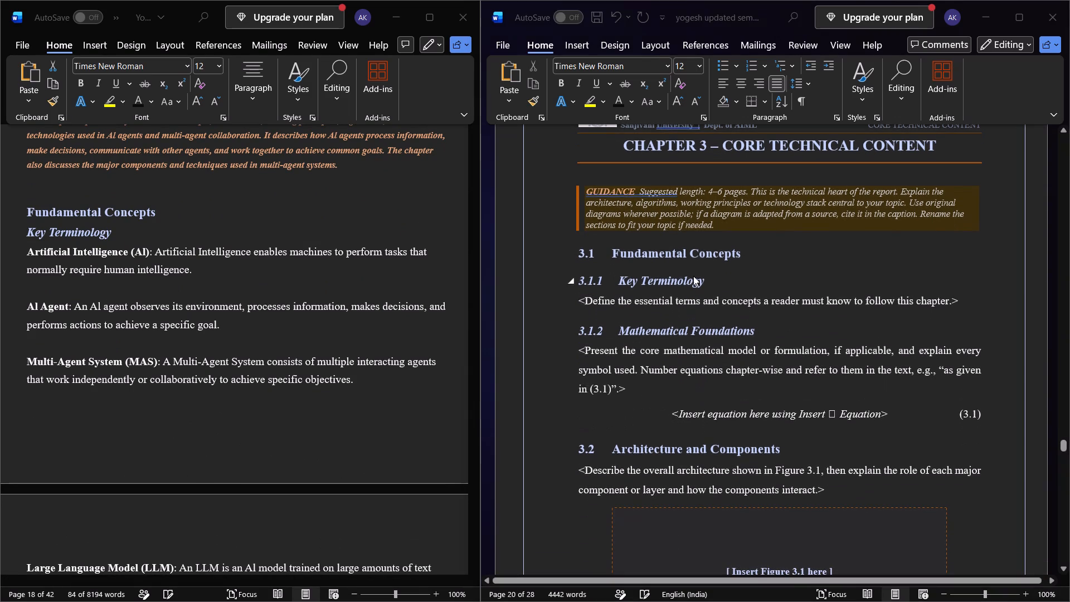
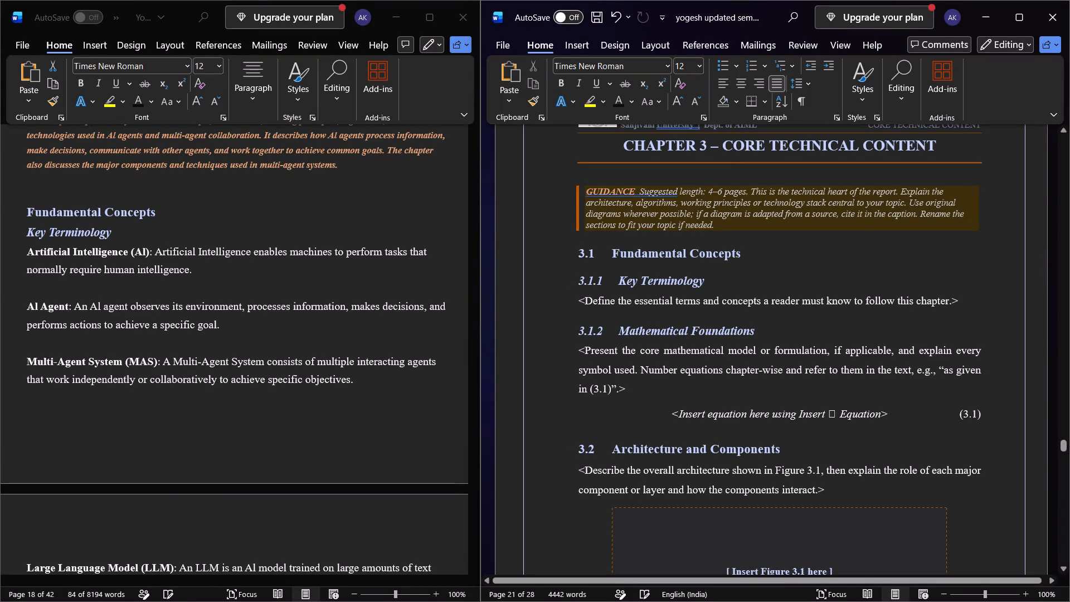
Apply the 3.1 Fundamental Concepts heading formatting to the Key Terminology, Mathematical Foundations and Architecture and Components headings with Format Painter.
scroll(763, 274, "down", 1)
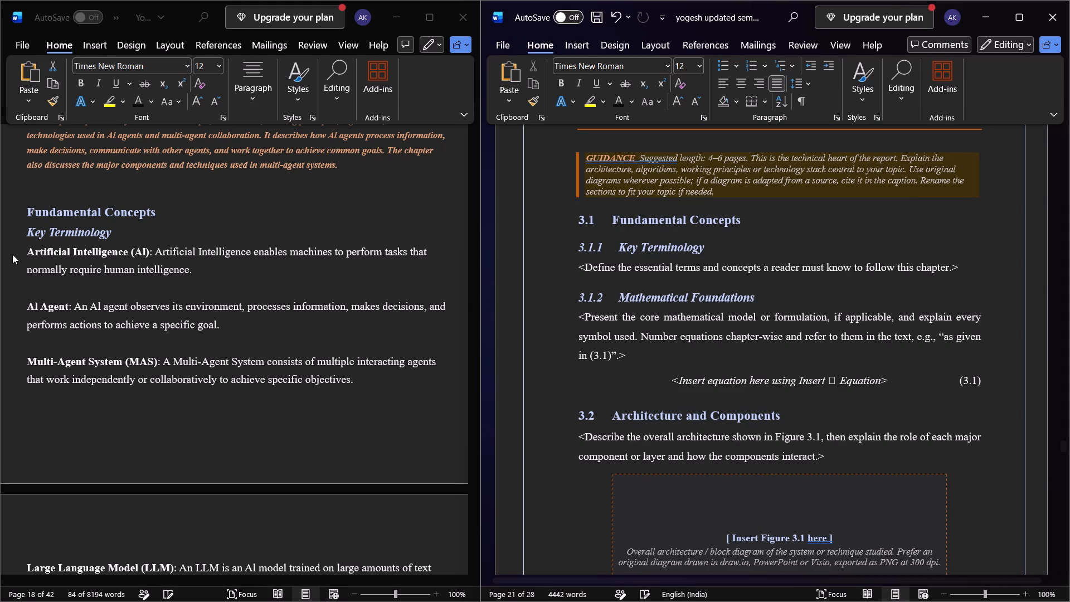
left_click(689, 222)
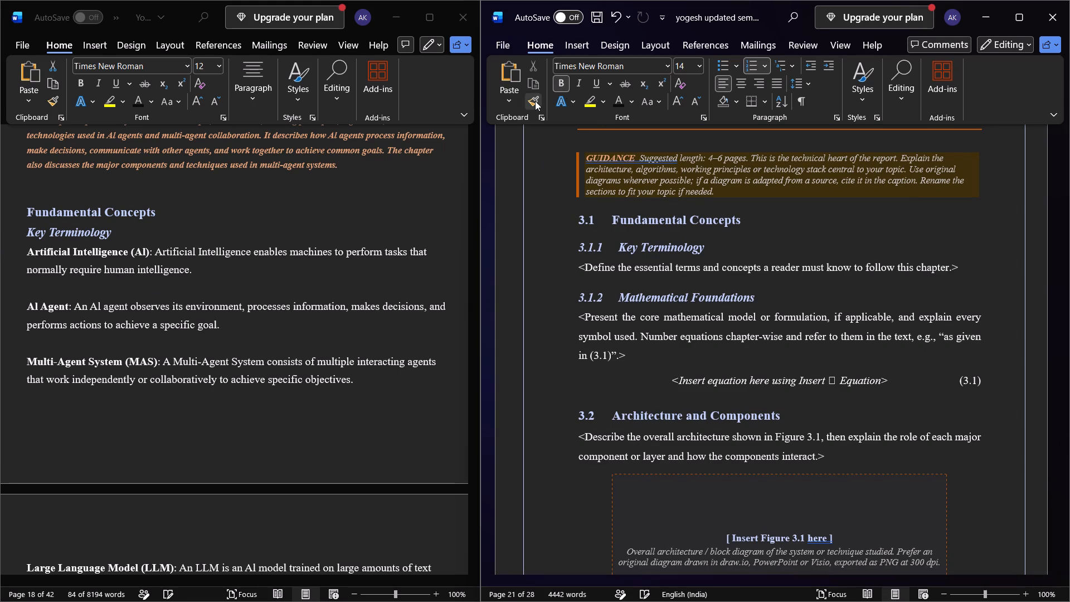
left_click(535, 101)
left_click_drag(724, 254, 605, 261)
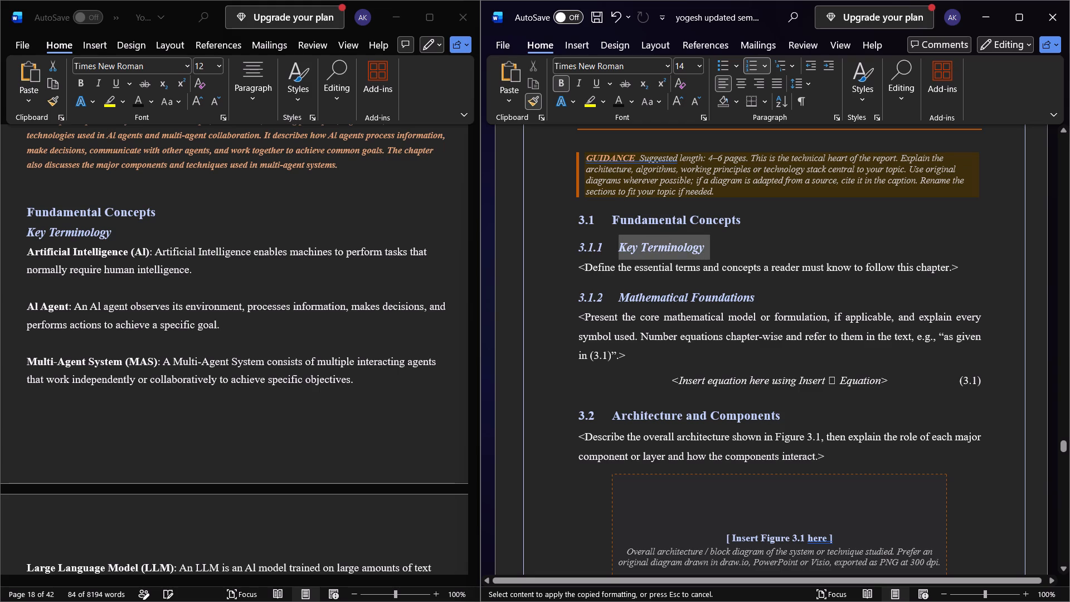
left_click_drag(605, 261, 578, 248)
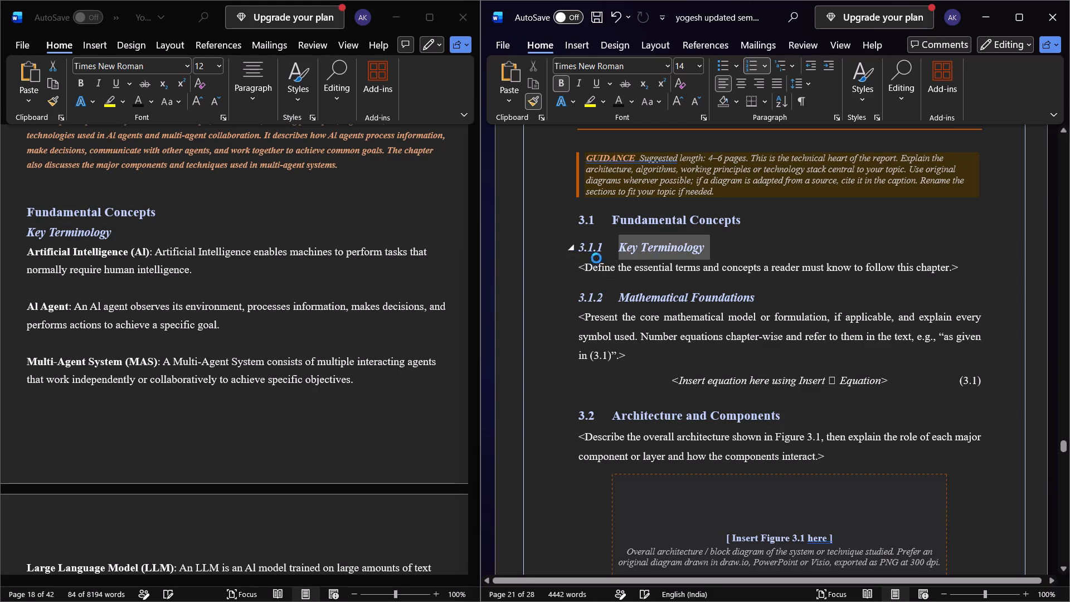
left_click(647, 298)
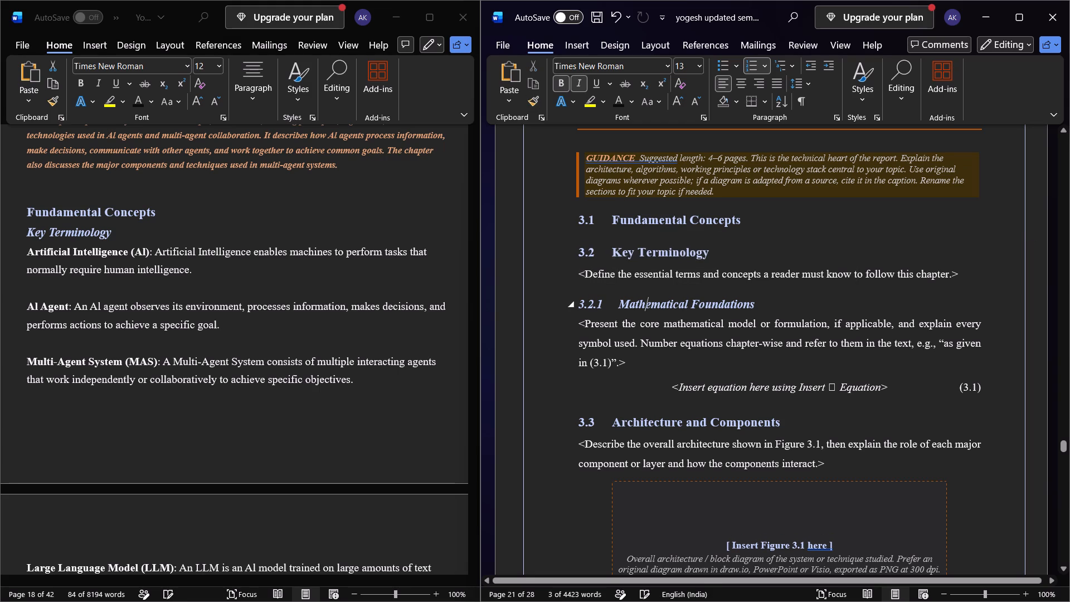
left_click(635, 256)
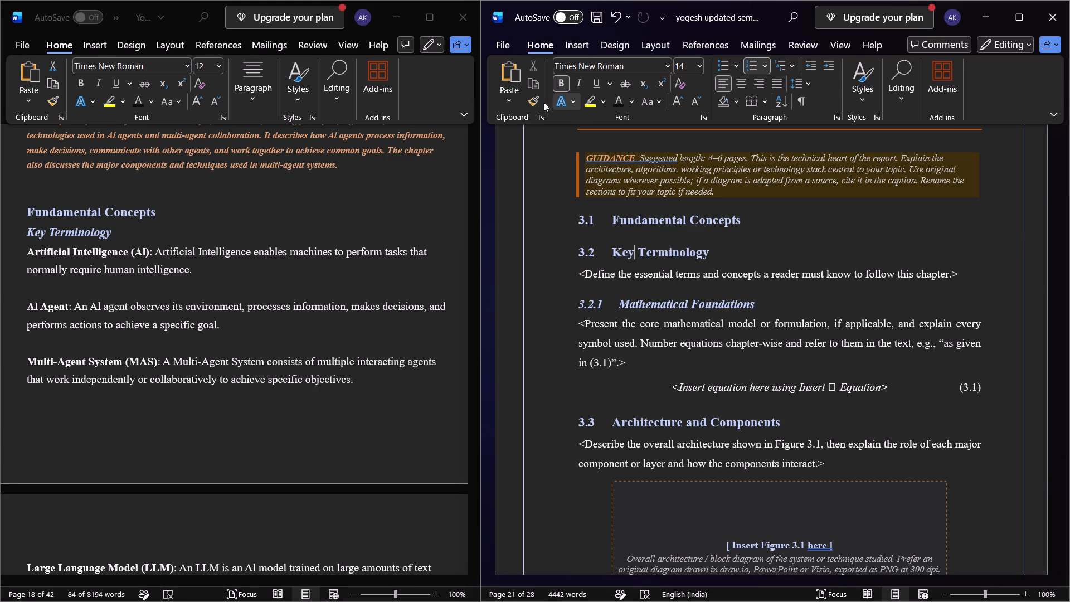
left_click(536, 107)
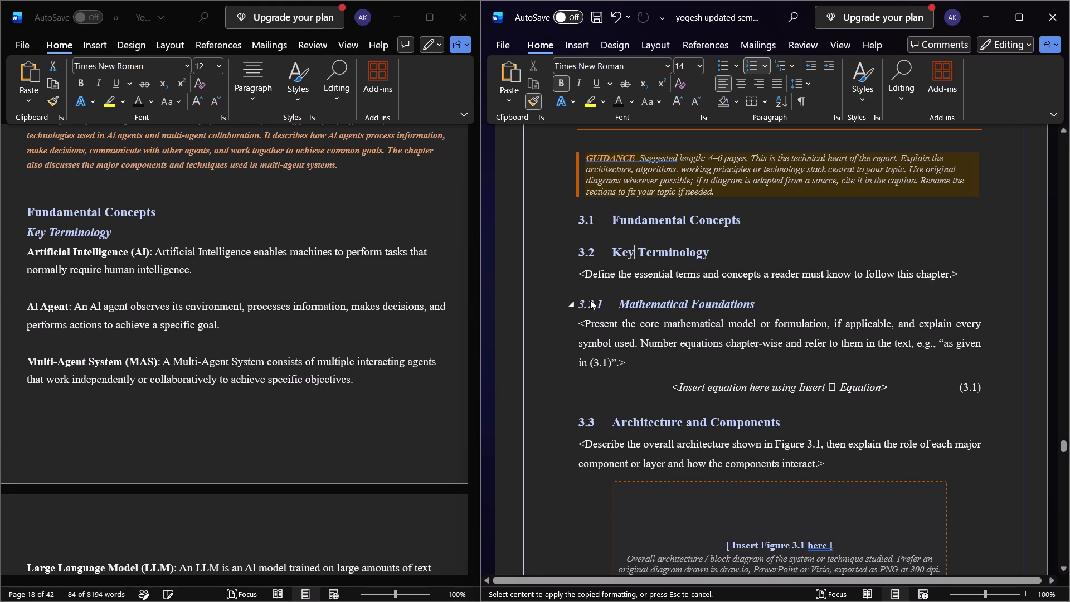
left_click_drag(620, 301, 756, 297)
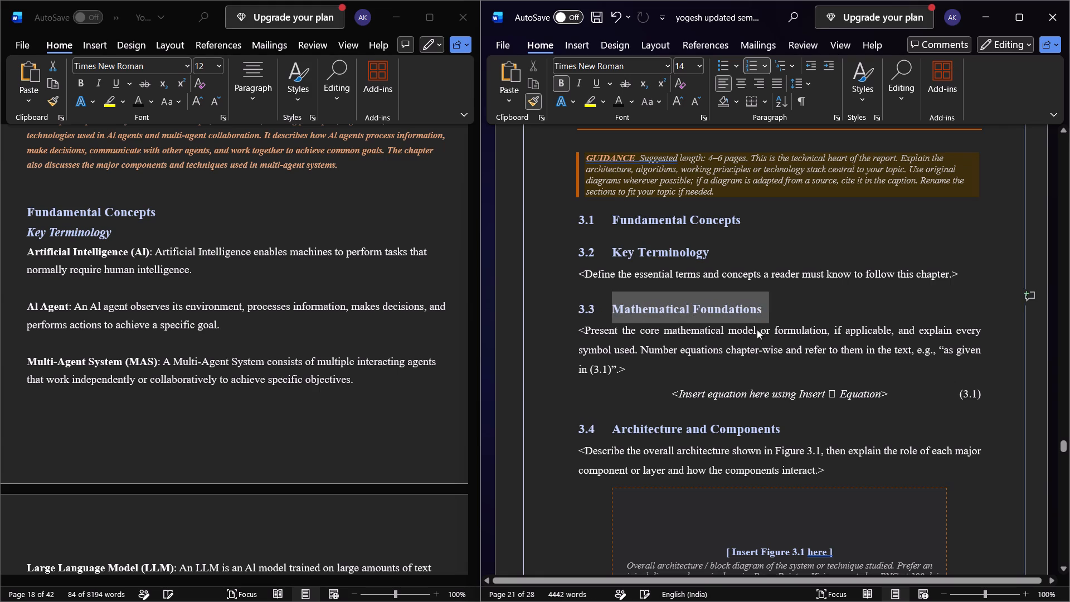
left_click(534, 103)
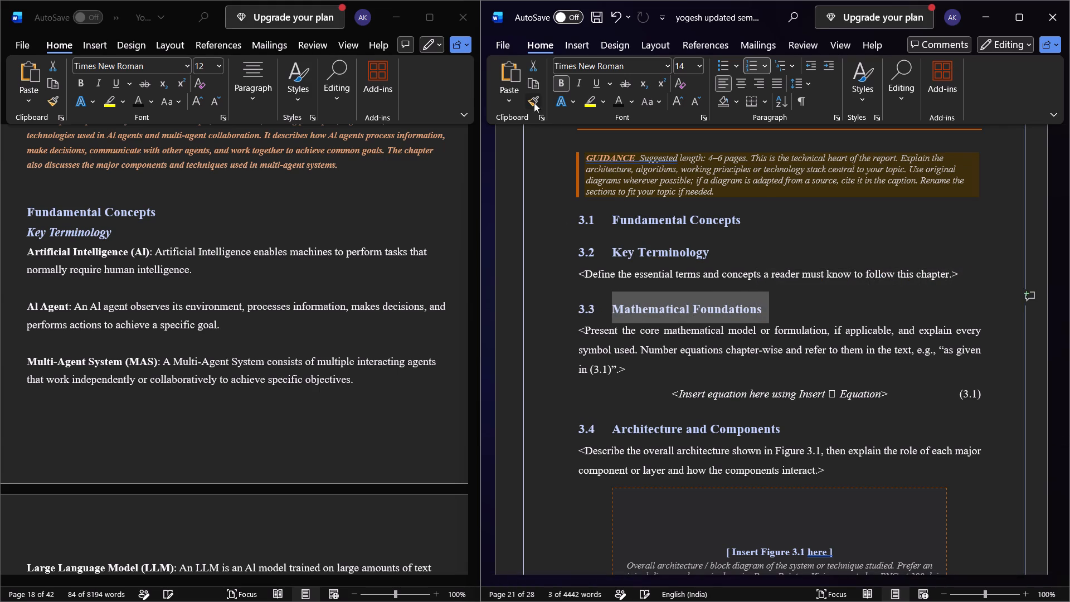
left_click_drag(612, 430, 731, 430)
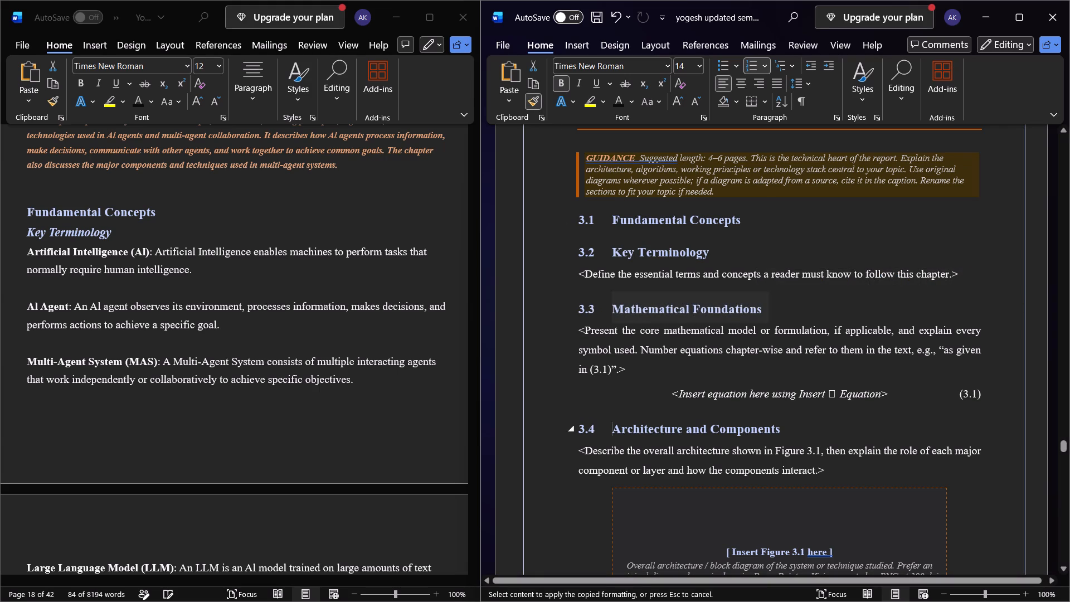
left_click_drag(731, 430, 827, 418)
left_click(768, 435)
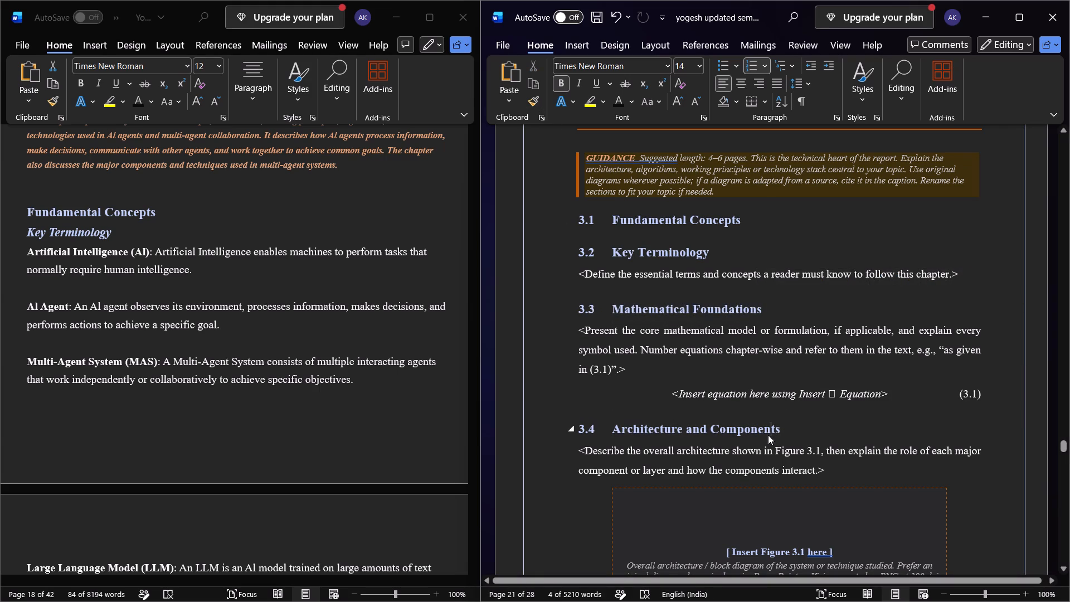
Move the source report's Key Terminology definitions, from Artificial Intelligence (AI) to Autonomous Agent, into section 3.2 of the updated report.
scroll(768, 435, "up", 3)
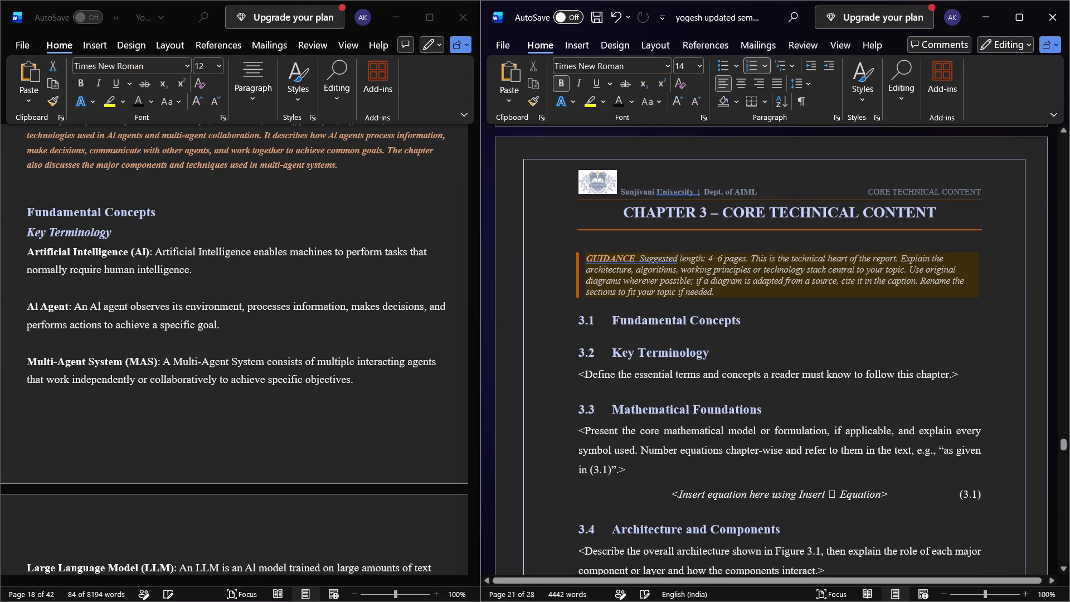
left_click_drag(574, 372, 930, 367)
left_click_drag(930, 367, 968, 371)
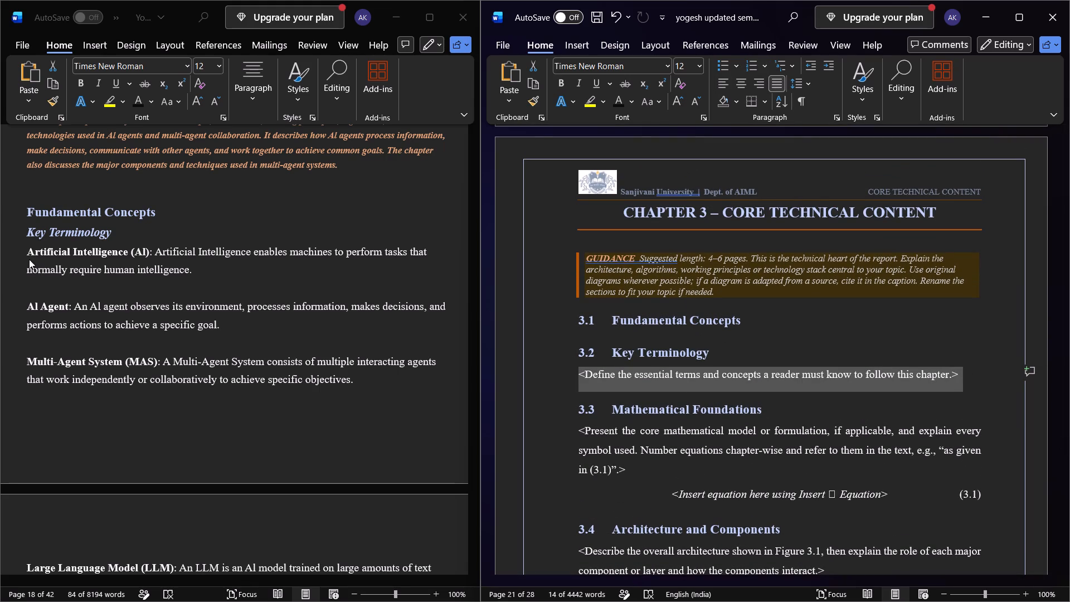
left_click_drag(24, 252, 121, 297)
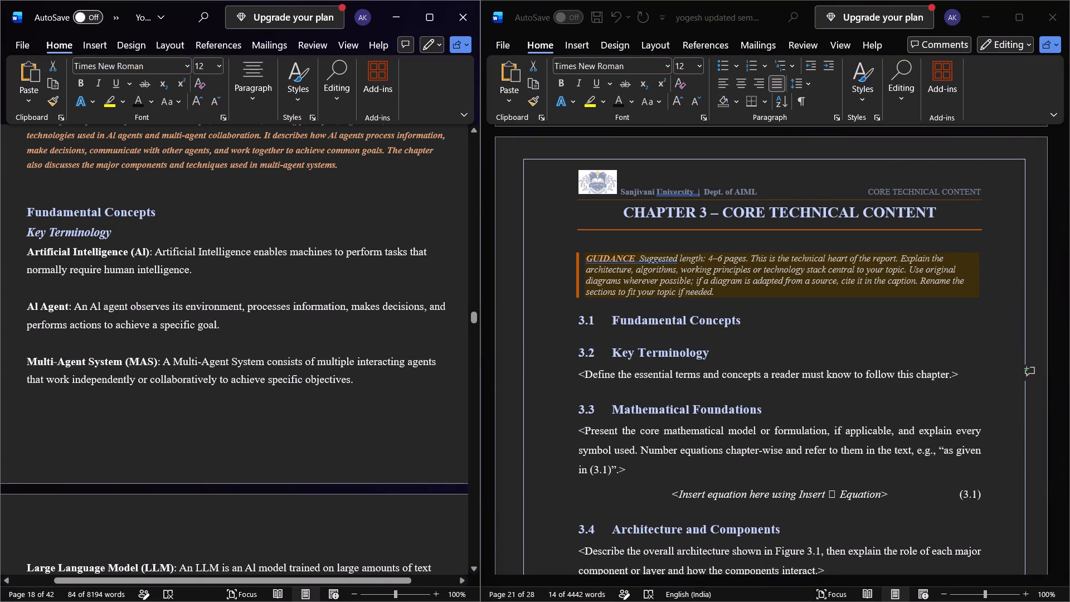
left_click_drag(22, 251, 221, 440)
scroll(211, 436, "down", 4)
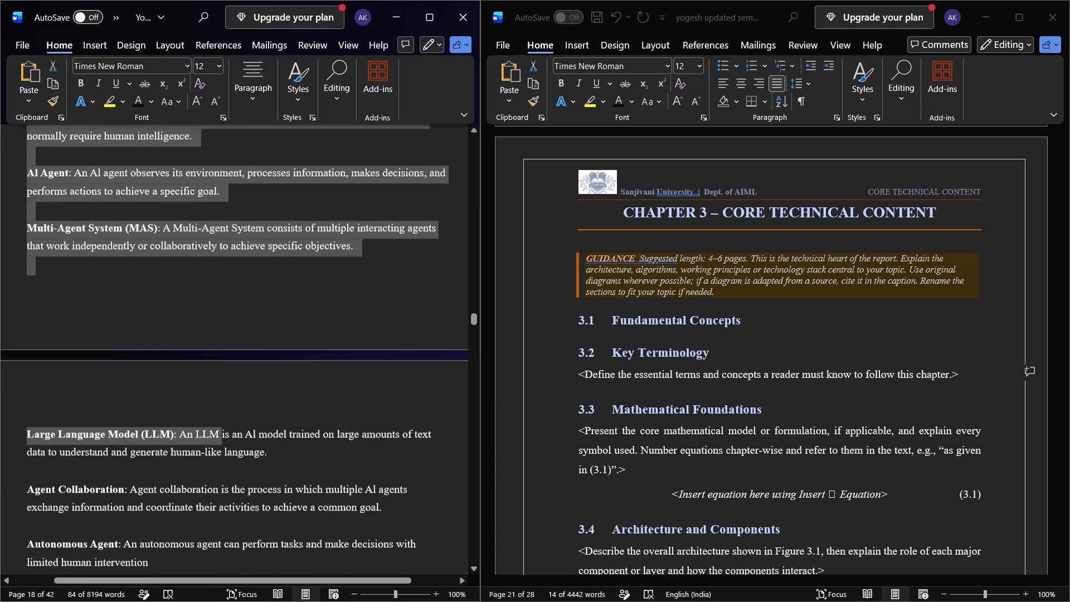
scroll(221, 440, "down", 4)
left_click_drag(221, 440, 187, 321)
scroll(250, 444, "down", 4)
left_click_drag(113, 284, 660, 374)
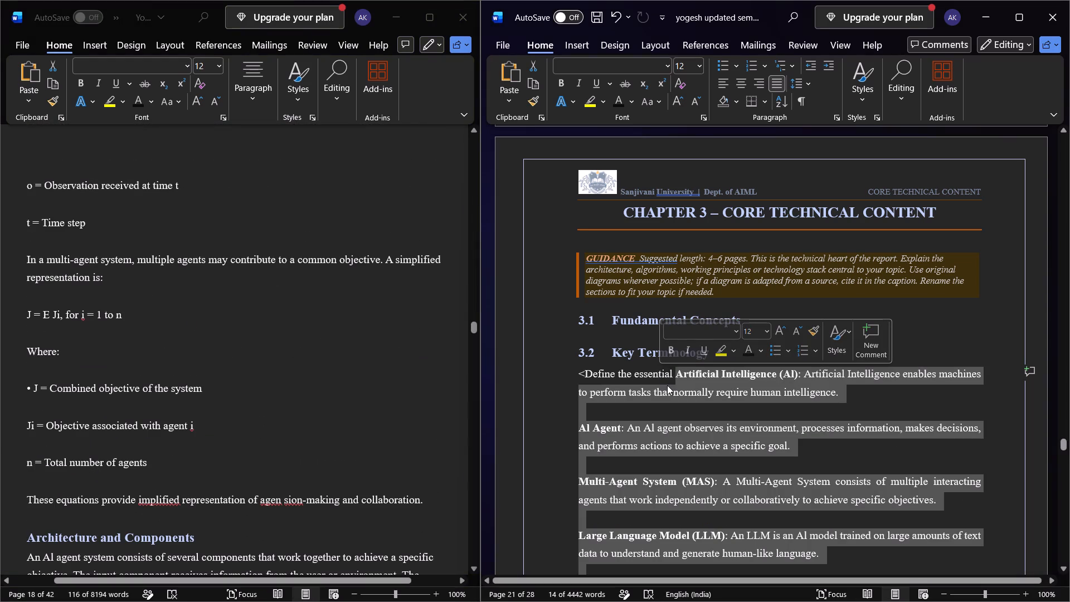
Delete the placeholder fragment "<Define the essential" in front of the Artificial Intelligence (AI) definition in section 3.2.
left_click(676, 372)
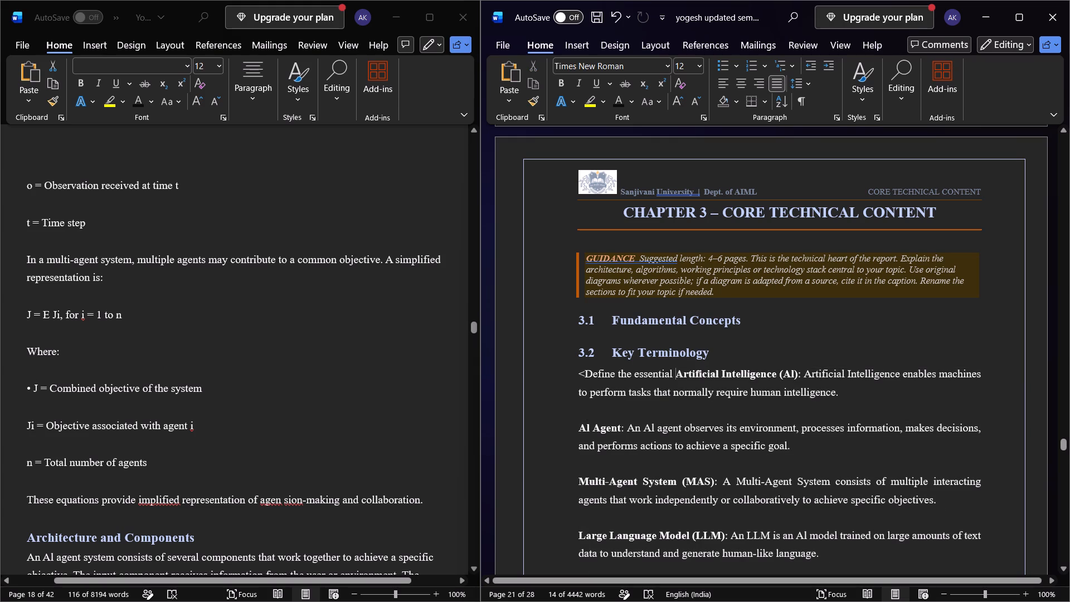
key("ctrl+BackSpace")
key("ctrl+BackSpace")
key("ctrl+BackSpace")
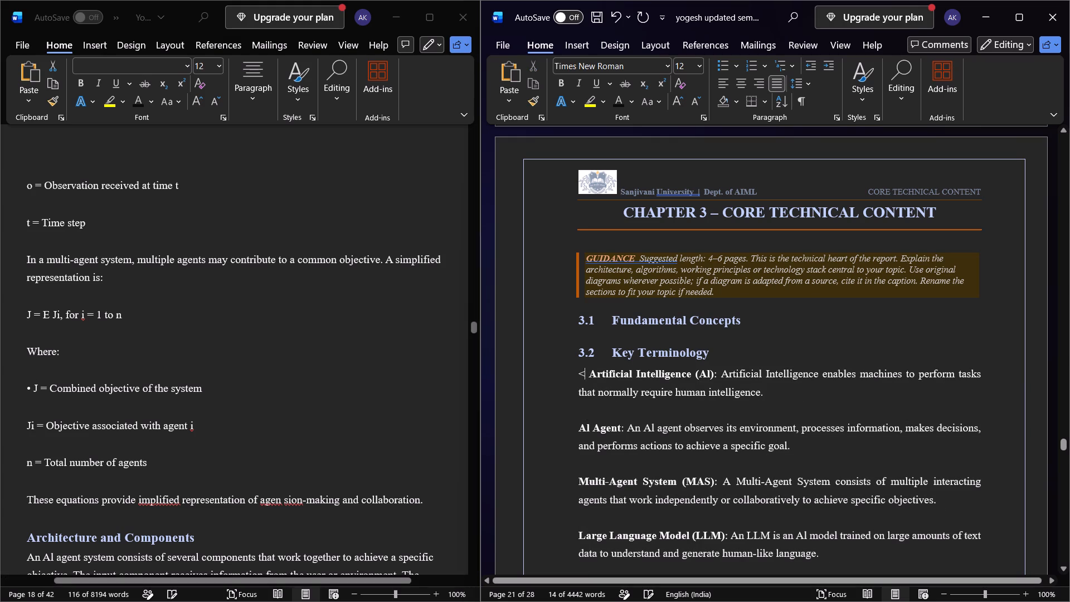
key("ctrl+BackSpace")
Delete the leftover placeholder text "terms and concepts a reader must know to follow this chapter.>" below the Autonomous Agent definition.
scroll(709, 392, "down", 2)
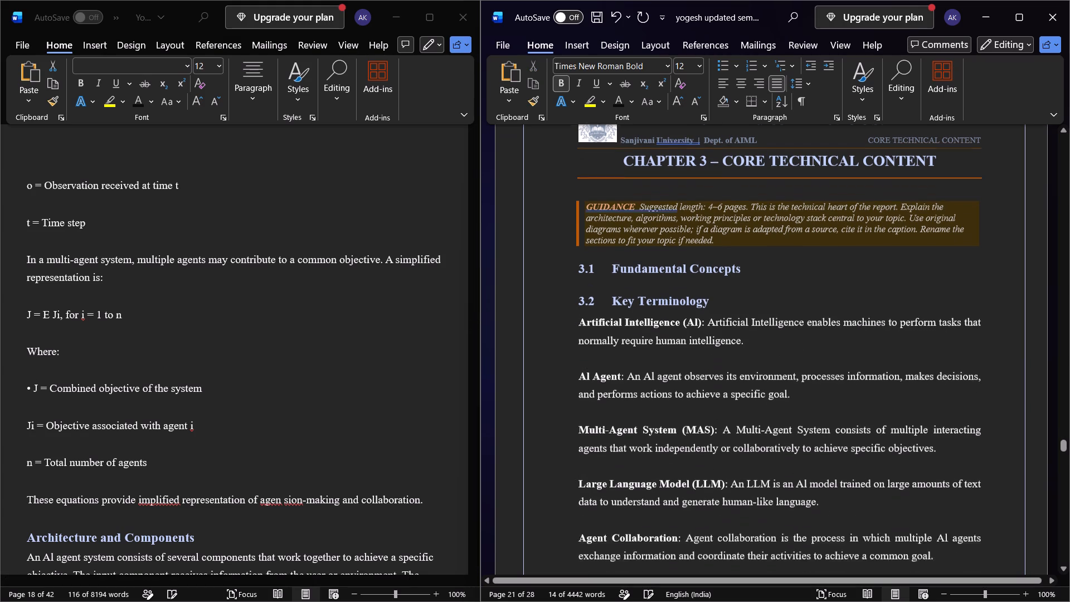
scroll(709, 392, "down", 4)
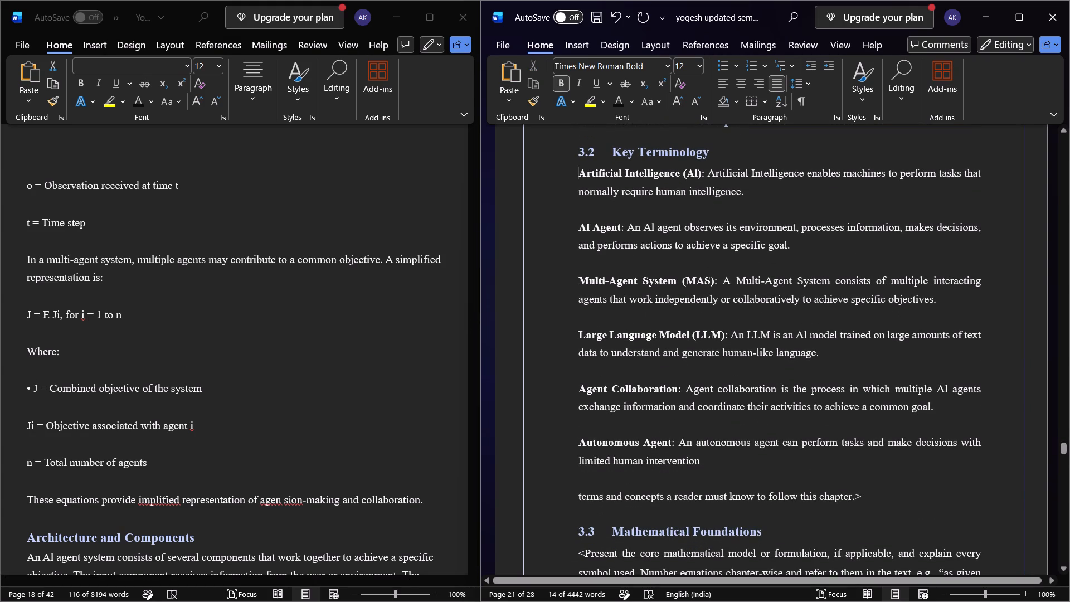
left_click_drag(911, 497, 580, 502)
double_click(580, 502)
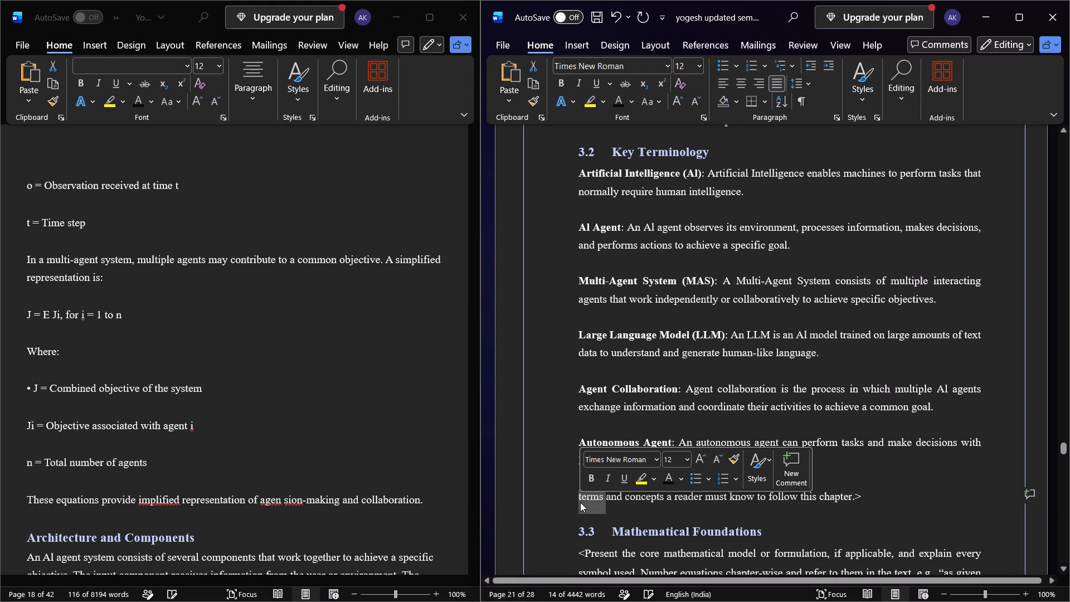
key("BackSpace")
key("ctrl+Delete")
key("ctrl+Delete")
key("ctrl+Delete")
key("ctrl+Delete")
key("ctrl+Delete")
key("ctrl+Delete")
key("ctrl+Delete")
key("ctrl+Delete")
key("ctrl+Delete")
key("ctrl+Delete")
key("ctrl+Delete")
key("ctrl+Delete")
key("ctrl+Delete")
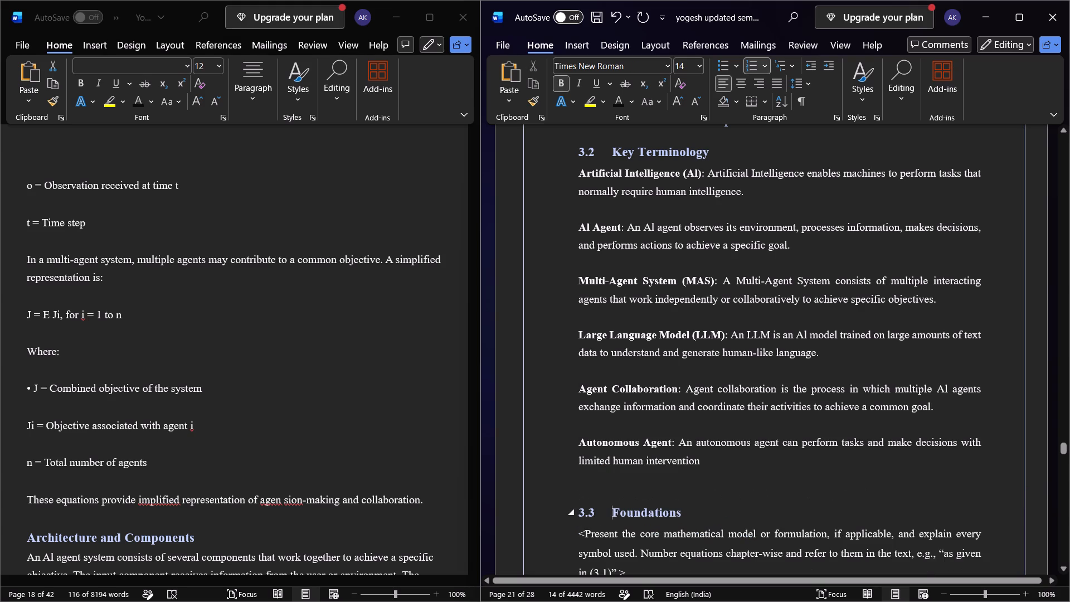
Undo the deletions that reached into the 3.3 Mathematical Foundations heading, and tighten the blank space above that heading.
key("ctrl+z")
key("ctrl+z")
key("ctrl+z")
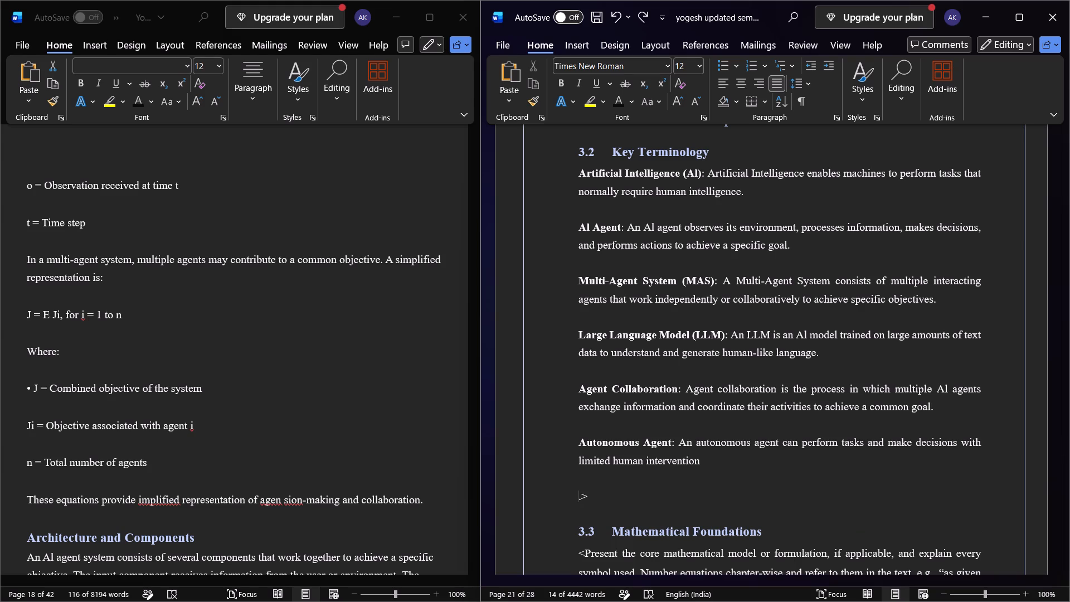
key("ctrl+y")
key("ctrl+y")
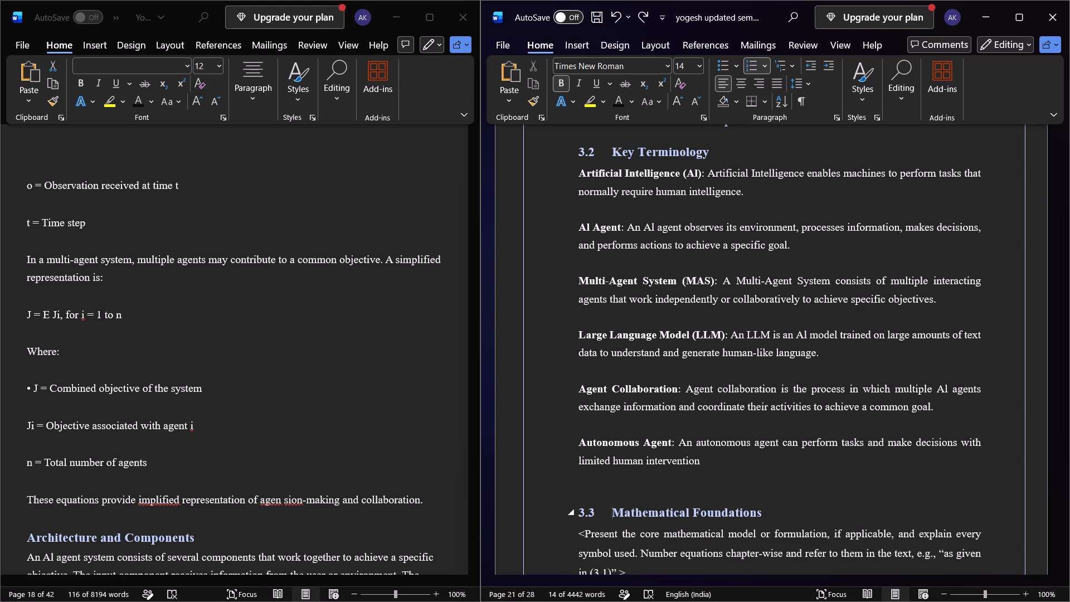
key("ctrl+z")
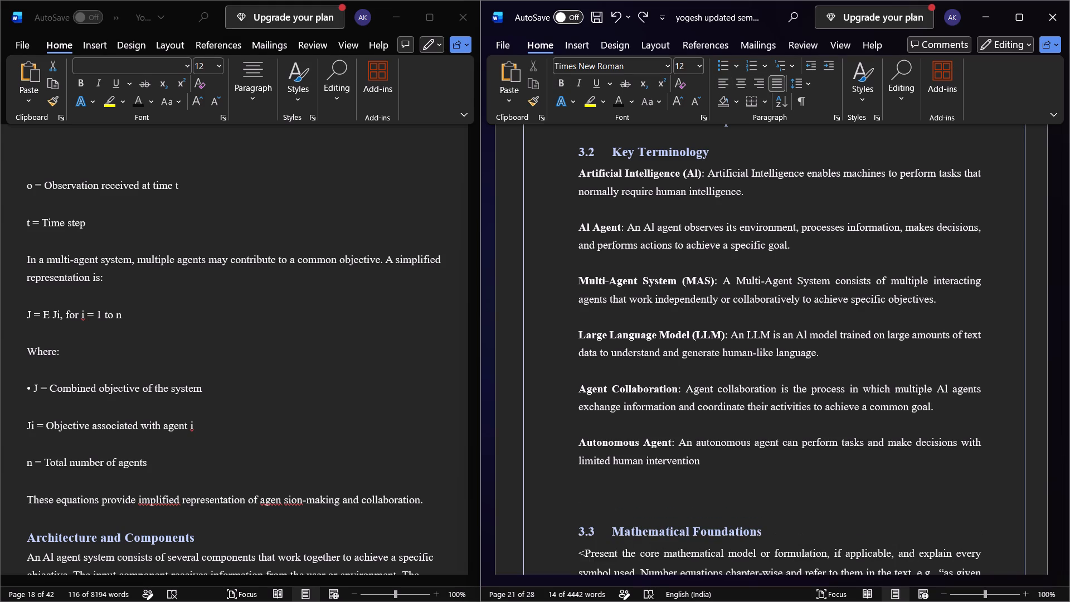
key("BackSpace")
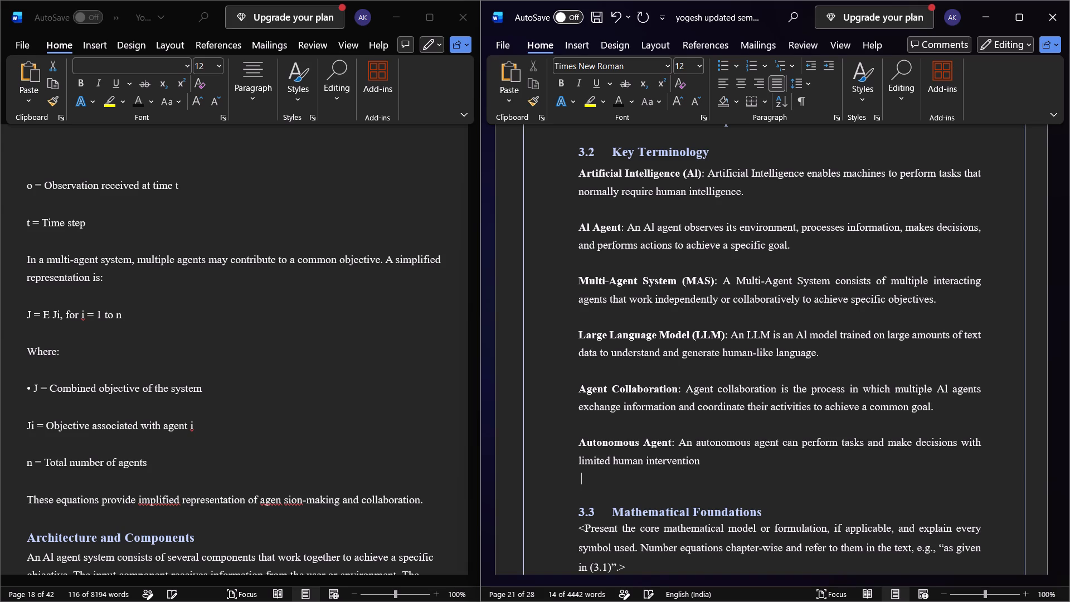
Review the filled 3.2 Key Terminology section in the updated report alongside the source report's Core Technical Content and Mathematical Foundations text.
scroll(740, 463, "down", 5)
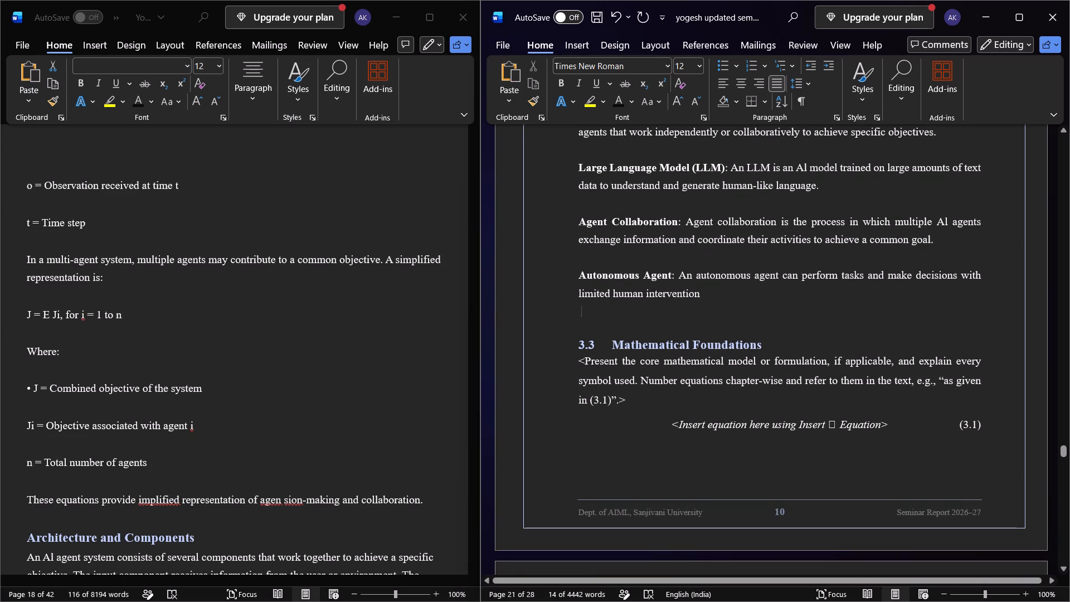
scroll(635, 428, "up", 6)
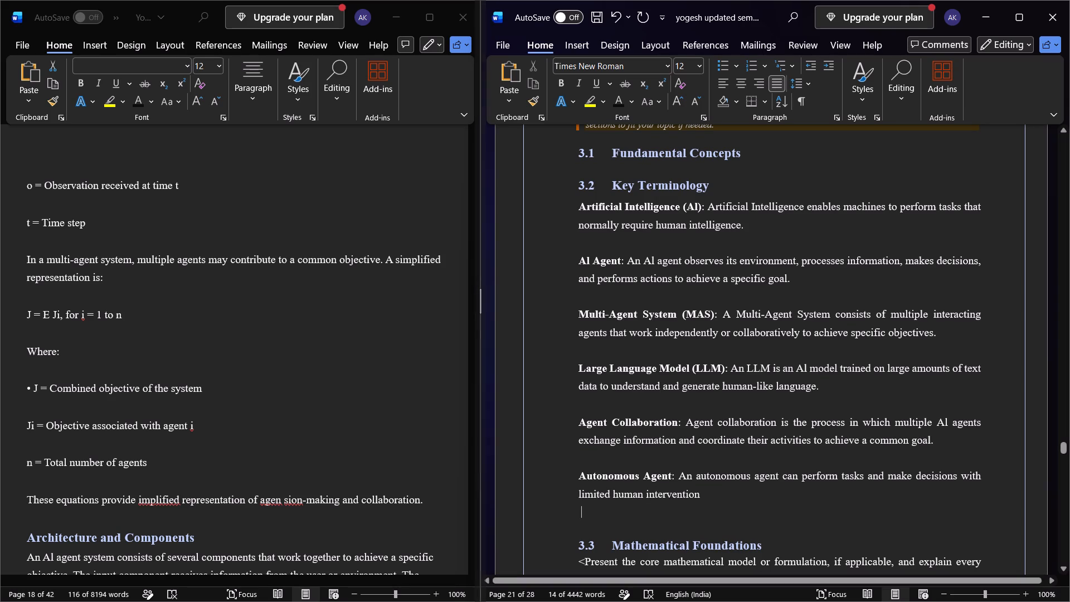
scroll(702, 365, "up", 3)
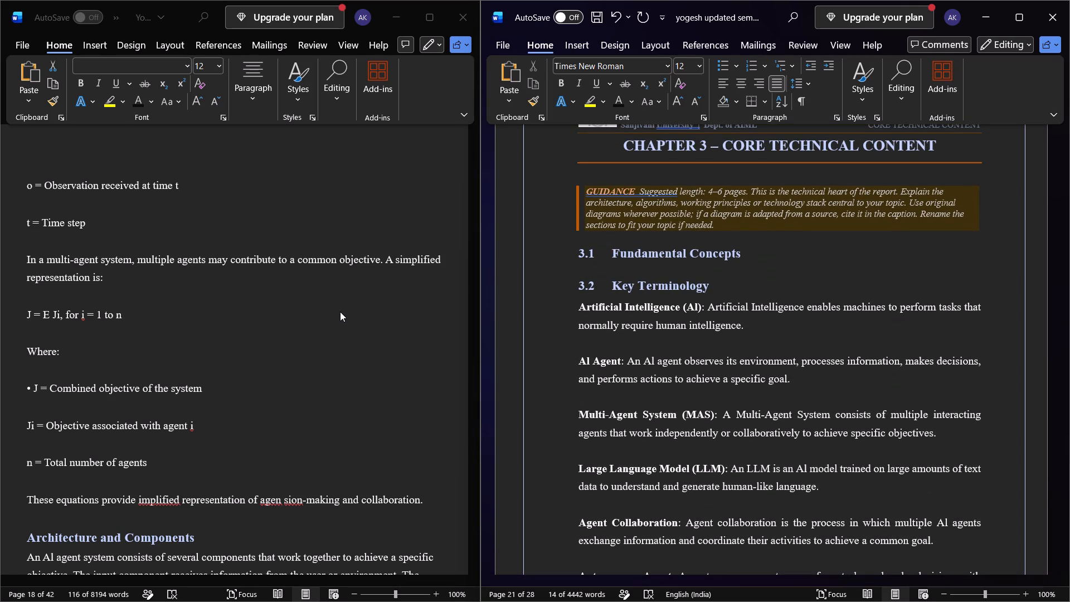
scroll(340, 312, "down", 3)
scroll(340, 312, "up", 4)
scroll(345, 232, "up", 12)
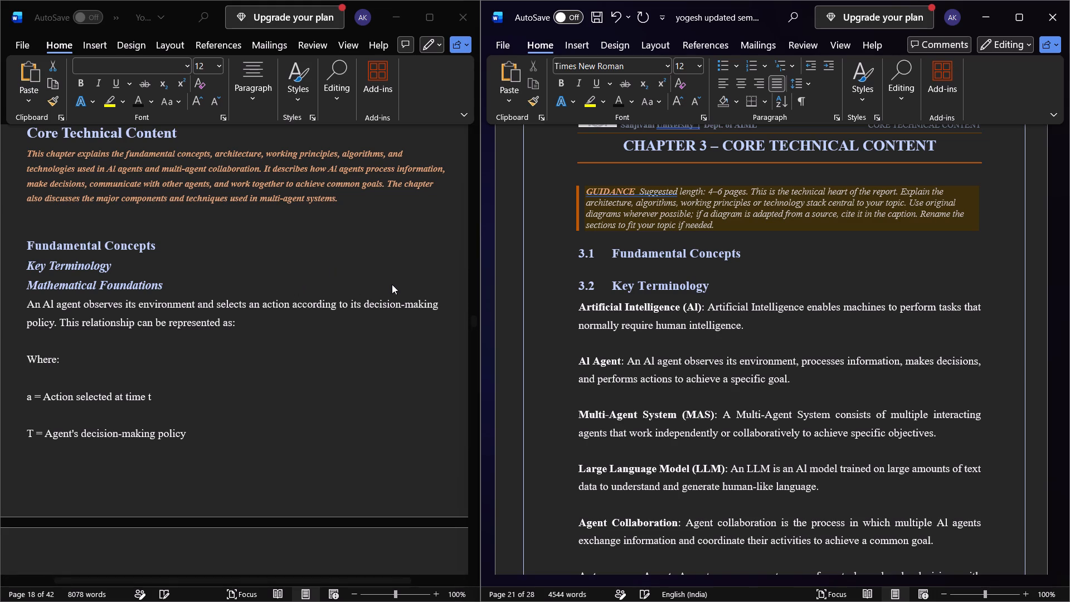
scroll(662, 305, "down", 5)
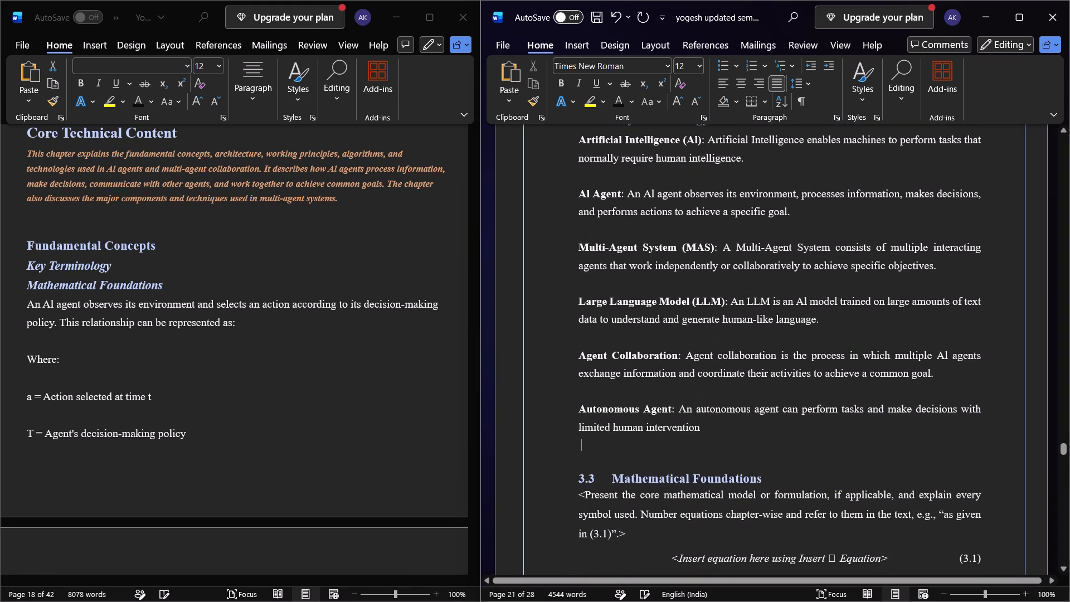
scroll(669, 322, "up", 5)
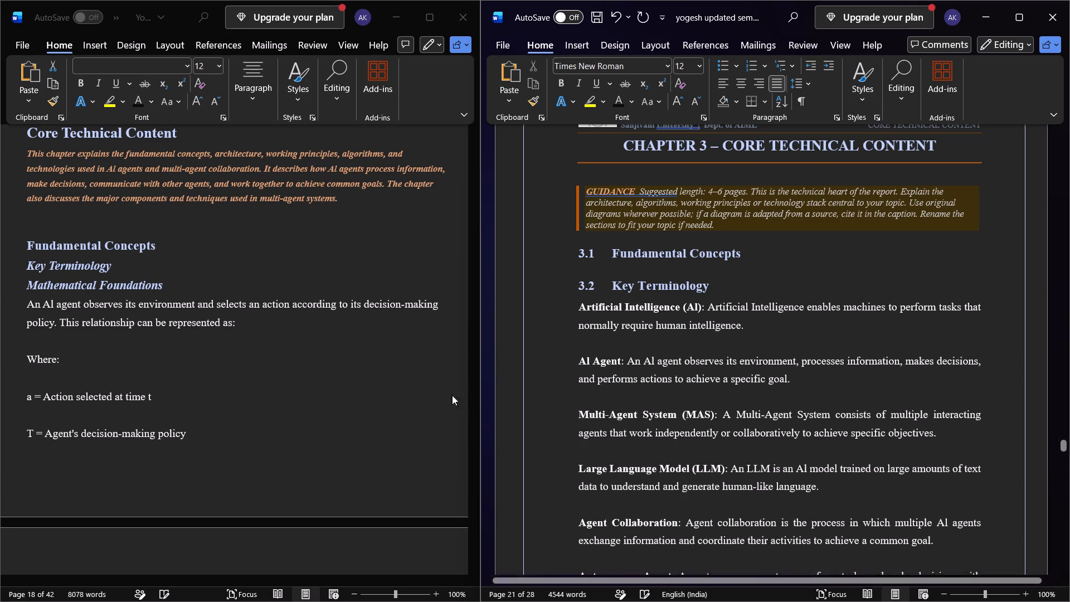
scroll(329, 389, "up", 2)
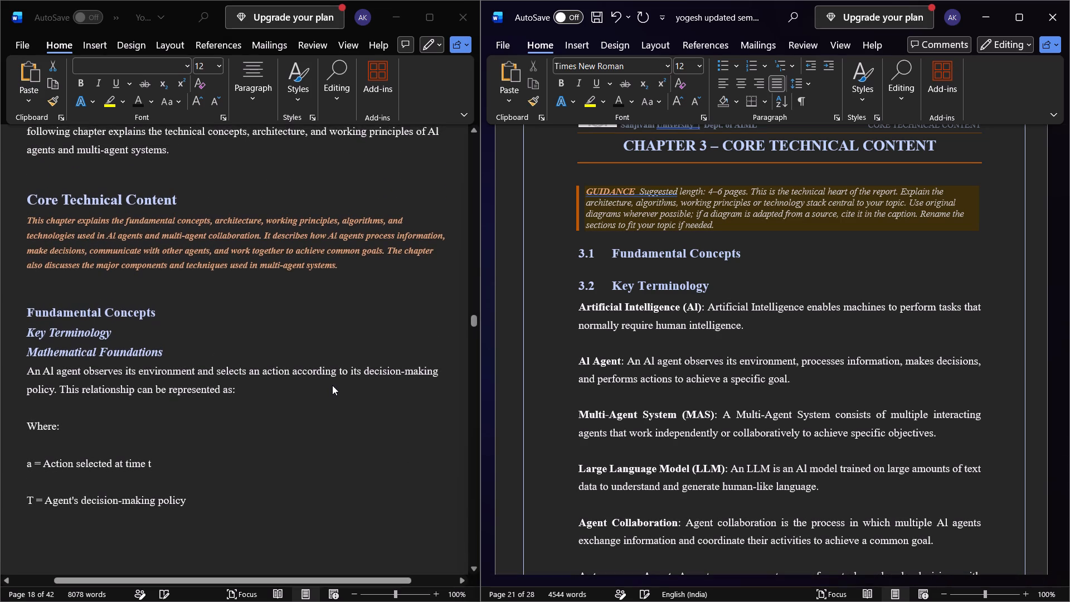
Delete the Fundamental Concepts and Key Terminology headings above the Artificial Intelligence (AI) definition in Chapter 3 of the updated report.
scroll(332, 382, "up", 1)
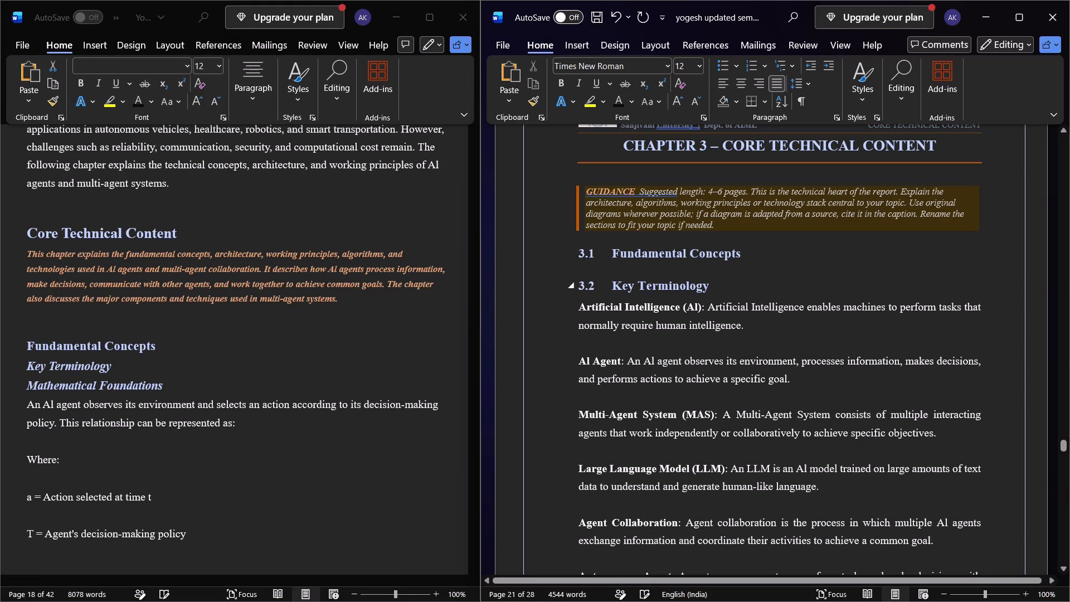
left_click_drag(722, 280, 610, 254)
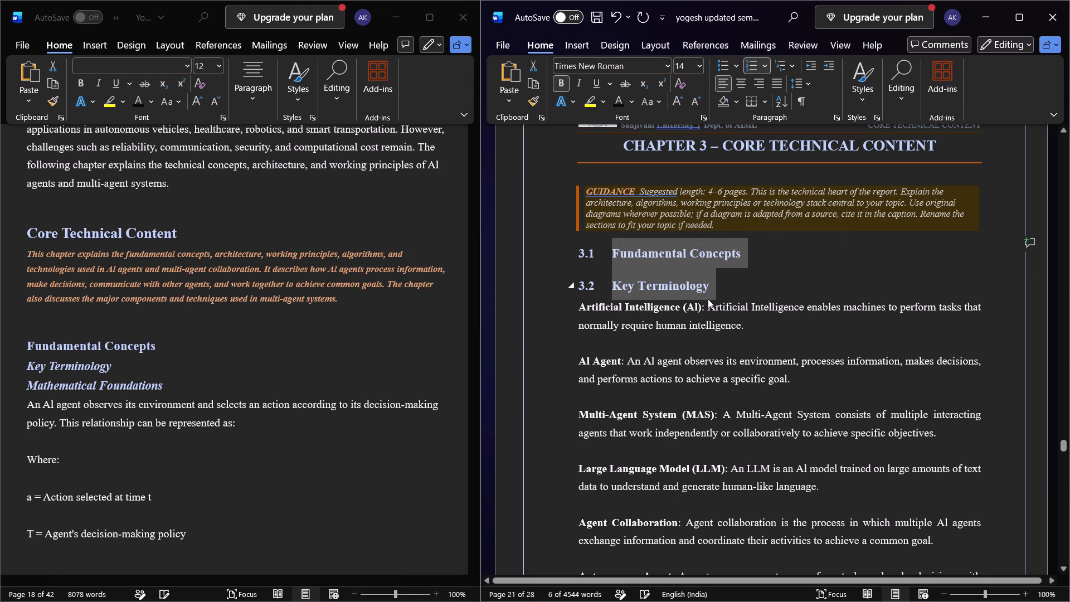
key("BackSpace")
Move the Mathematical Foundations heading from below the Autonomous Agent definition to a new line above the Artificial Intelligence (AI) definition.
scroll(764, 303, "down", 5)
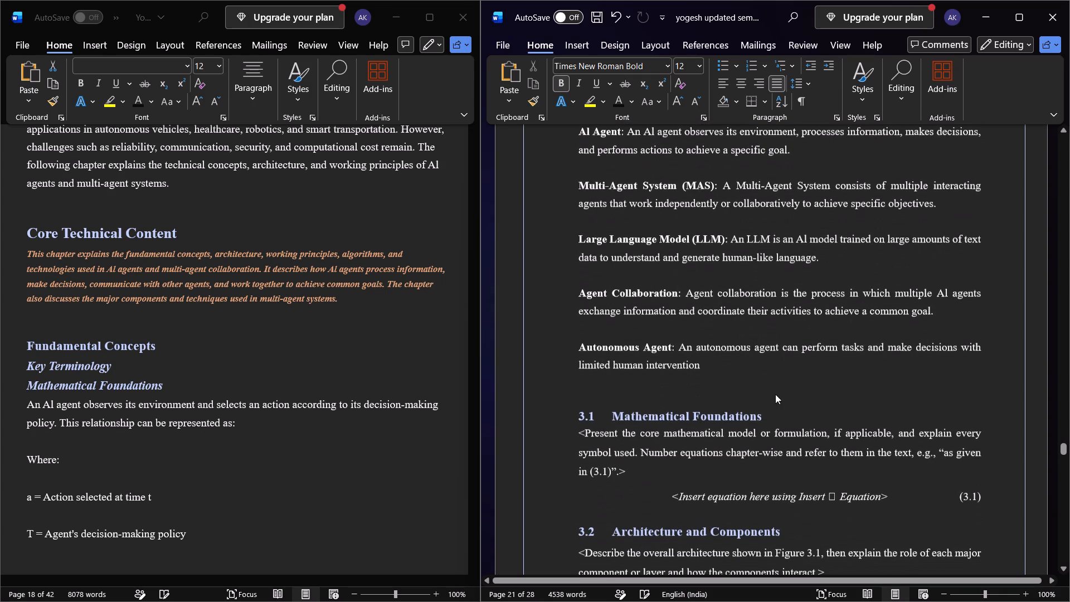
left_click_drag(780, 415, 573, 420)
key("ctrl+x")
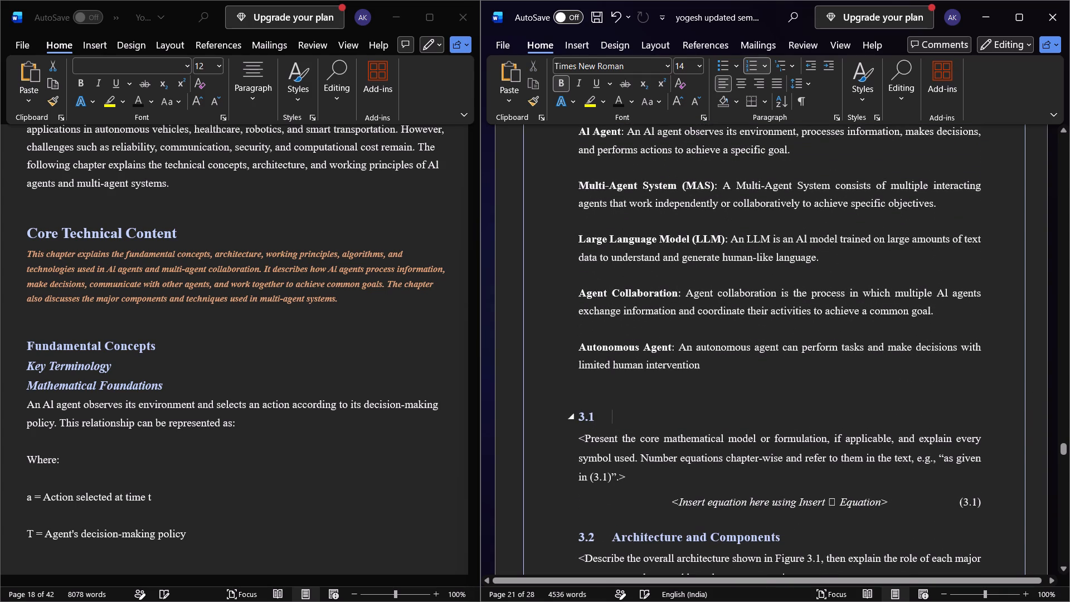
key("BackSpace")
scroll(586, 415, "up", 9)
left_click(578, 380)
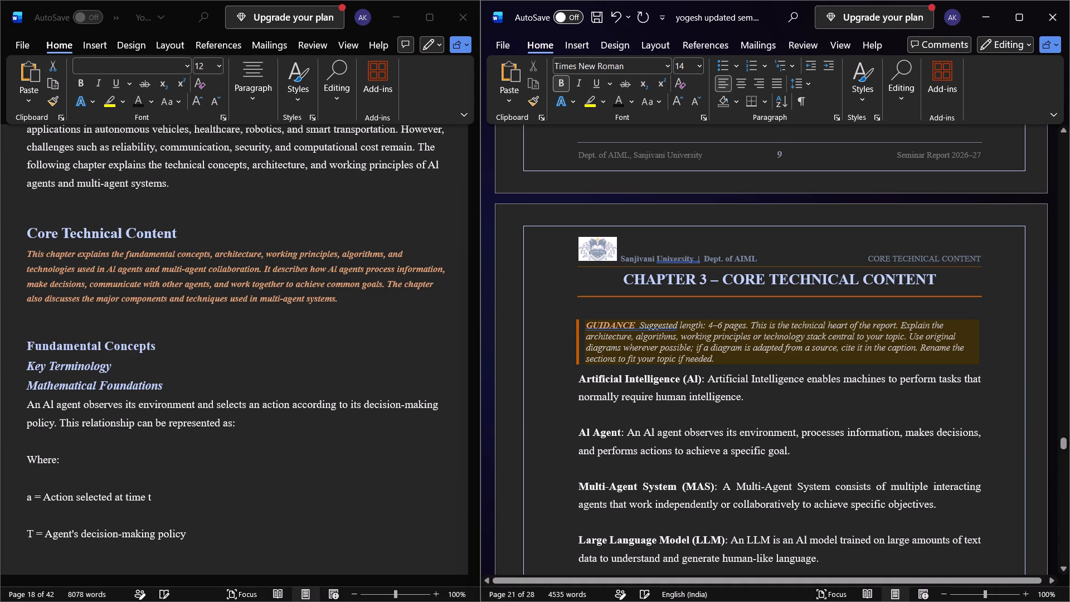
key("Return")
key("Up")
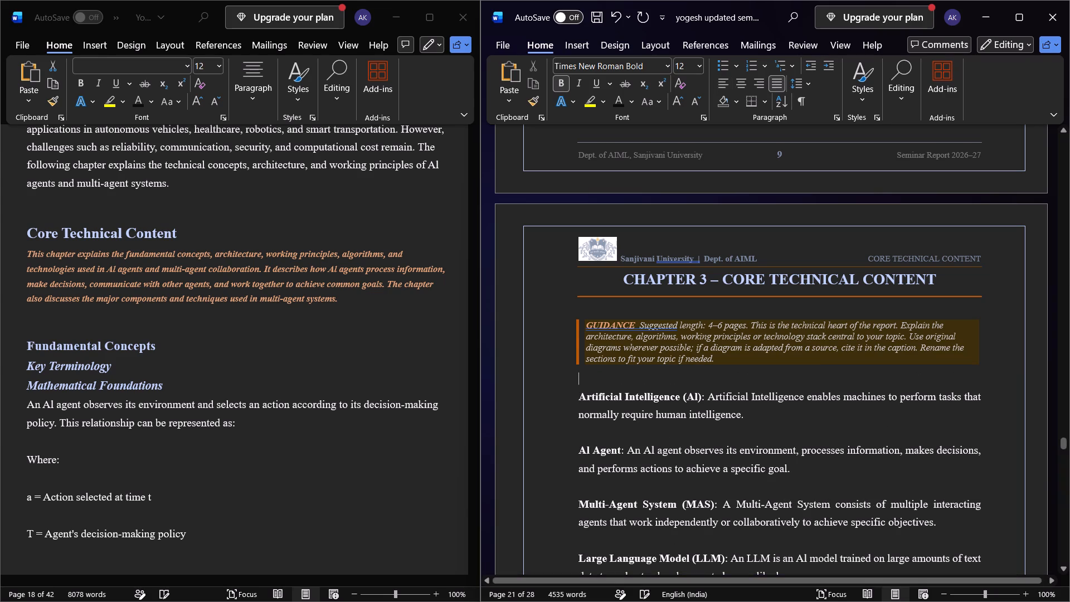
key("ctrl+v")
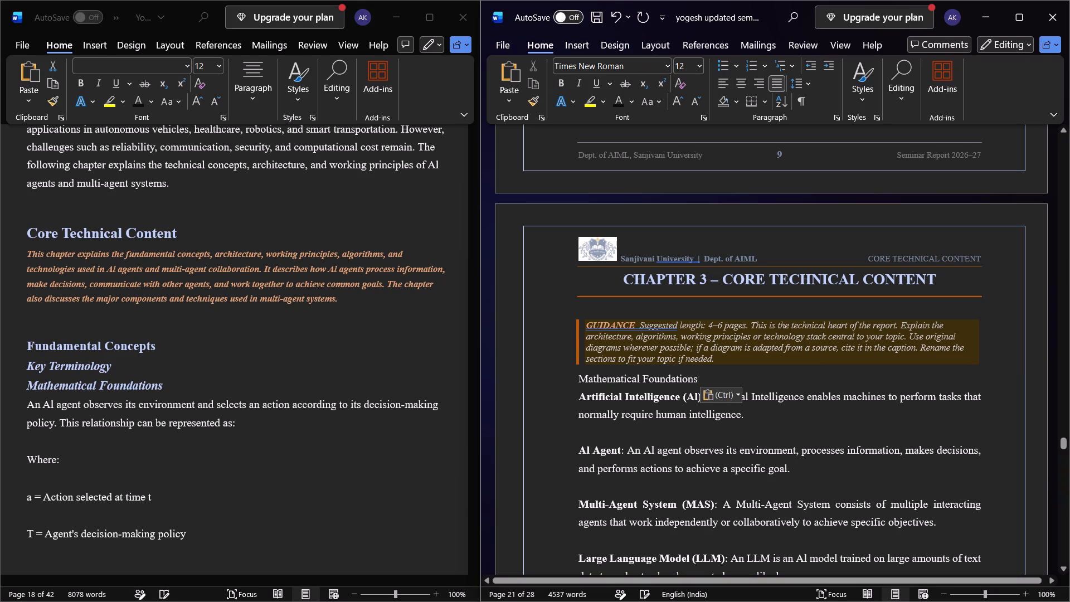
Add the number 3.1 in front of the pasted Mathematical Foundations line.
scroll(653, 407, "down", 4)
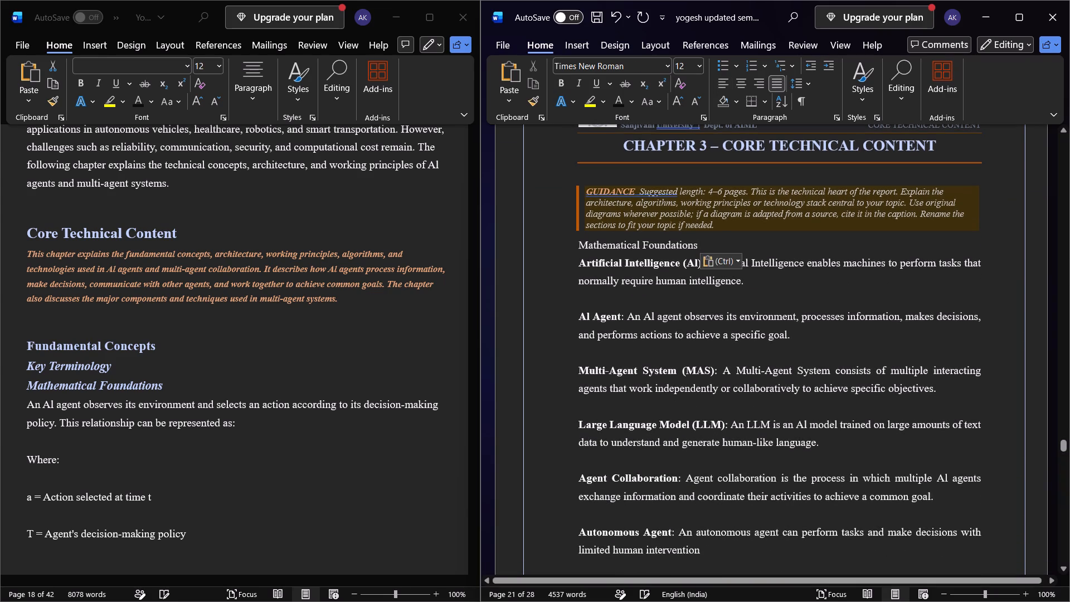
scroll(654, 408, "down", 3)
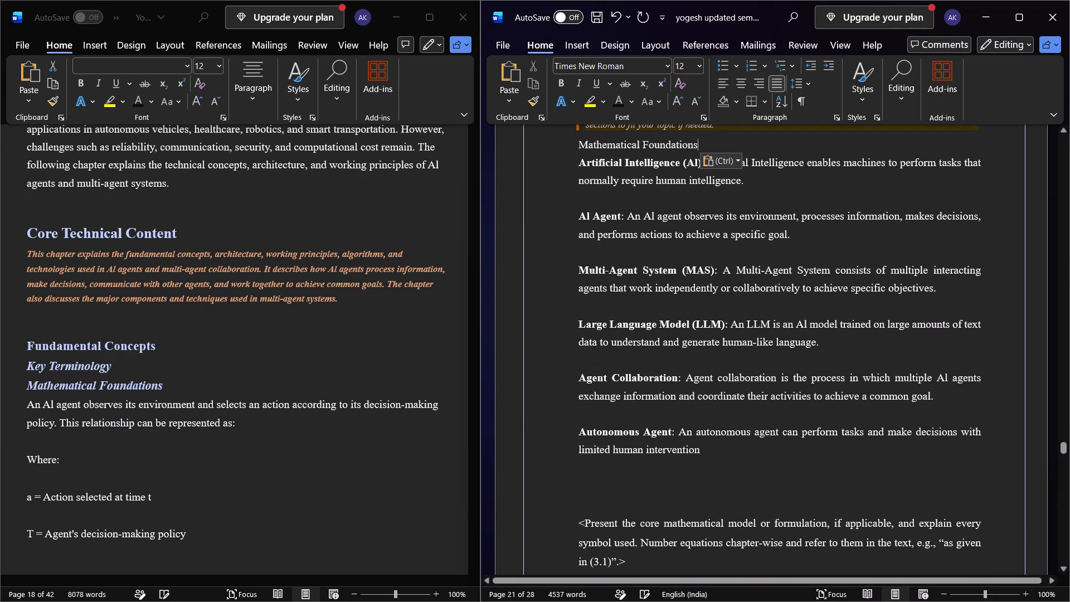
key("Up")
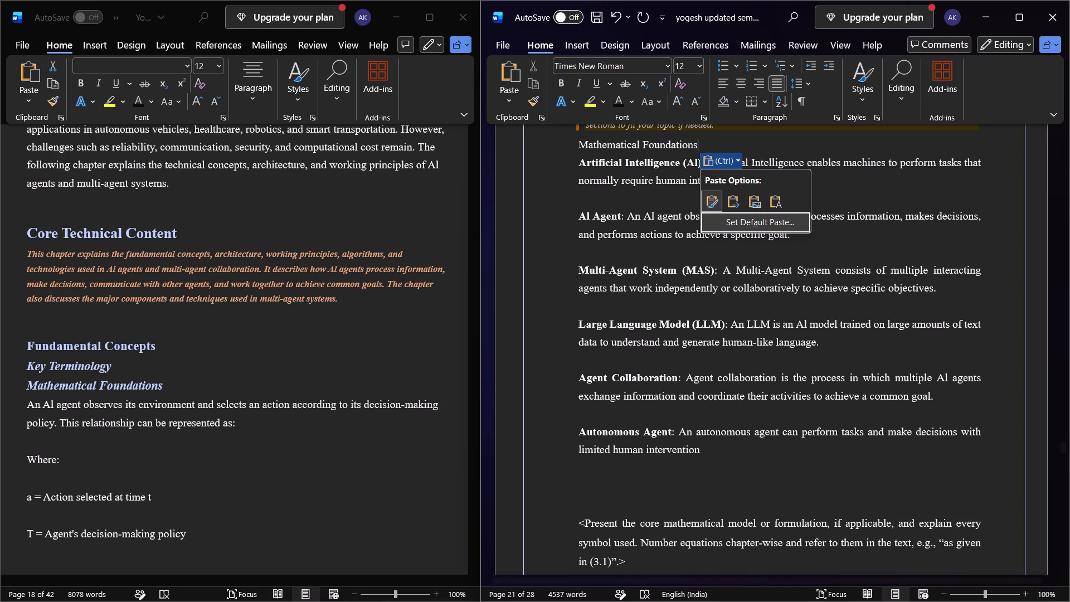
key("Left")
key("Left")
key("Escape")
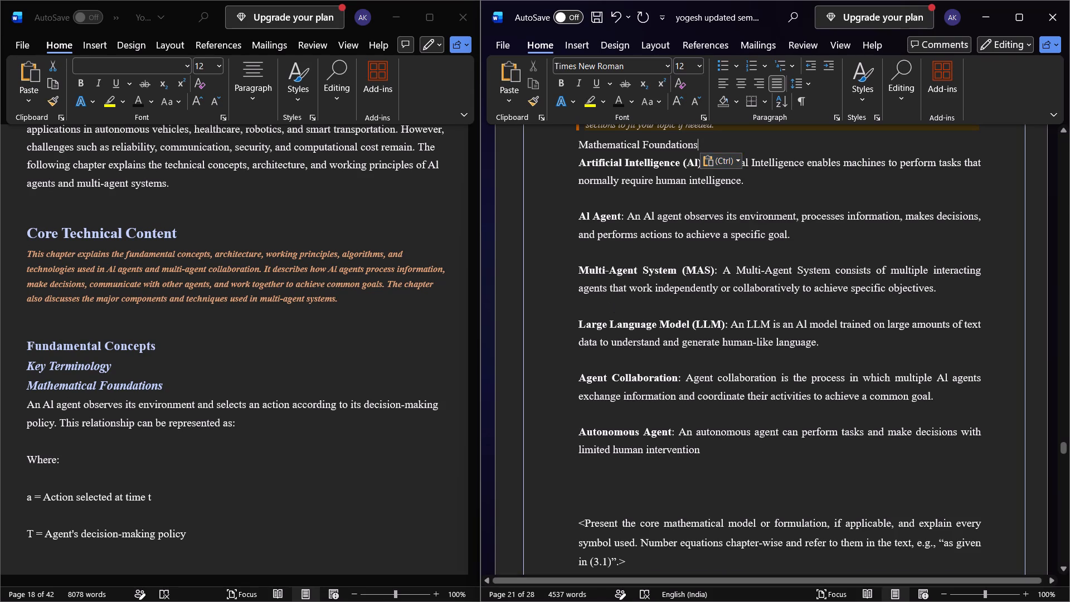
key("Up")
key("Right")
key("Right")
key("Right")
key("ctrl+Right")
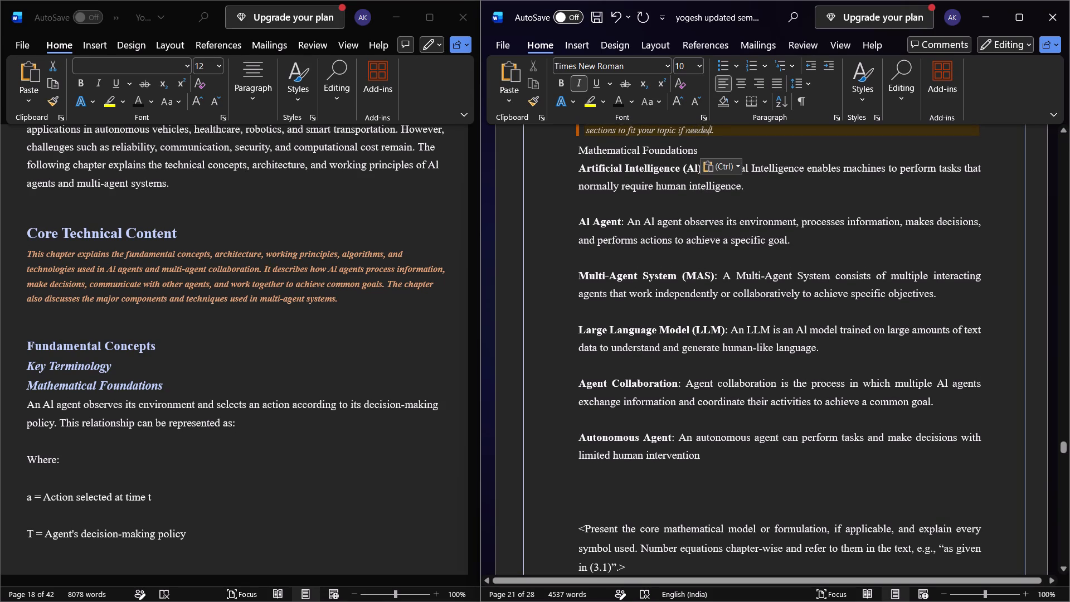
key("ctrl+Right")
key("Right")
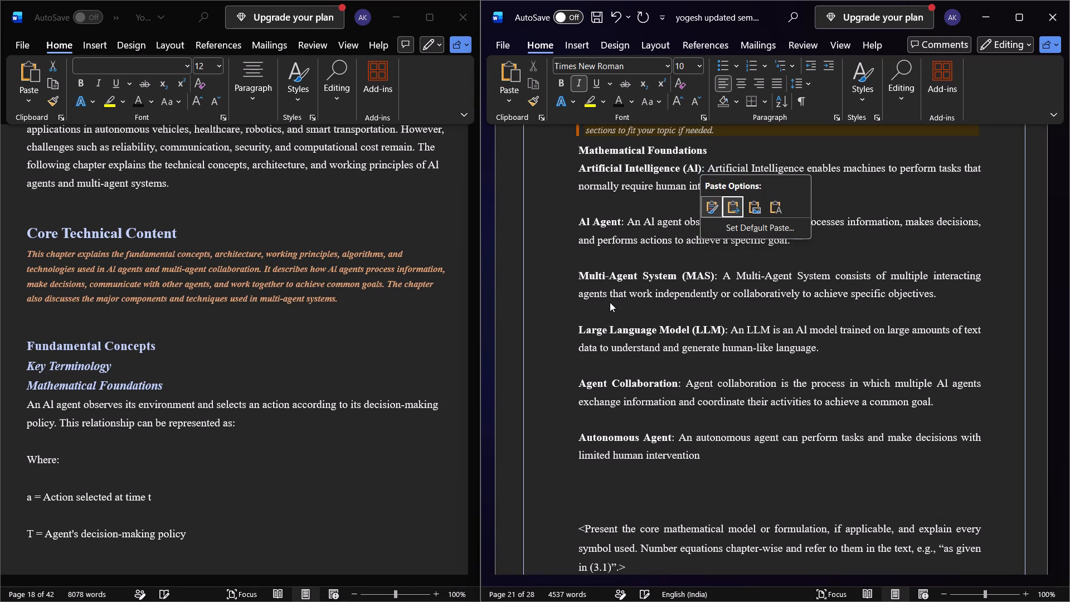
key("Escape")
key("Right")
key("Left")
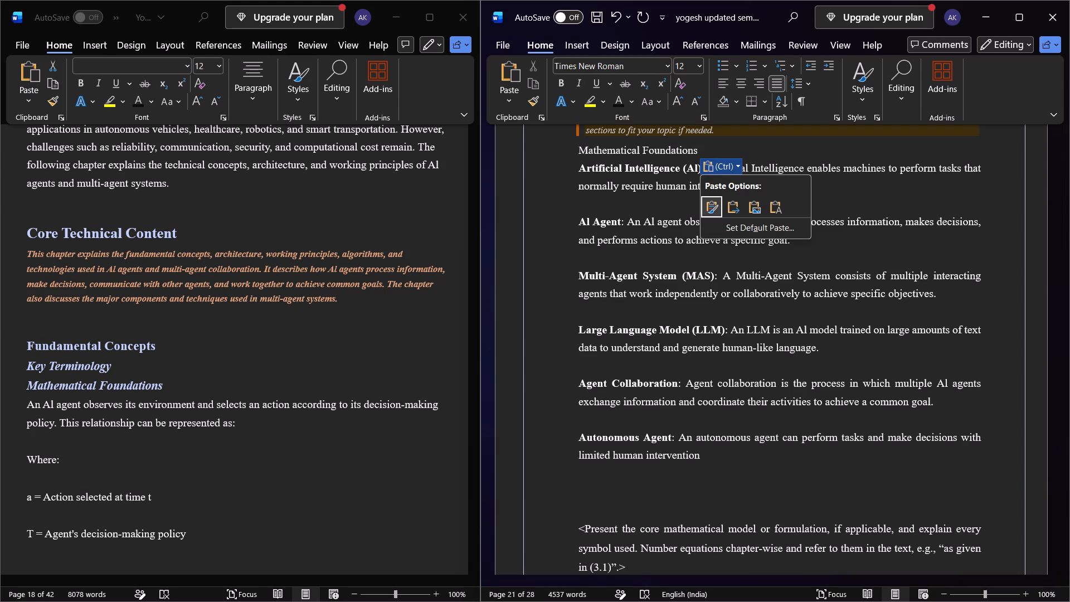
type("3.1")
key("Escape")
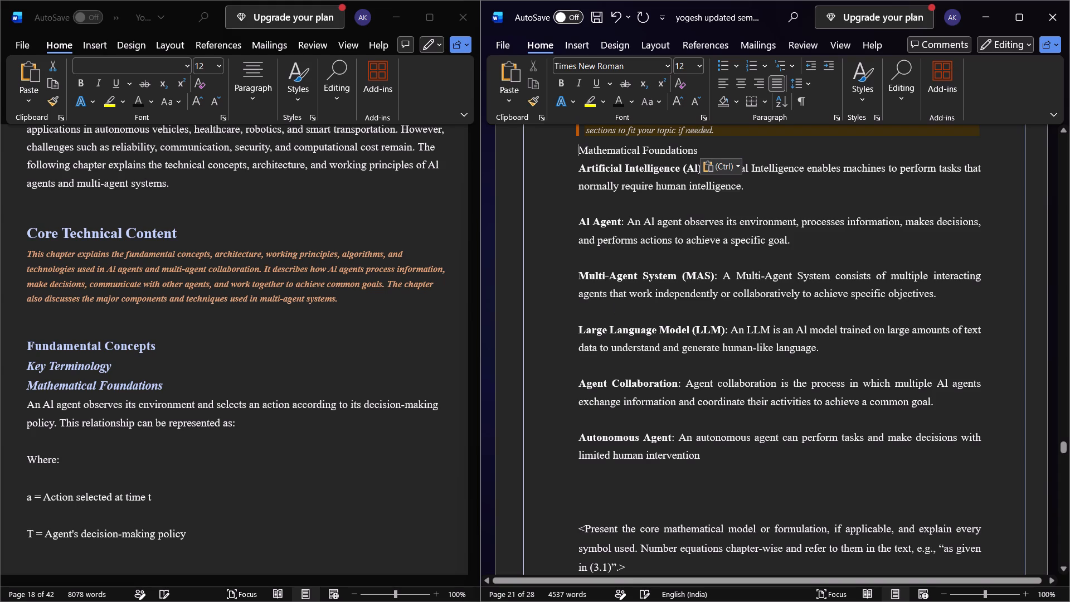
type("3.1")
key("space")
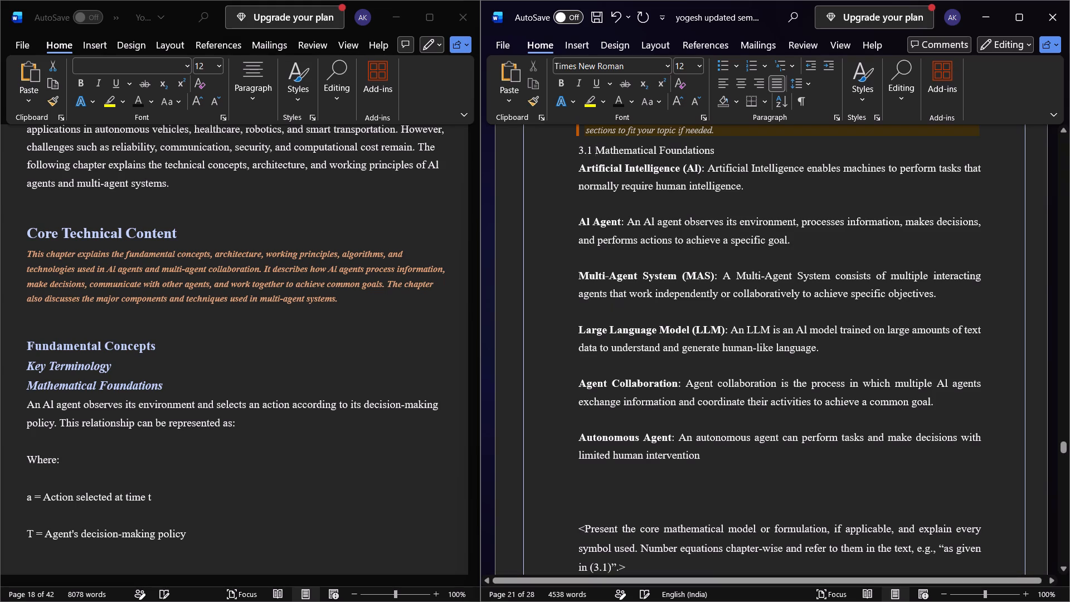
Copy the formatting of the Architecture and Components heading onto the Mathematical Foundations line above the Artificial Intelligence (AI) definition.
key("Left")
key("Left")
key("Left")
key("Left")
key("ctrl+shift+Down")
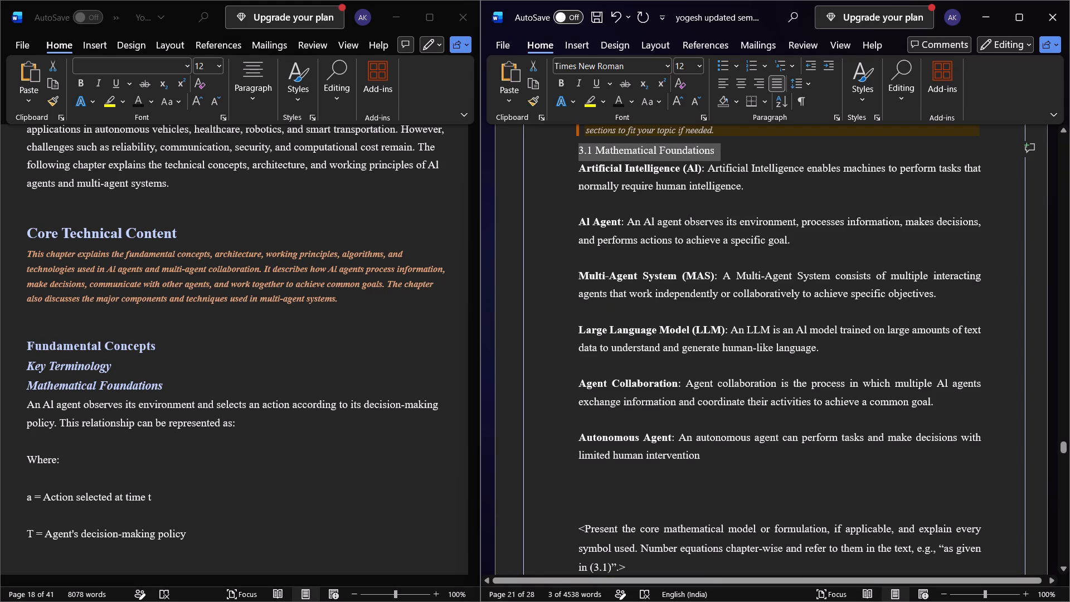
scroll(695, 367, "down", 6)
left_click(653, 424)
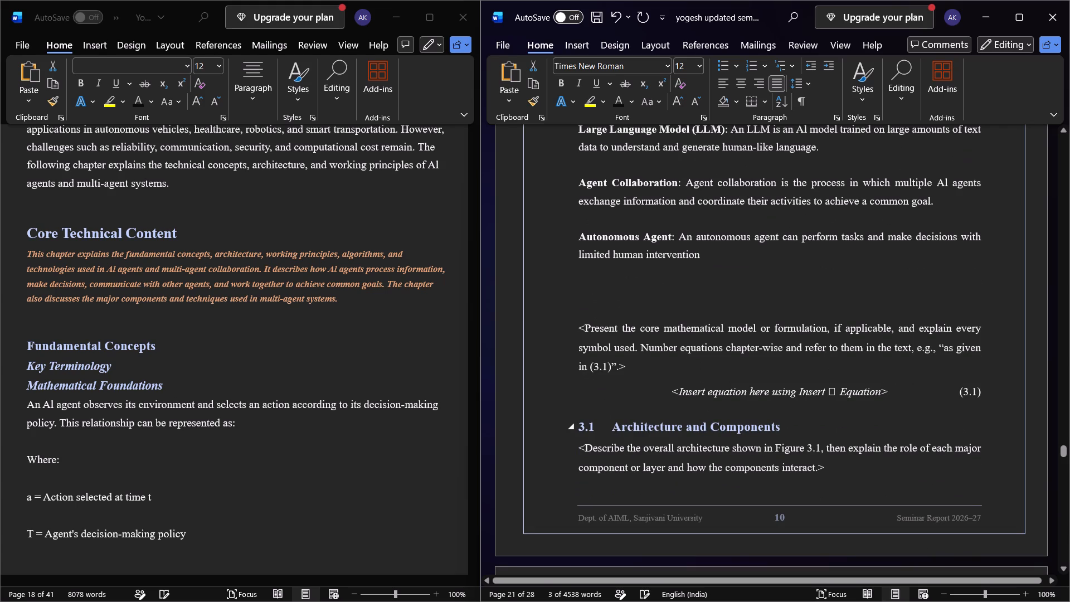
left_click(537, 104)
scroll(728, 532, "up", 3)
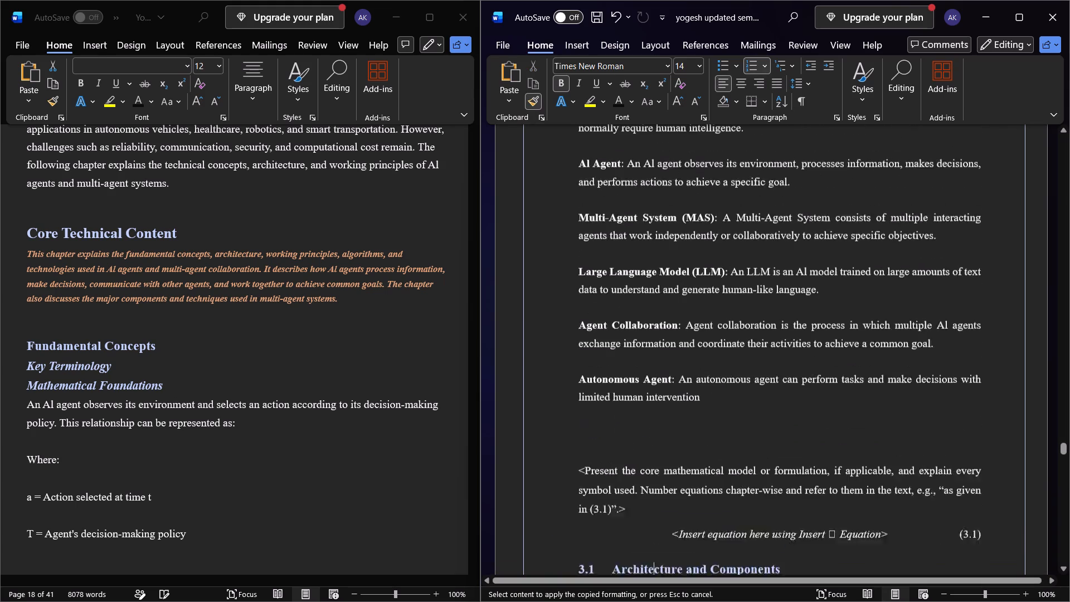
scroll(731, 509, "up", 3)
scroll(755, 331, "up", 4)
left_click_drag(733, 284, 649, 300)
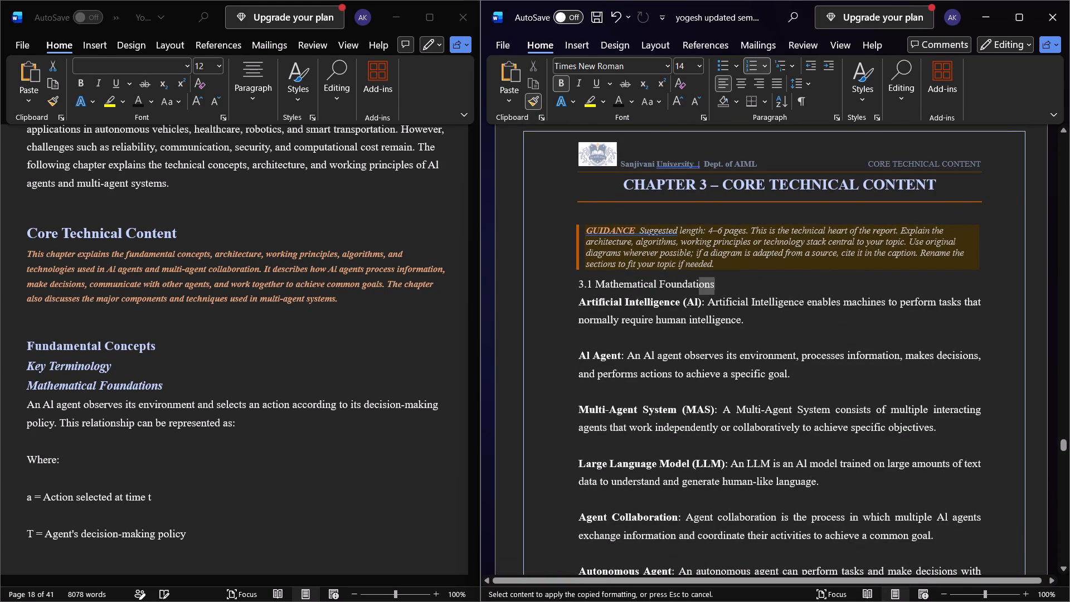
left_click_drag(649, 300, 571, 279)
left_click(629, 387)
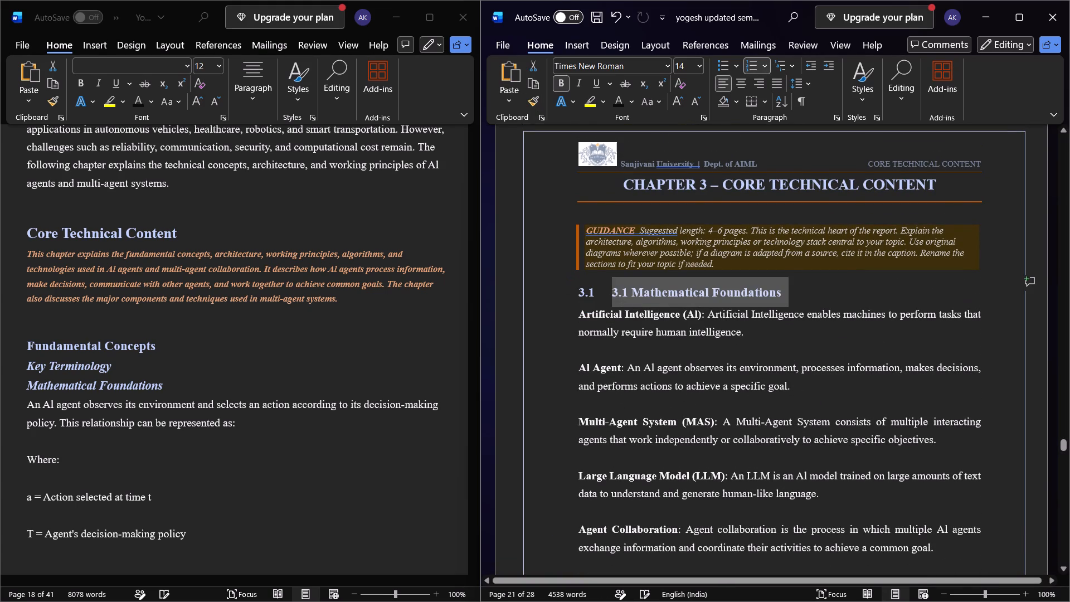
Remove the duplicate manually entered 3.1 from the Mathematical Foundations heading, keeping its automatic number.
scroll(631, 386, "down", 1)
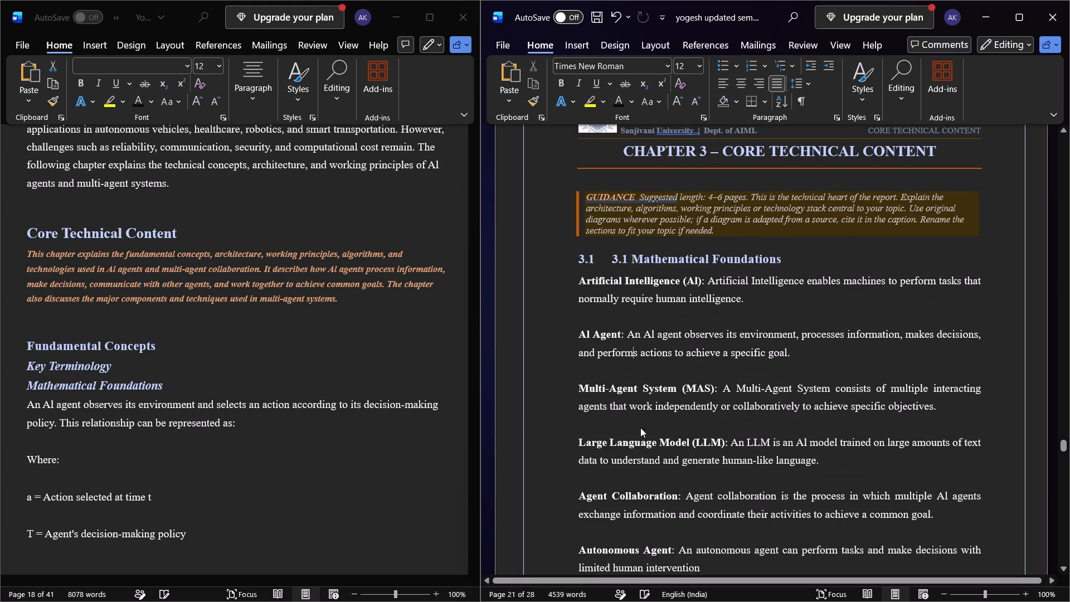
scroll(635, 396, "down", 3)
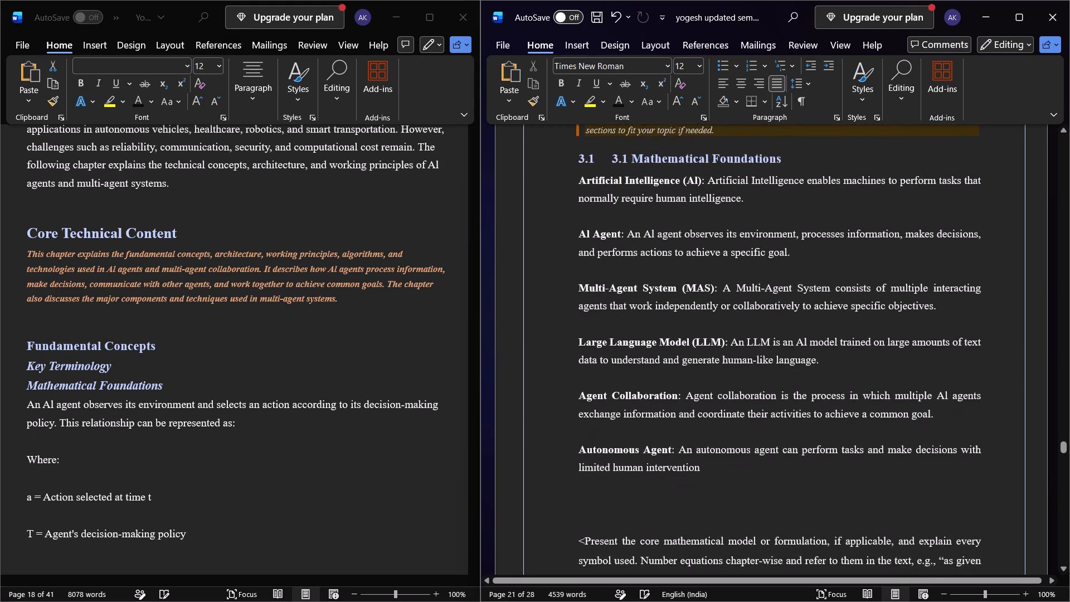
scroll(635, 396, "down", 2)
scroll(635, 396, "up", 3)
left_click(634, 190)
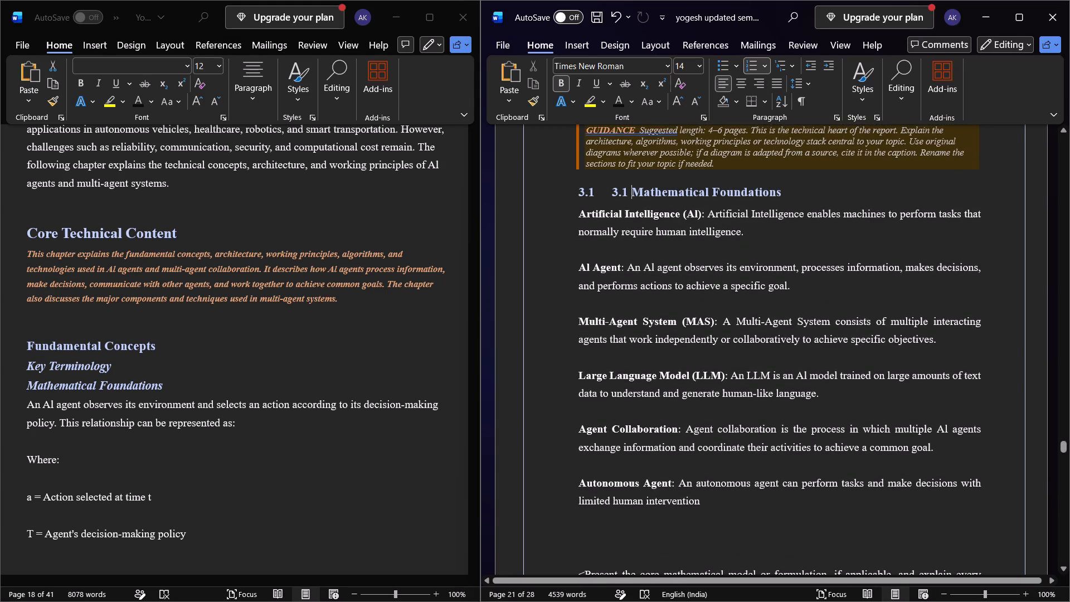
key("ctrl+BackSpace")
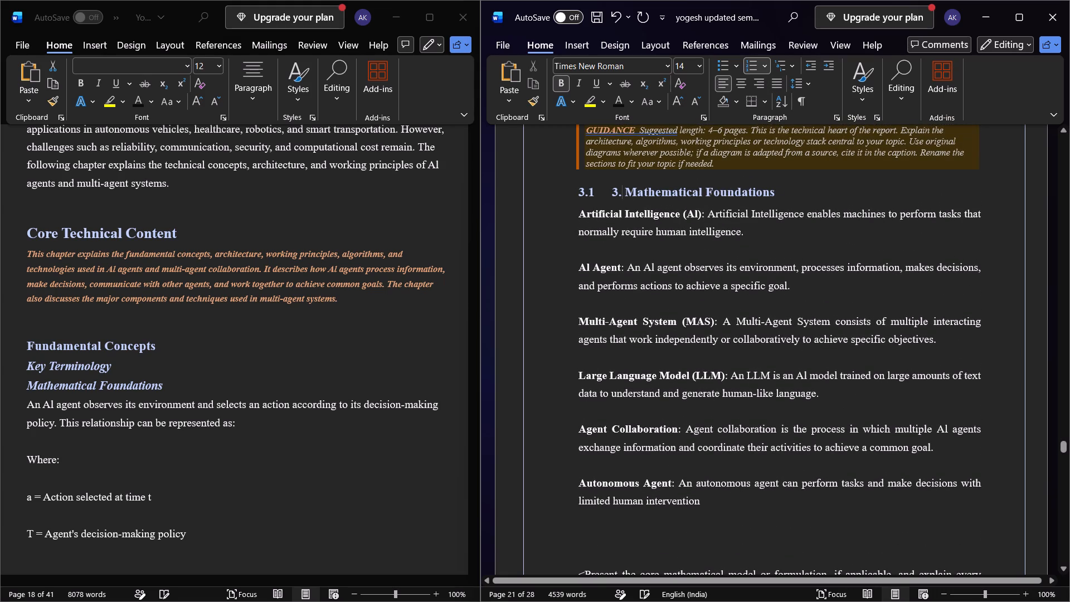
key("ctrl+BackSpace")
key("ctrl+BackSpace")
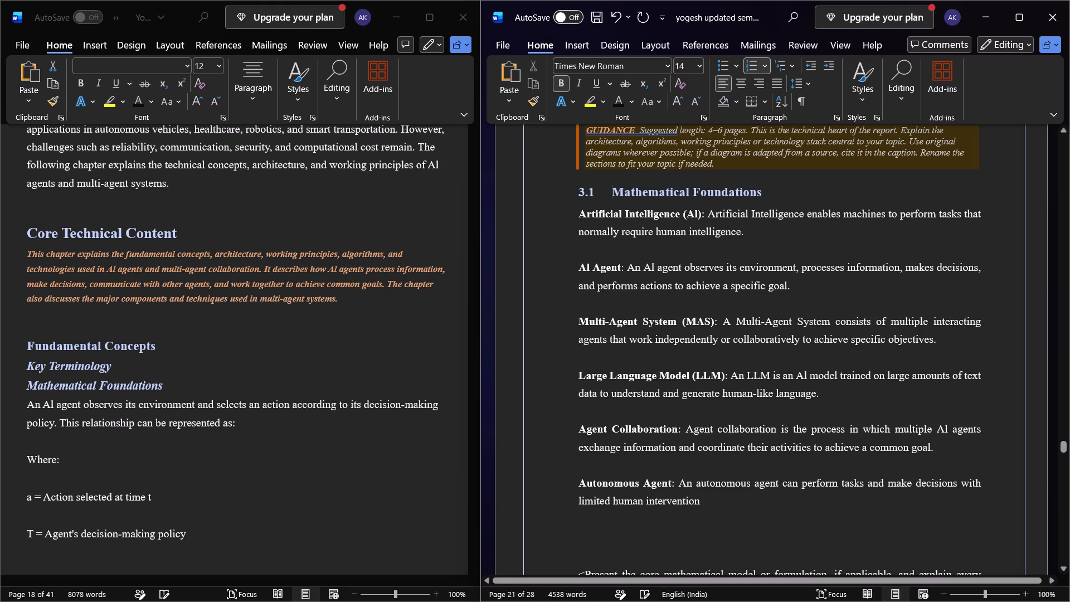
Delete the placeholder paragraph "<Present the core mathematical model or formulation…>" above the equation placeholder.
scroll(683, 313, "down", 7)
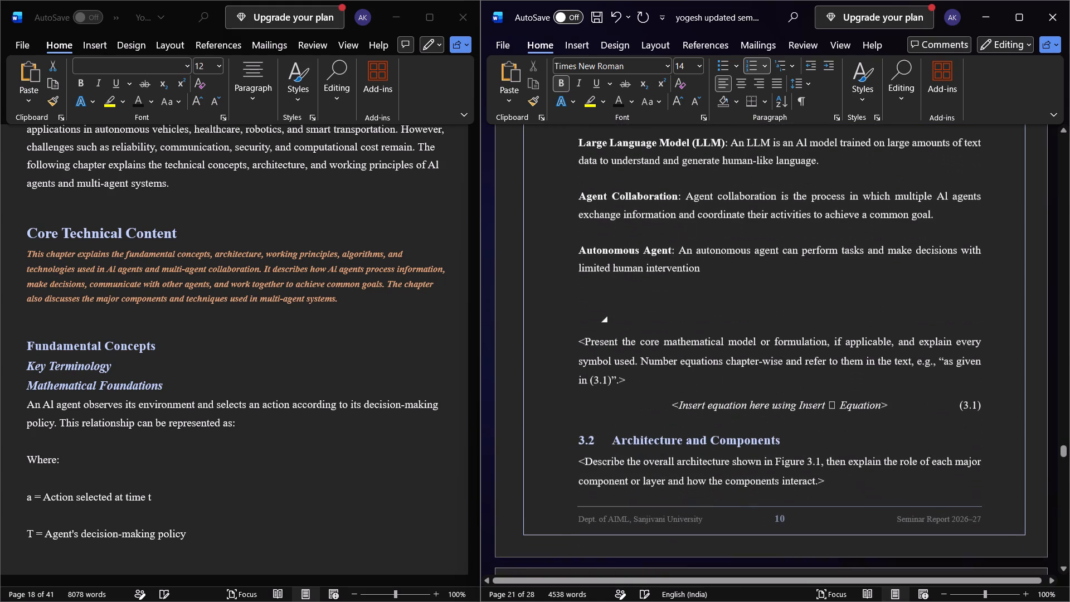
left_click_drag(576, 336, 632, 379)
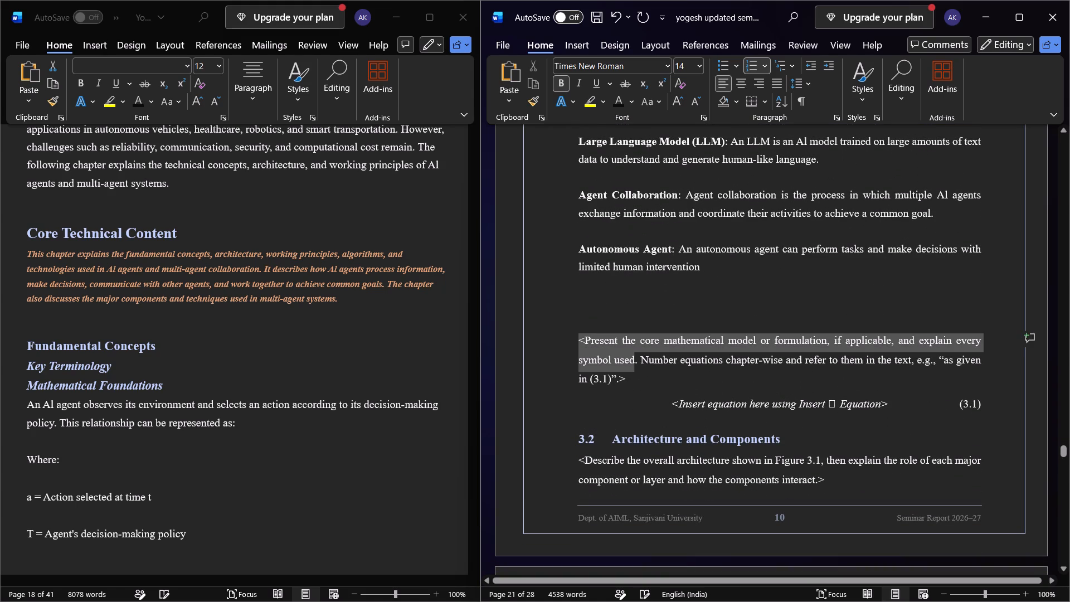
left_click_drag(632, 379, 635, 383)
key("BackSpace")
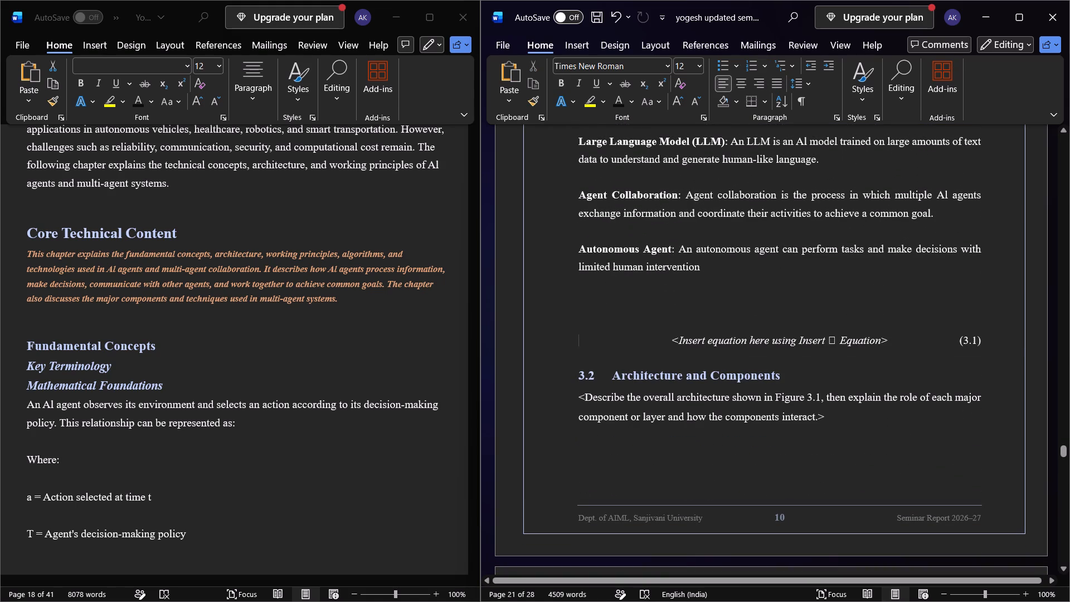
Review the source report's Mathematical Foundations formulas, symbol definitions and closing sentence against section 3.1 of the updated report.
scroll(309, 386, "down", 4)
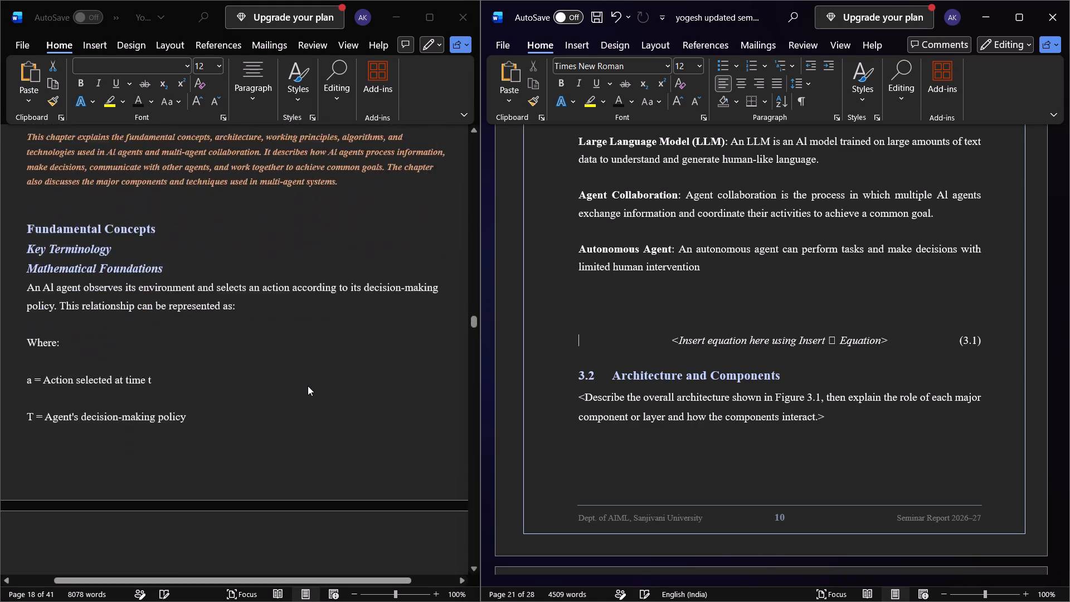
scroll(308, 386, "down", 4)
scroll(308, 386, "up", 6)
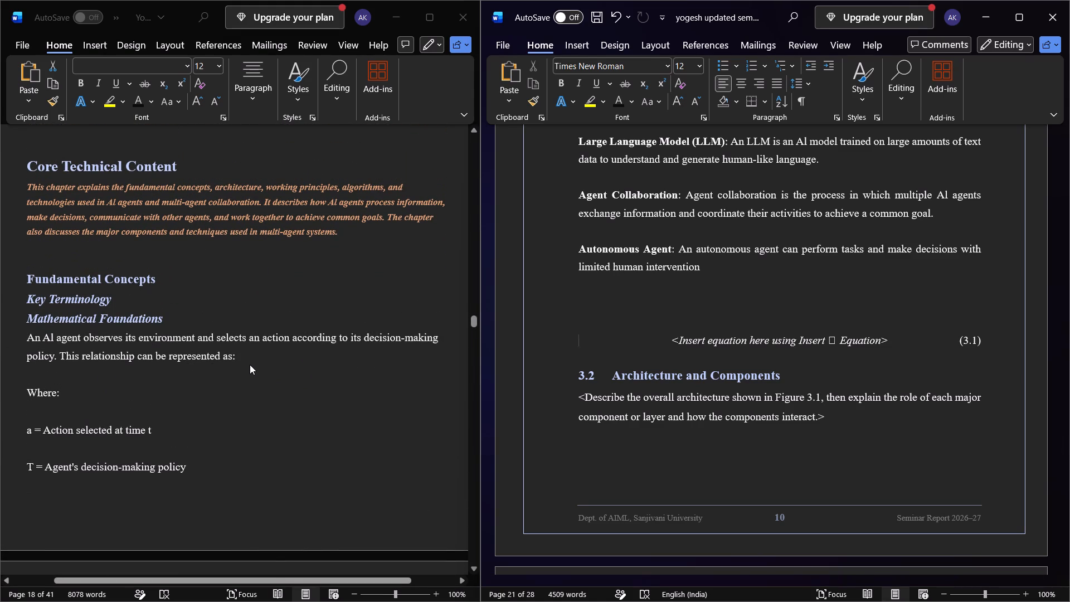
scroll(633, 410, "up", 6)
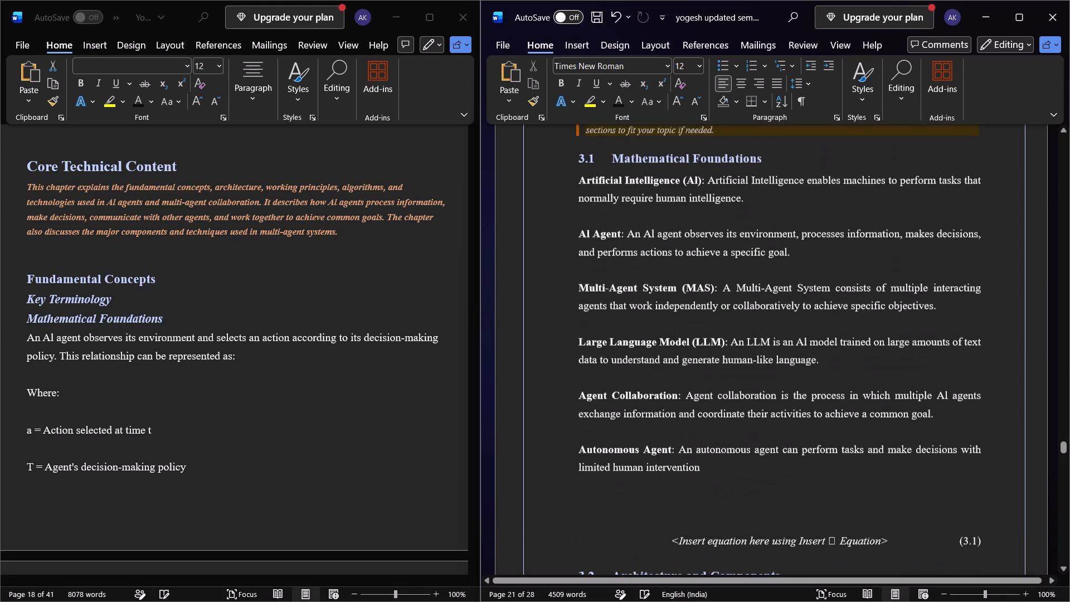
scroll(633, 410, "up", 4)
scroll(633, 410, "down", 8)
scroll(319, 403, "down", 4)
scroll(274, 415, "down", 5)
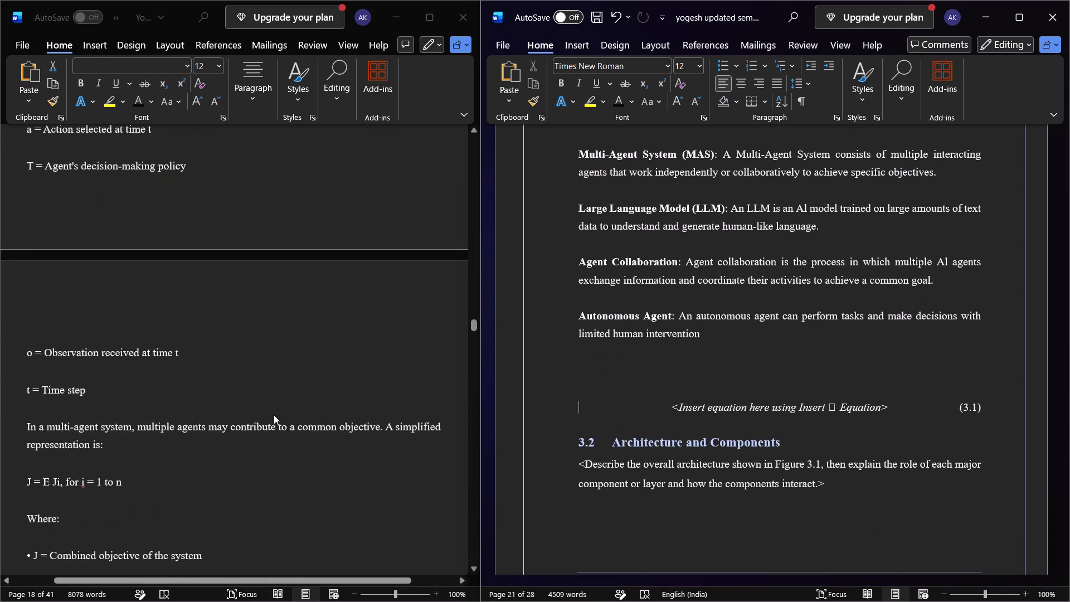
scroll(274, 415, "down", 8)
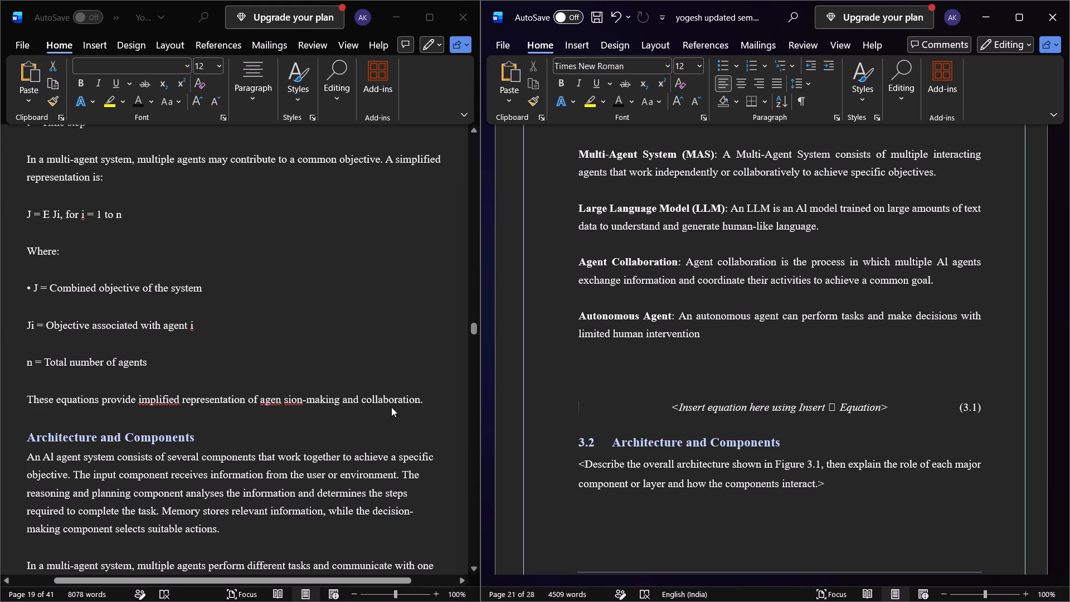
scroll(301, 395, "up", 12)
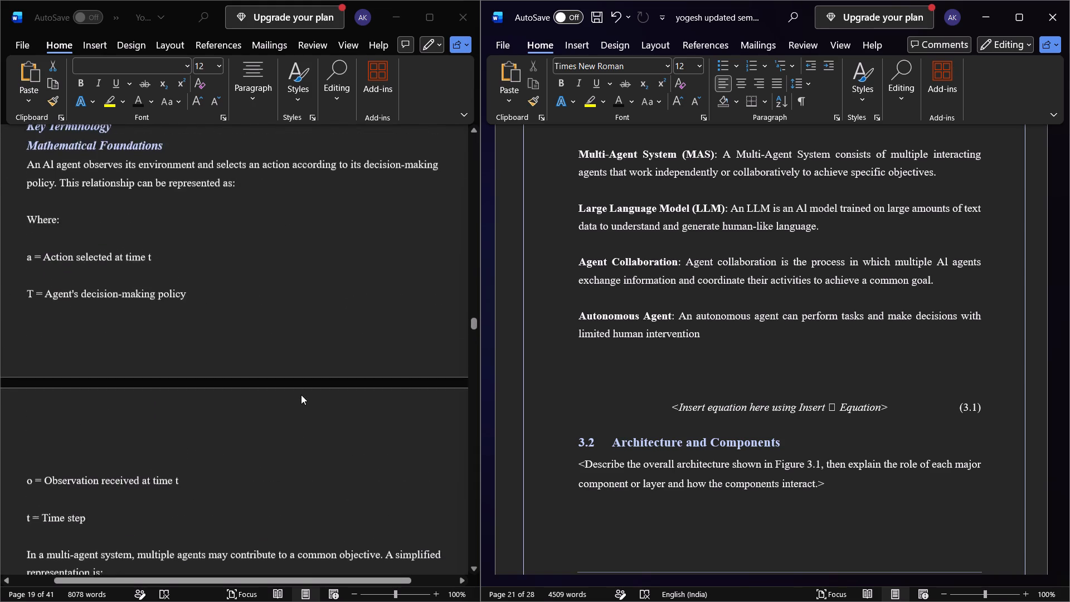
scroll(301, 395, "up", 2)
scroll(301, 395, "down", 10)
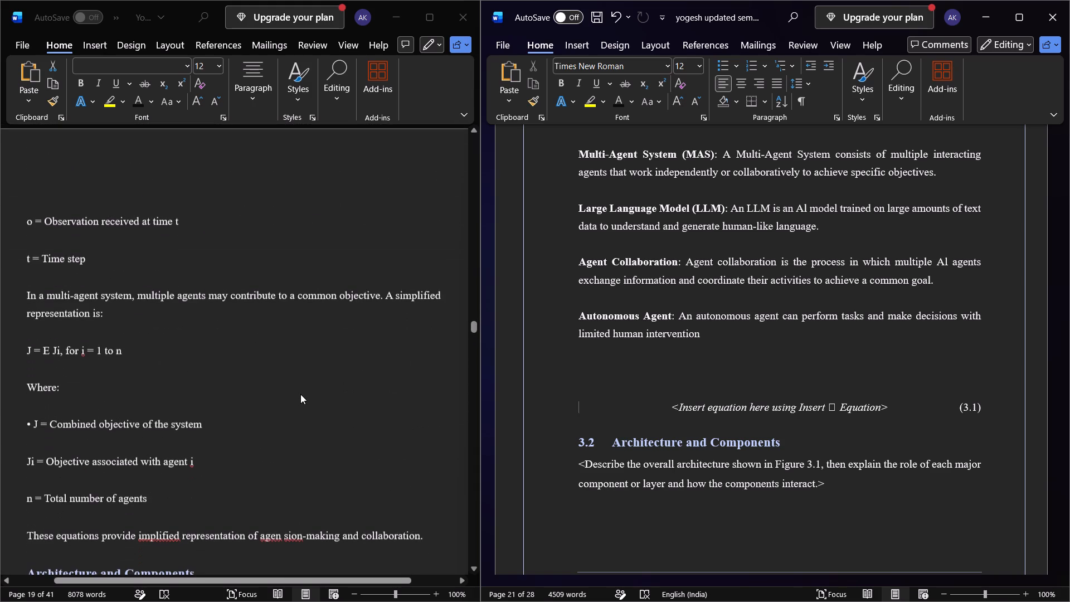
scroll(300, 394, "down", 5)
scroll(300, 394, "up", 2)
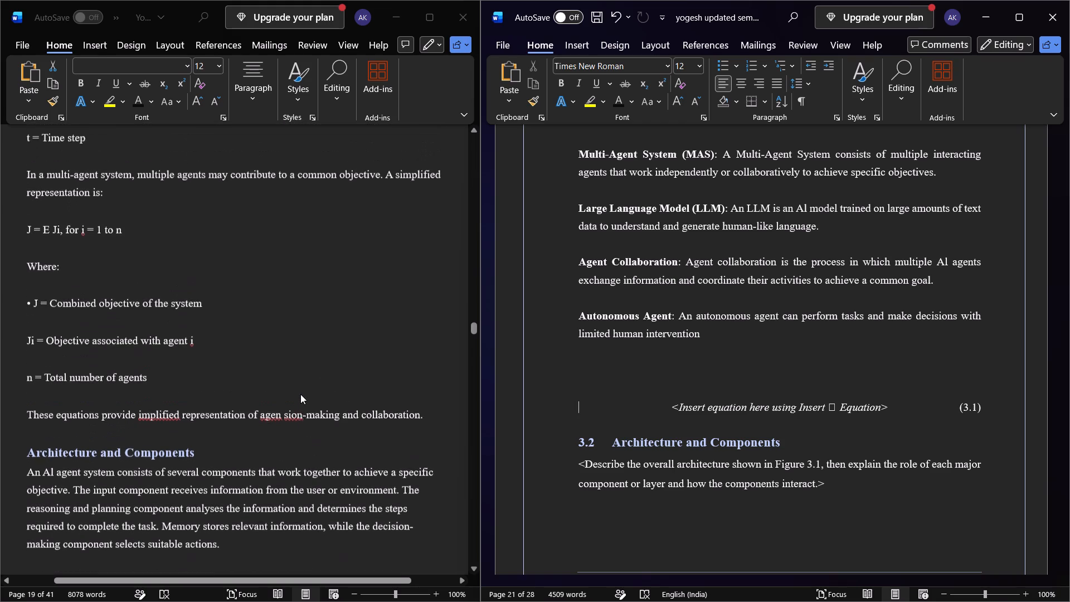
scroll(300, 394, "up", 2)
scroll(300, 395, "down", 4)
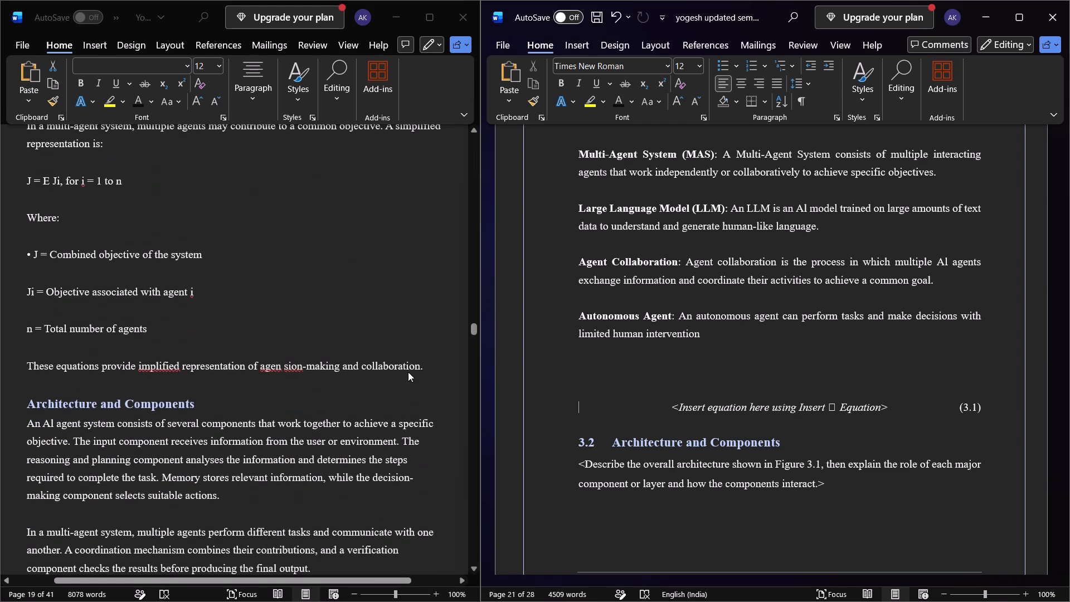
left_click_drag(428, 372, 188, 333)
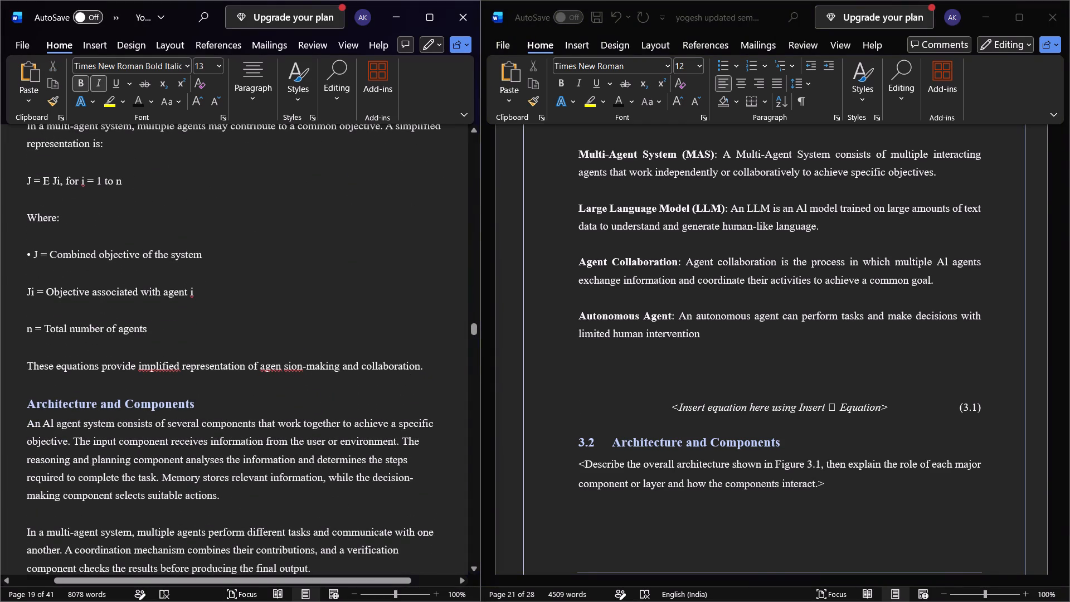
Delete the entire Mathematical Foundations section of Chapter 3, from its heading and AI definitions through the equation placeholder (3.1).
scroll(648, 390, "up", 6)
scroll(625, 299, "up", 4)
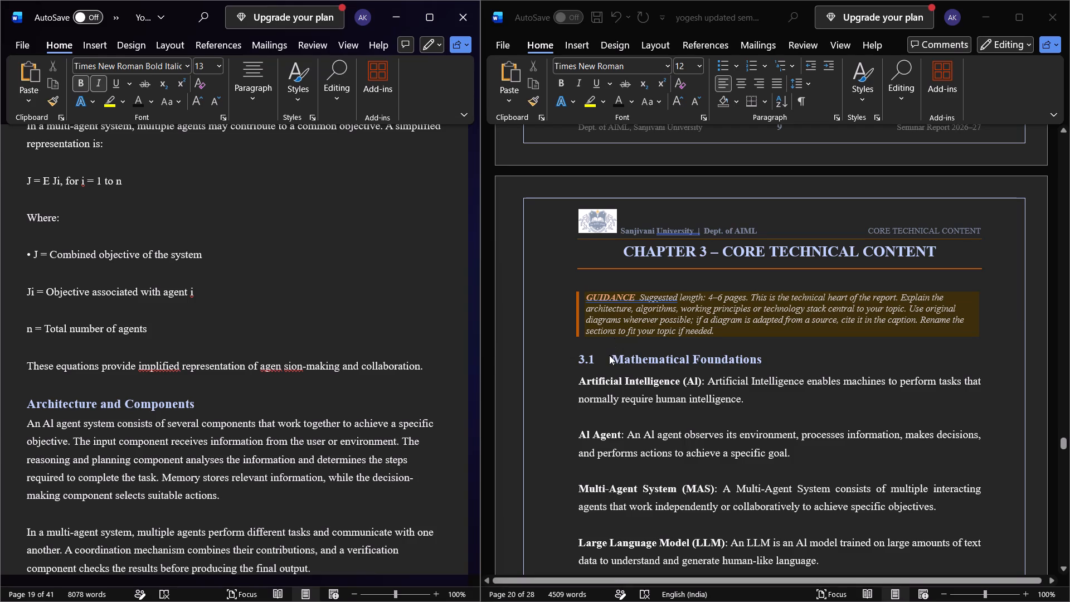
scroll(791, 367, "down", 9)
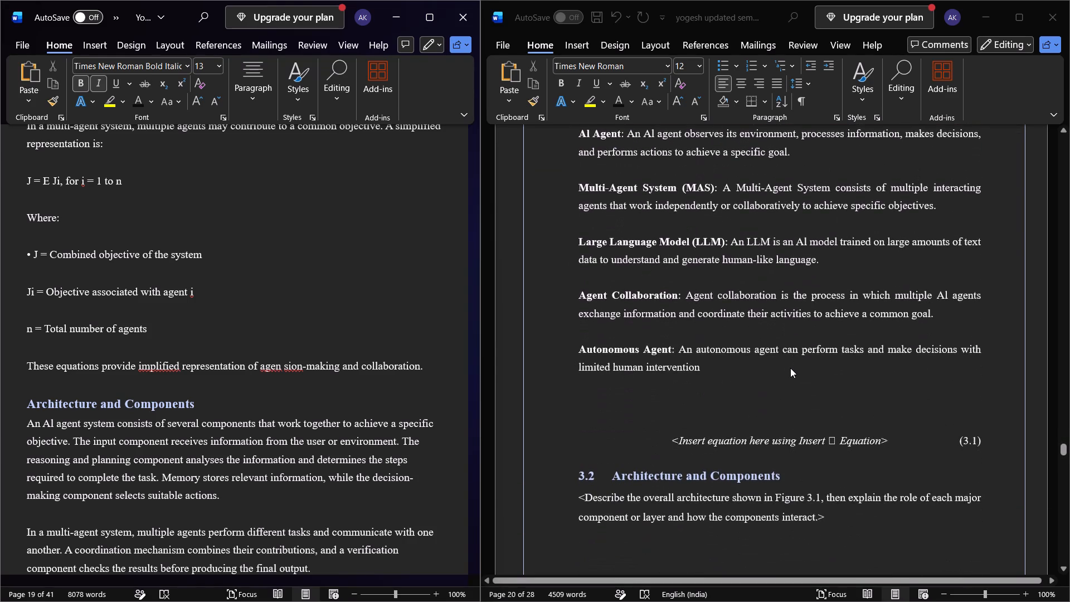
scroll(790, 368, "down", 15)
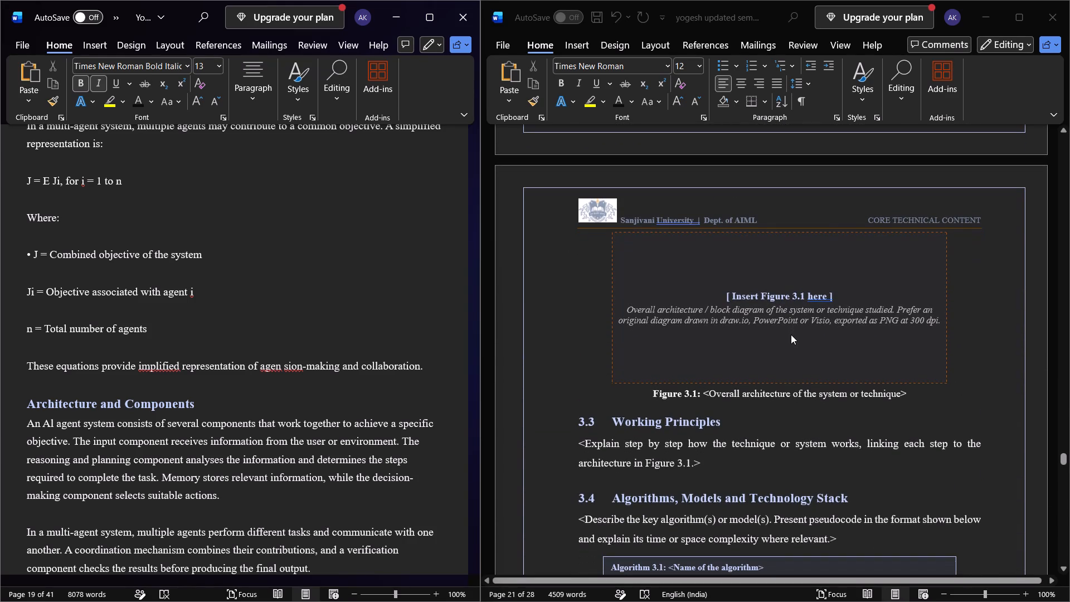
scroll(811, 336, "up", 10)
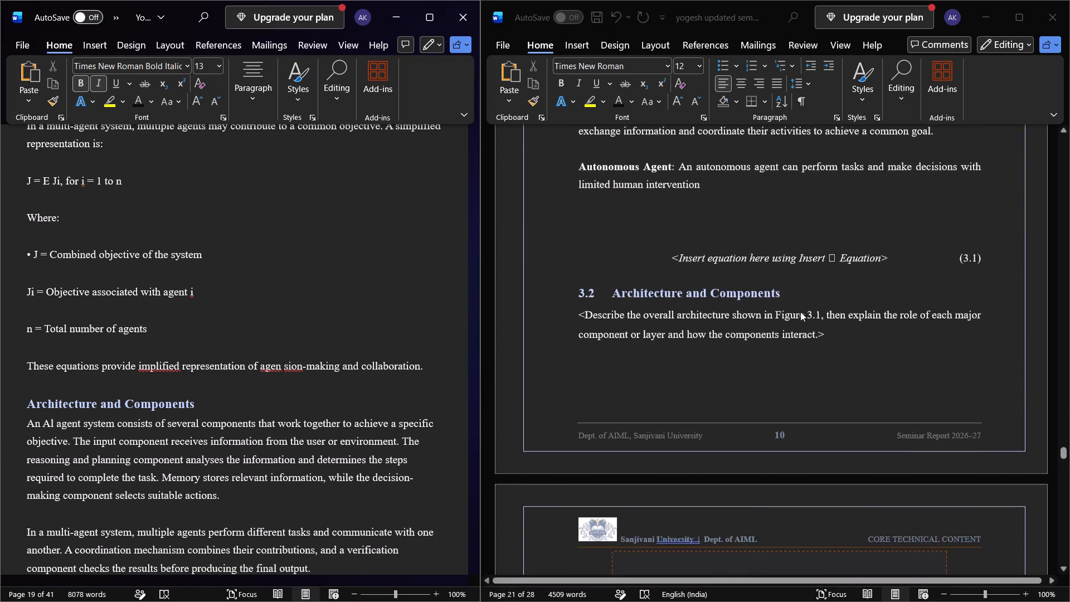
scroll(802, 292, "up", 11)
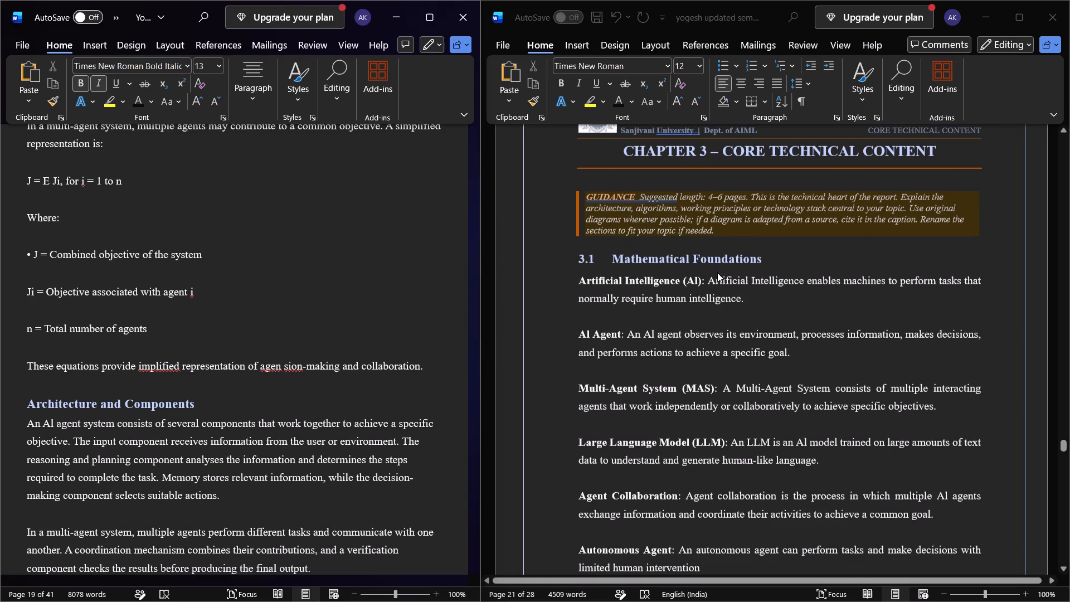
left_click_drag(604, 252, 624, 280)
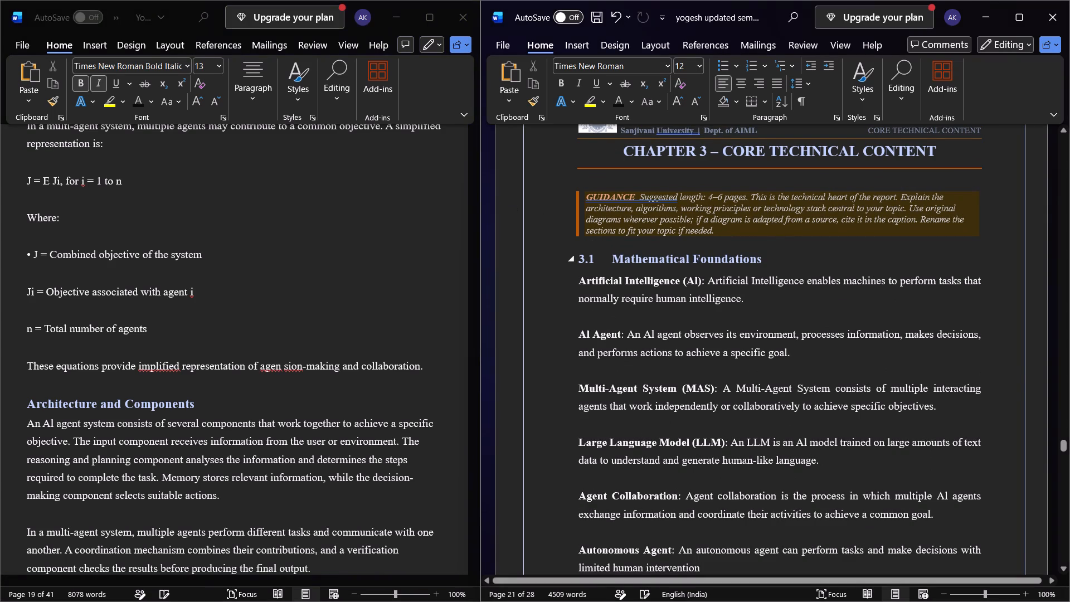
left_click_drag(612, 254, 689, 331)
scroll(684, 318, "down", 7)
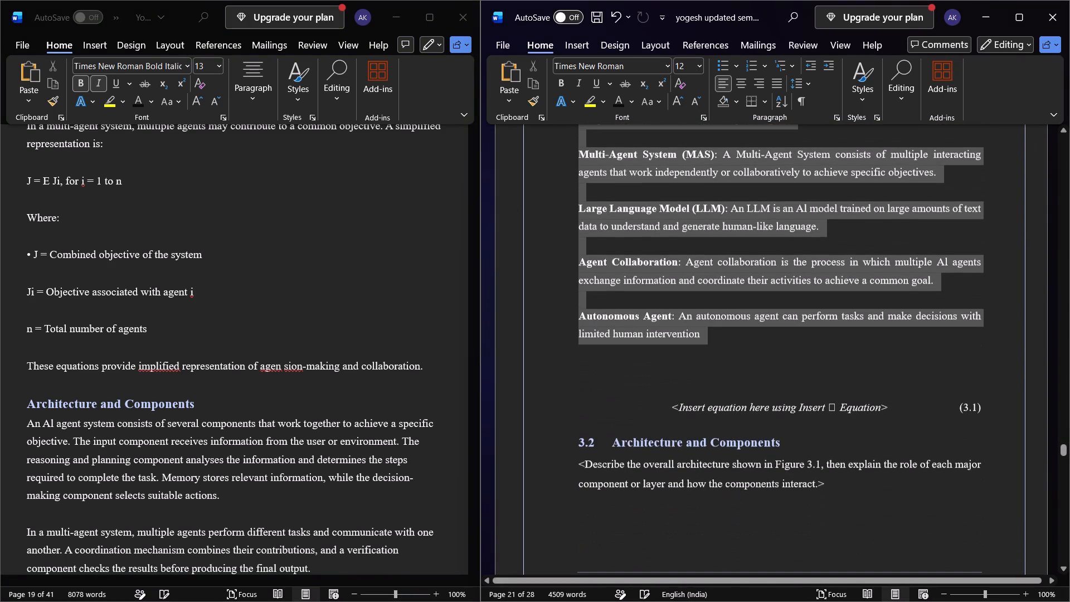
left_click_drag(689, 331, 880, 417)
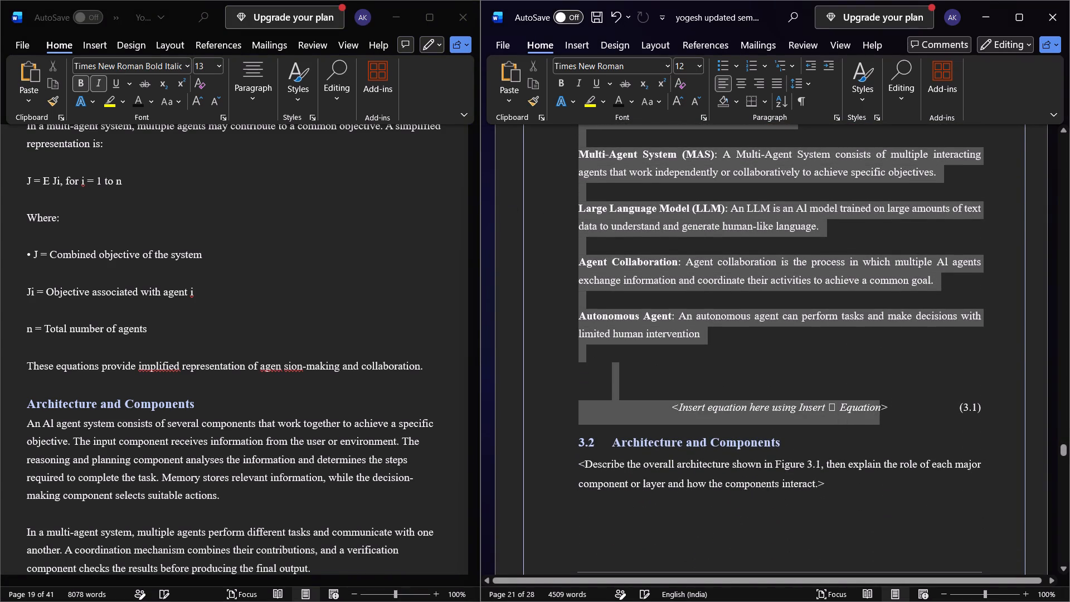
left_click_drag(880, 417, 985, 417)
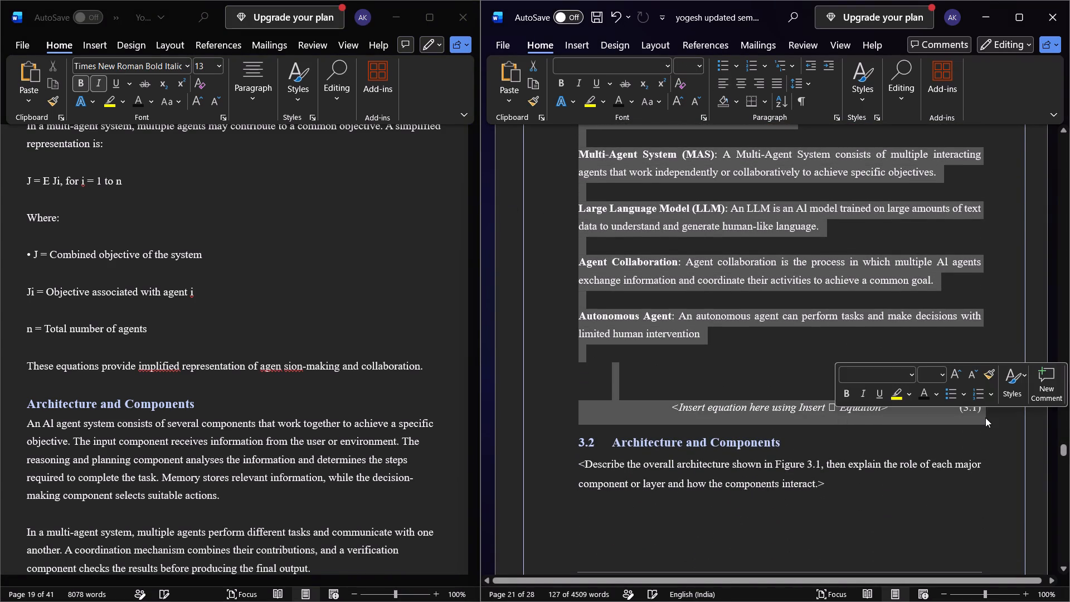
key("BackSpace")
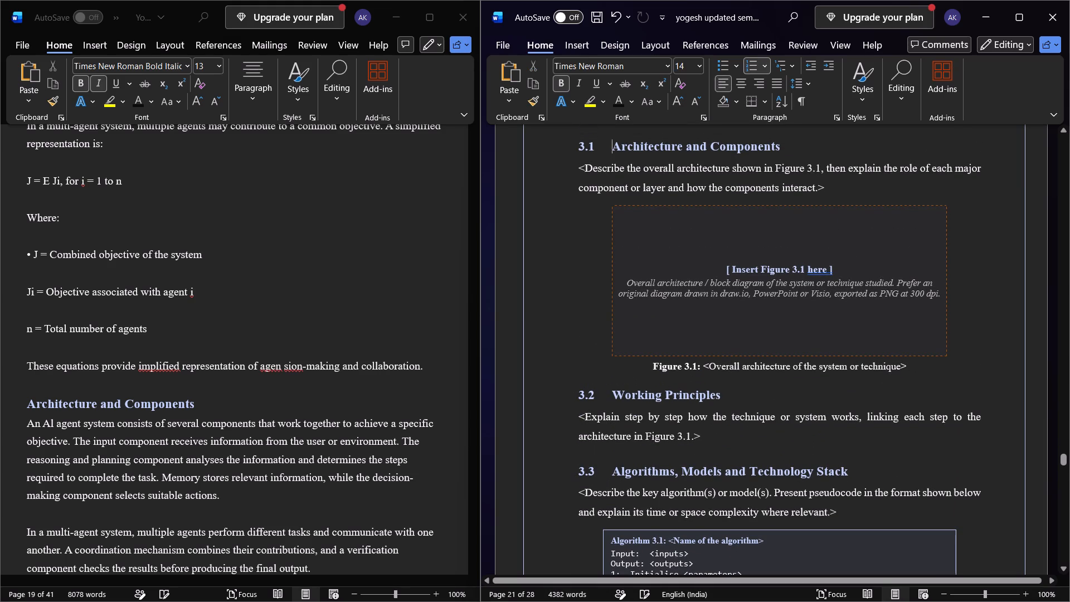
Replace the placeholder under Architecture and Components with the two paragraphs copied from the same section of the source report.
scroll(283, 415, "down", 2)
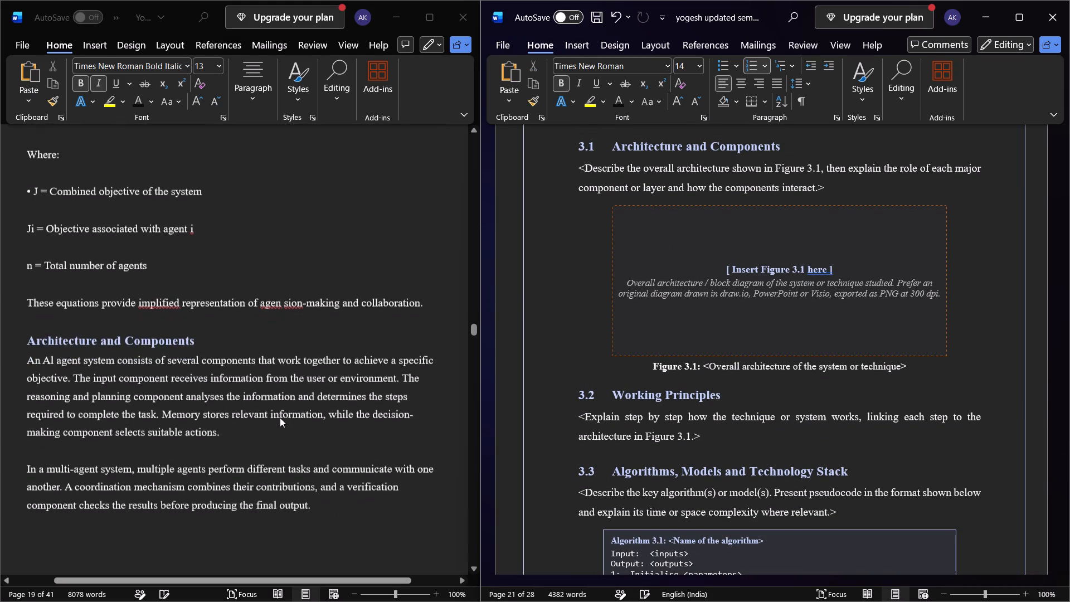
scroll(280, 417, "down", 1)
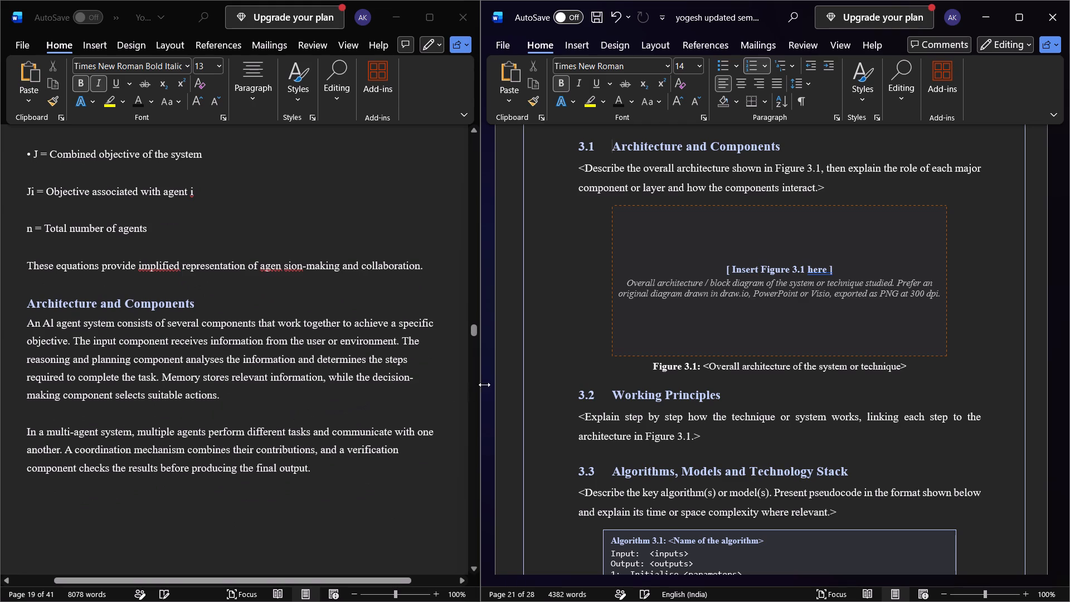
left_click(672, 166)
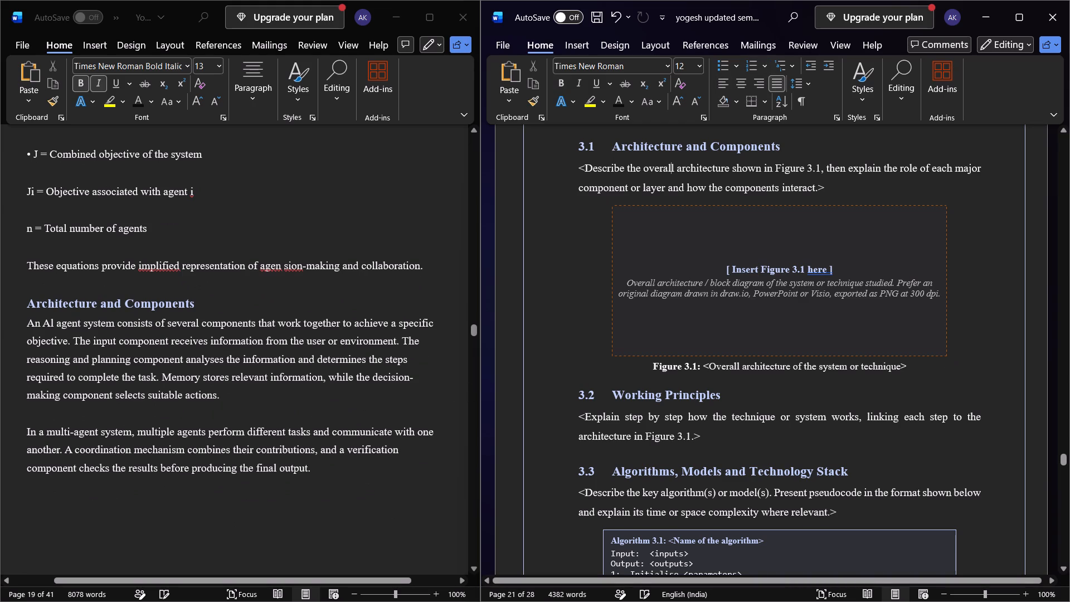
left_click(576, 164)
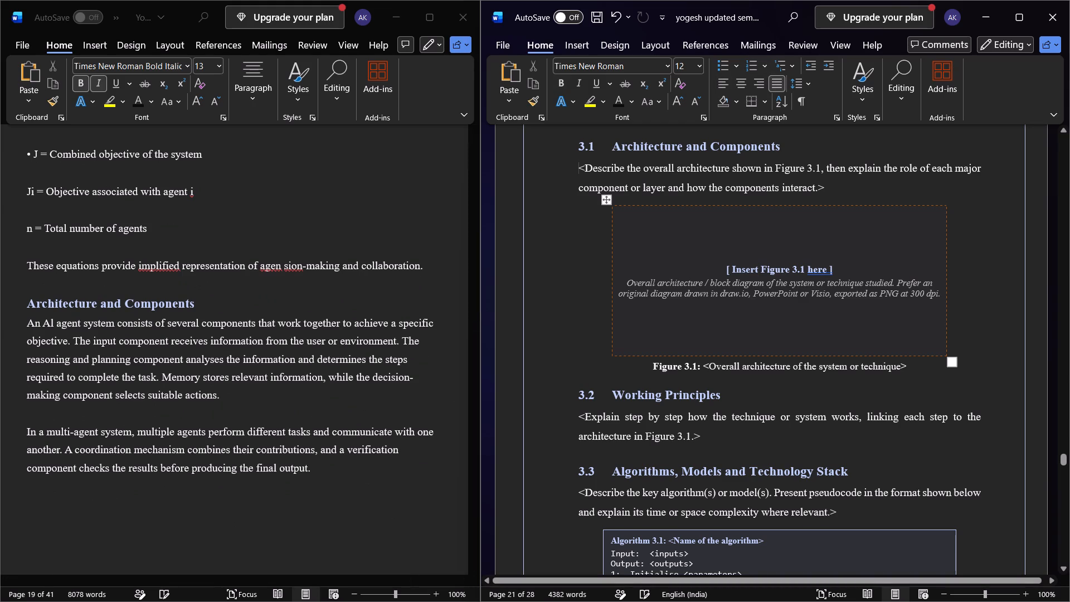
key("ctrl+shift+Down")
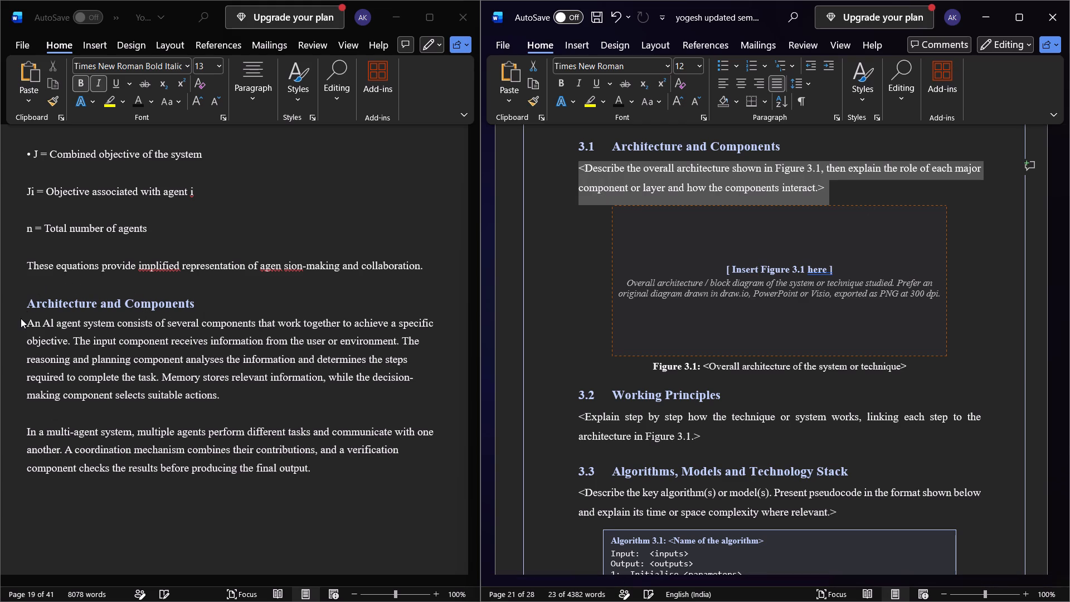
left_click_drag(21, 321, 93, 336)
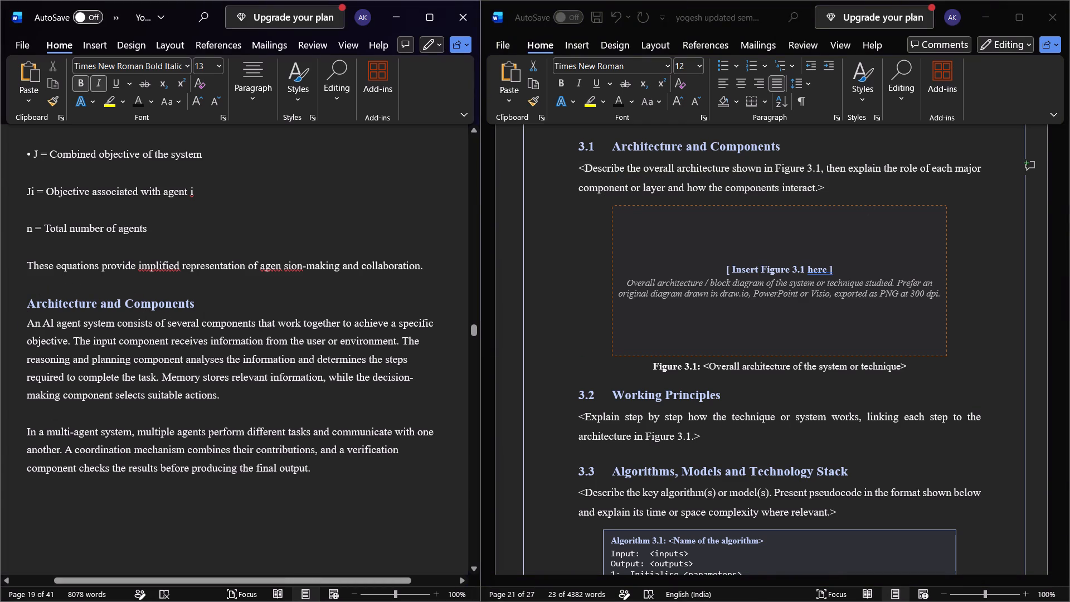
left_click_drag(26, 322, 123, 349)
scroll(116, 349, "down", 4)
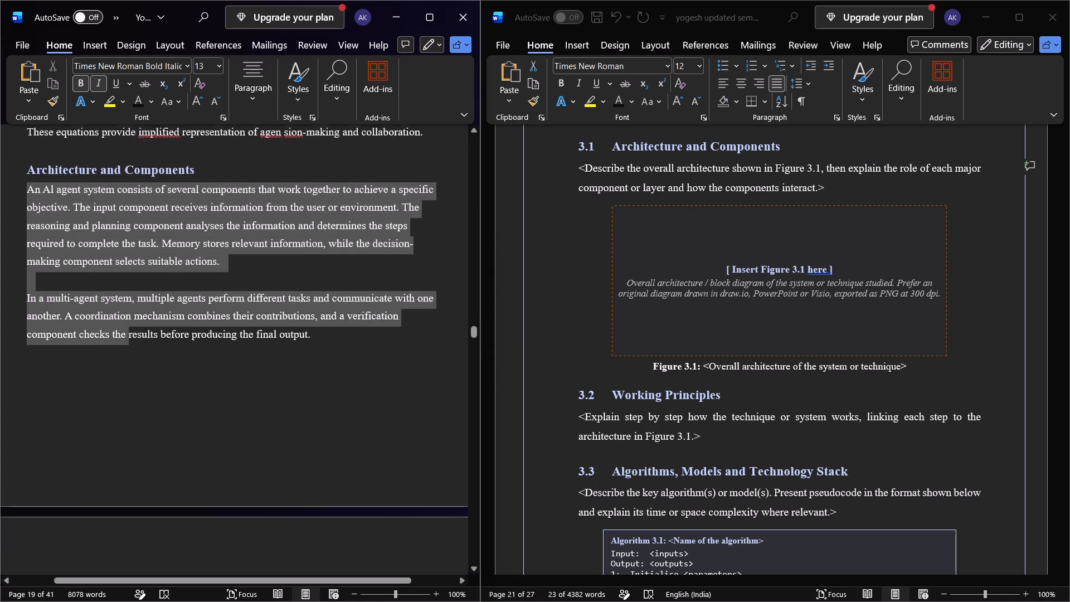
left_click_drag(123, 349, 234, 212)
scroll(123, 349, "down", 4)
scroll(166, 336, "down", 5)
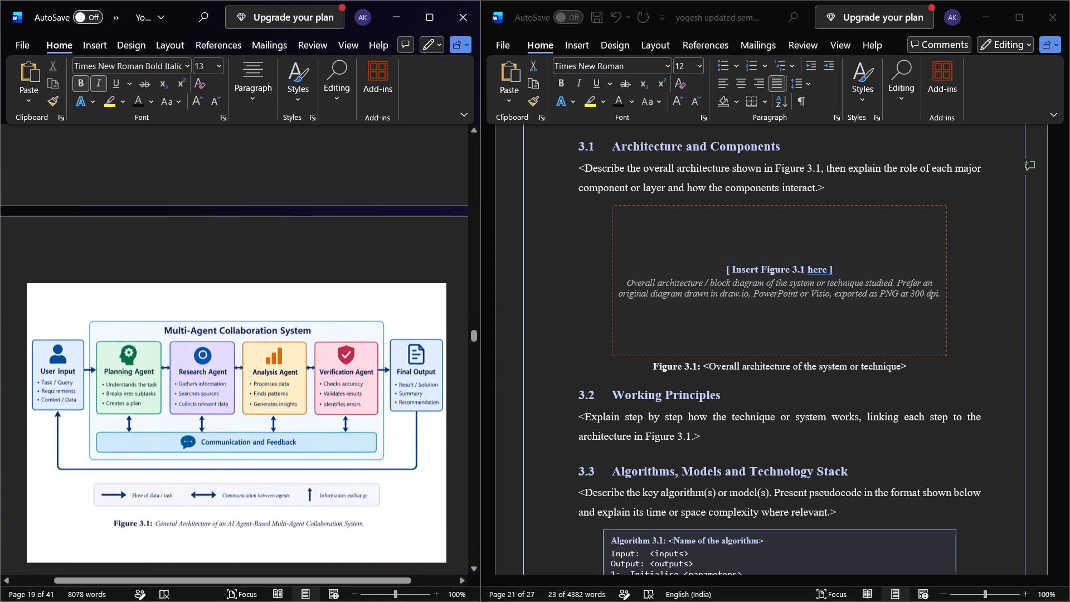
left_click_drag(234, 212, 343, 216)
scroll(234, 212, "up", 5)
key("ctrl+c")
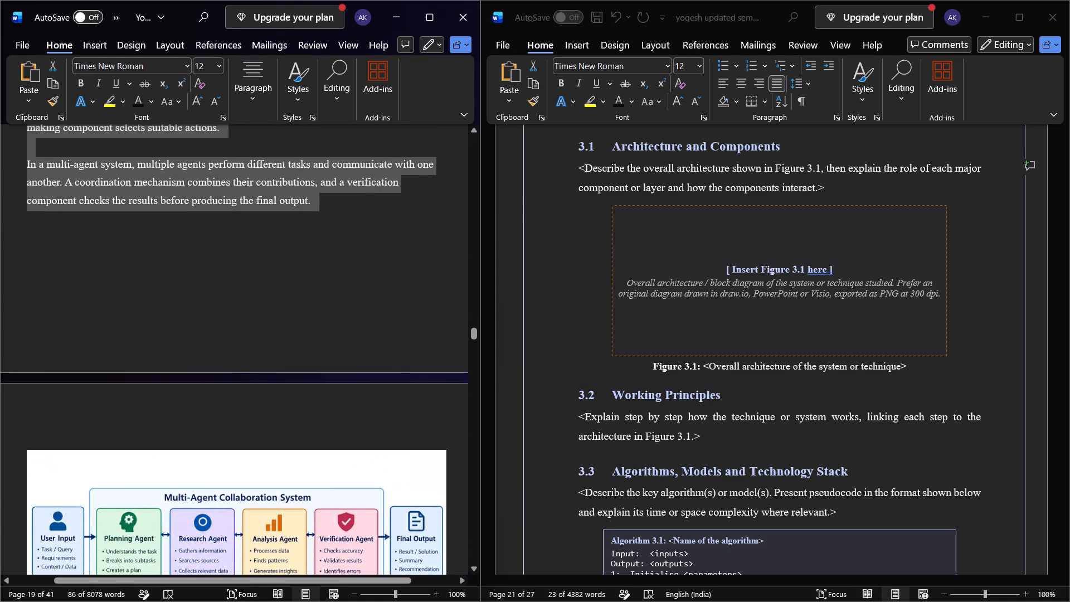
left_click(636, 171)
key("ctrl+v")
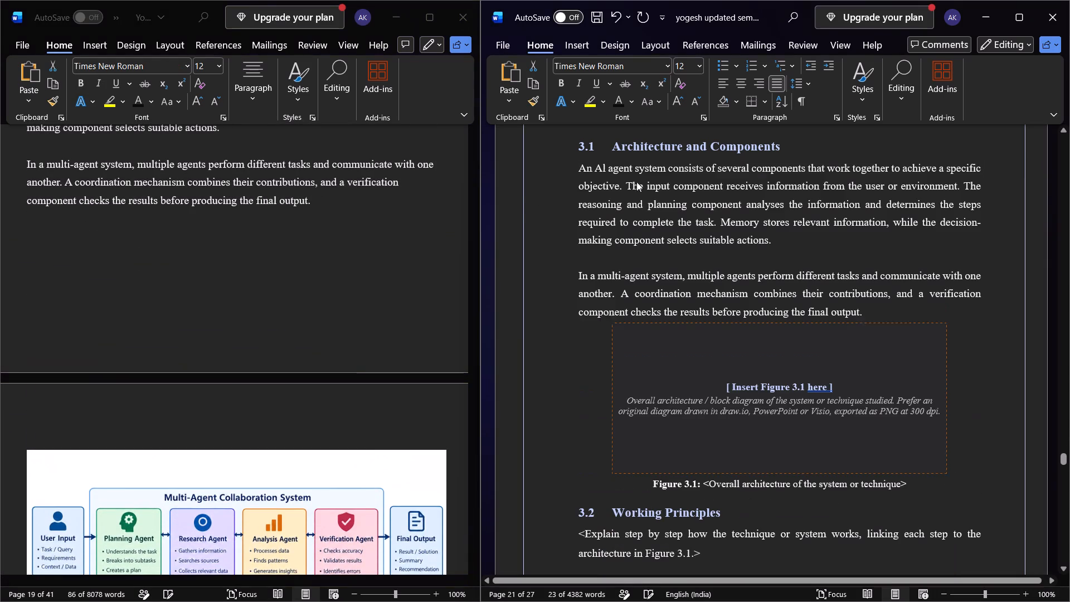
Replace the "[ Insert Figure 3.1 here ]" placeholder text with the Multi-Agent Collaboration System diagram copied from the source report.
left_click(737, 186)
scroll(607, 184, "down", 1)
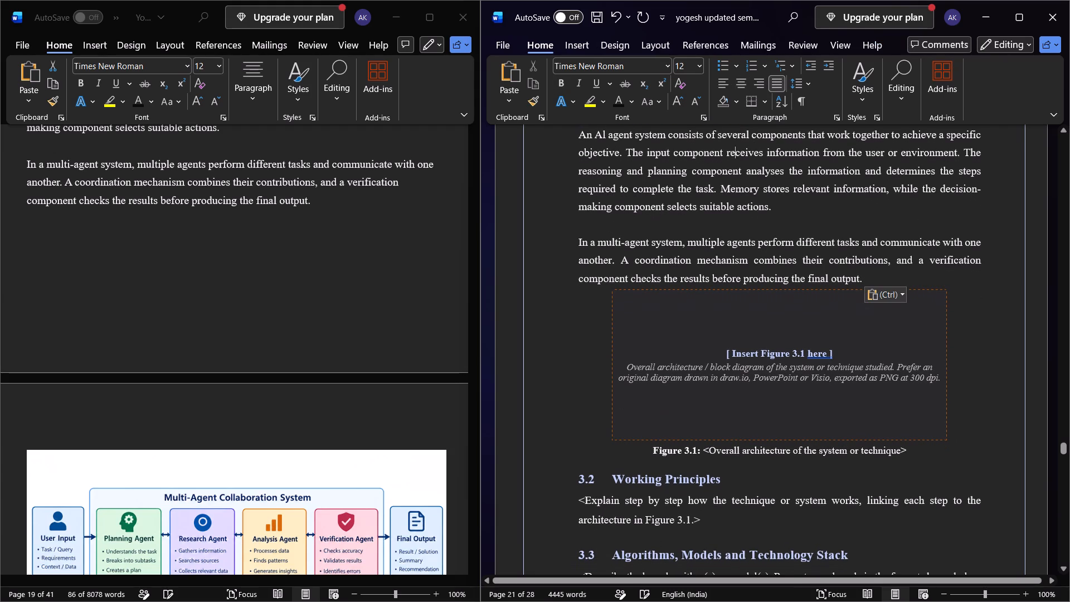
scroll(695, 195, "down", 6)
scroll(692, 197, "up", 5)
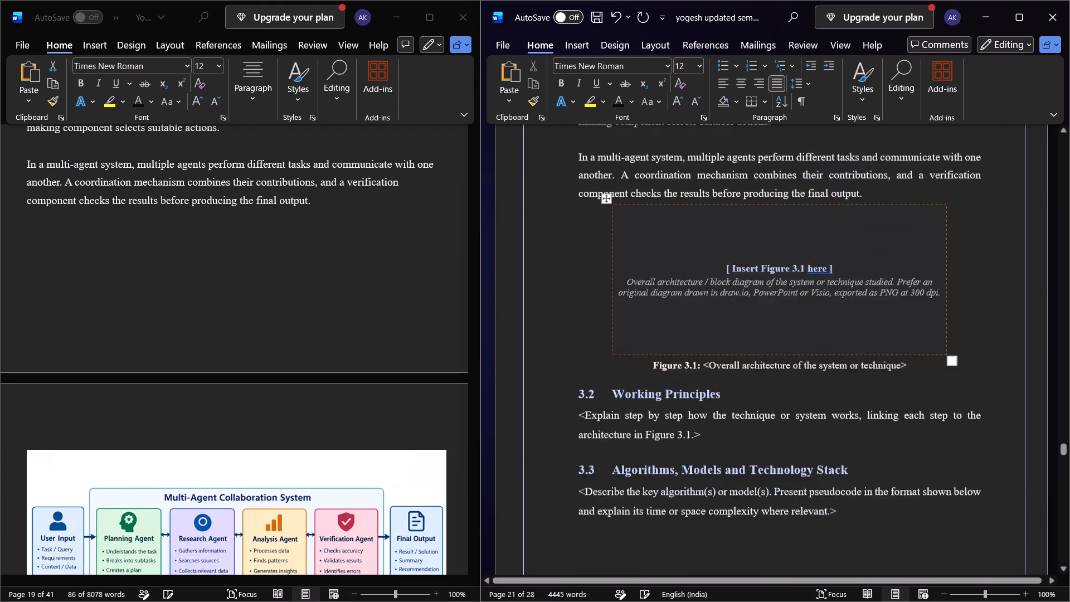
scroll(692, 201, "up", 1)
scroll(226, 279, "down", 6)
left_click(251, 348)
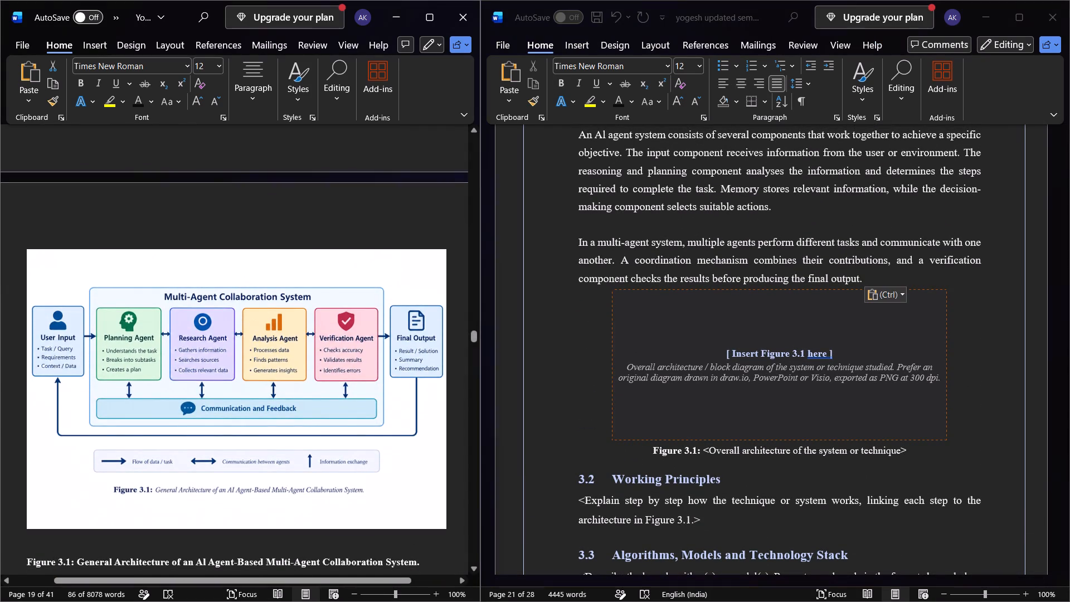
left_click(611, 329)
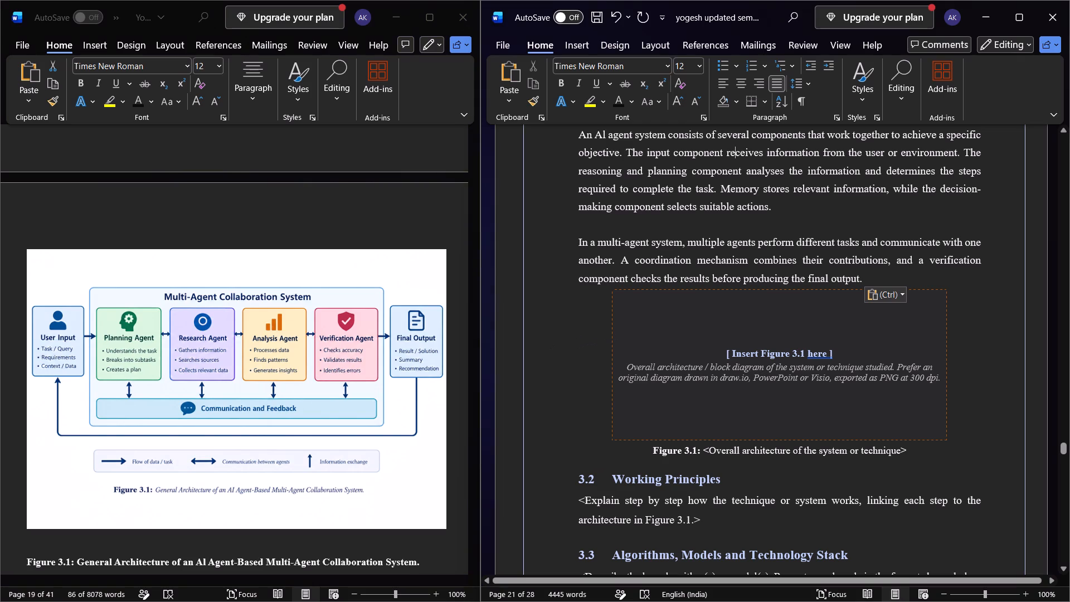
left_click(611, 329)
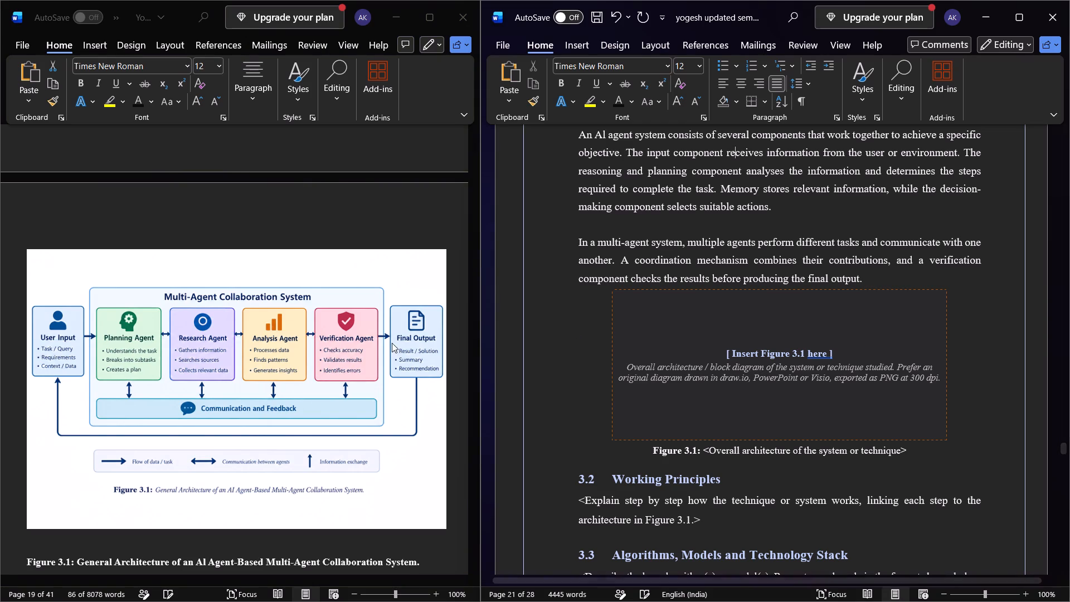
left_click(392, 342)
left_click(286, 356)
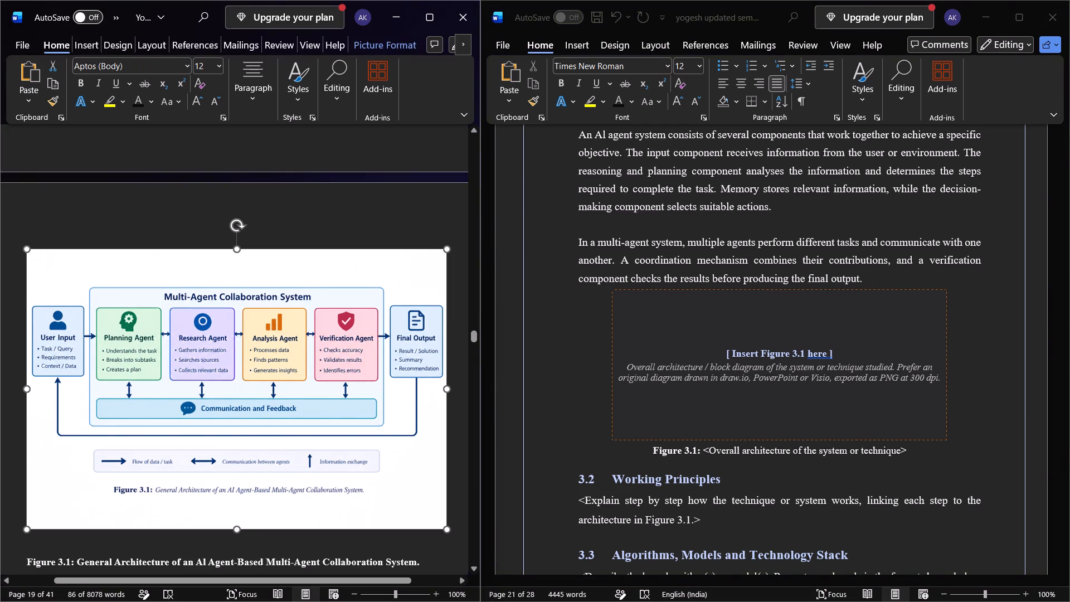
key("ctrl+c")
left_click(672, 370)
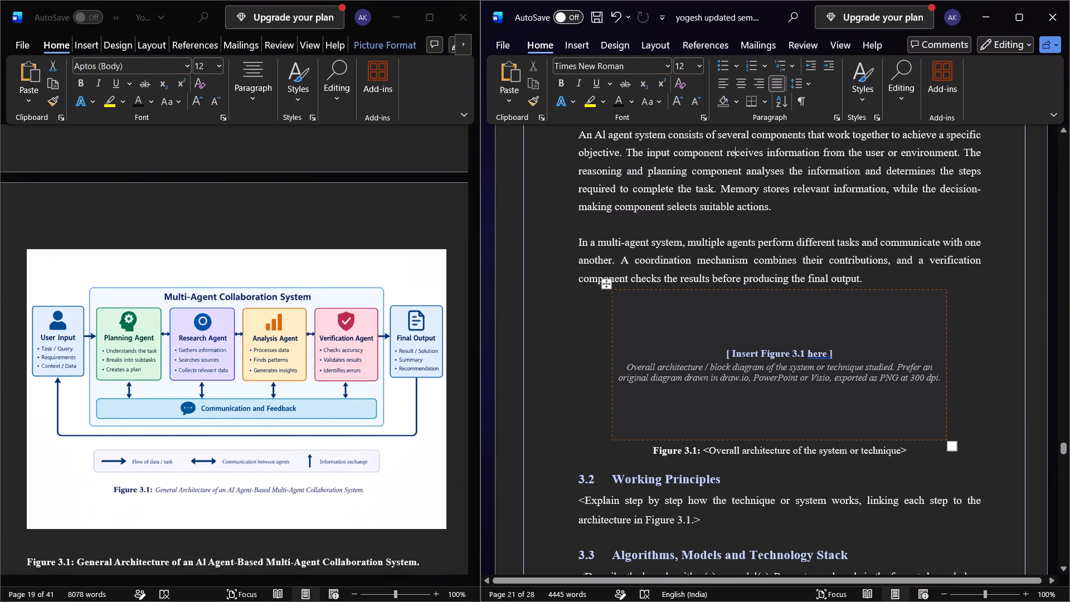
left_click_drag(704, 347, 949, 396)
left_click(897, 396)
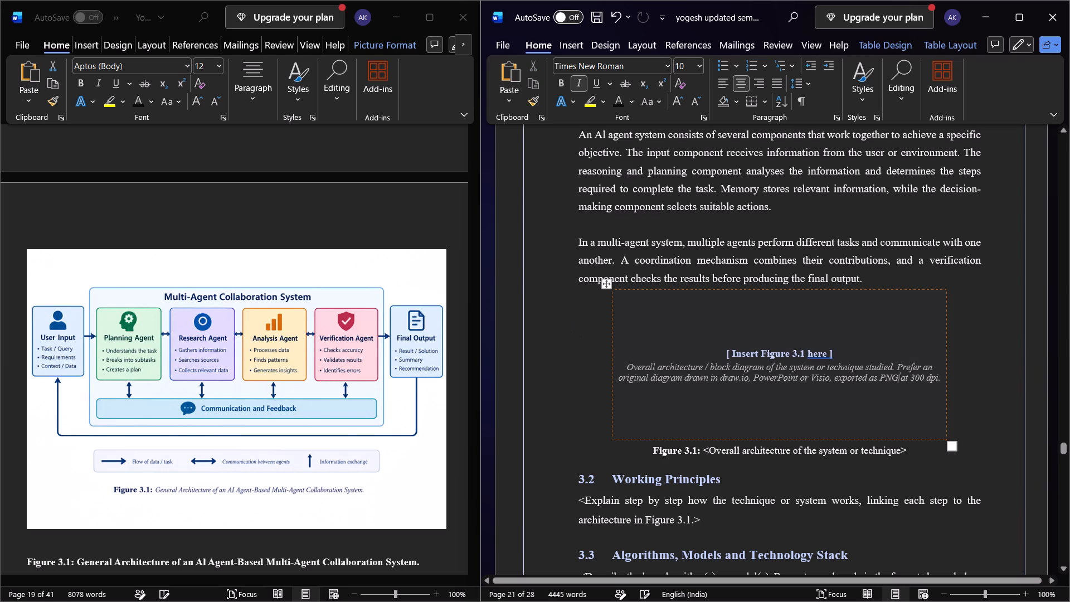
left_click_drag(581, 297, 941, 393)
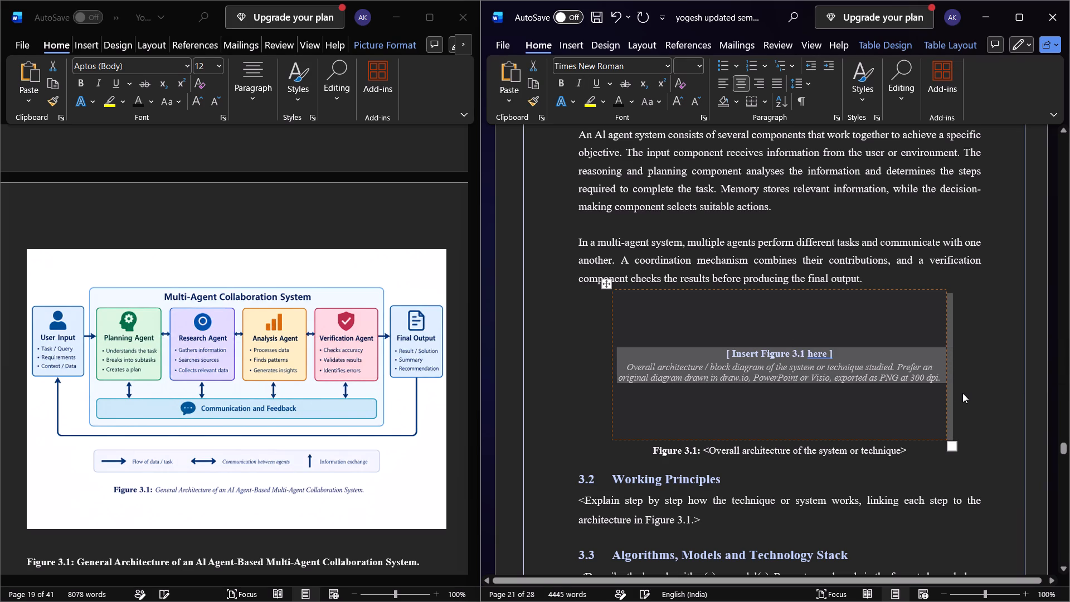
key("ctrl+v")
Narrow the pasted Figure 3.1 diagram so its full width, including the Final Output block, fits inside the figure frame.
left_click_drag(672, 323, 674, 323)
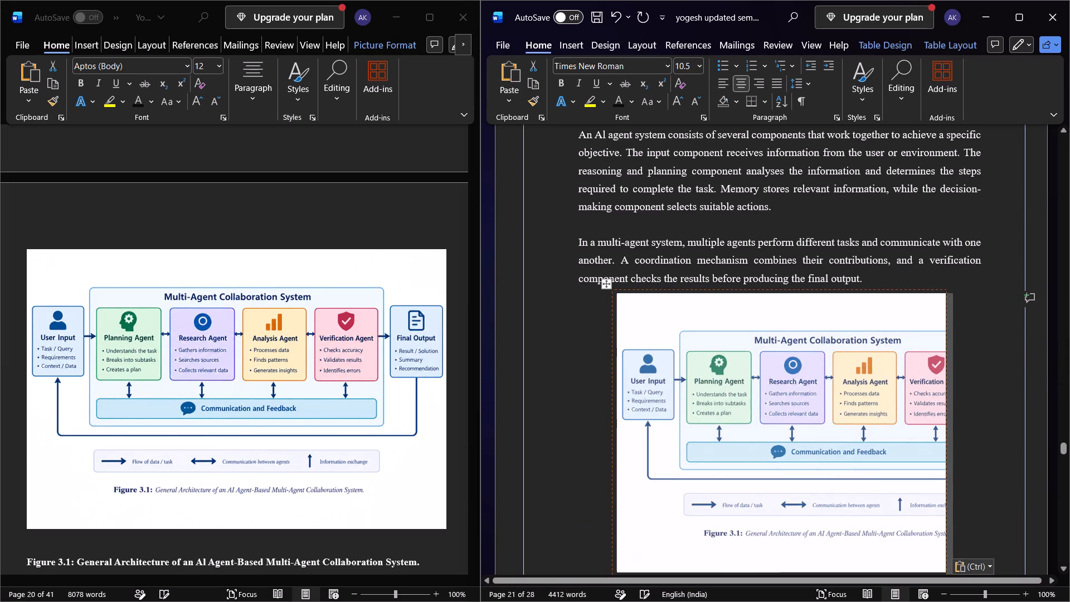
left_click_drag(674, 323, 653, 323)
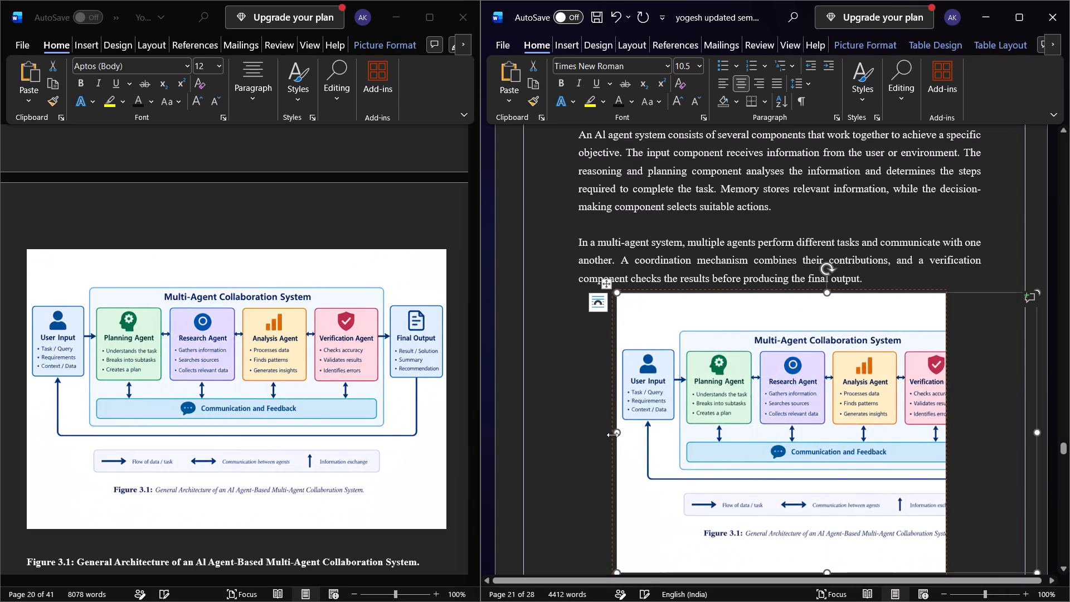
left_click_drag(612, 435, 602, 437)
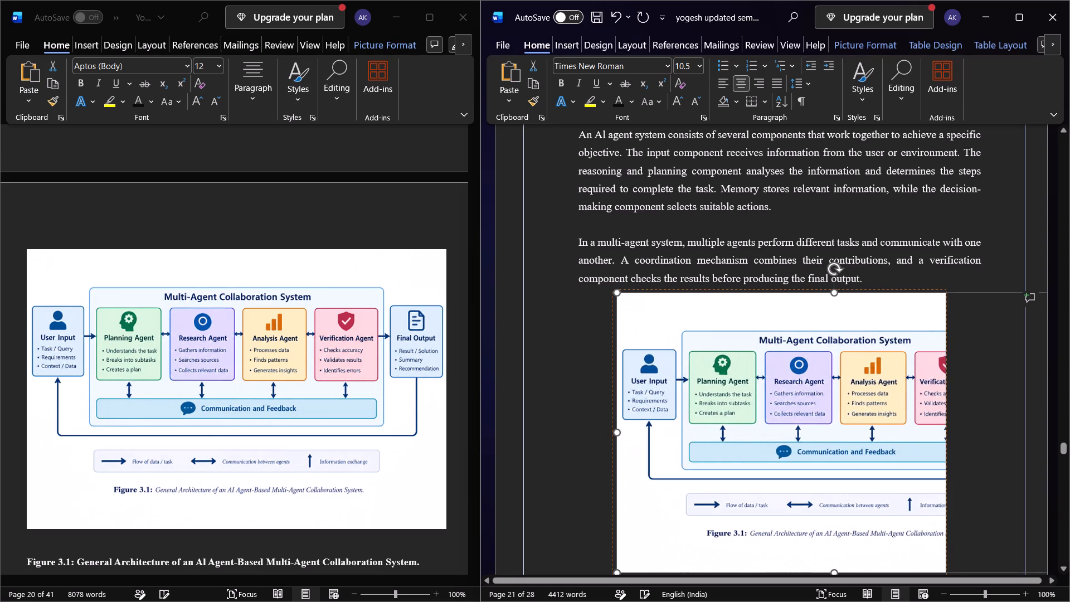
left_click_drag(611, 428, 562, 434)
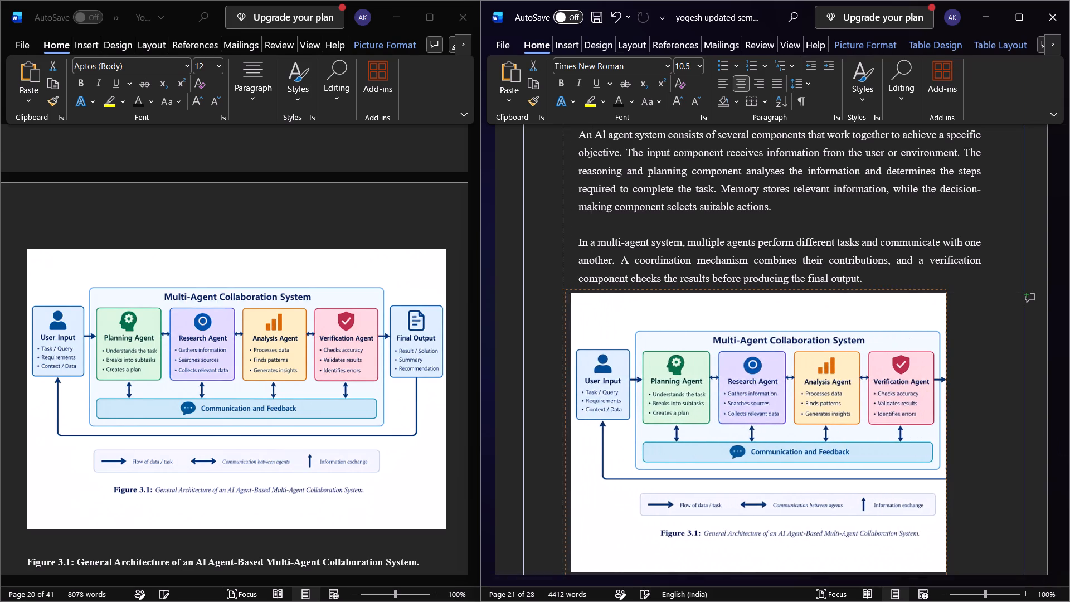
left_click_drag(562, 434, 550, 436)
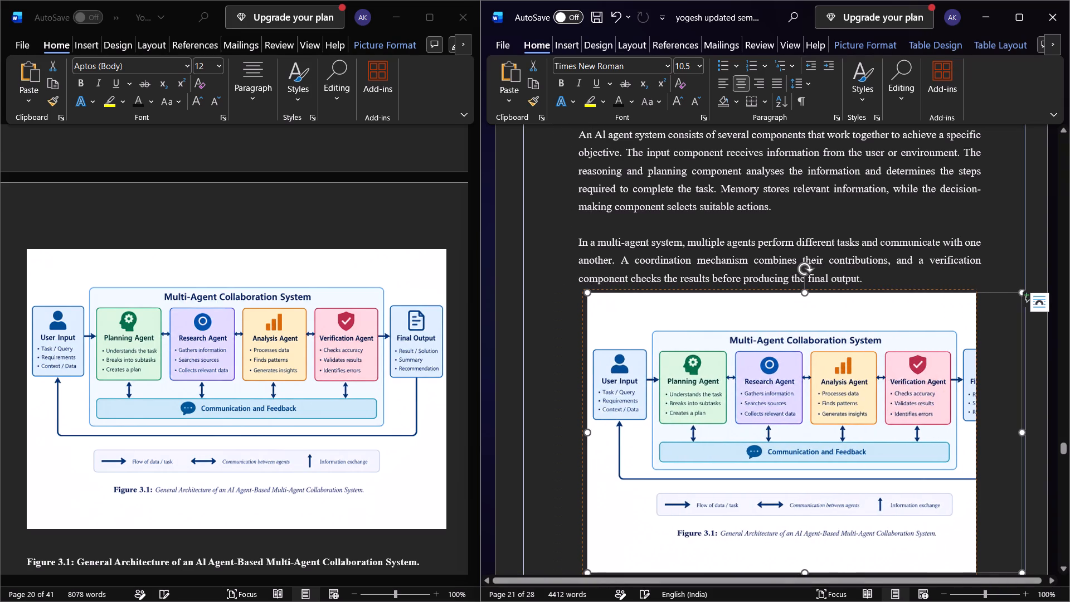
left_click_drag(1021, 433, 978, 443)
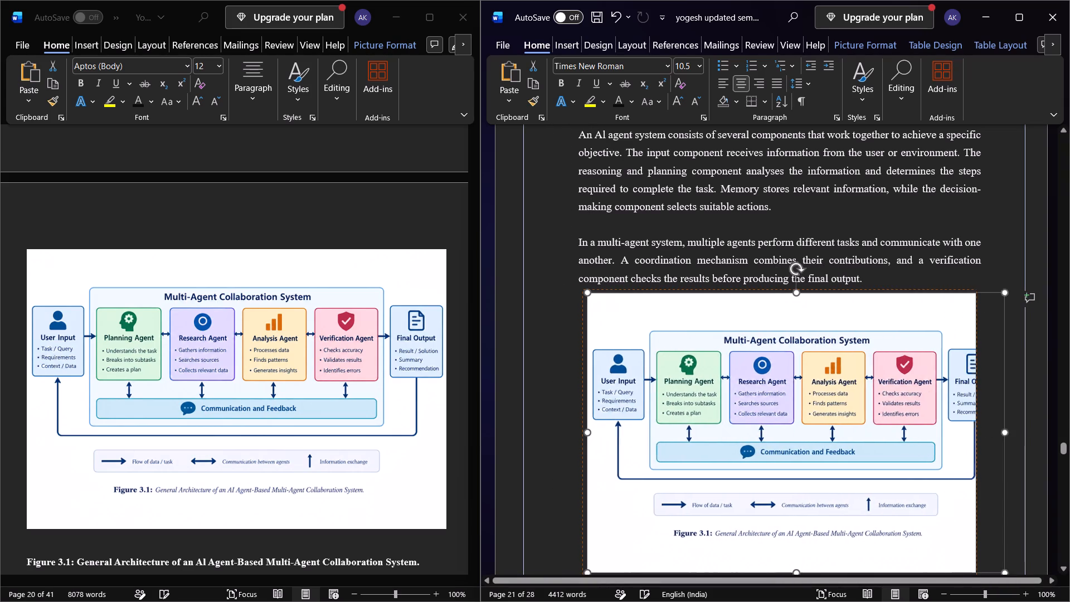
left_click_drag(978, 443, 949, 459)
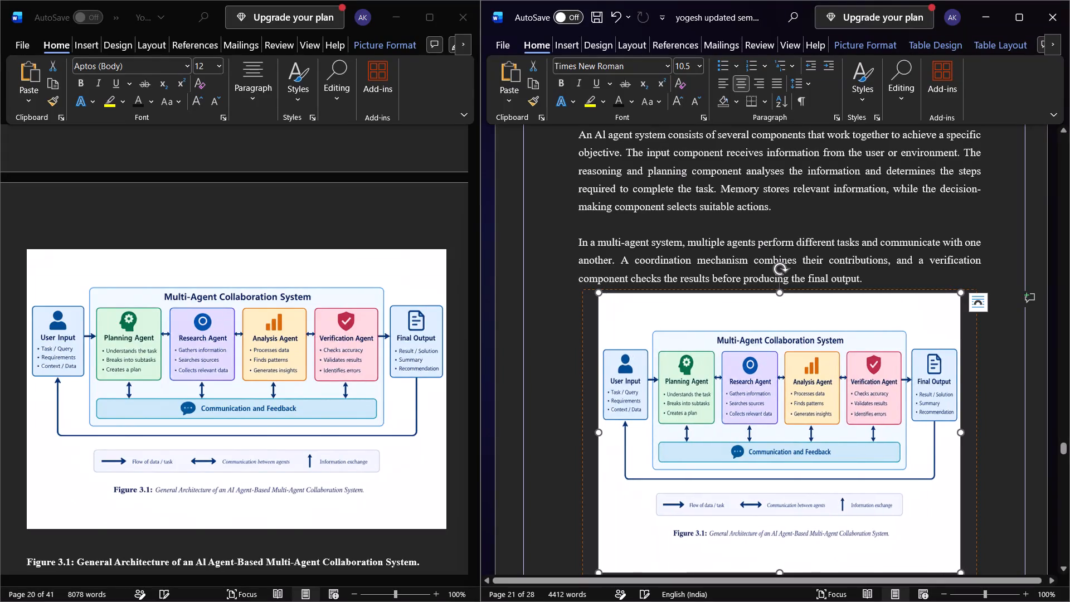
Scale the Figure 3.1 diagram down proportionally from a corner, leaving it somewhat smaller within the figure frame.
left_click_drag(961, 289, 907, 350)
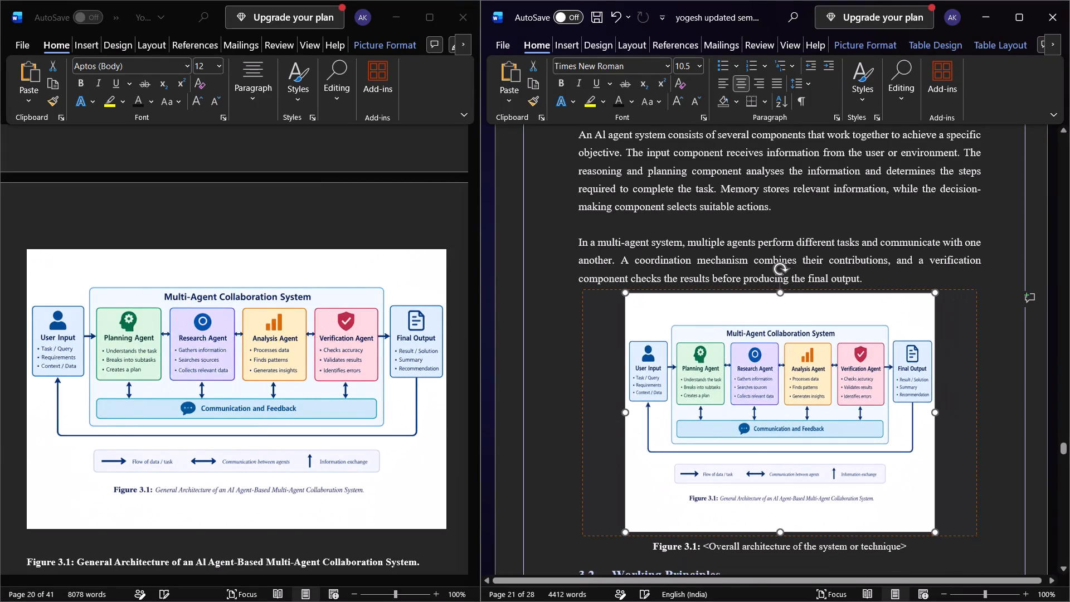
left_click_drag(907, 350, 769, 512)
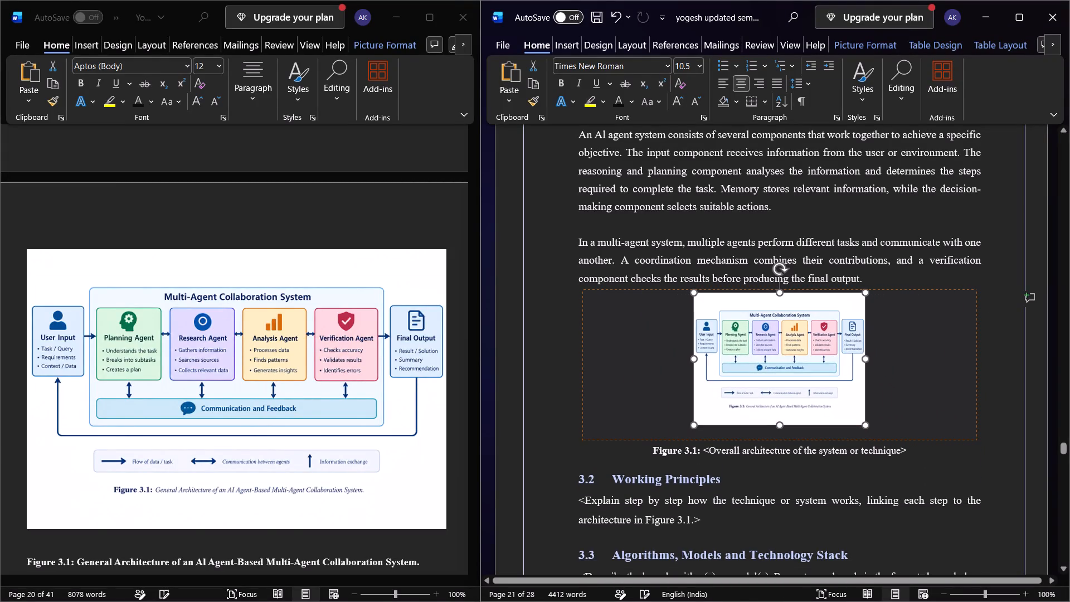
left_click_drag(769, 512, 912, 438)
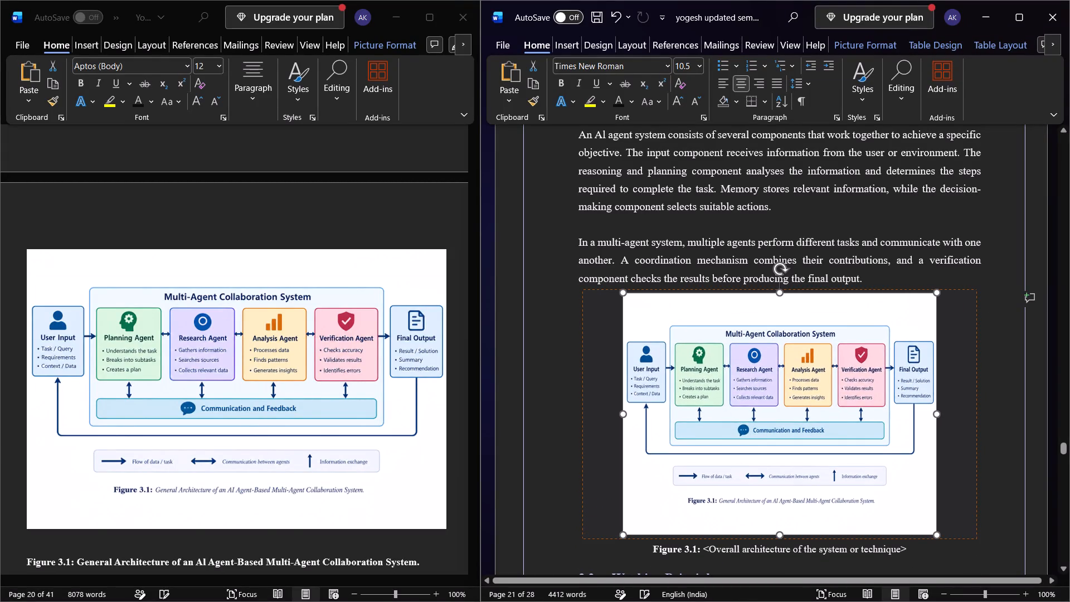
Stretch the Figure 3.1 diagram horizontally on both sides to slightly beyond the body text width, keeping its height and the Final Output block inside the frame.
left_click_drag(619, 417, 584, 416)
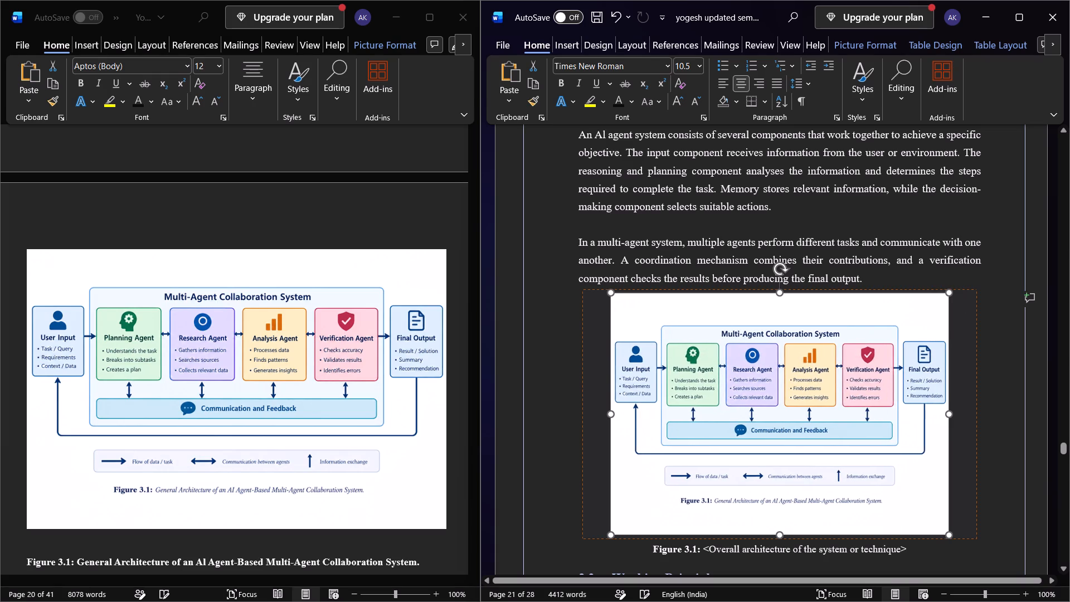
left_click_drag(584, 416, 543, 421)
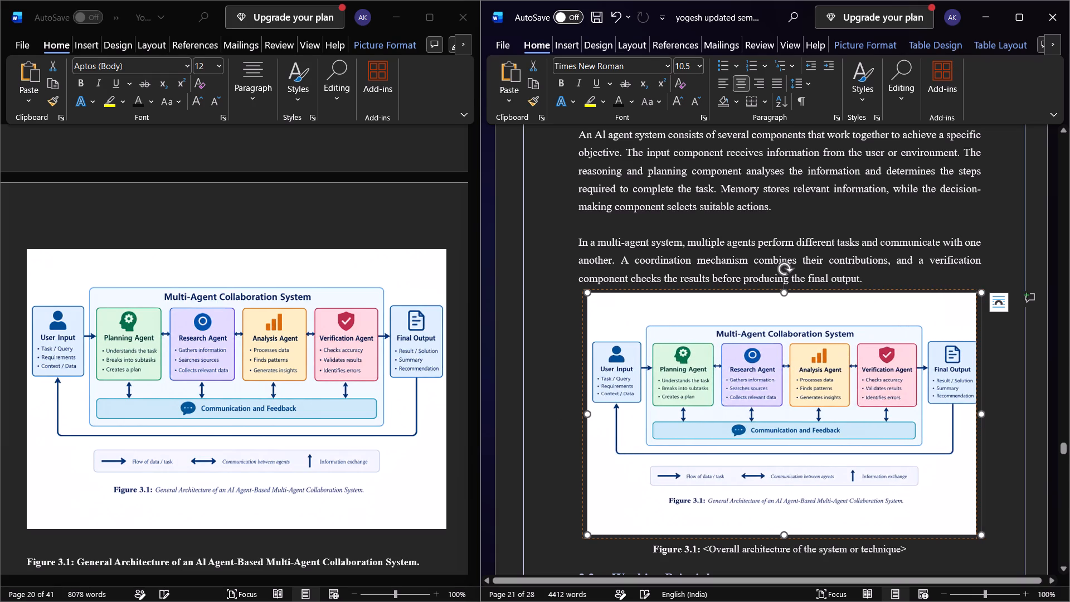
left_click_drag(582, 386, 546, 389)
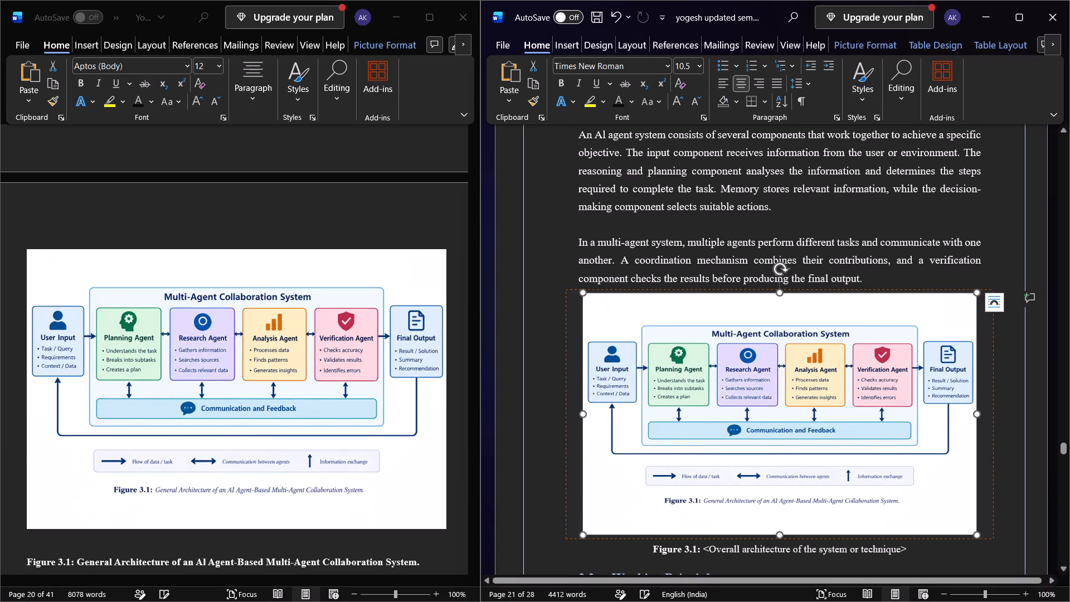
left_click_drag(582, 415, 566, 422)
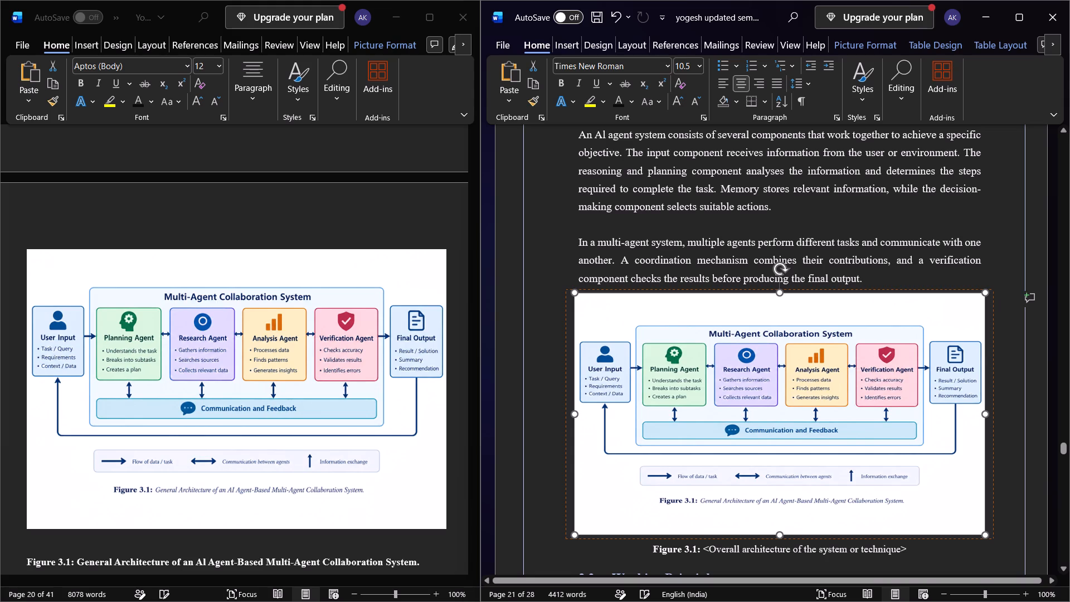
left_click_drag(566, 422, 553, 428)
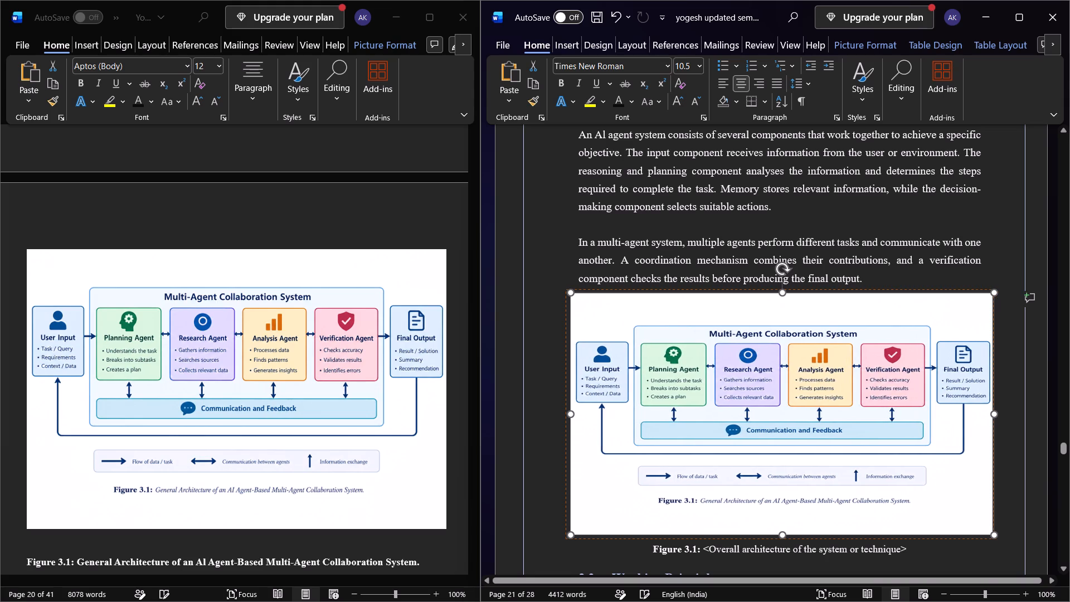
left_click_drag(553, 428, 558, 429)
left_click_drag(990, 414, 1013, 417)
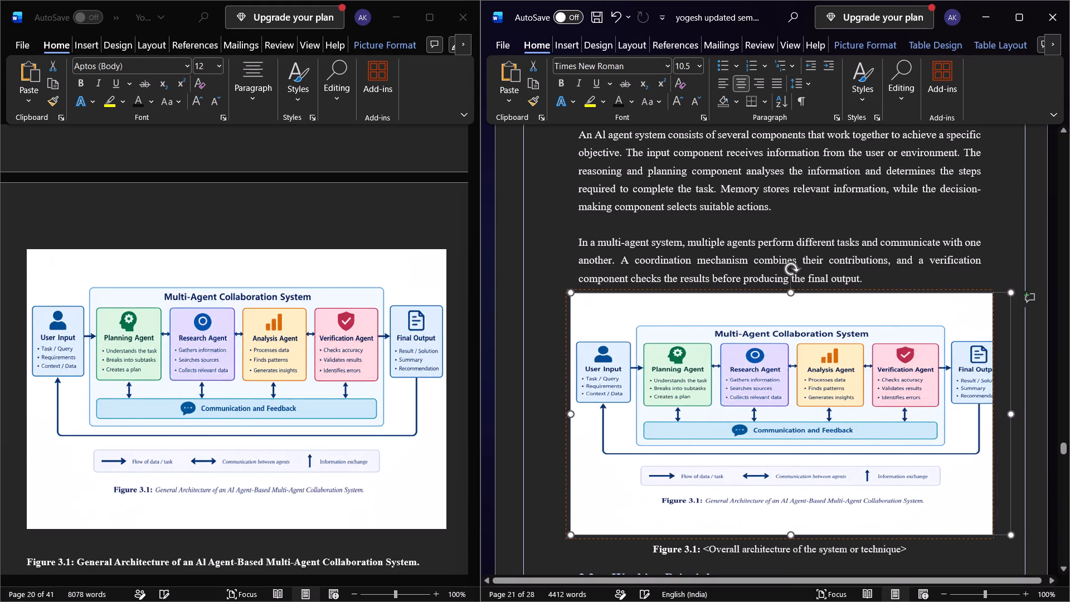
left_click_drag(1013, 417, 991, 429)
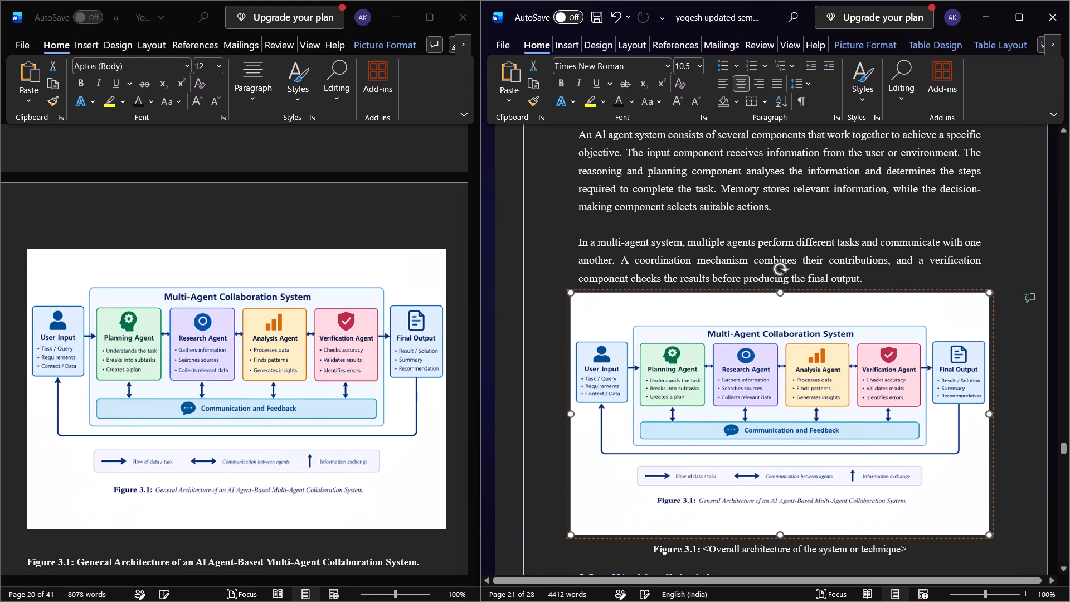
left_click_drag(991, 429, 994, 427)
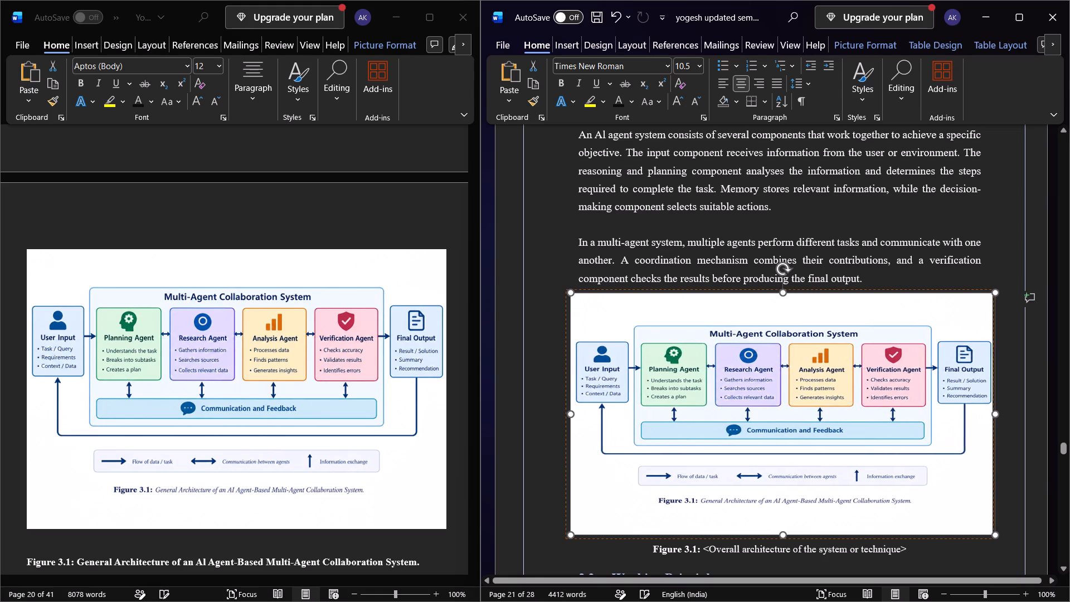
left_click_drag(994, 427, 991, 428)
left_click(549, 454)
Replace the Figure 3.1 caption placeholder with "General Architecture of an AI Agent-Based Multi-Agent Collaboration System." copied from the source report.
scroll(555, 453, "down", 5)
scroll(310, 448, "down", 3)
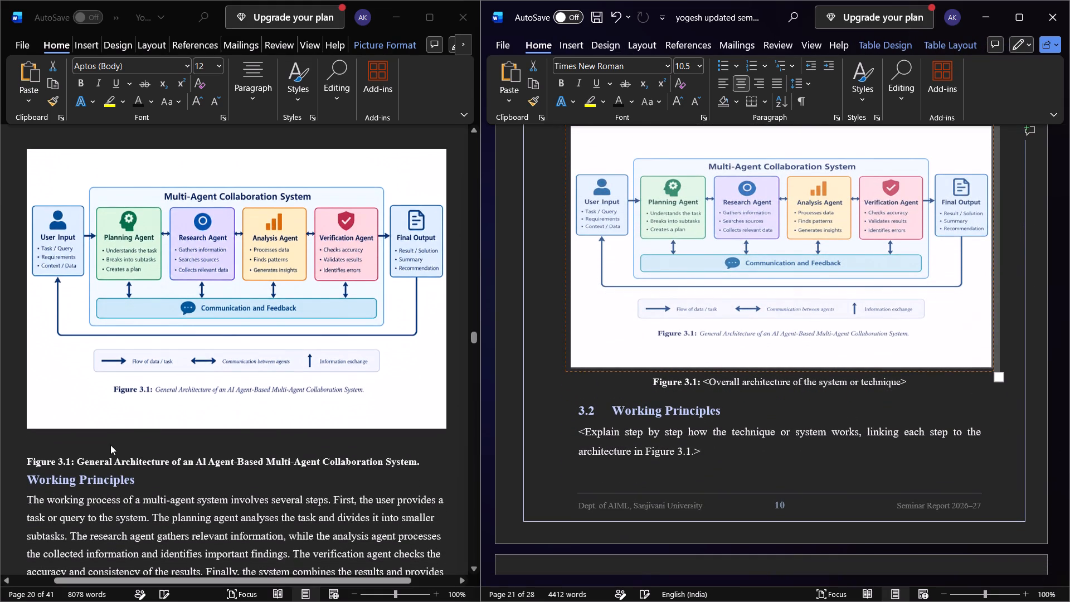
left_click(86, 454)
left_click_drag(77, 458, 427, 460)
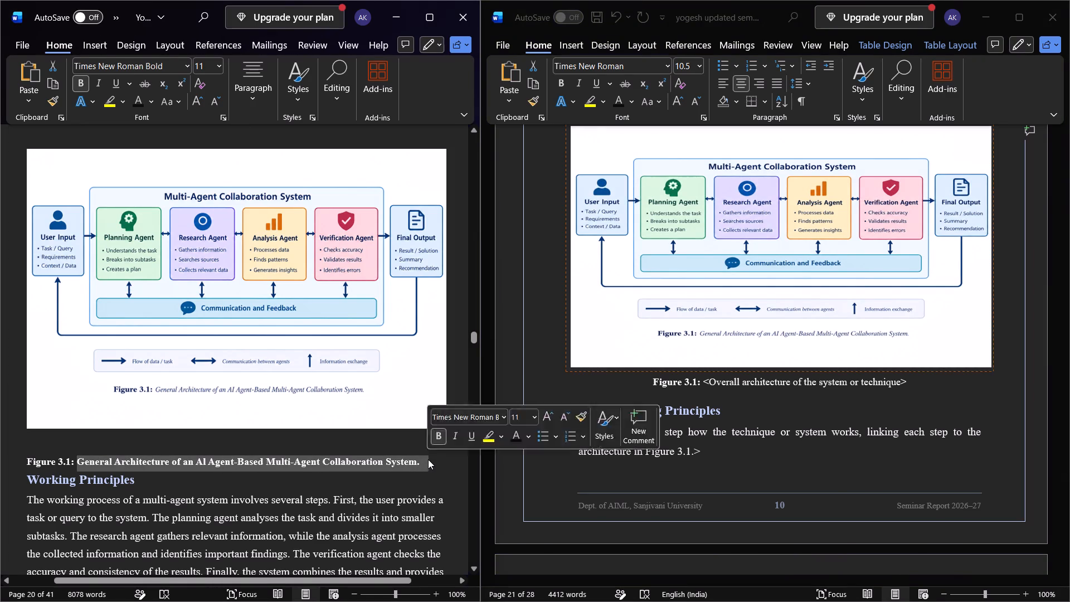
key("ctrl+c")
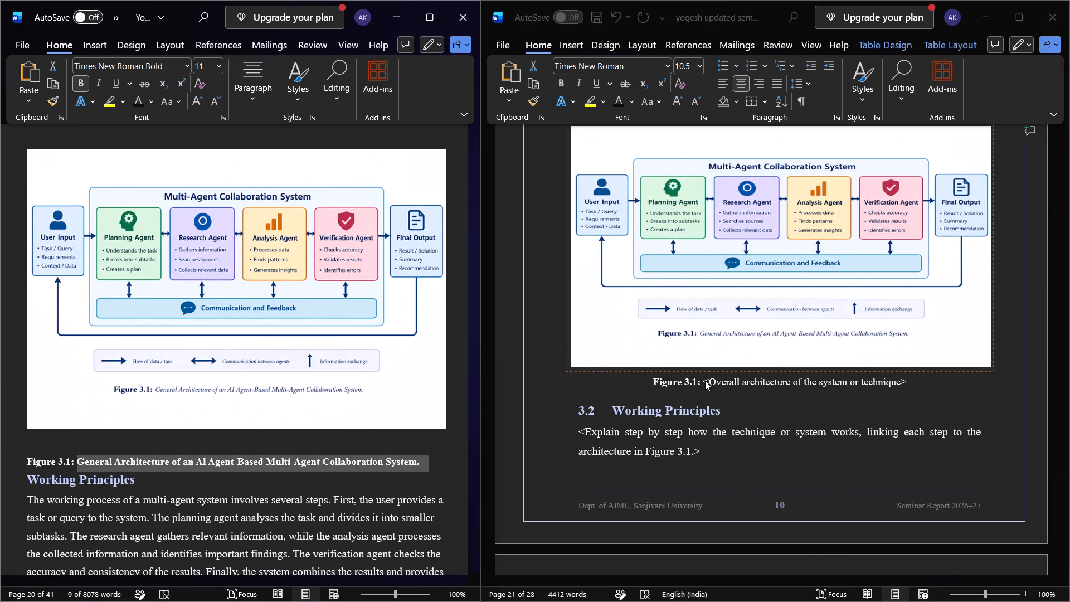
left_click(705, 381)
left_click(711, 380)
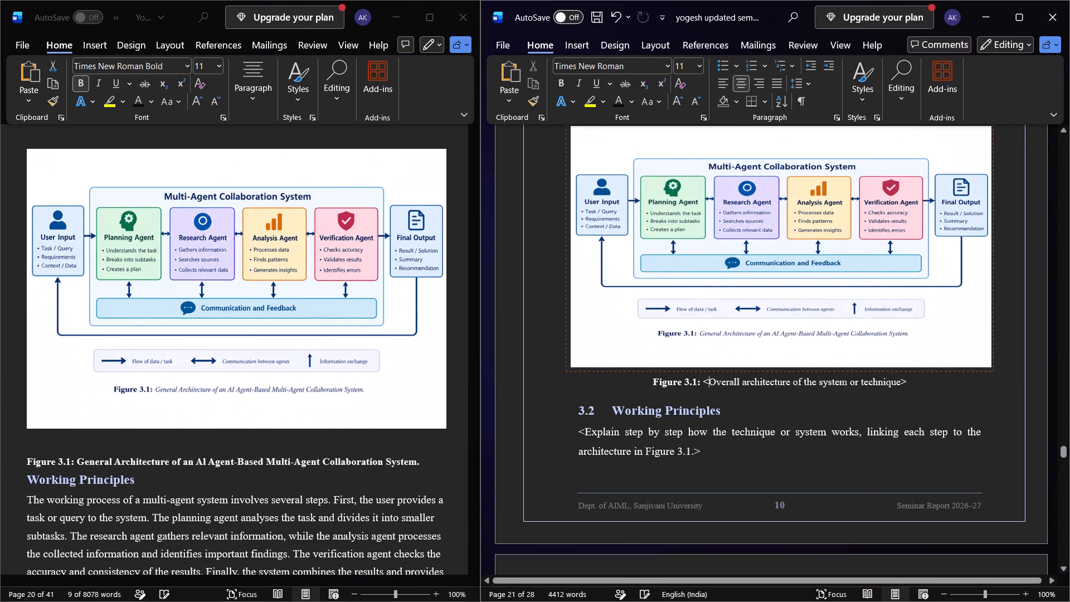
left_click(729, 384)
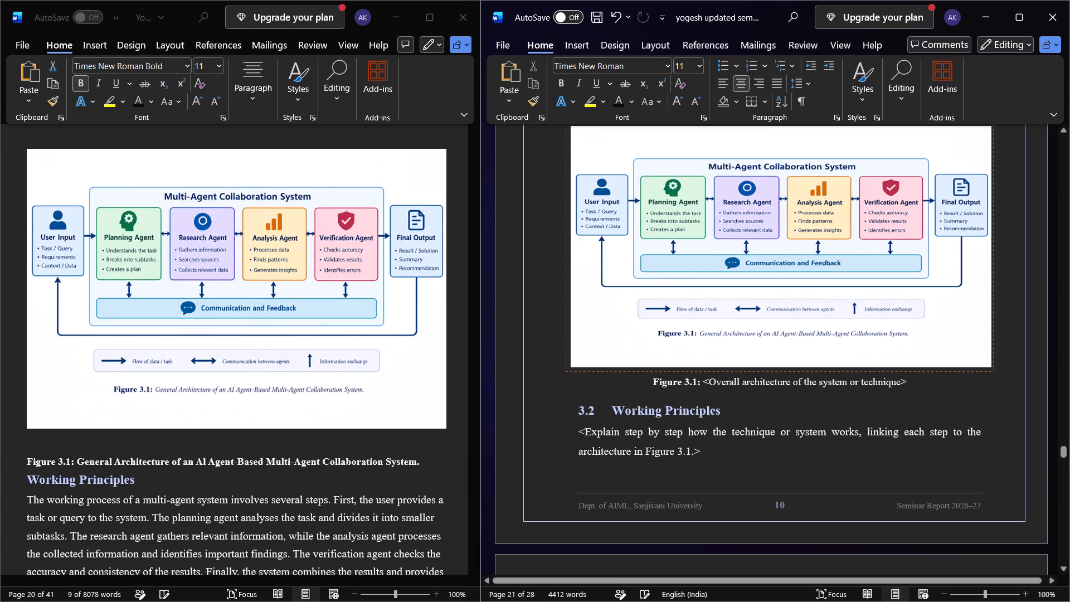
left_click(706, 386)
left_click(692, 384)
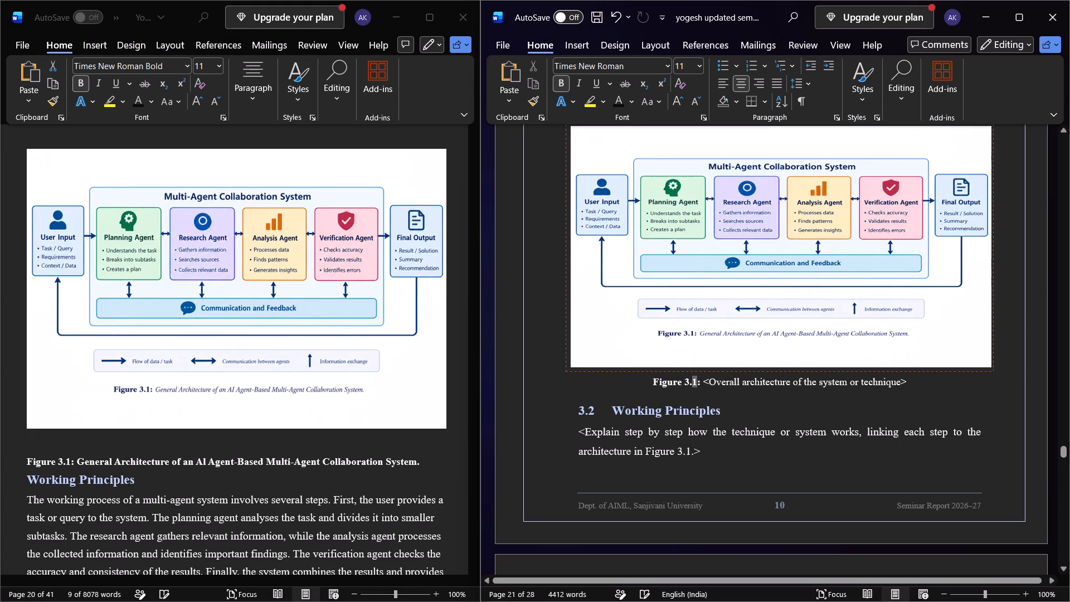
left_click(707, 381)
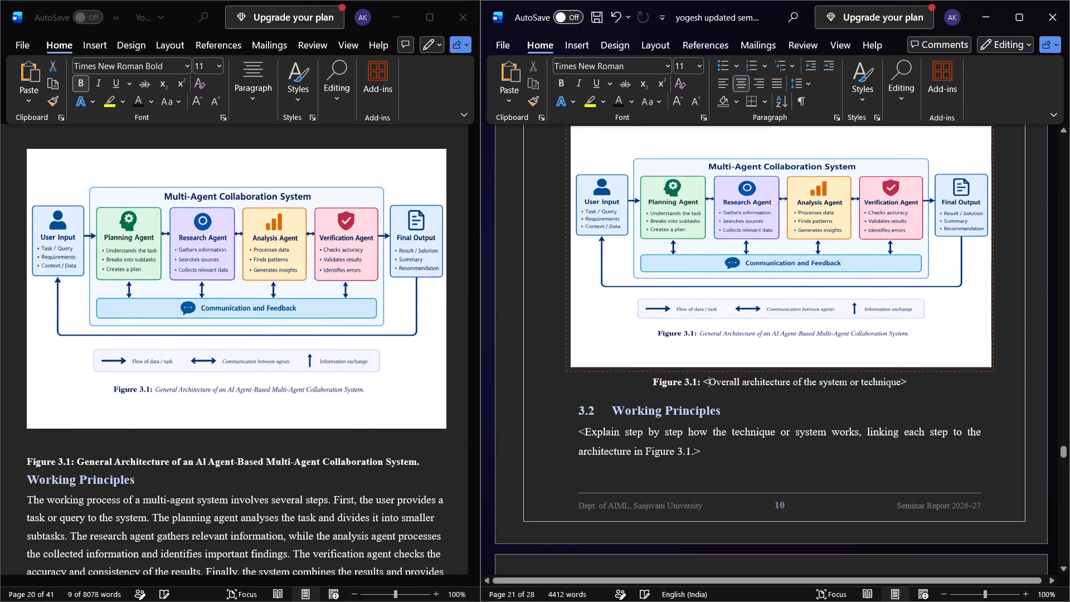
left_click(701, 382)
left_click(701, 382)
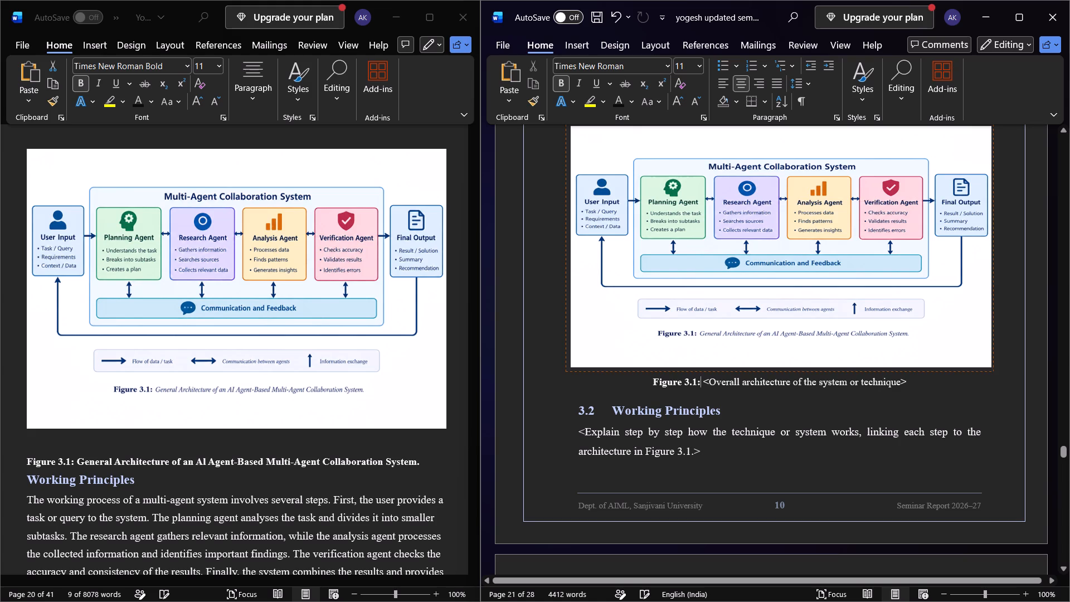
left_click_drag(701, 382, 819, 376)
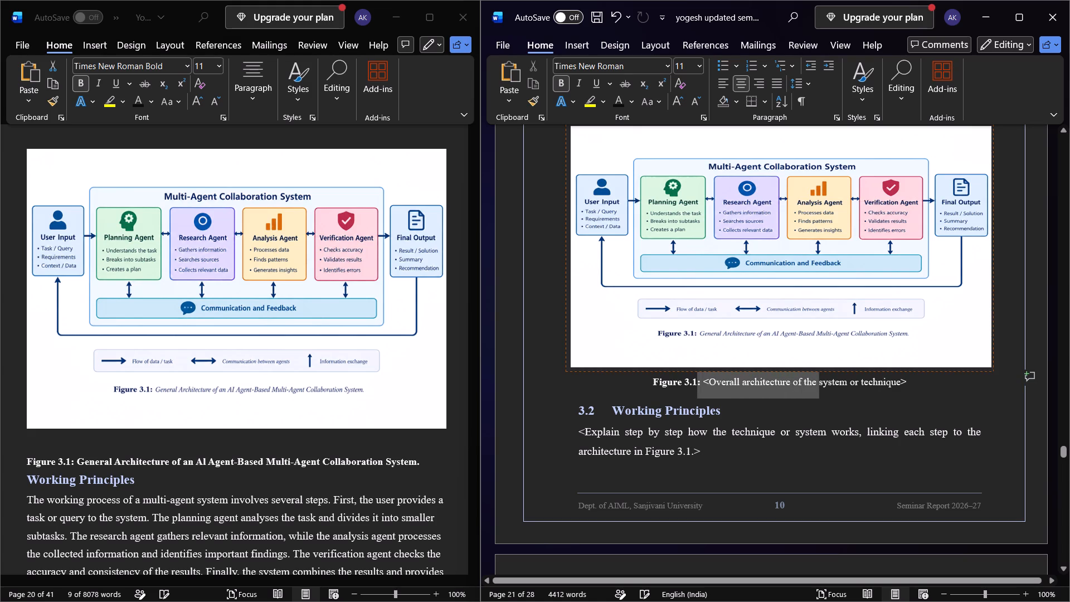
left_click_drag(819, 376, 912, 373)
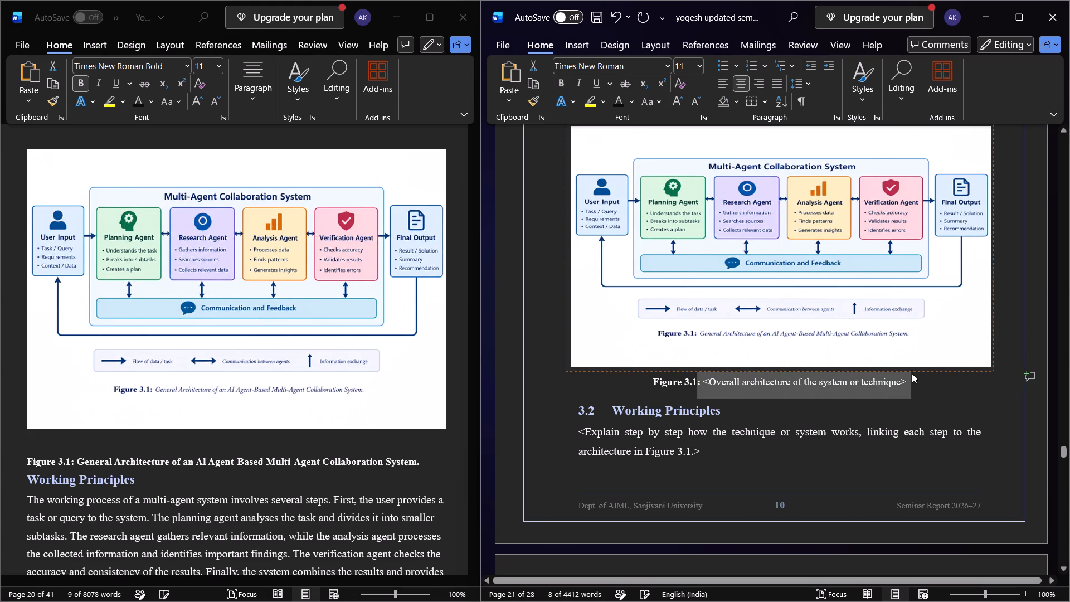
key("ctrl+b")
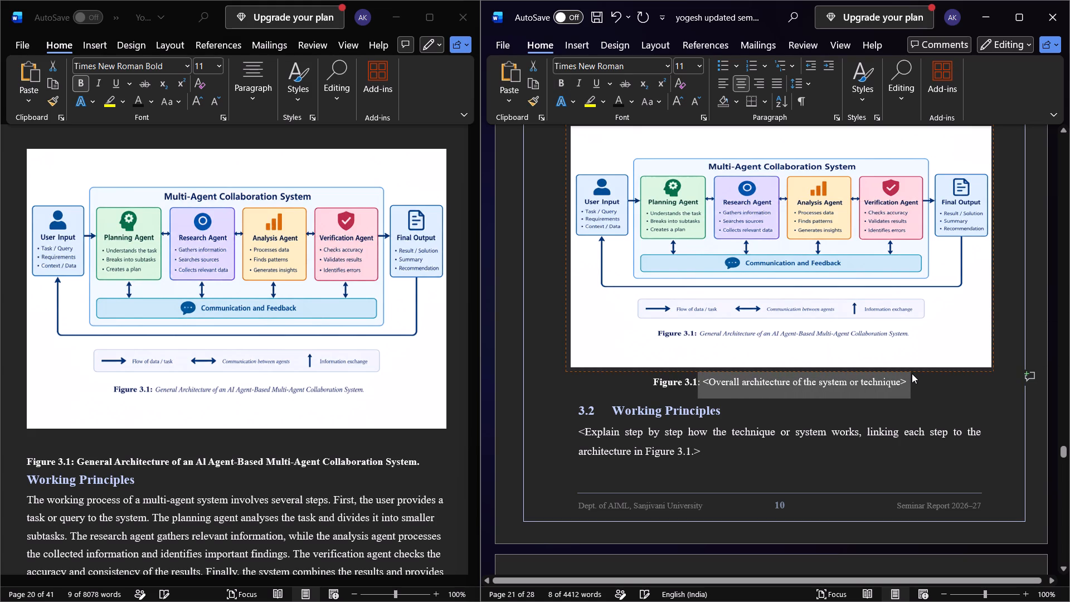
key("ctrl+v")
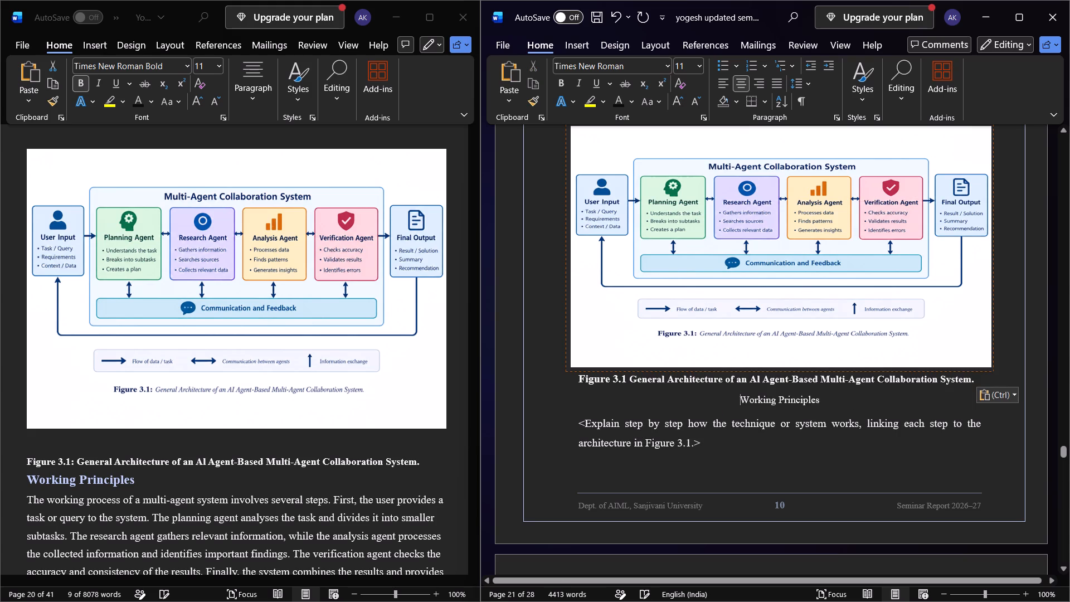
Insert a colon after "Figure 3.1" in the pasted caption.
left_click(621, 376)
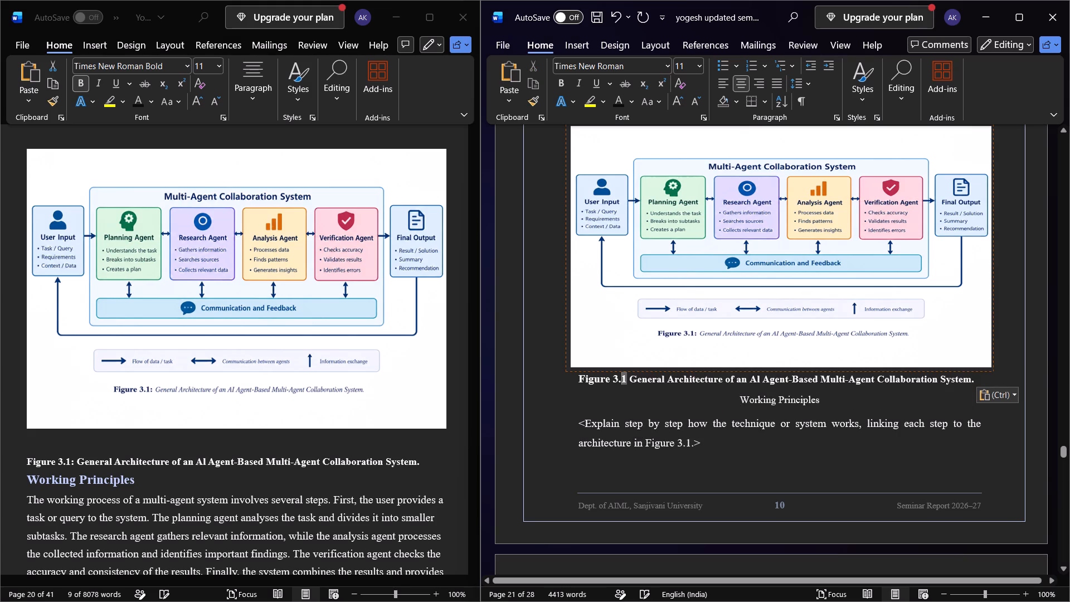
left_click(629, 383)
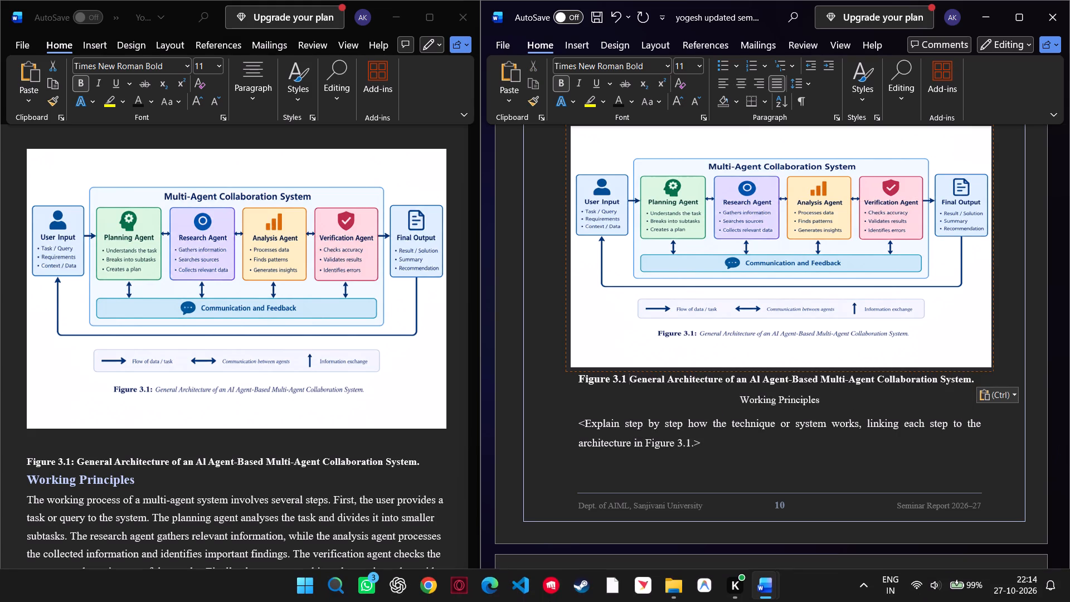
key("Left")
key("shift+colon")
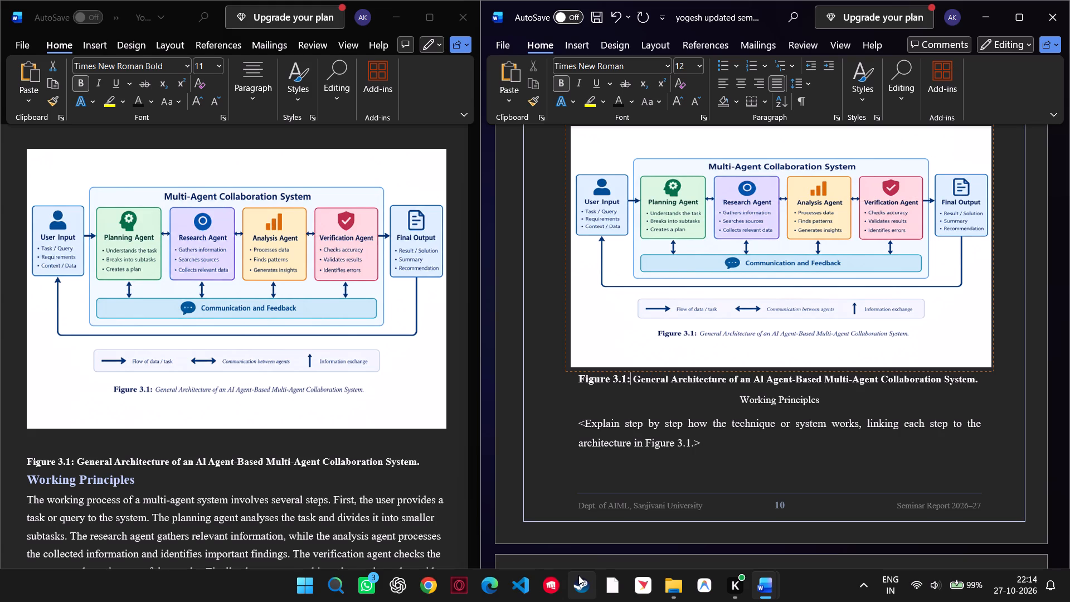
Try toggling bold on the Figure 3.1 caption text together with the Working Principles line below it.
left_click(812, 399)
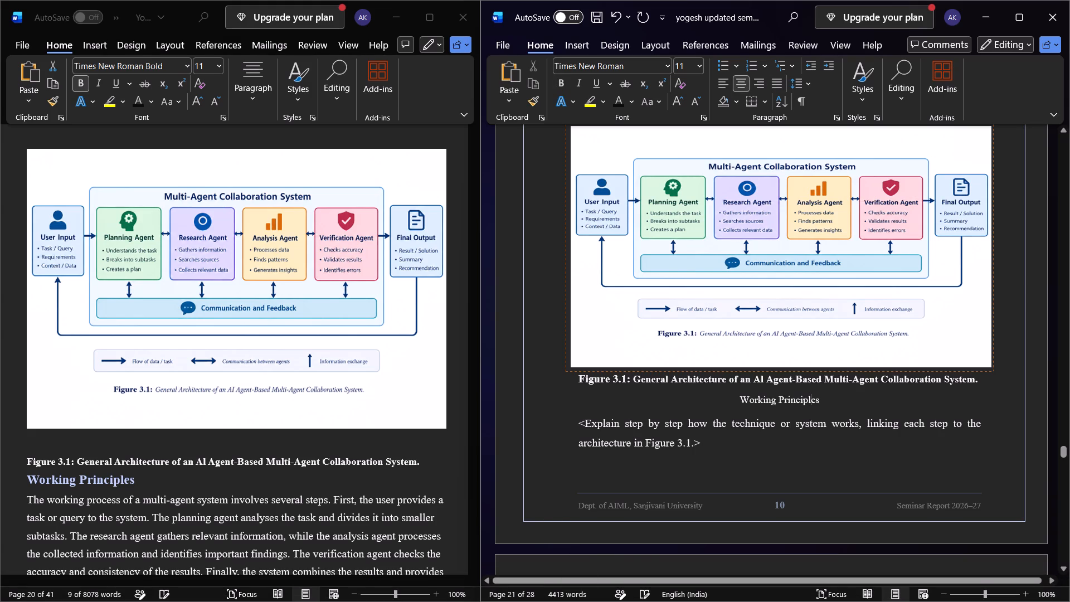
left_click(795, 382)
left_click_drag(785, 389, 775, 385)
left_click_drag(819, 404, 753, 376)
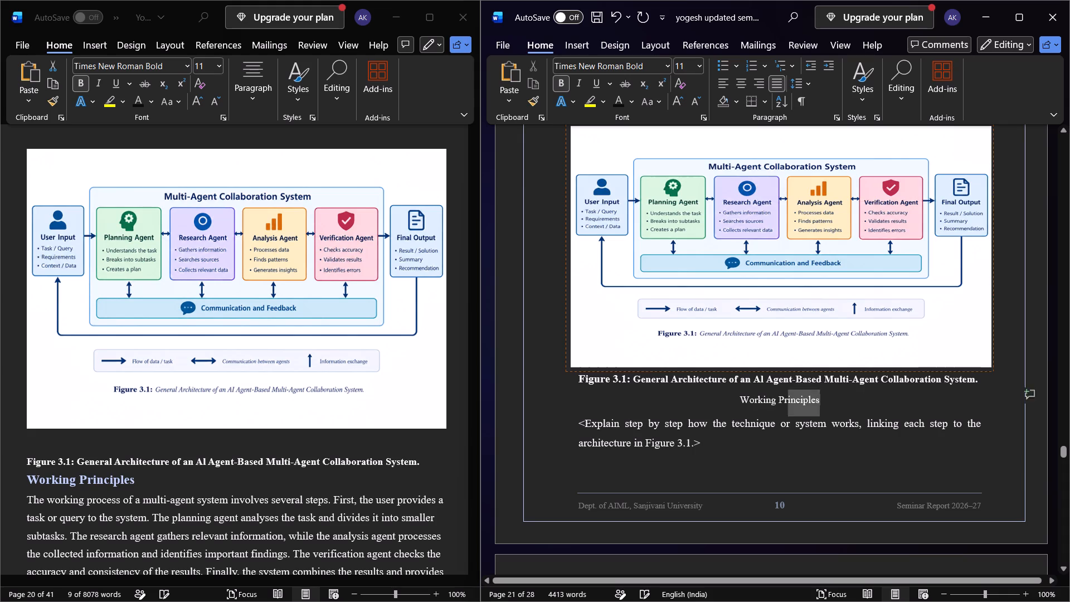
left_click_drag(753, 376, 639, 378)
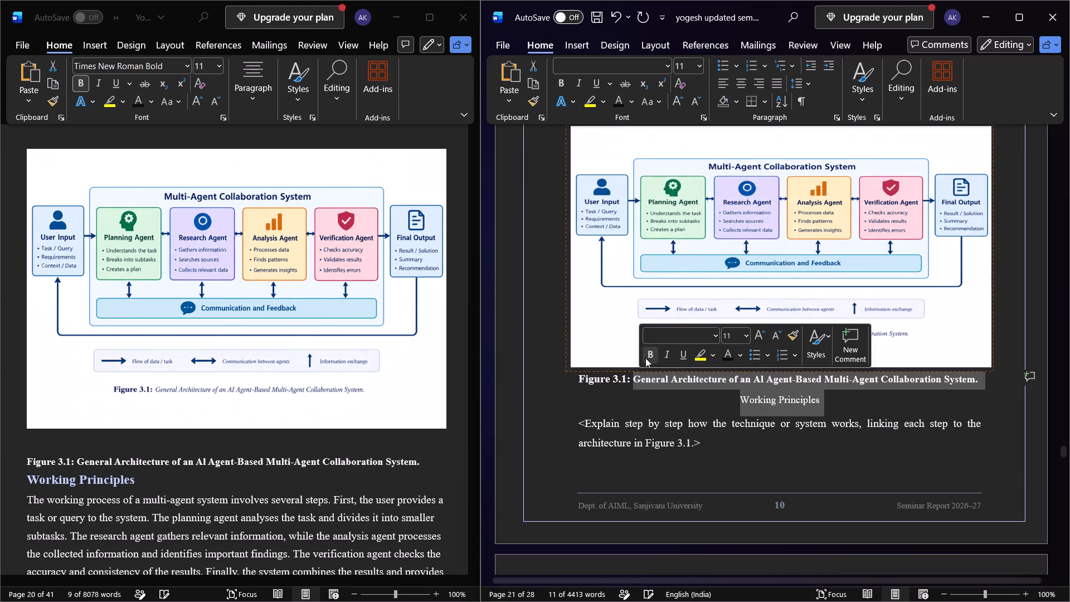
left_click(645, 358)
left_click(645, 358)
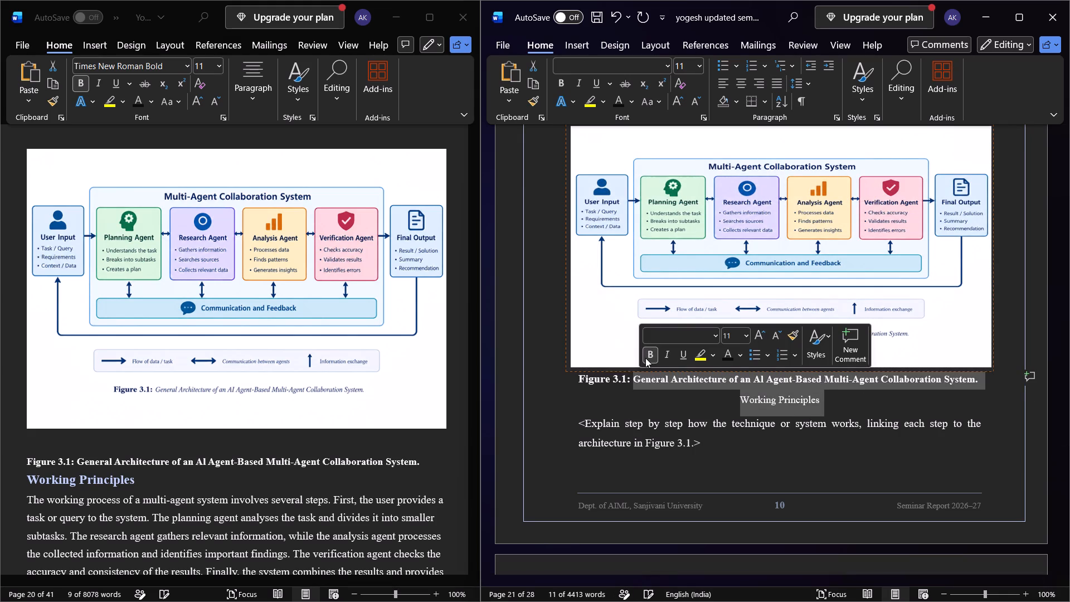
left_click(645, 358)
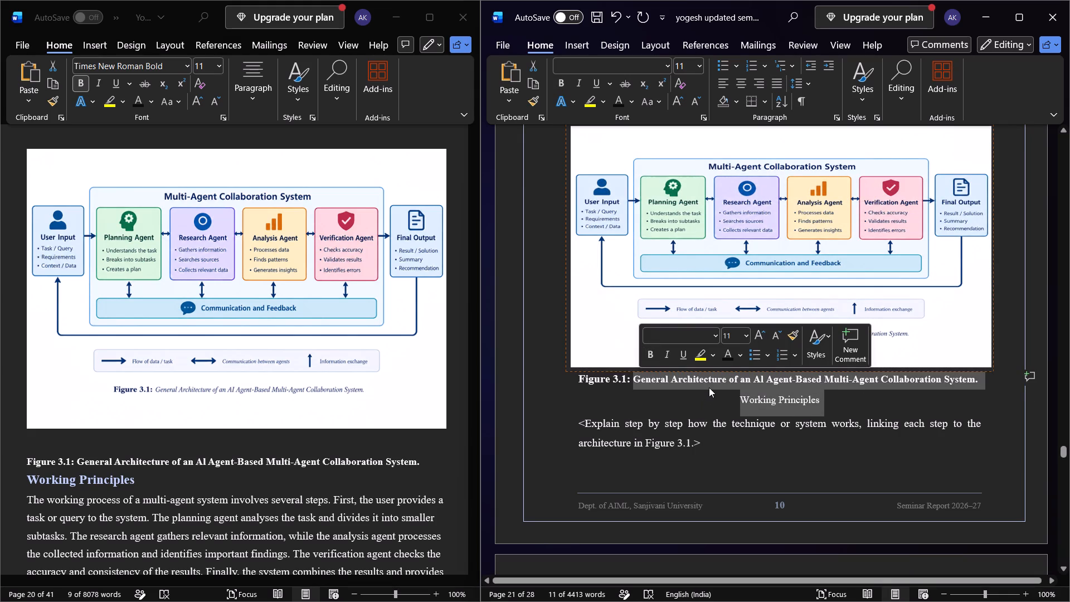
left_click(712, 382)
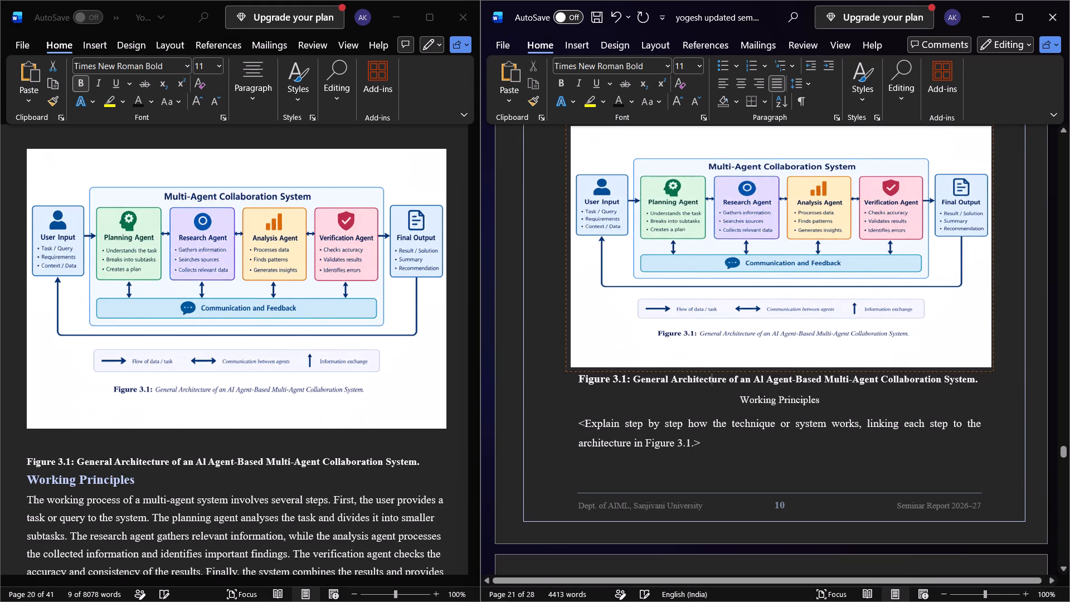
Left-align the Working Principles line under the Figure 3.1 caption and apply the section 3.3 heading's formatting to it with Format Painter.
scroll(740, 348, "down", 1)
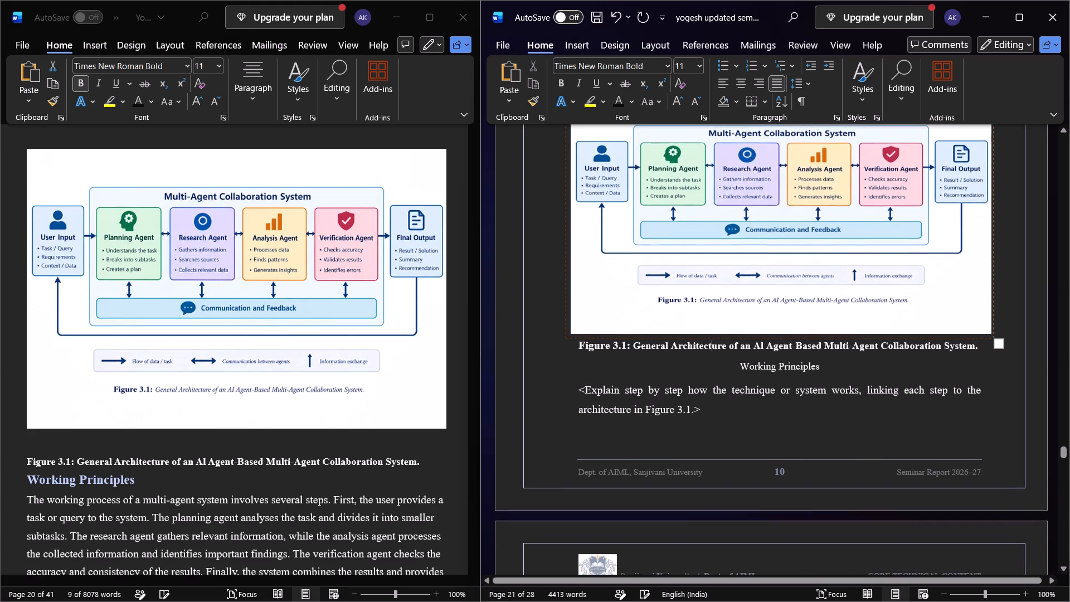
scroll(740, 348, "down", 1)
scroll(254, 402, "down", 3)
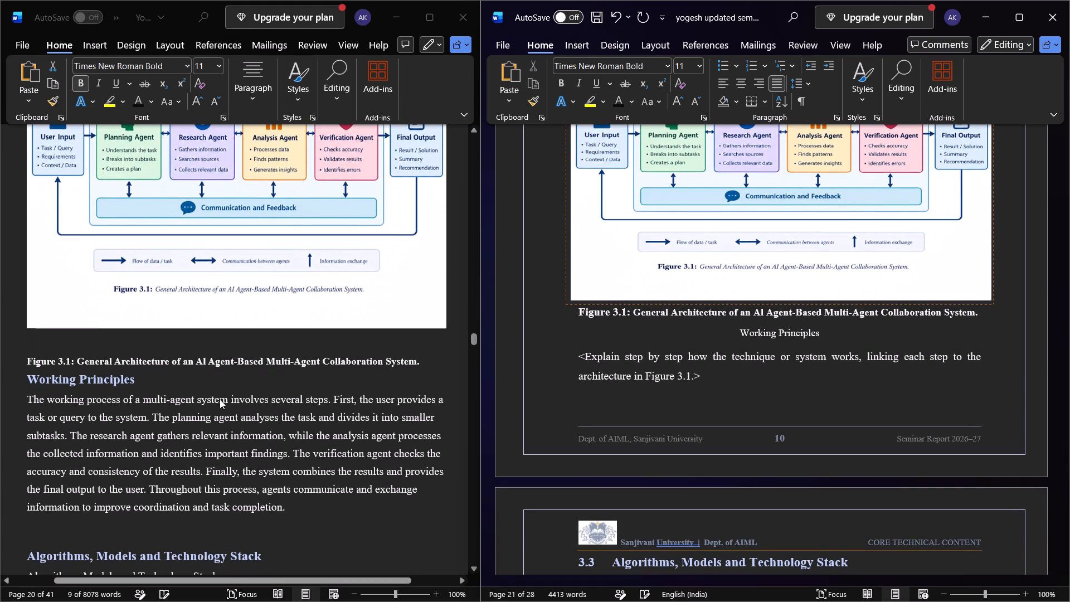
left_click(738, 334)
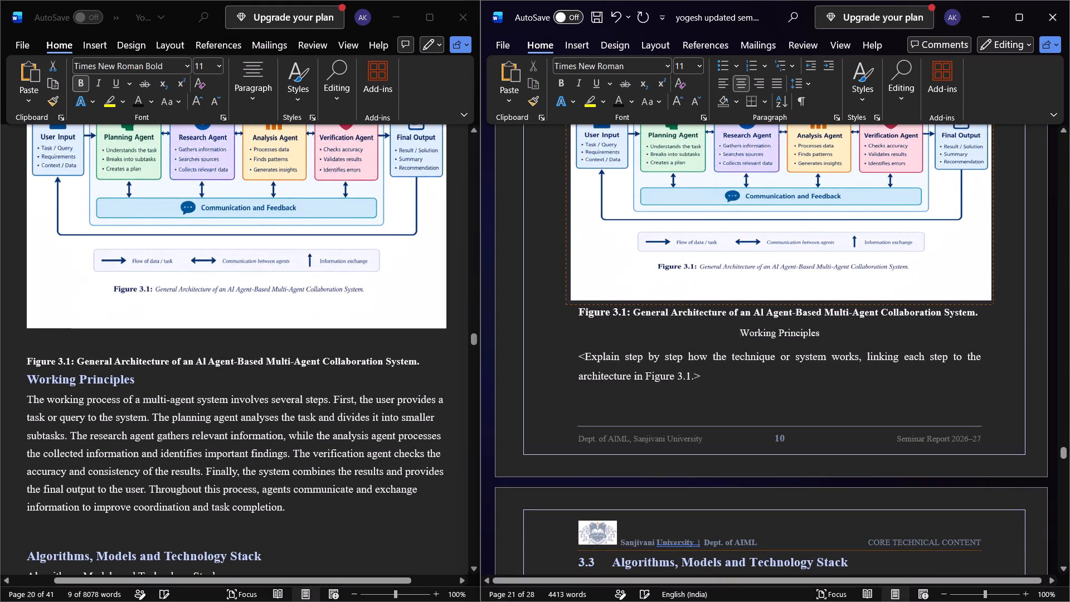
left_click_drag(737, 332, 840, 330)
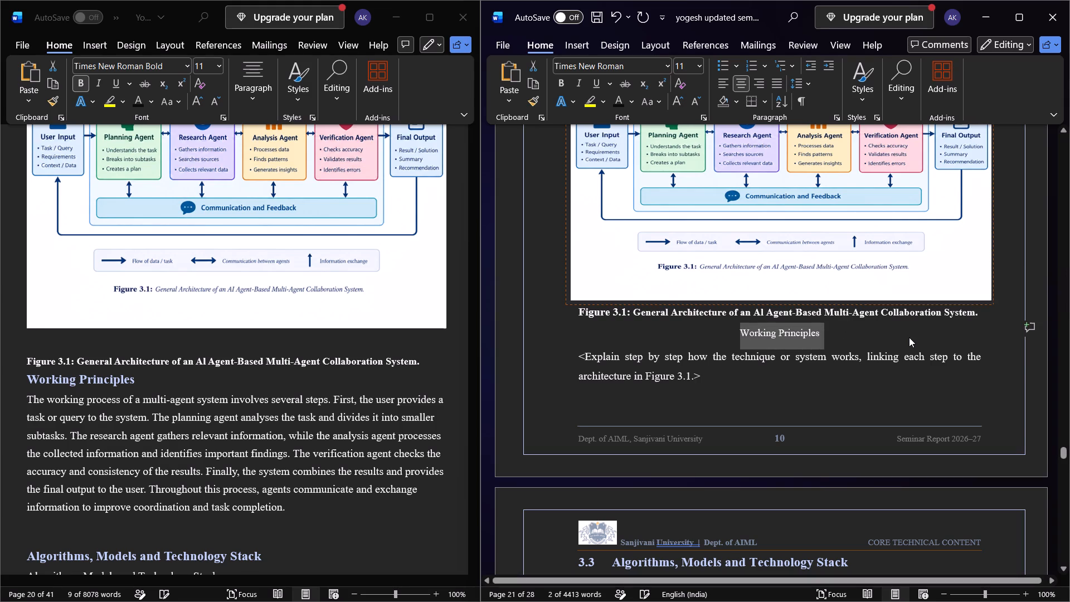
key("ctrl+l")
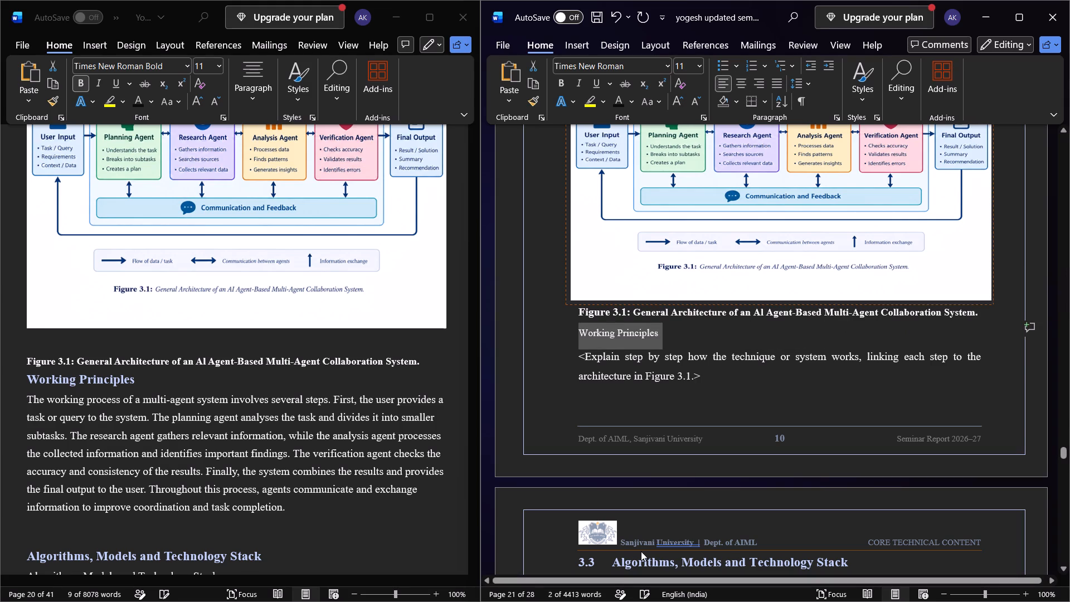
left_click(643, 562)
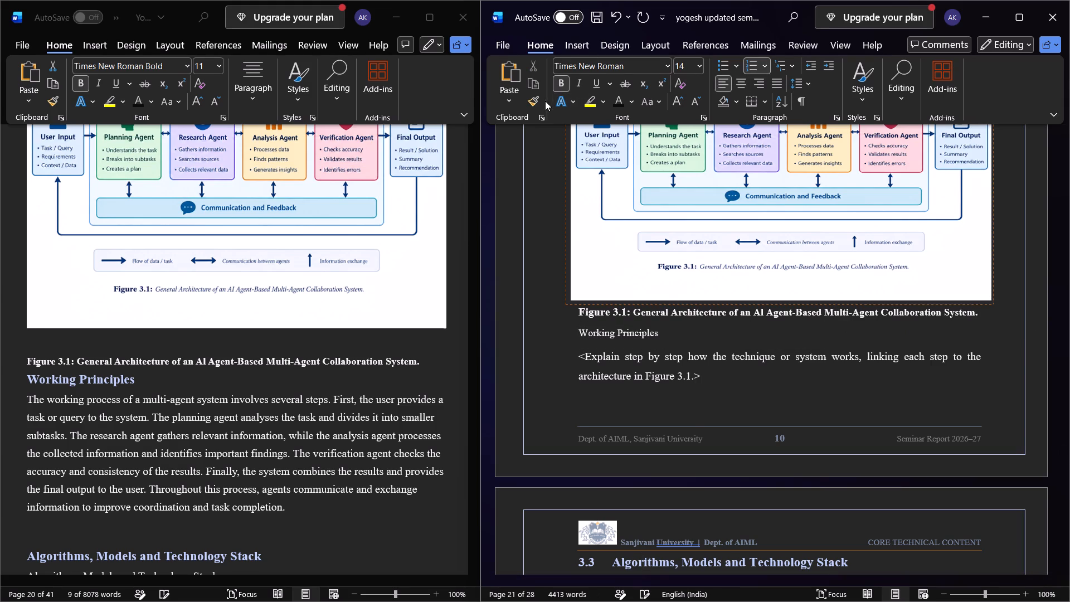
left_click(539, 101)
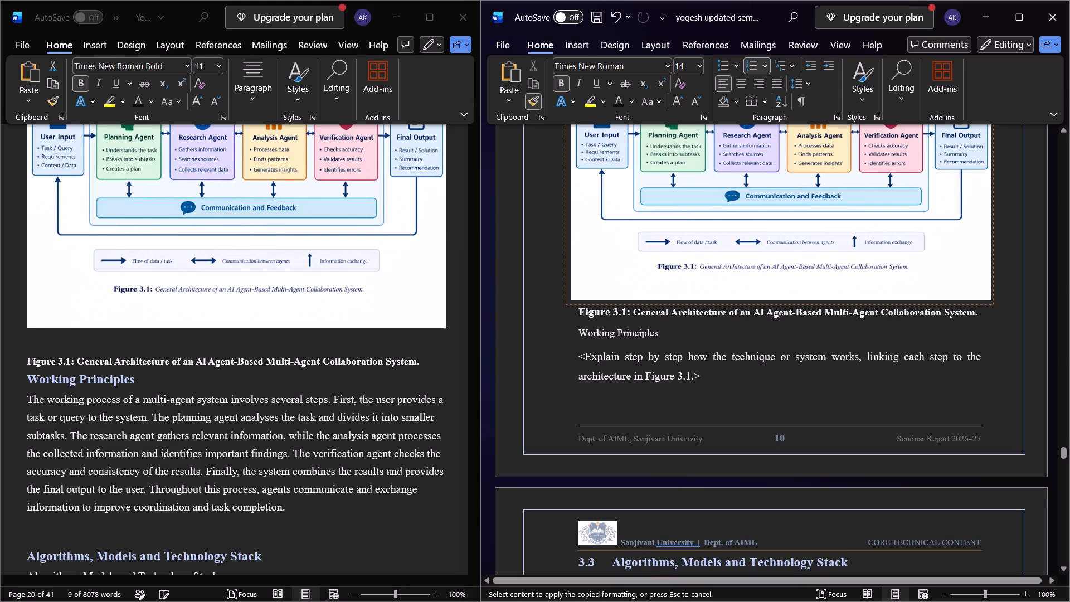
left_click_drag(666, 331, 598, 328)
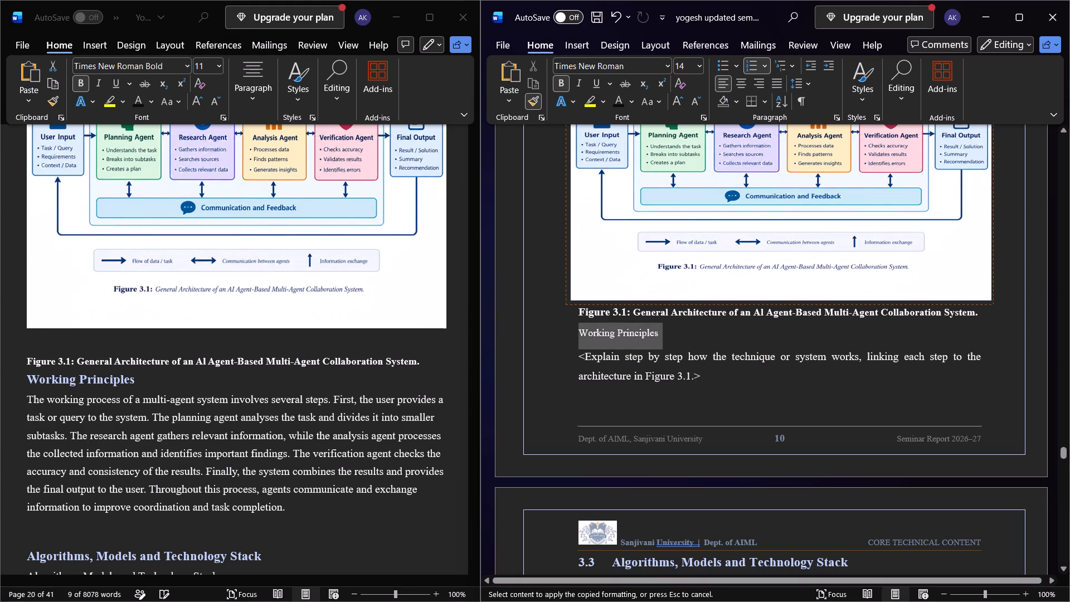
left_click_drag(598, 328, 592, 328)
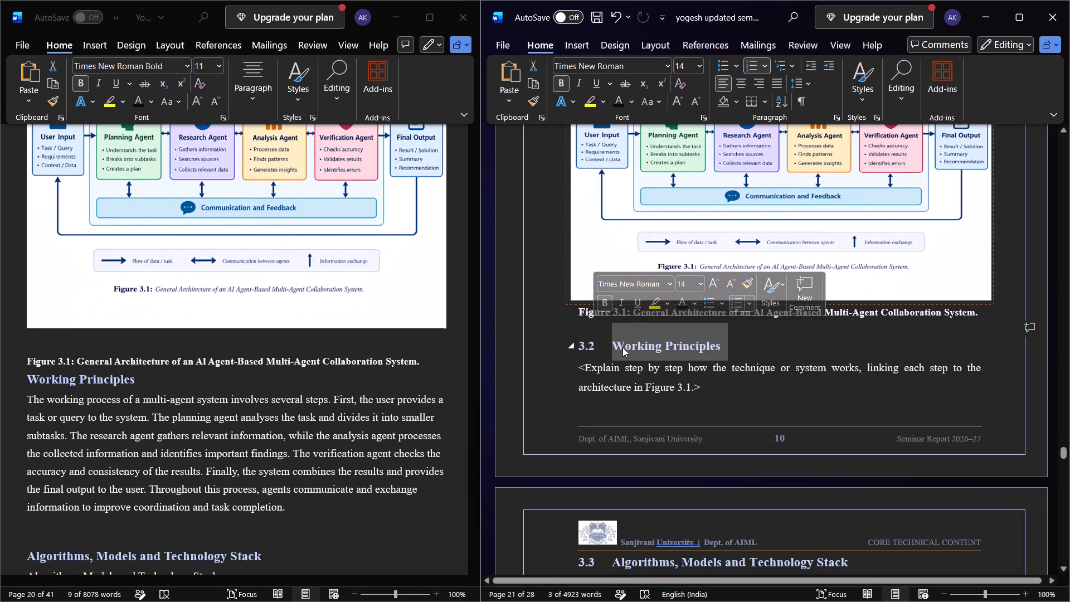
Review the layout of sections 3.1 and 3.2 around Figure 3.1, down to the Working Principles placeholder paragraph.
scroll(621, 351, "up", 13)
scroll(606, 361, "down", 5)
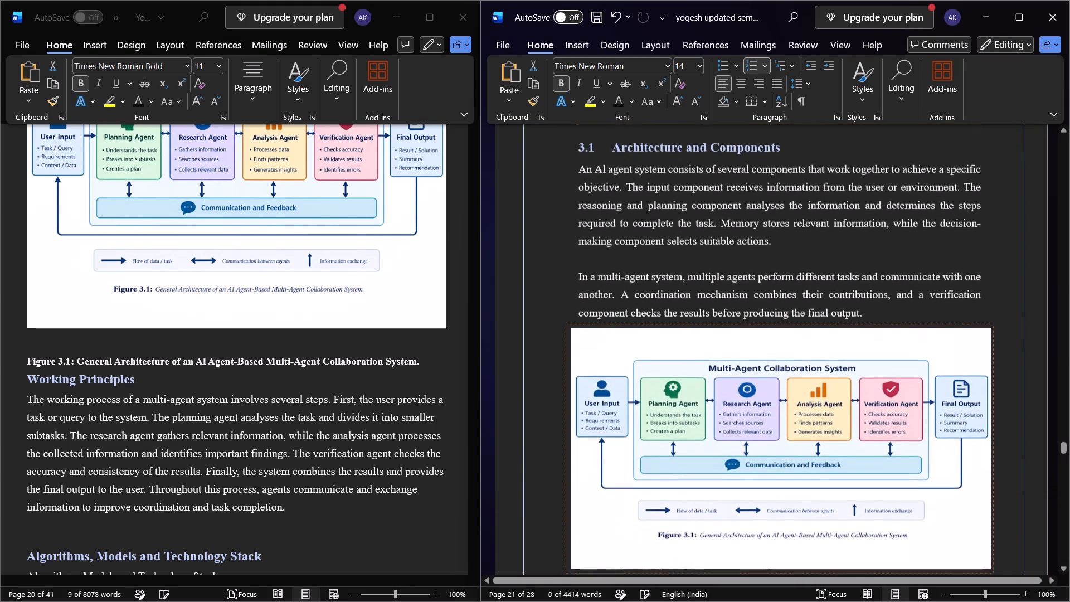
scroll(606, 361, "down", 2)
scroll(606, 361, "up", 1)
scroll(606, 361, "down", 10)
left_click(596, 273)
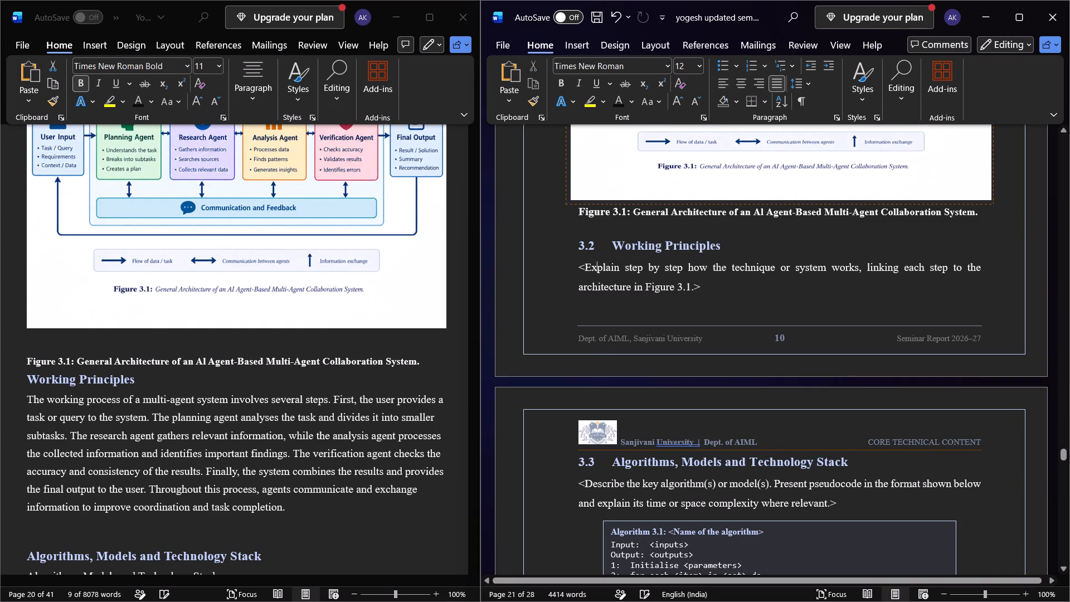
scroll(0, 404, "down", 3)
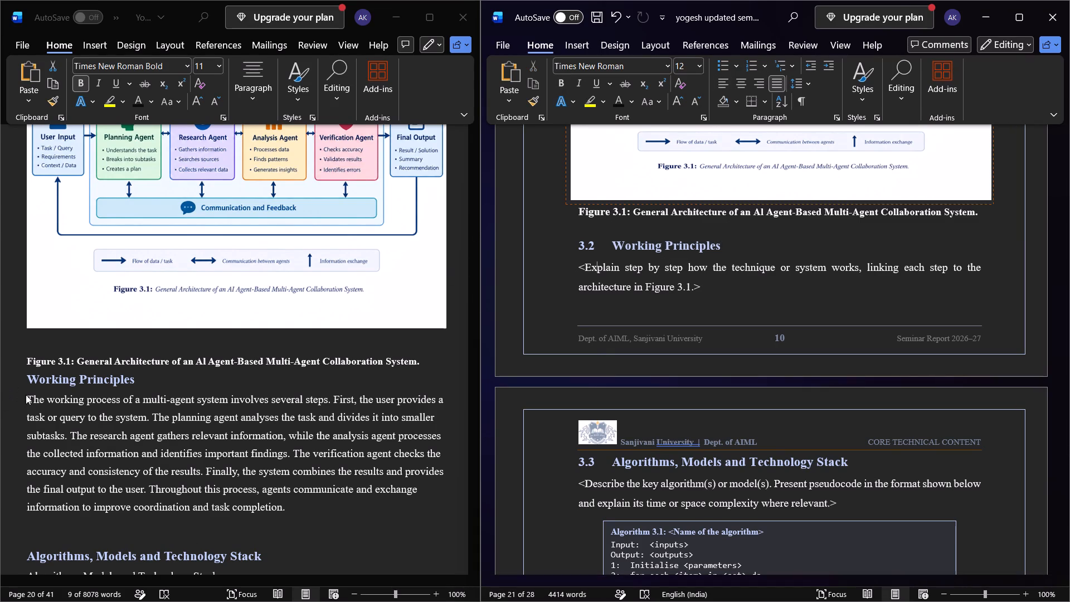
Replace the section 3.2 Working Principles placeholder with the Working Principles paragraph copied from the source report.
left_click(28, 395)
left_click_drag(27, 395, 335, 496)
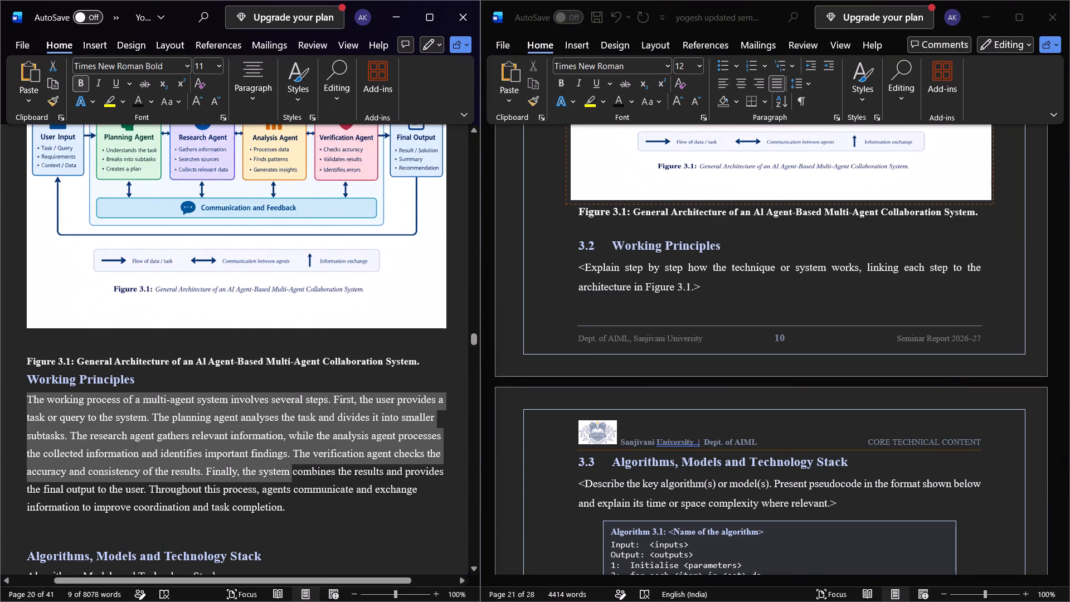
left_click_drag(335, 496, 328, 515)
key("ctrl+c")
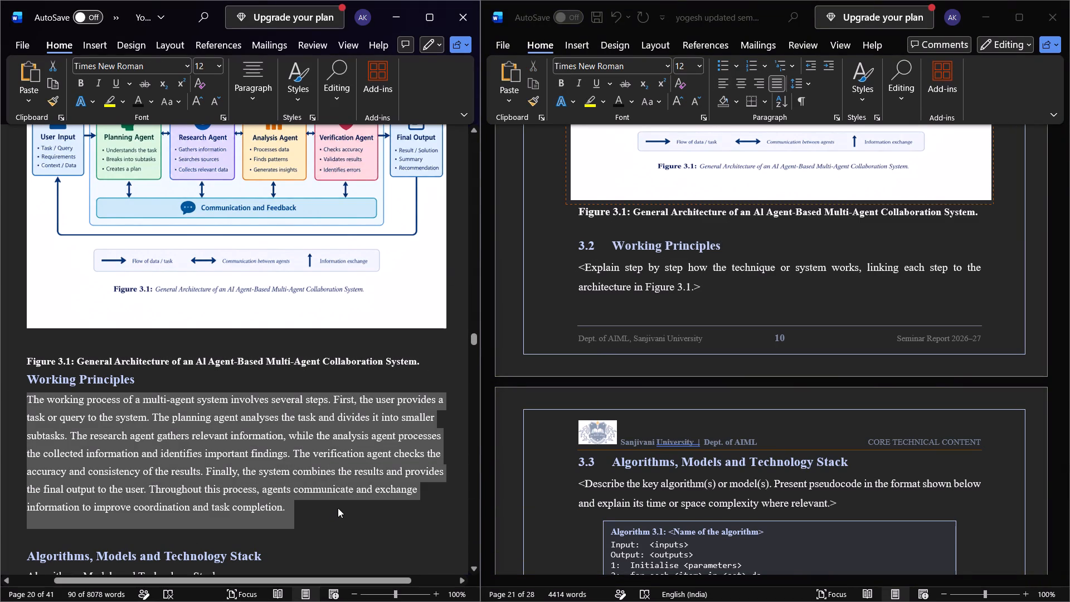
left_click(347, 500)
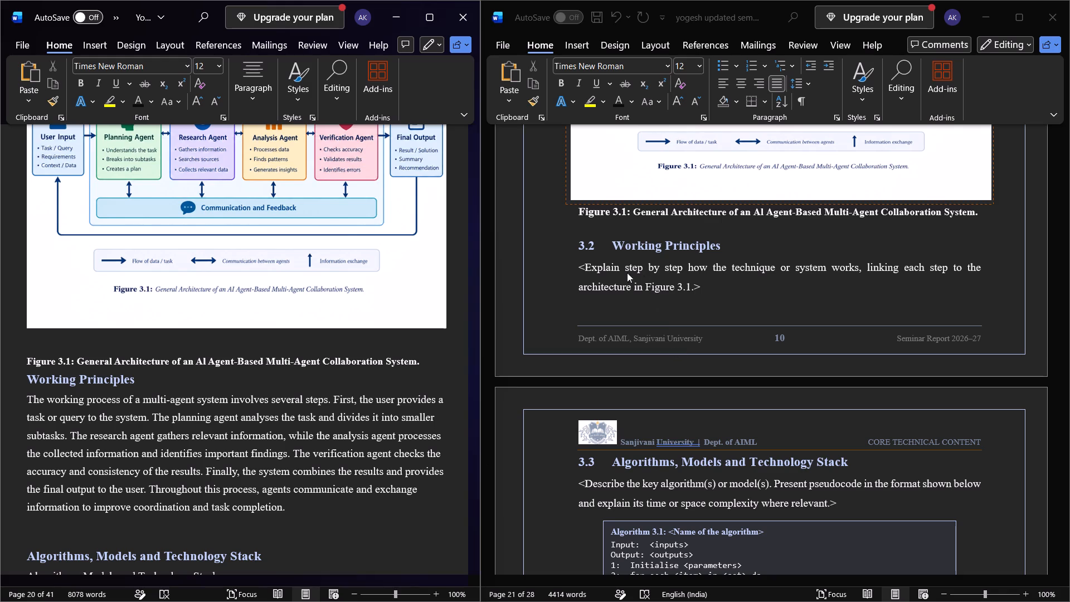
left_click(573, 255)
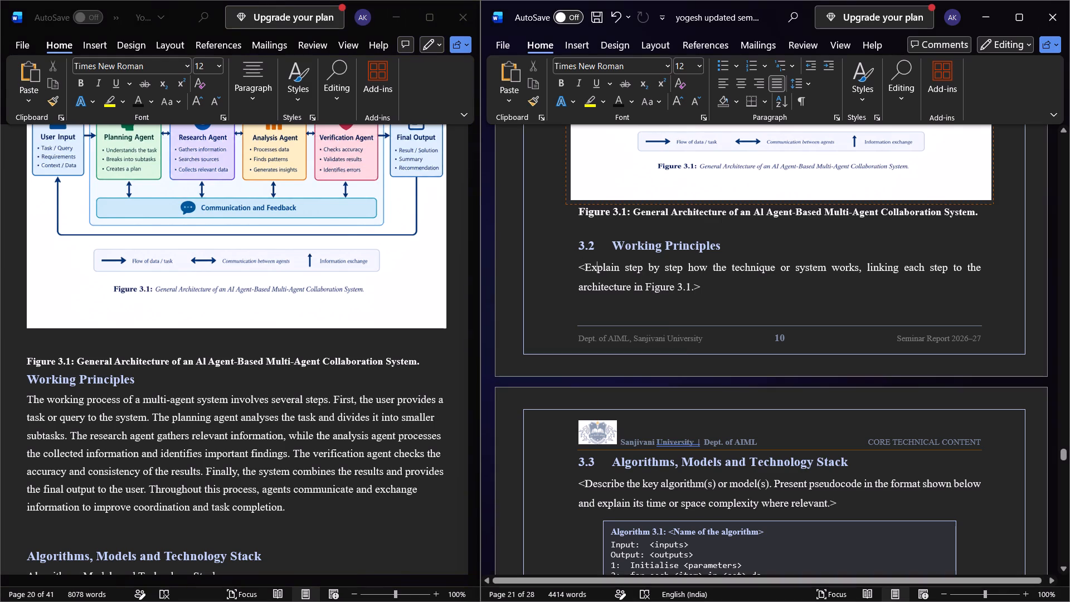
left_click_drag(578, 268, 714, 297)
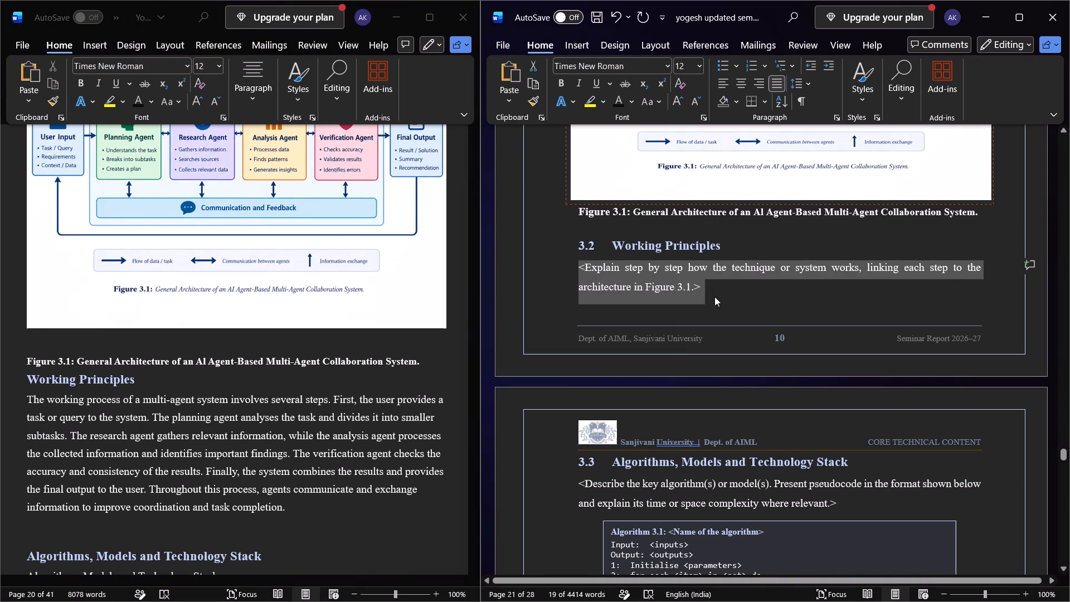
key("ctrl+v")
left_click(692, 299)
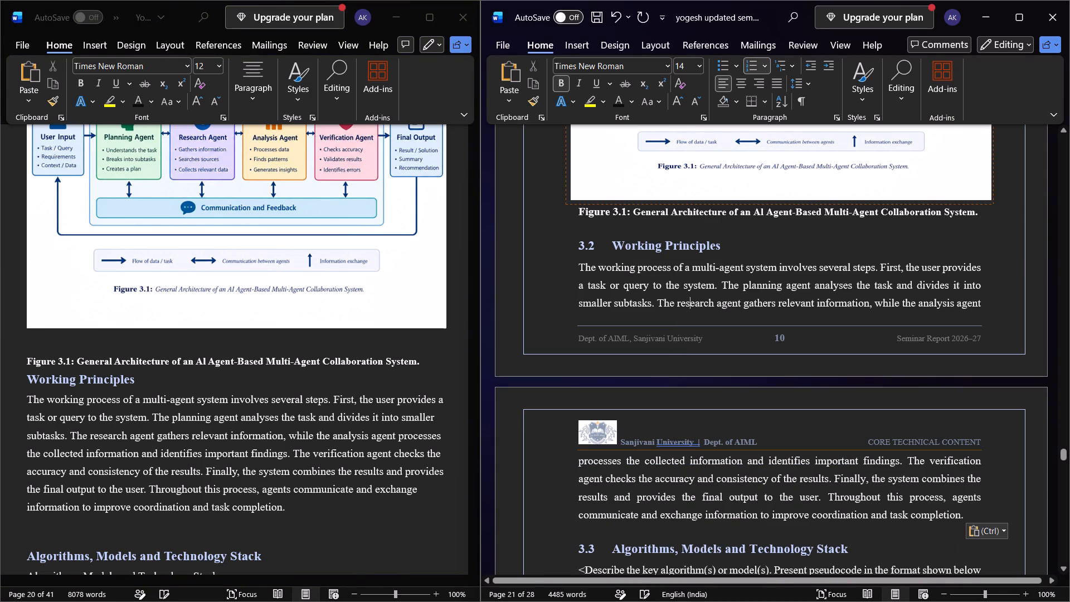
Review the pasted section 3.2 paragraph and the section 3.3 placeholders down to Table 3.1.
scroll(691, 297, "down", 1)
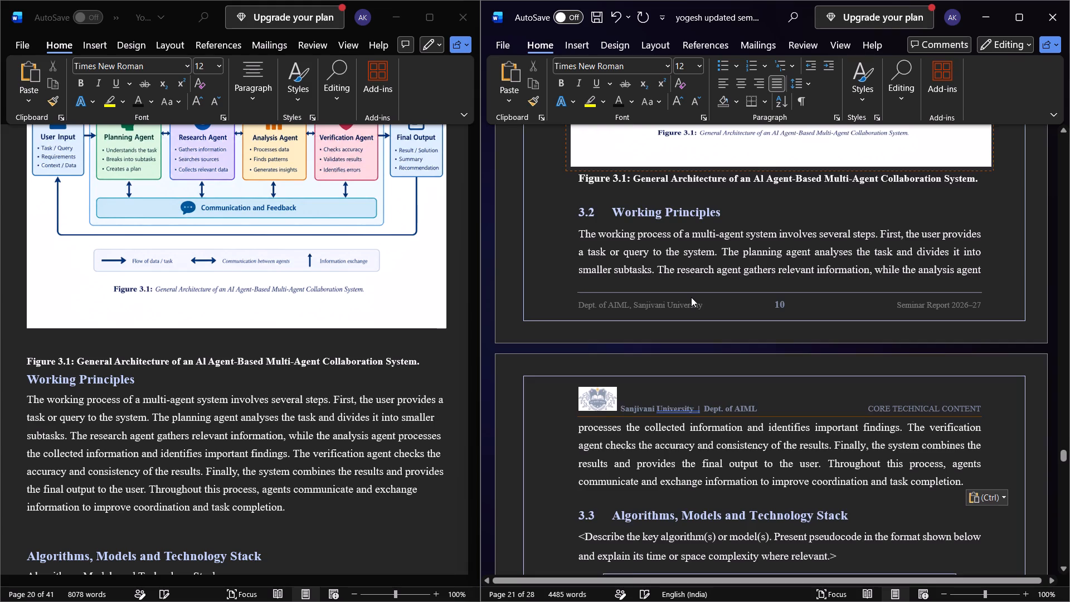
scroll(691, 297, "down", 5)
left_click(686, 298)
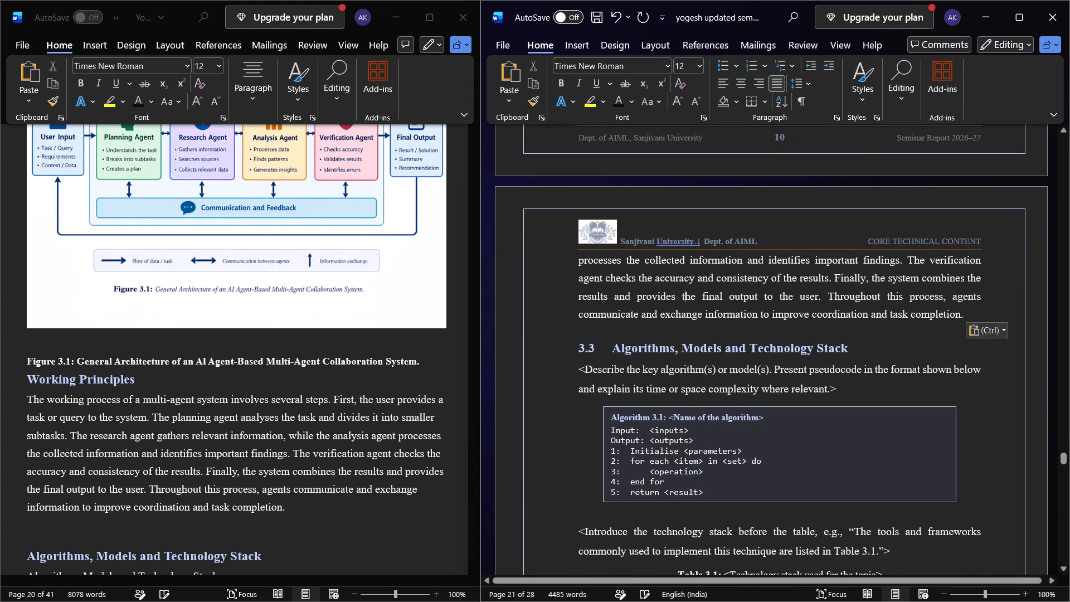
scroll(686, 298, "down", 1)
left_click(689, 285)
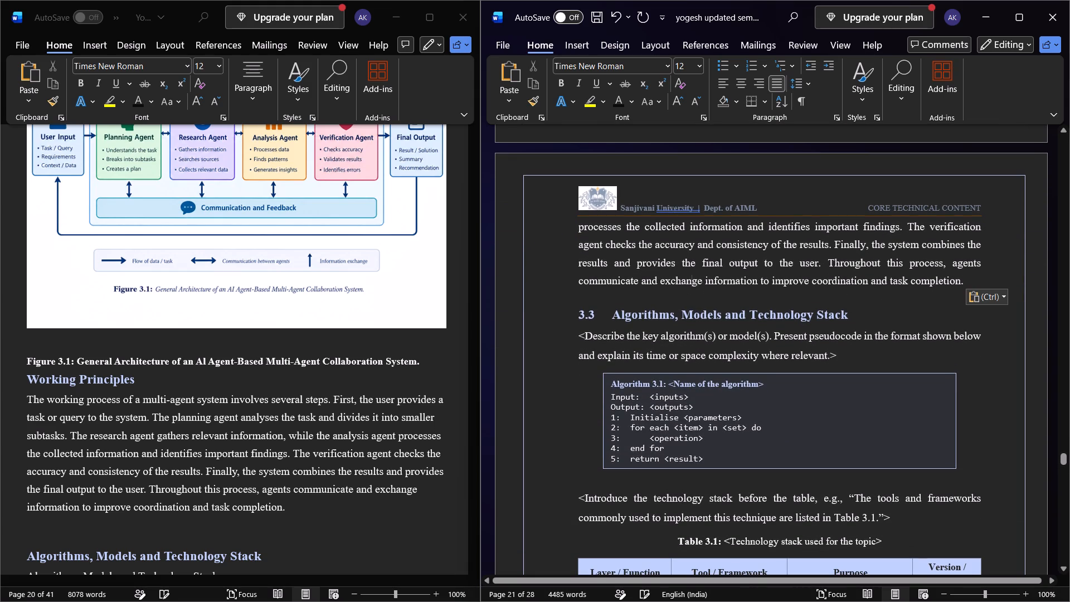
scroll(684, 281, "down", 2)
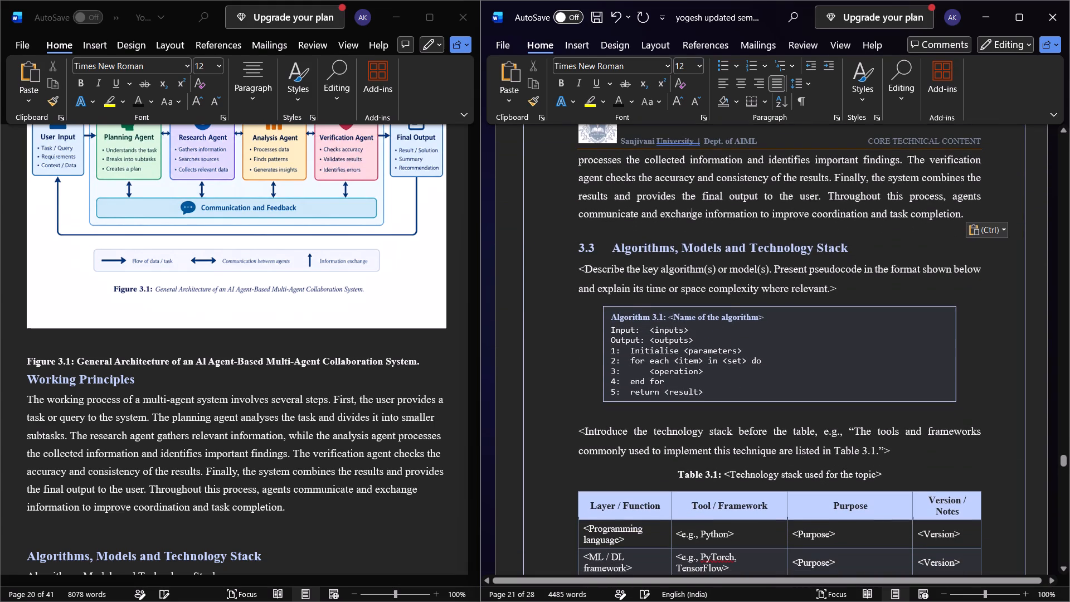
Replace the section 3.3 description placeholder with the source report's Algorithms, Models and Technology Stack line and the AI agents paragraph below it.
scroll(359, 315, "down", 6)
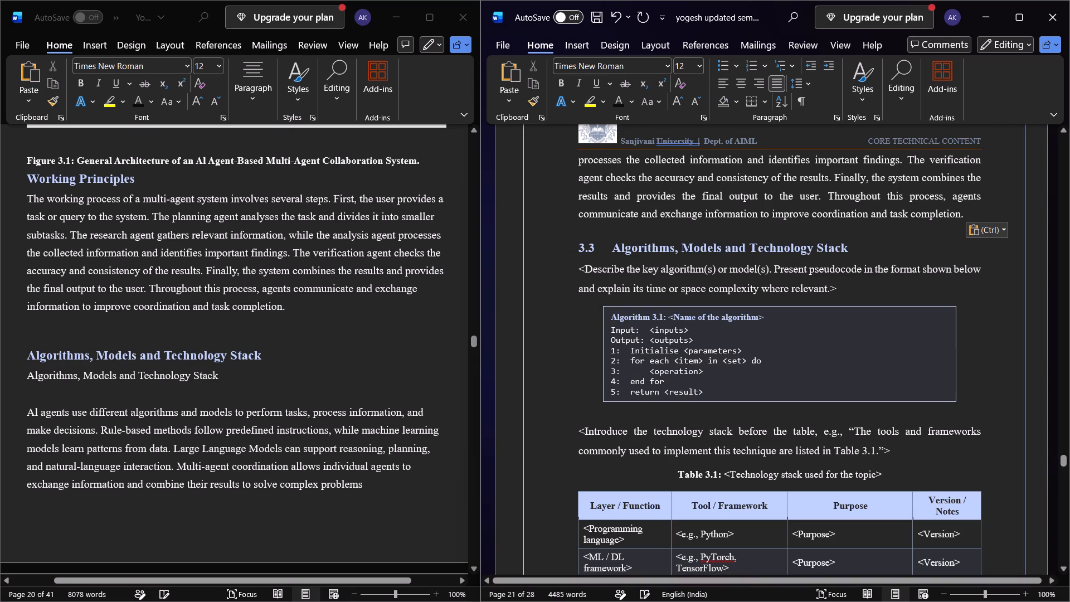
scroll(234, 348, "down", 10)
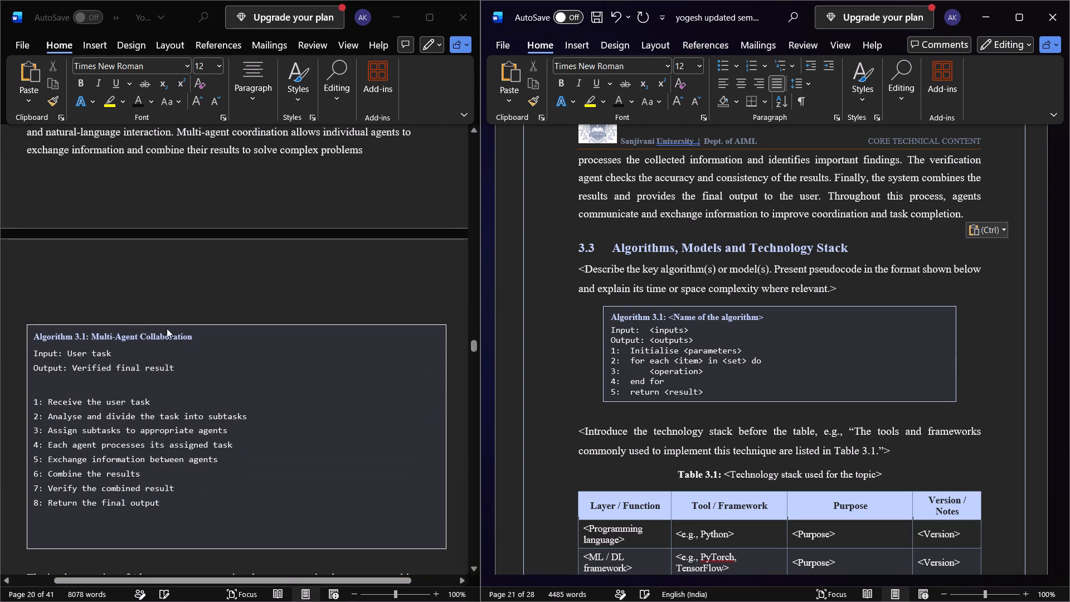
scroll(51, 246, "up", 4)
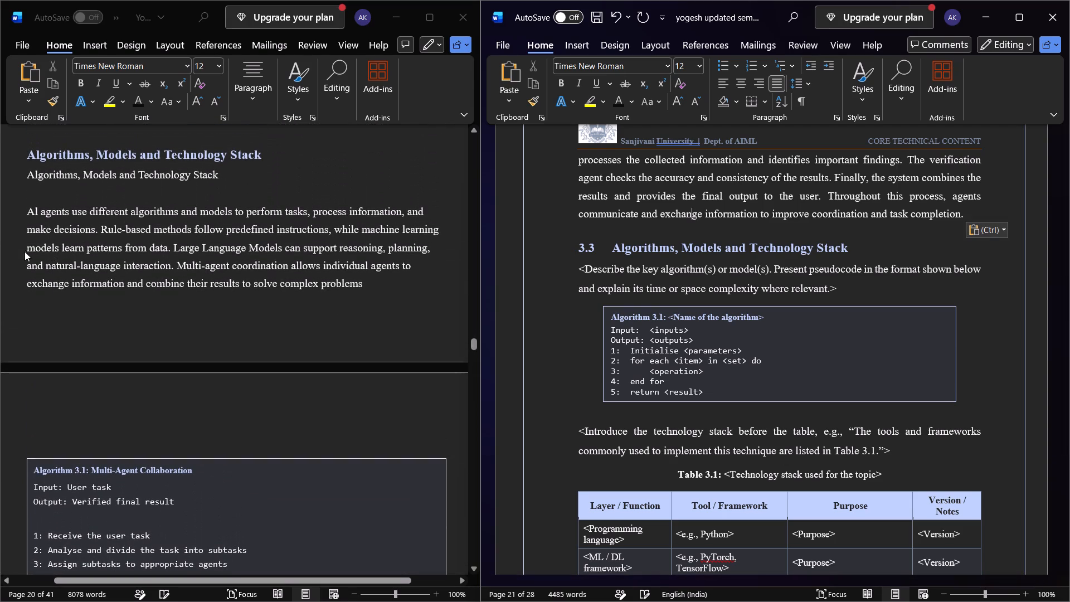
left_click_drag(23, 203, 91, 242)
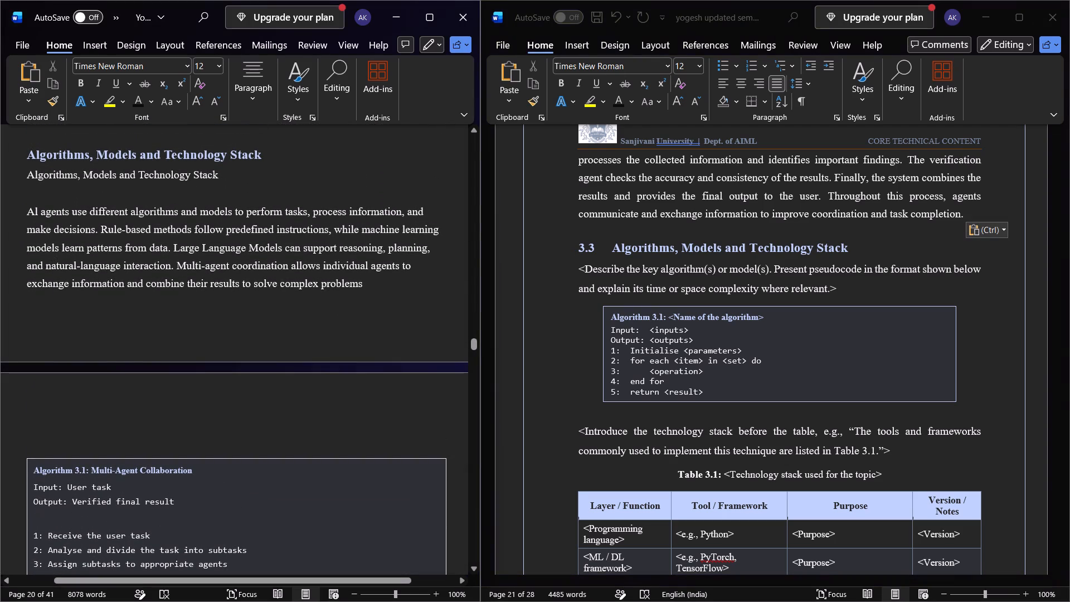
left_click_drag(91, 242, 91, 244)
left_click_drag(18, 169, 327, 293)
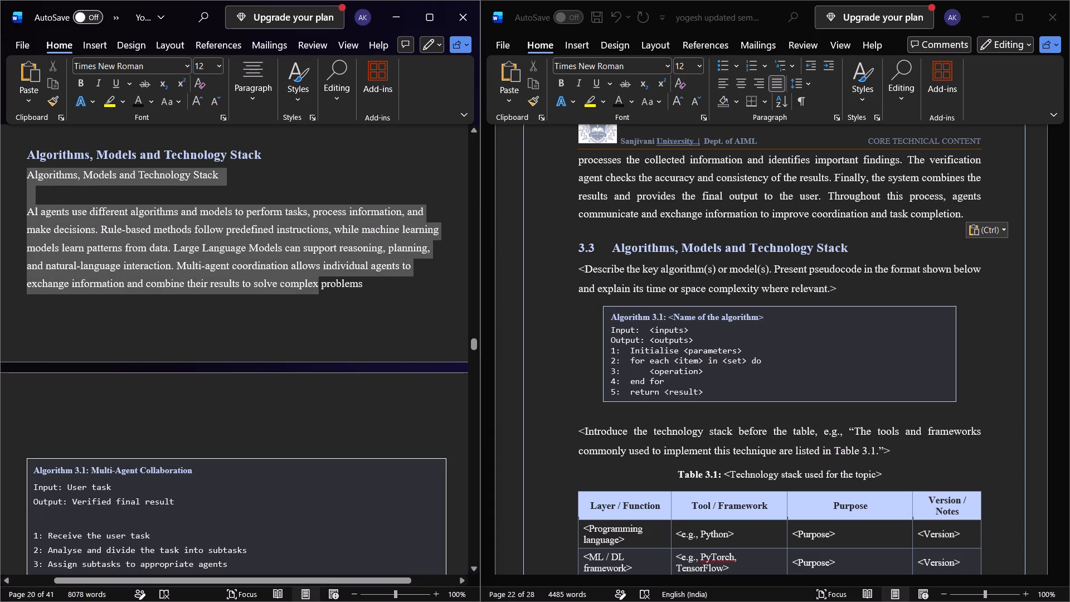
left_click_drag(327, 293, 395, 295)
key("ctrl+c")
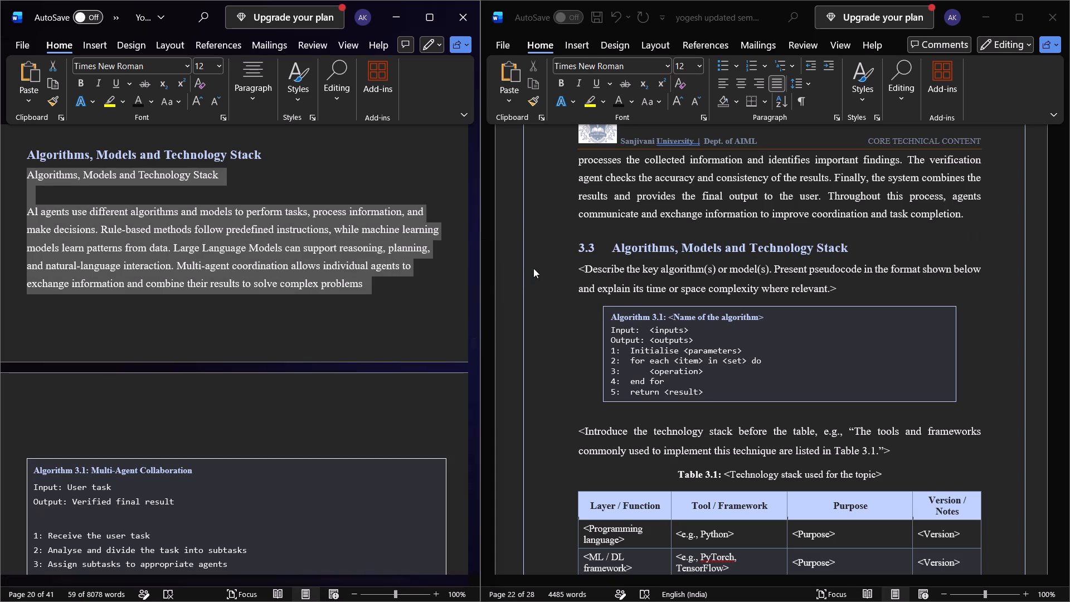
left_click(571, 269)
left_click_drag(576, 268, 576, 269)
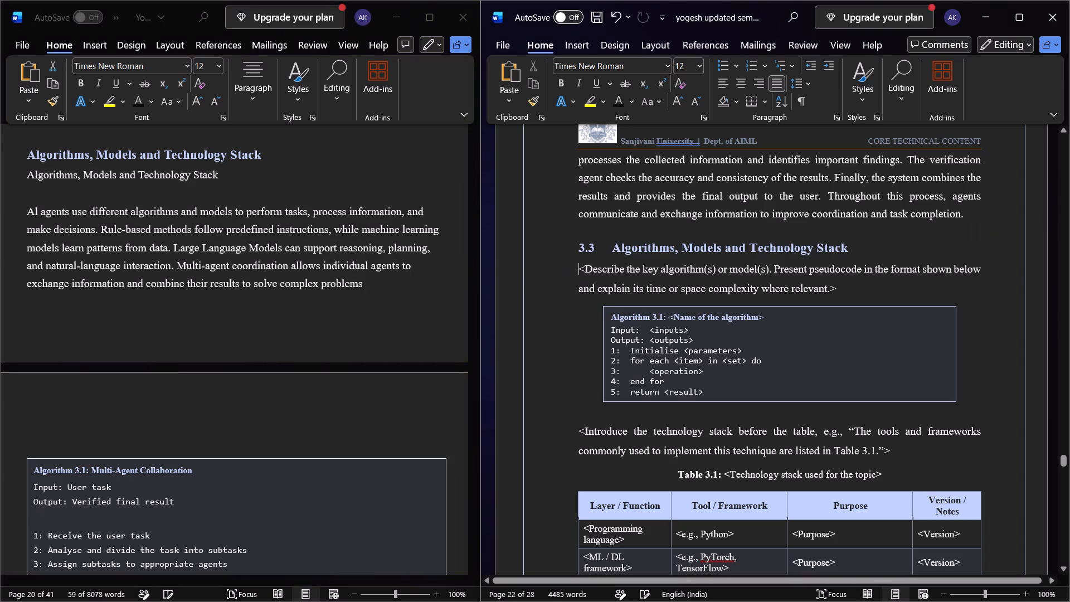
left_click_drag(576, 269, 872, 289)
key("ctrl+v")
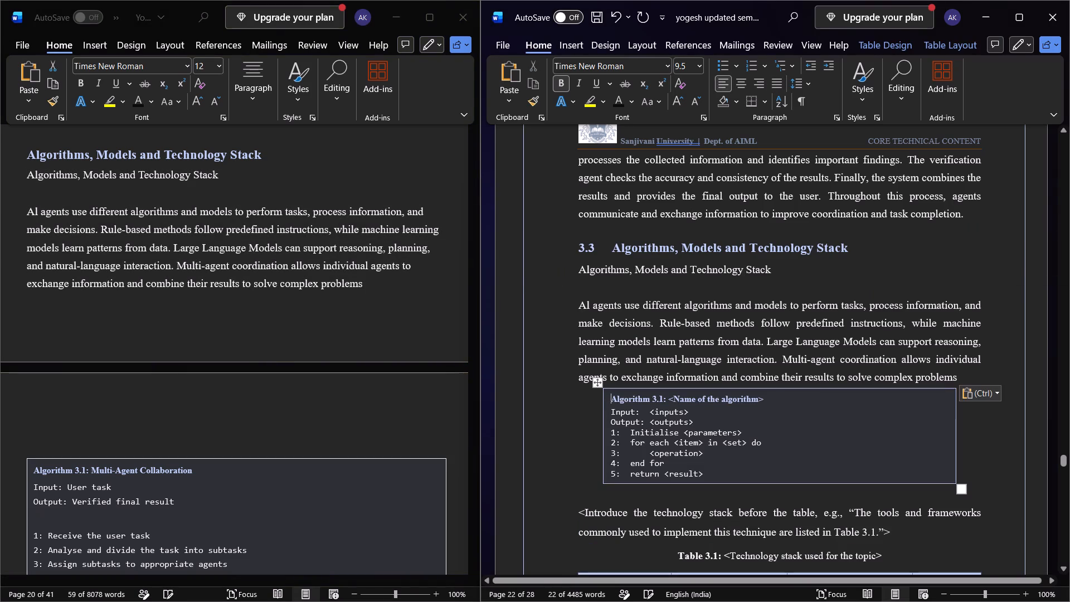
left_click(738, 316)
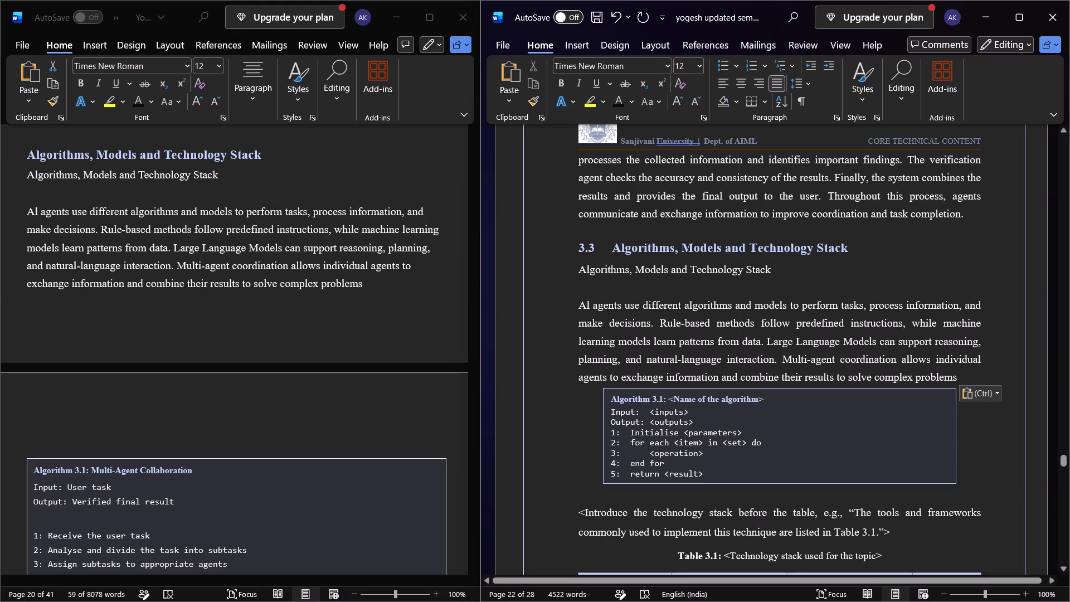
left_click(748, 285)
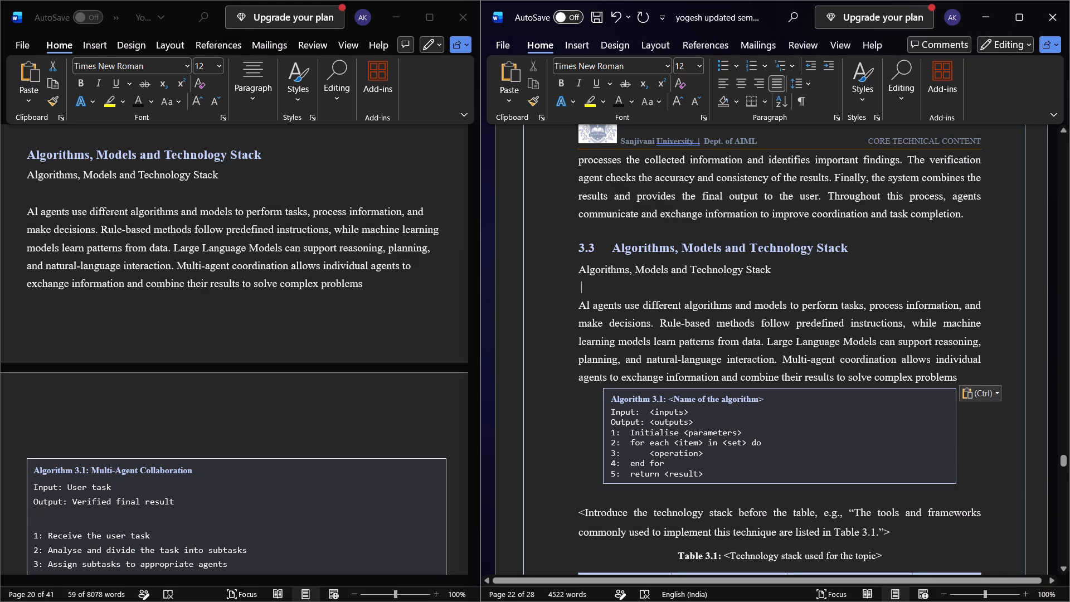
left_click(752, 277)
Copy the whole "Algorithm 3.1: Multi-Agent Collaboration" box from the source report.
scroll(685, 341, "down", 5)
left_click(672, 280)
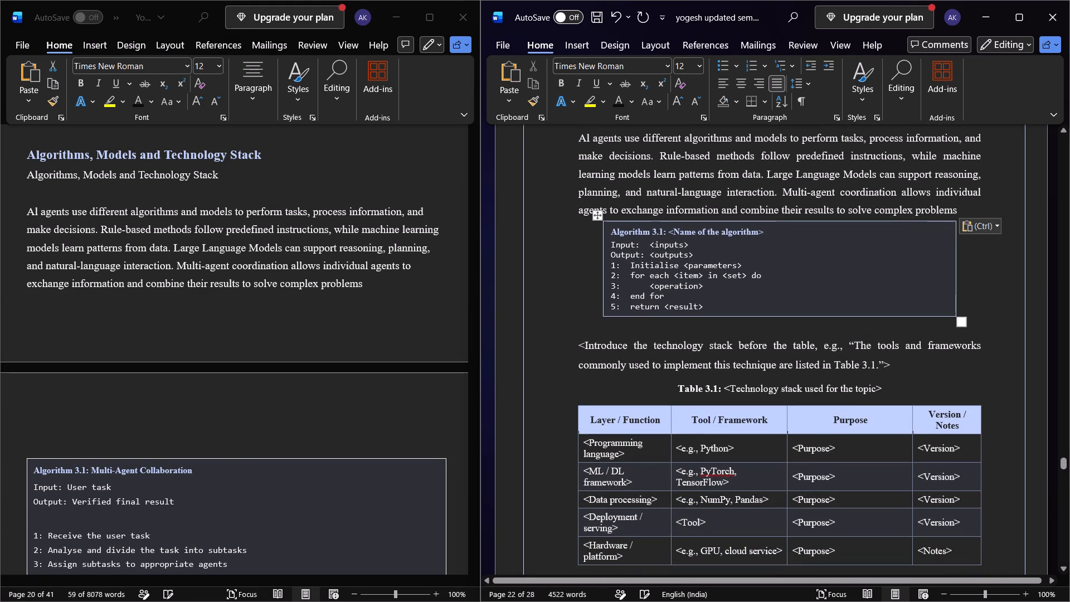
scroll(266, 428, "down", 5)
left_click_drag(219, 469, 73, 354)
left_click(93, 338)
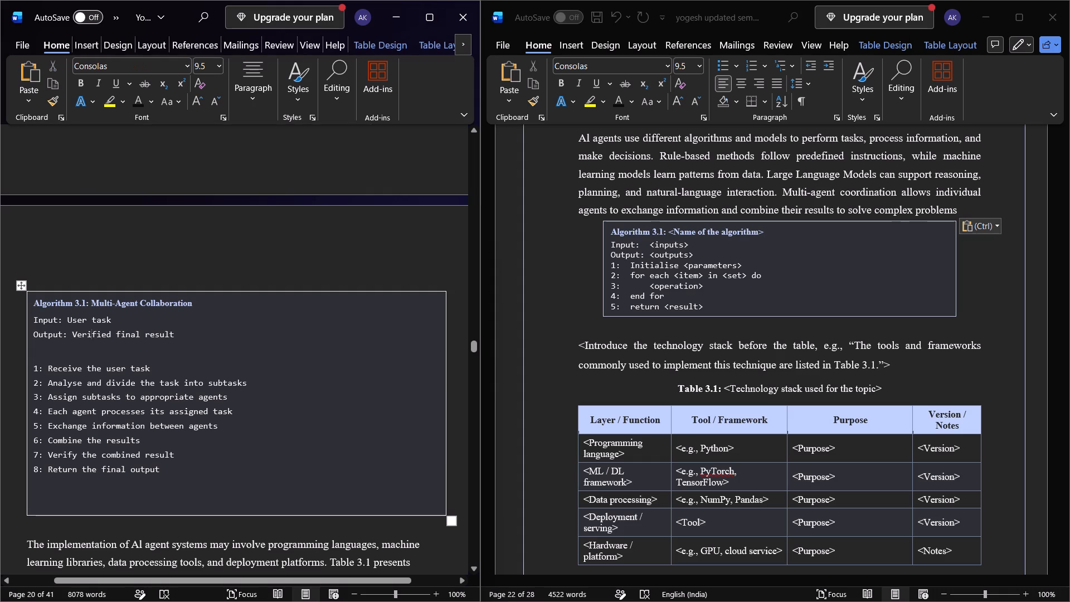
left_click_drag(31, 302, 119, 392)
key("ctrl+c")
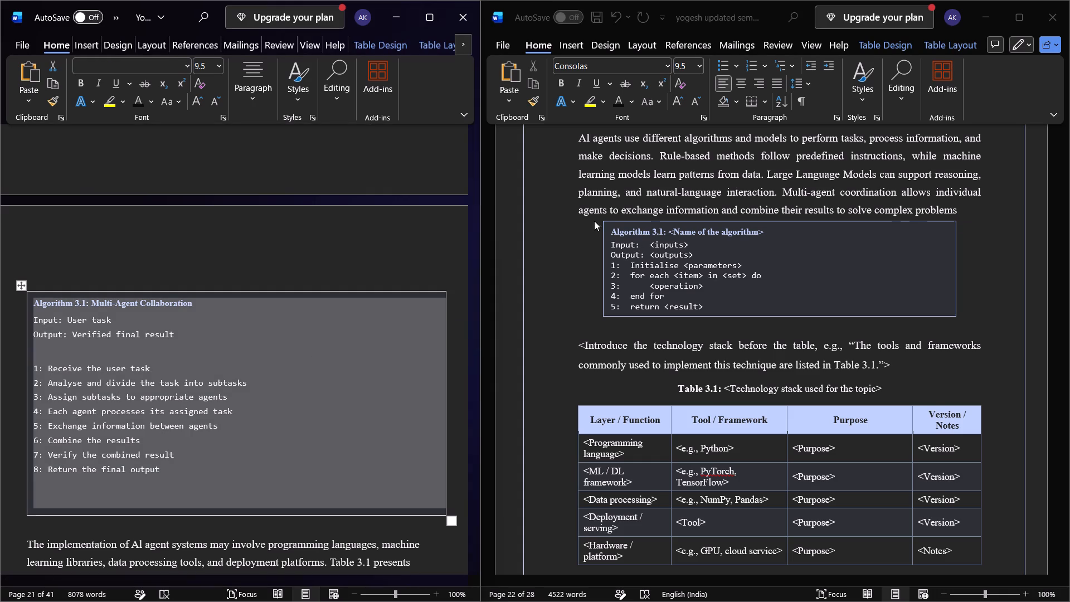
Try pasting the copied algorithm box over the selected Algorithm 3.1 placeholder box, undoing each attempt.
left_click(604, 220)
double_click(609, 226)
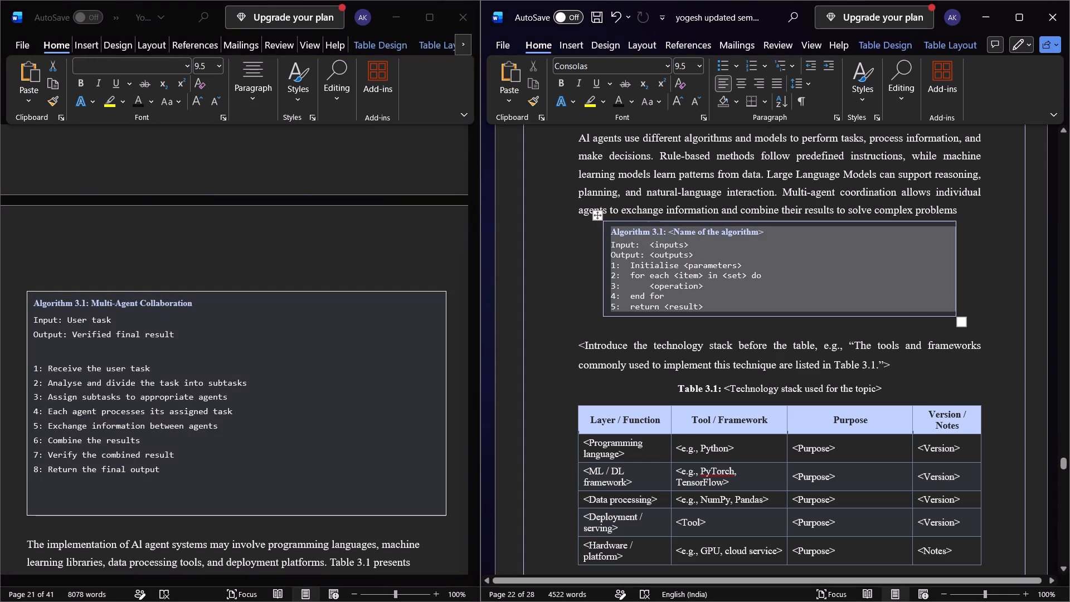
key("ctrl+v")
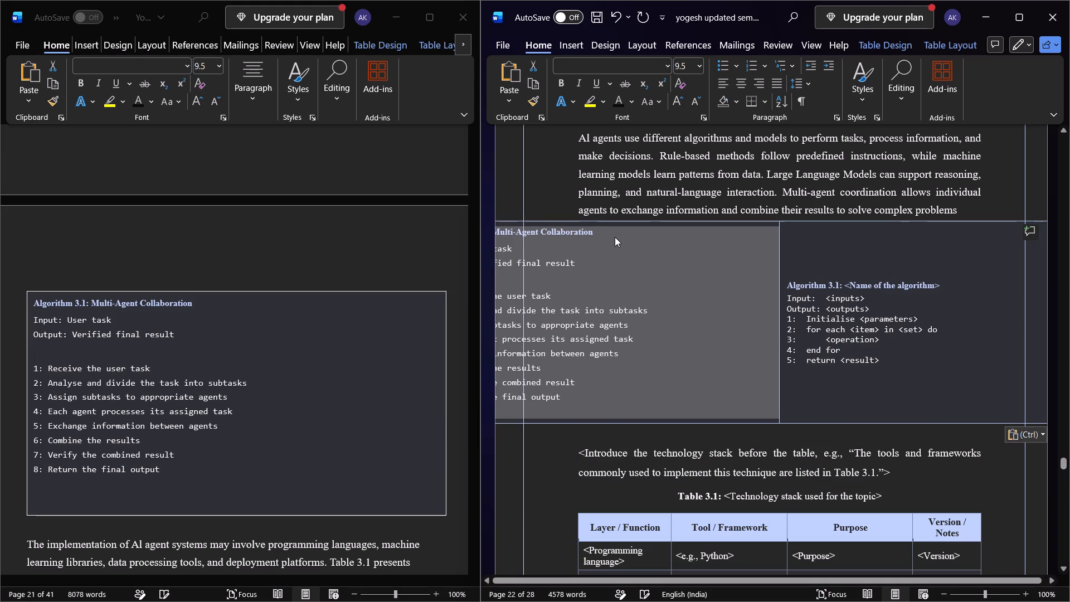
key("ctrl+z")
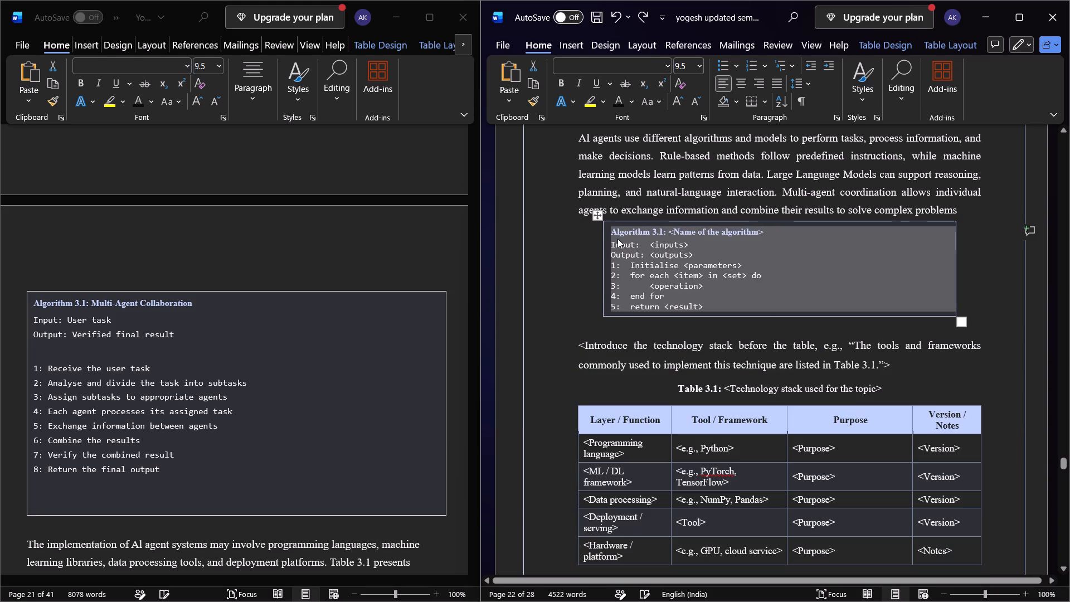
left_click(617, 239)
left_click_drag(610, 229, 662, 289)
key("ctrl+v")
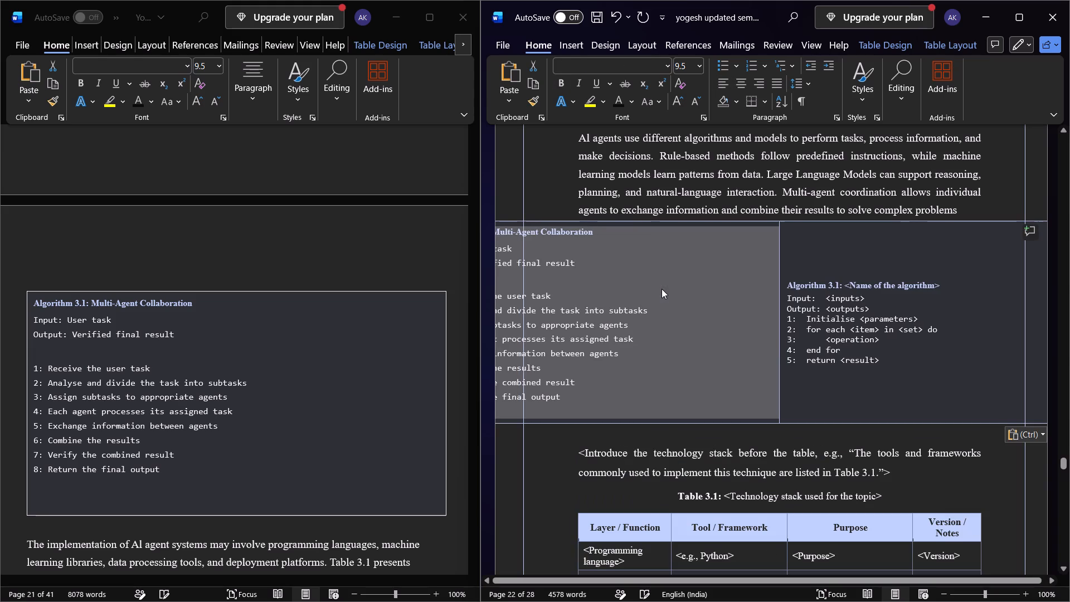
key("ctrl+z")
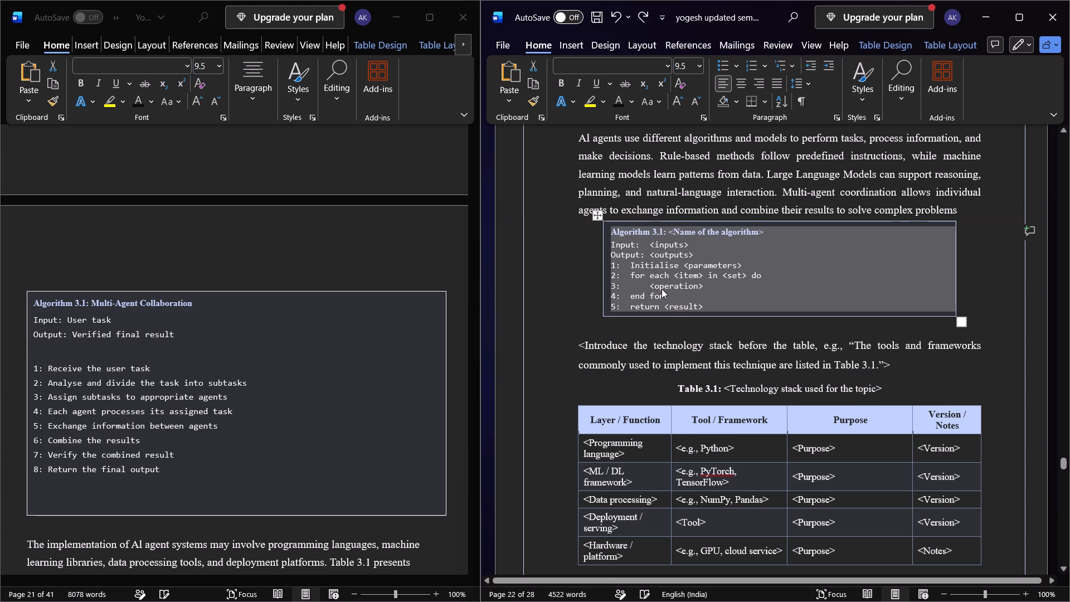
Paste the Multi-Agent Collaboration algorithm at the Algorithm 3.1 placeholder box and delete the leftover "<Name of the algorithm>" placeholder cell.
key("ctrl+v")
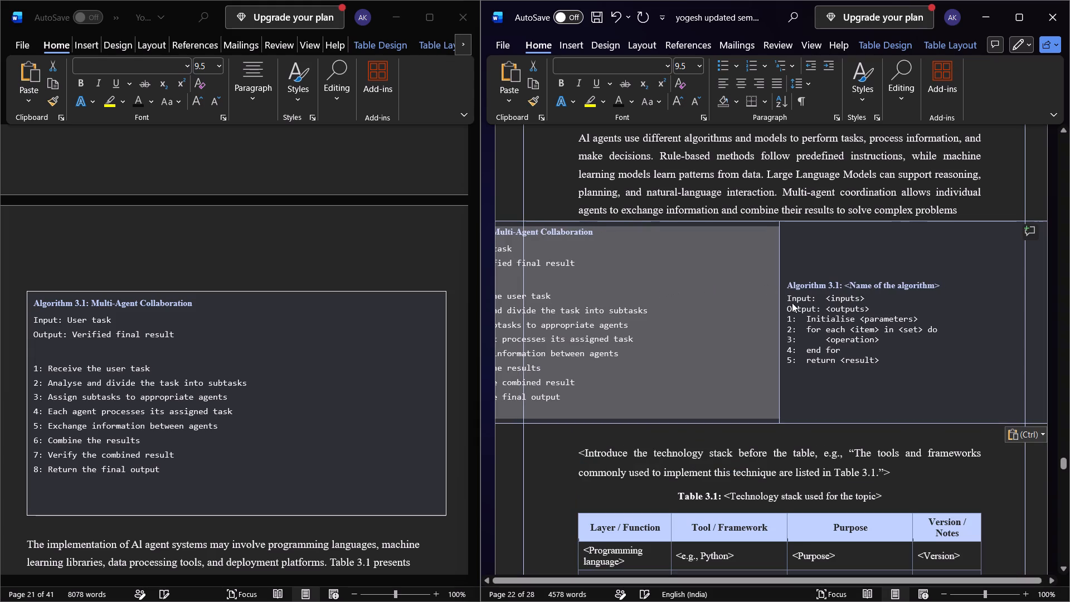
left_click_drag(898, 372, 777, 250)
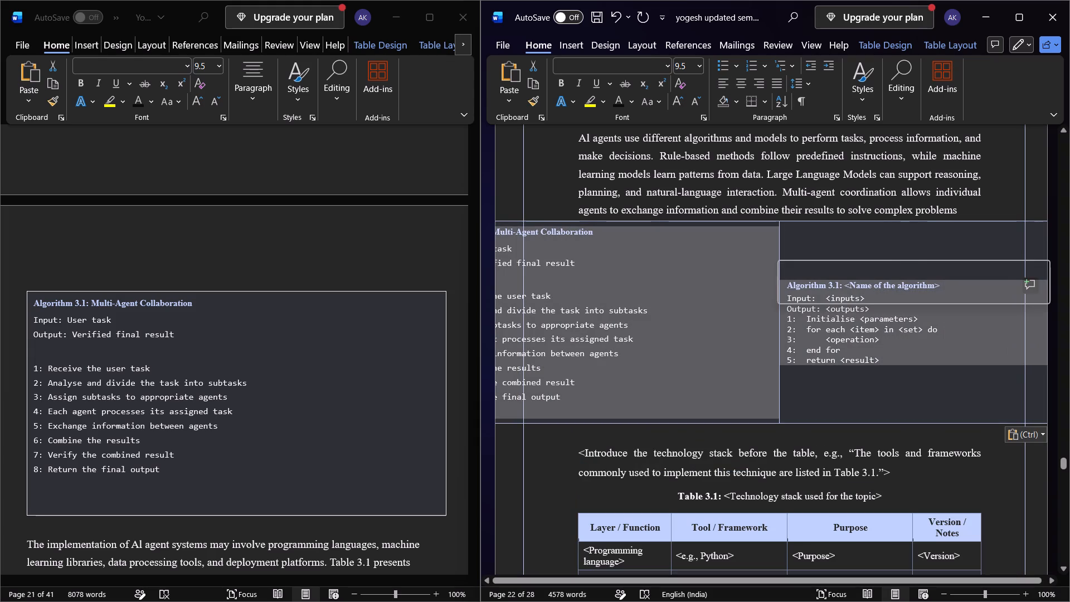
left_click(784, 235)
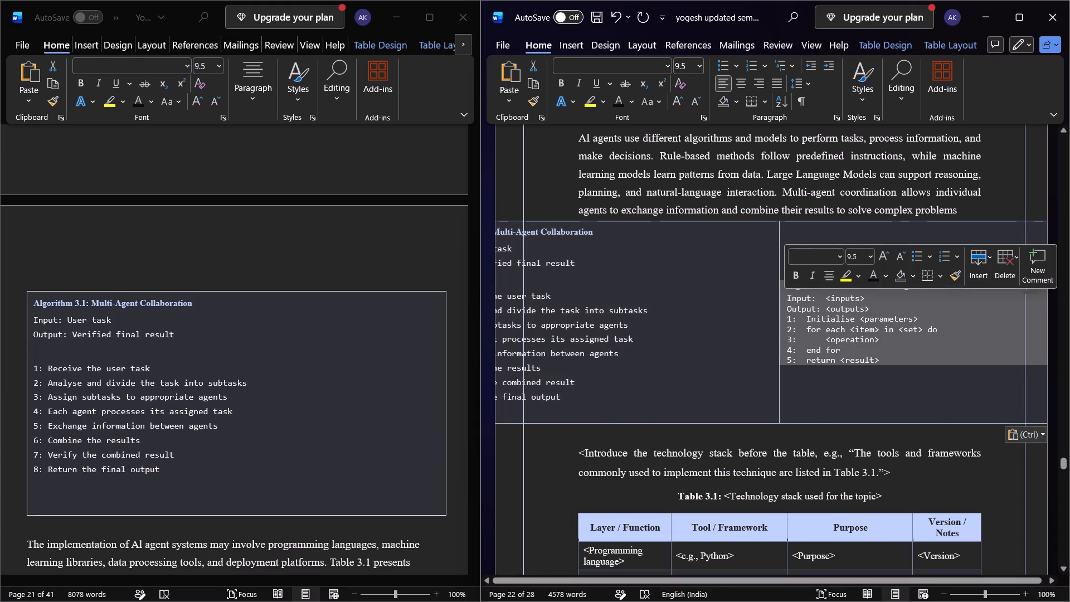
key("BackSpace")
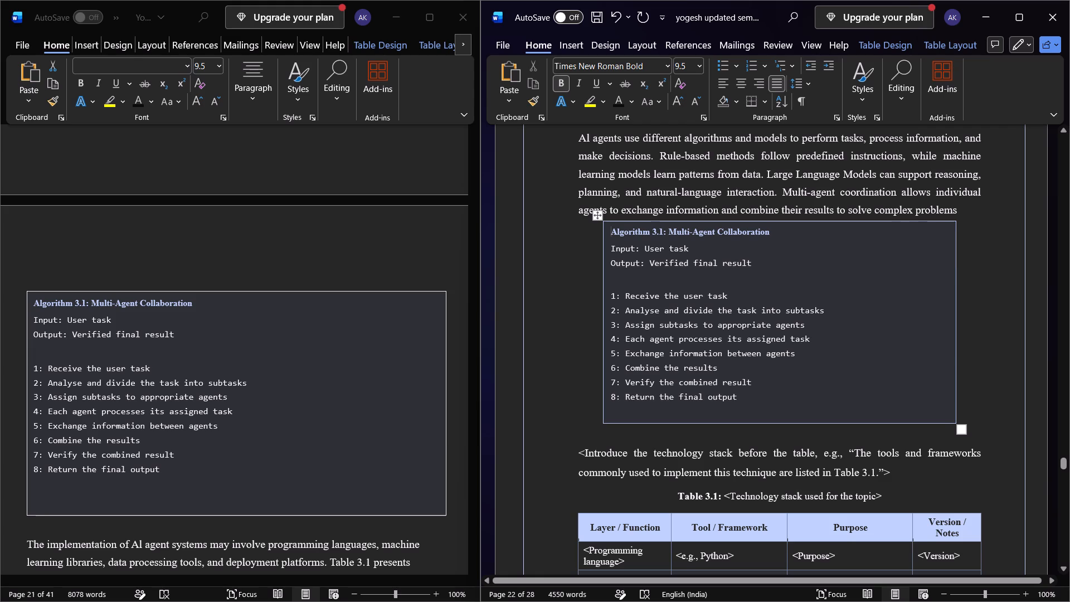
Replace the technology stack introduction placeholder below Algorithm 3.1 with the source report's paragraph on implementing AI agent systems.
scroll(671, 328, "down", 3)
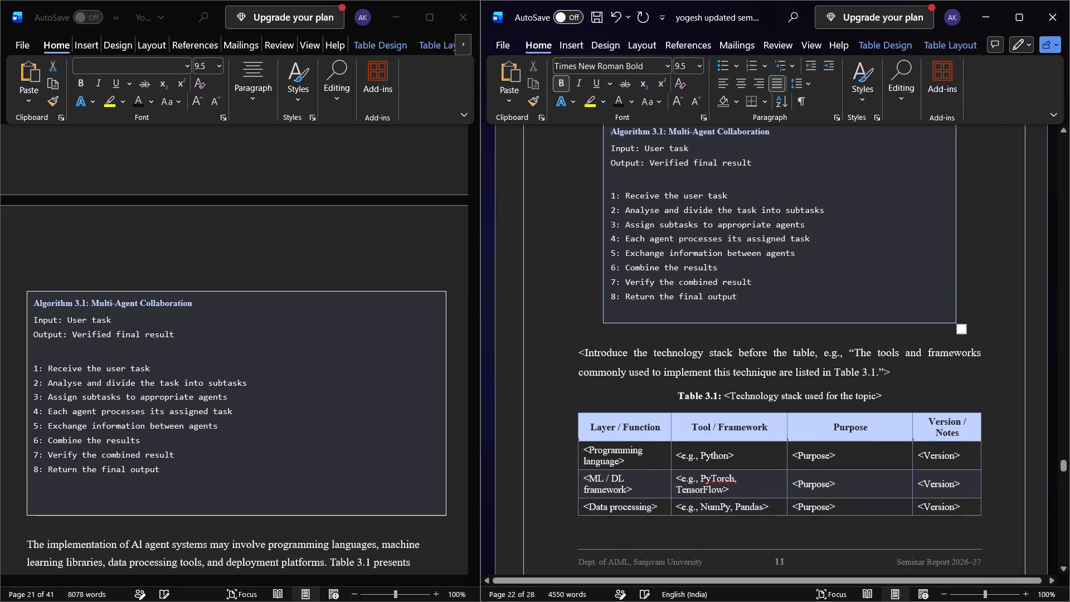
scroll(671, 328, "down", 3)
scroll(333, 375, "down", 4)
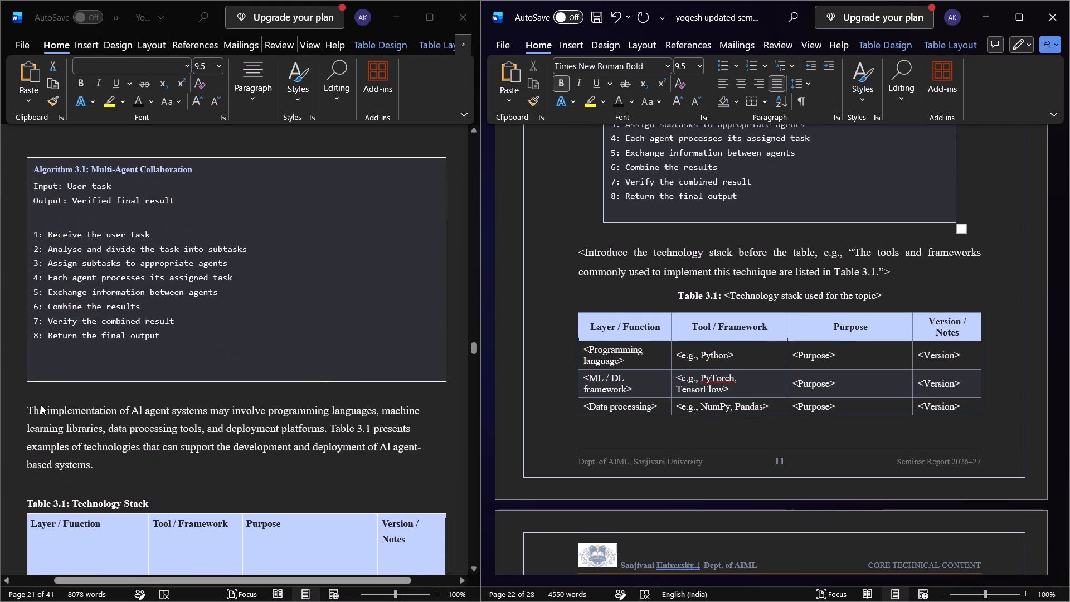
left_click(27, 405)
left_click_drag(25, 402, 86, 437)
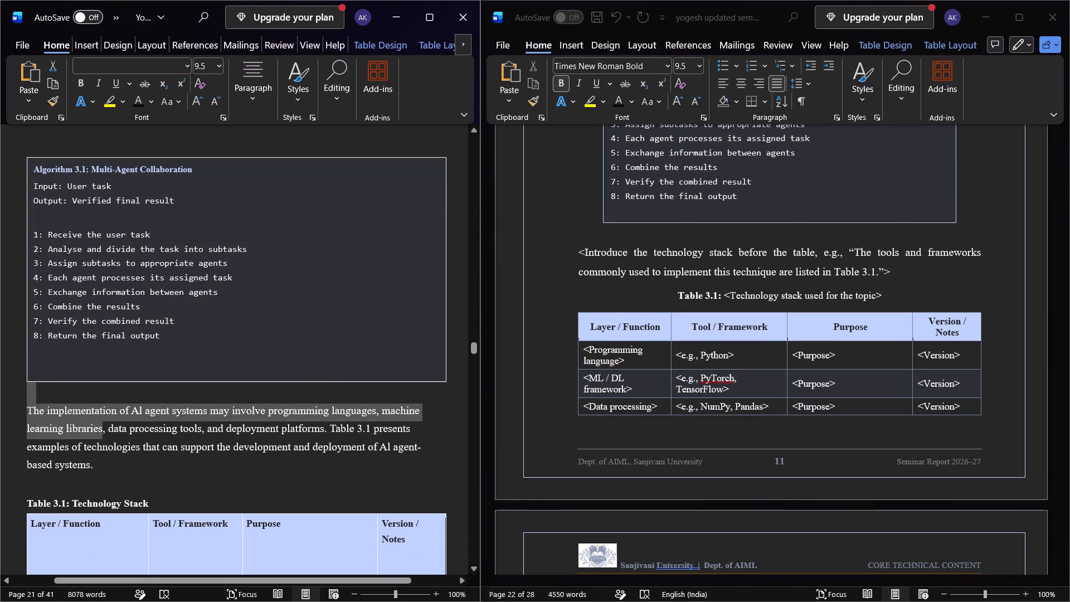
left_click_drag(86, 437, 138, 465)
key("ctrl+c")
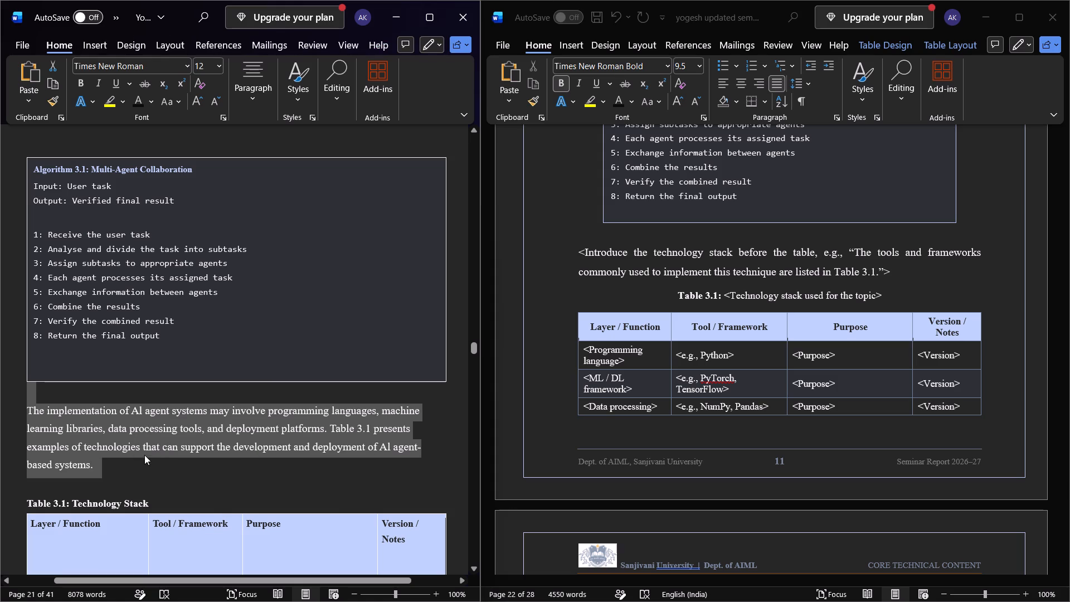
key("ctrl+c")
left_click(567, 258)
left_click_drag(567, 244, 675, 274)
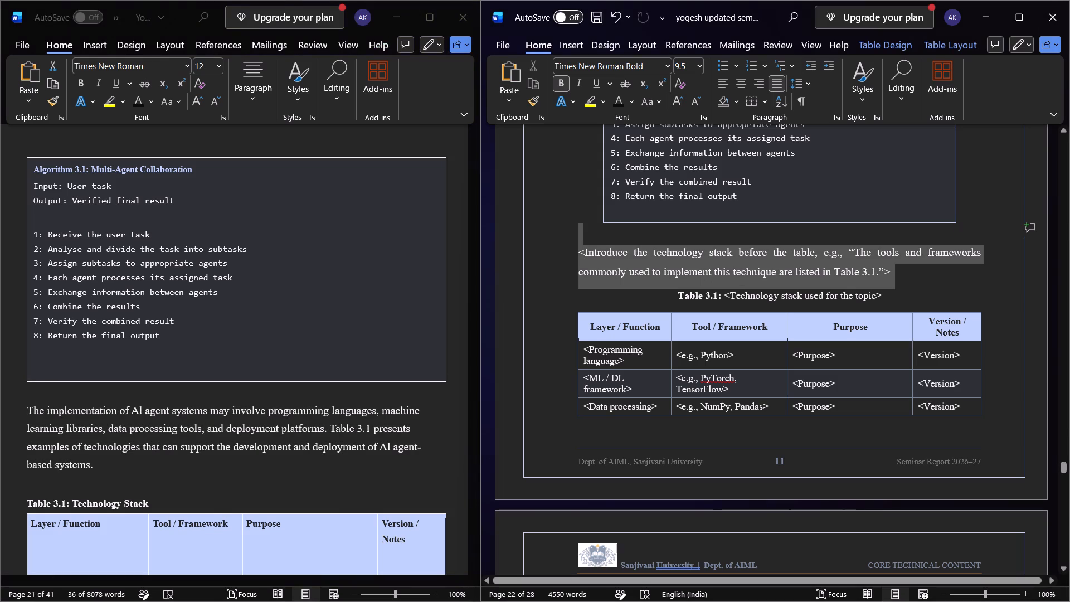
left_click_drag(675, 274, 903, 271)
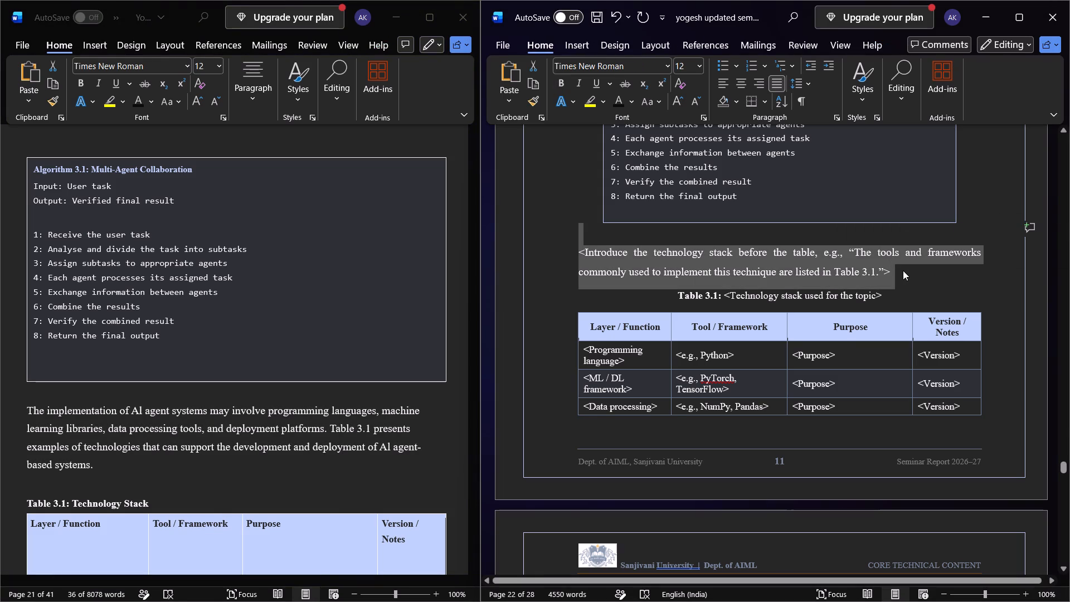
key("ctrl+v")
left_click(653, 295)
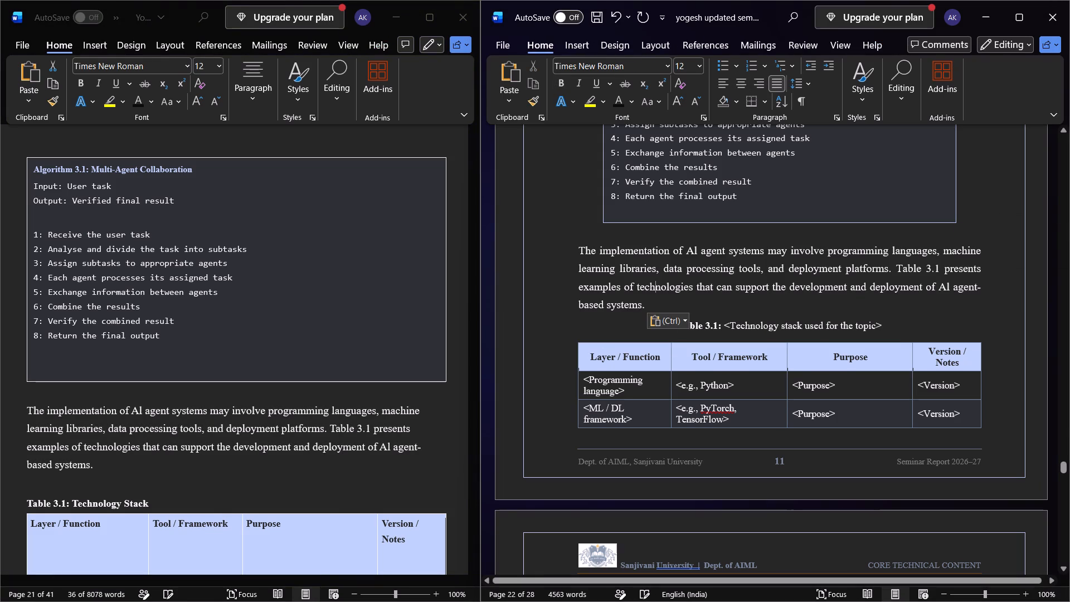
Copy "Technology Stack" from the source report's Table 3.1 caption and paste it over the "Technology stack used for the topic>" placeholder text.
scroll(659, 287, "down", 2)
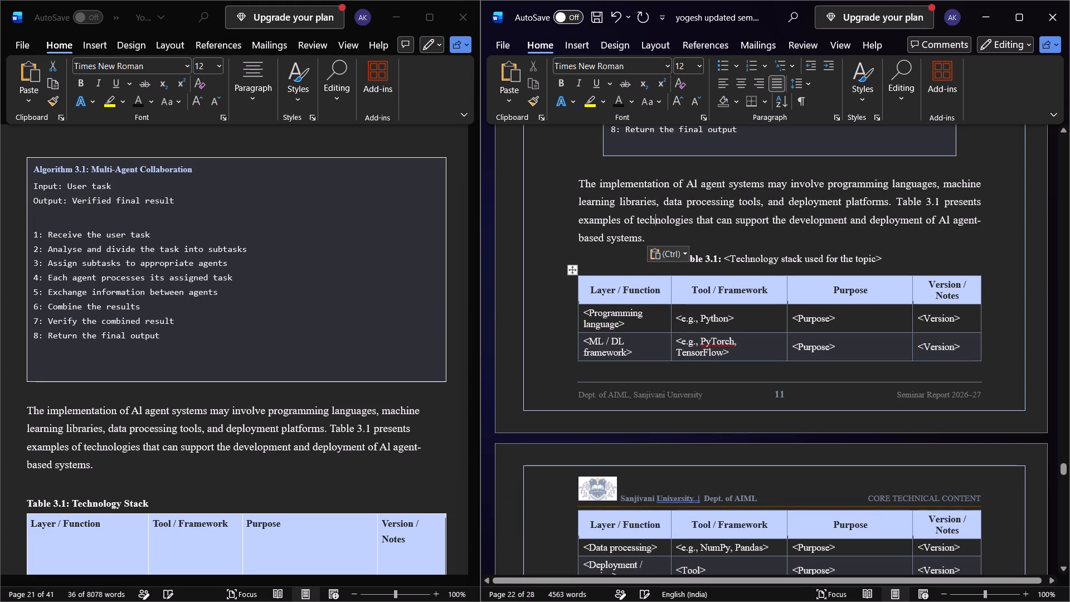
scroll(436, 371, "down", 2)
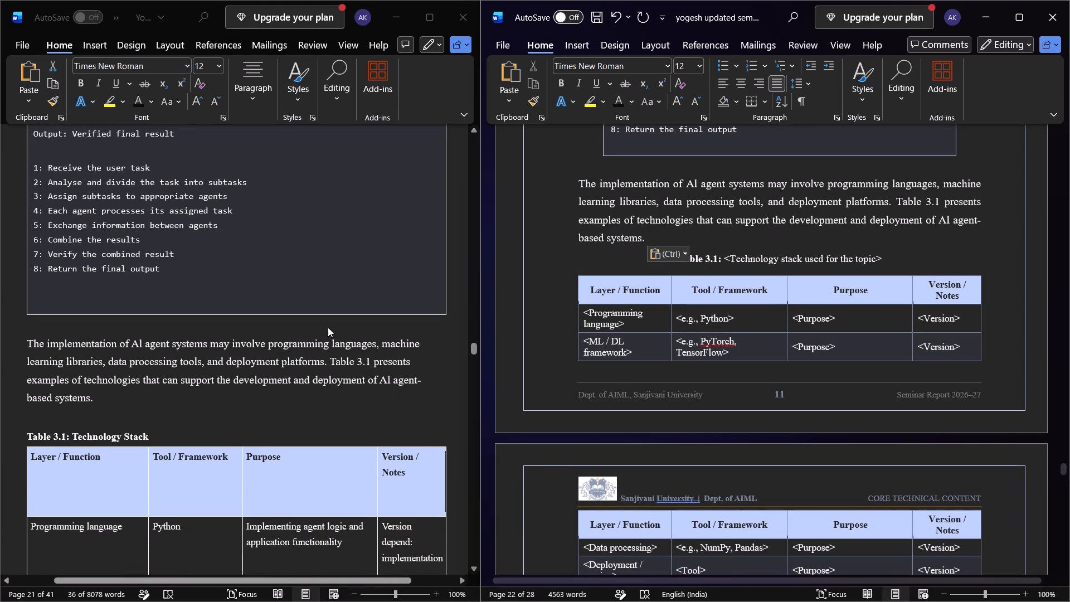
left_click(155, 433)
left_click(153, 433)
left_click_drag(149, 433, 115, 438)
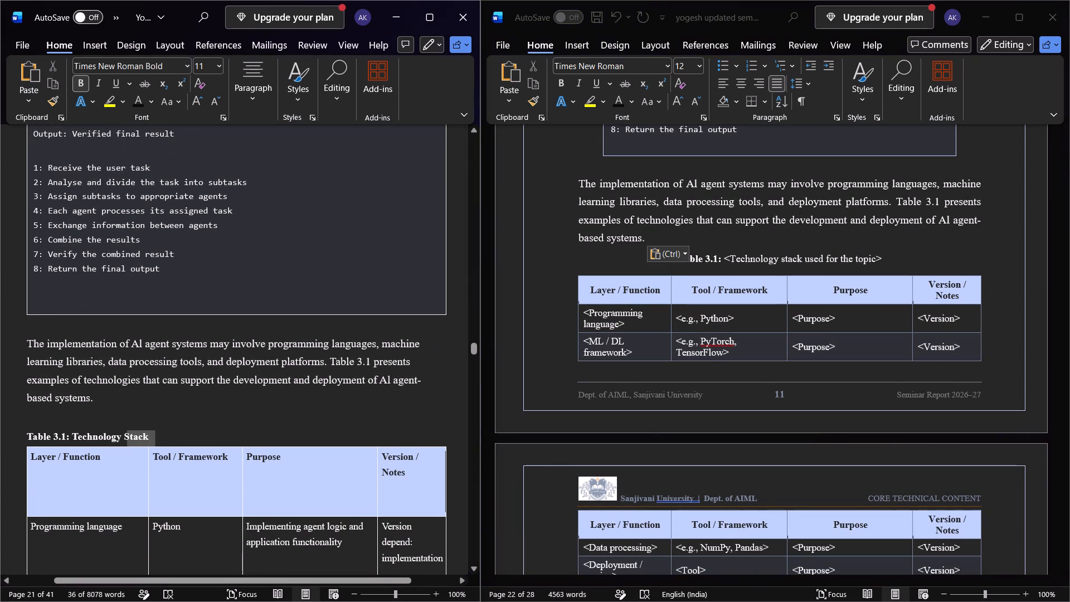
left_click_drag(115, 438, 92, 441)
key("ctrl+c")
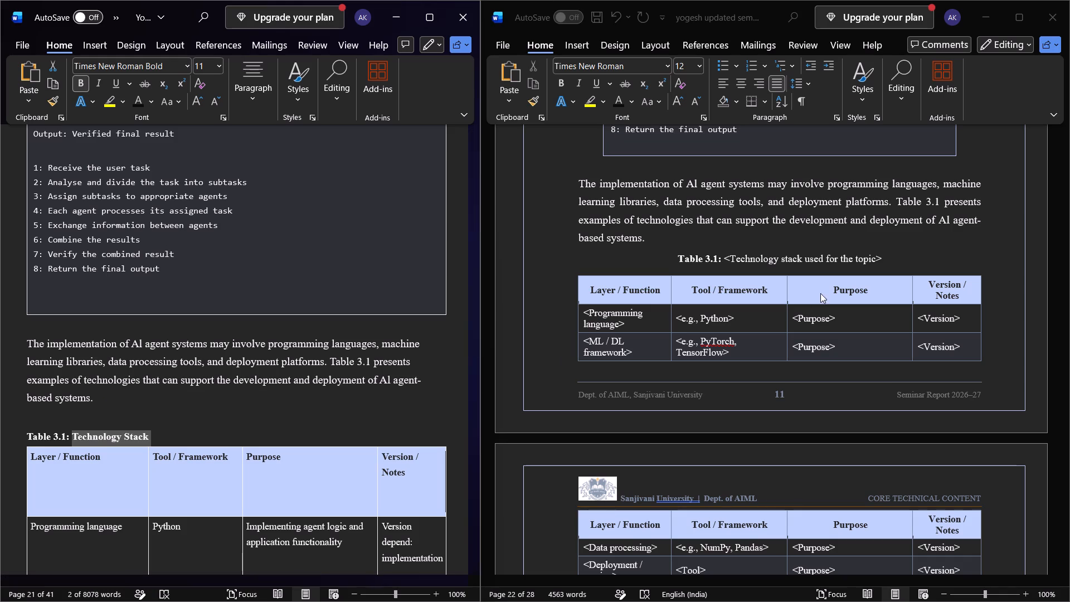
left_click(911, 248)
left_click_drag(884, 263, 770, 282)
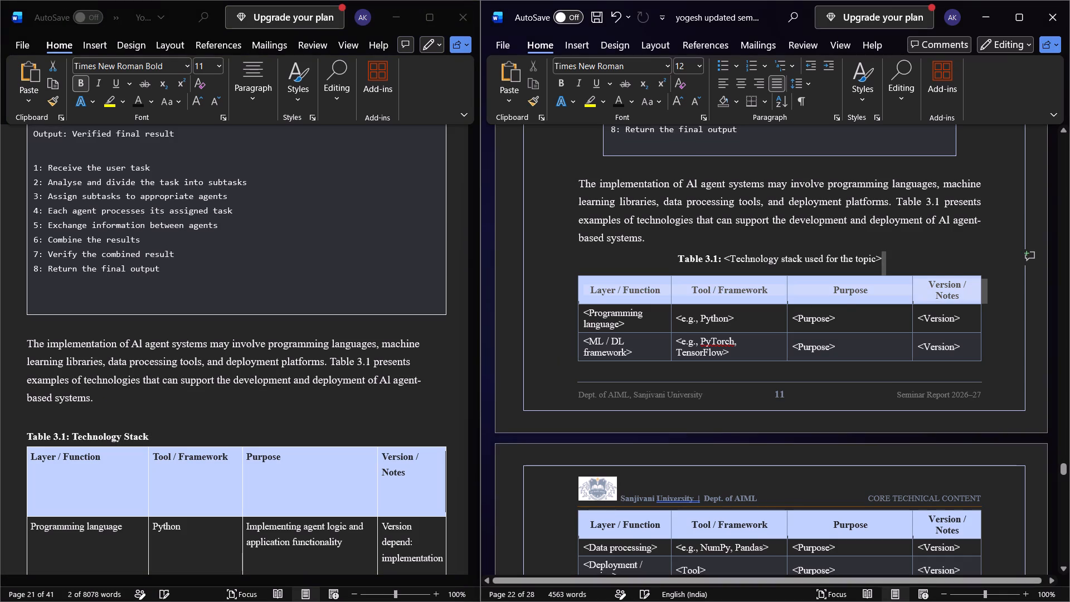
left_click_drag(770, 282, 732, 272)
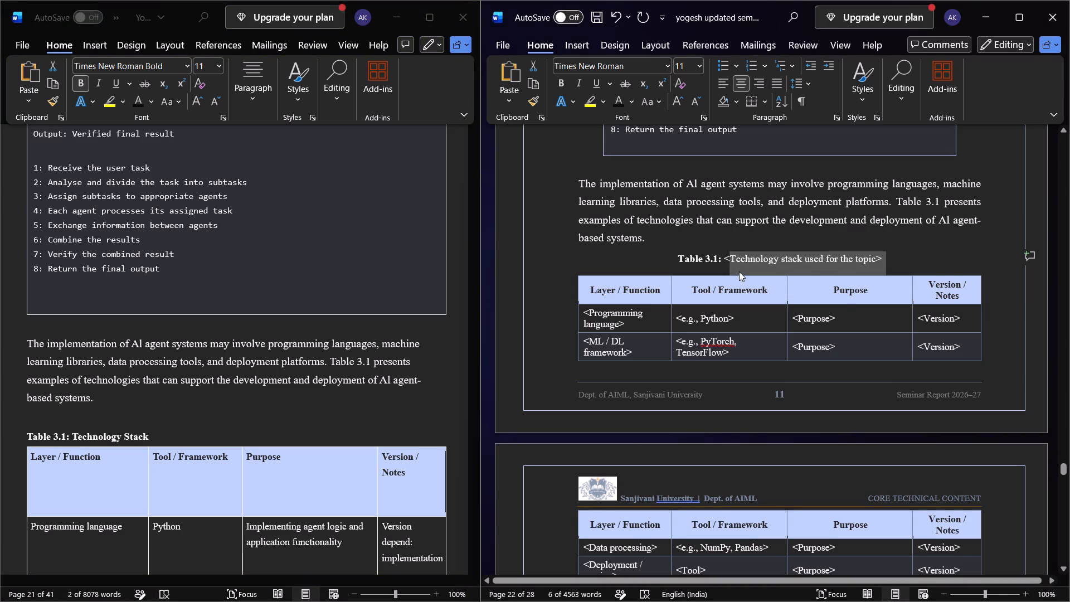
key("ctrl+v")
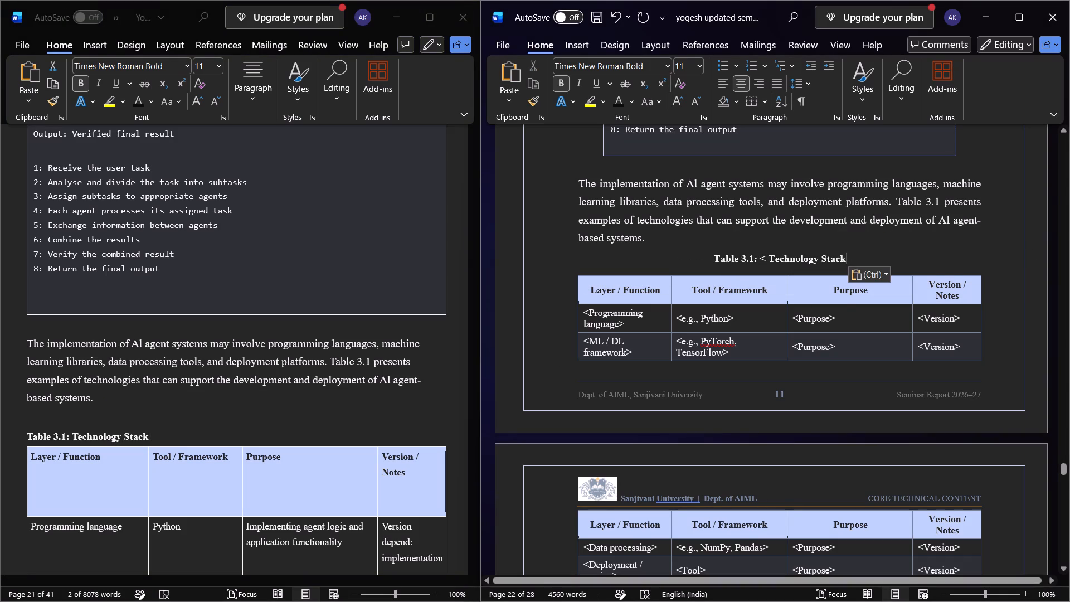
Delete the leftover "<" and extra space before "Technology Stack" in the Table 3.1 caption.
key("ctrl+Up")
key("ctrl+Right")
key("ctrl+Right")
key("Right")
key("Right")
key("ctrl+Right")
key("ctrl+Right")
key("BackSpace")
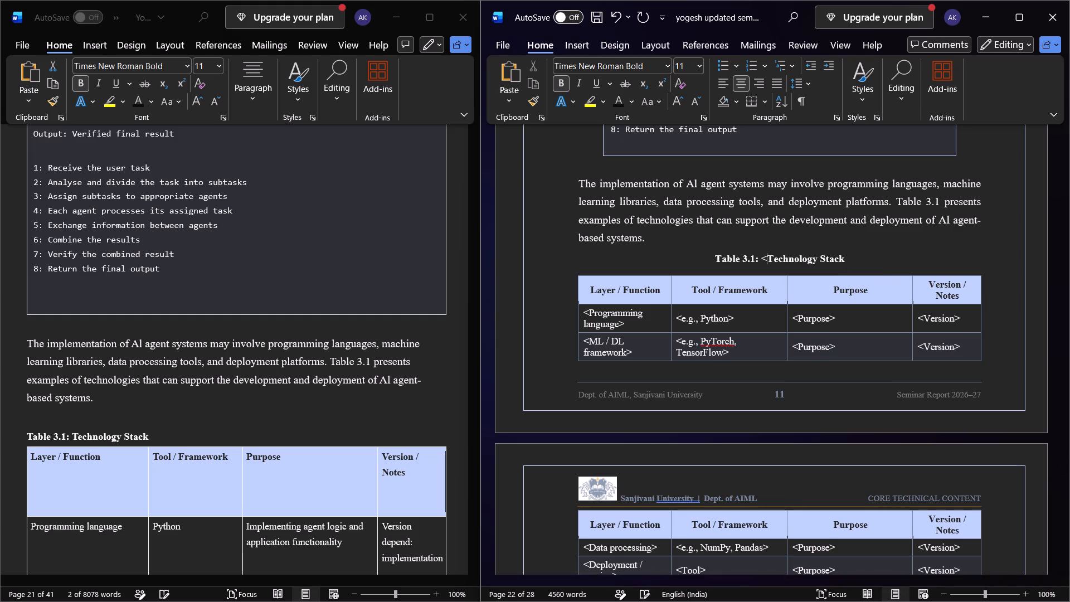
key("BackSpace")
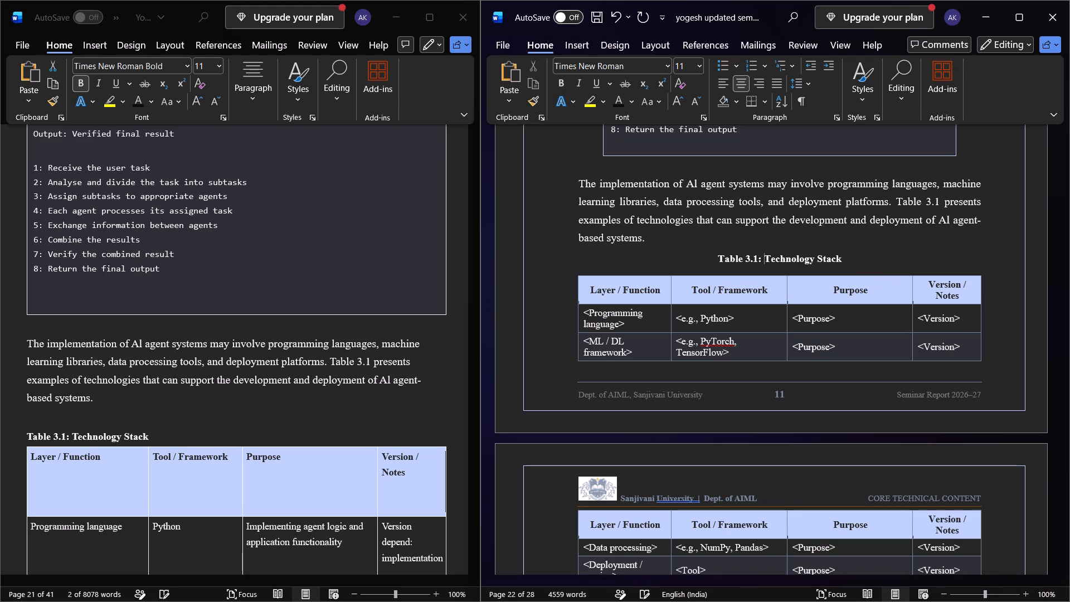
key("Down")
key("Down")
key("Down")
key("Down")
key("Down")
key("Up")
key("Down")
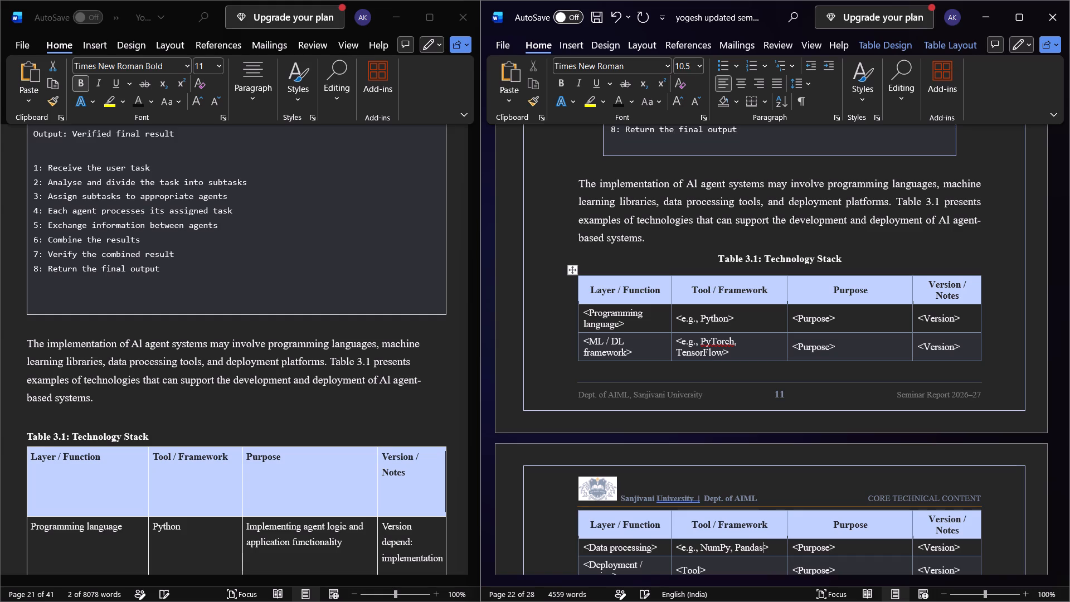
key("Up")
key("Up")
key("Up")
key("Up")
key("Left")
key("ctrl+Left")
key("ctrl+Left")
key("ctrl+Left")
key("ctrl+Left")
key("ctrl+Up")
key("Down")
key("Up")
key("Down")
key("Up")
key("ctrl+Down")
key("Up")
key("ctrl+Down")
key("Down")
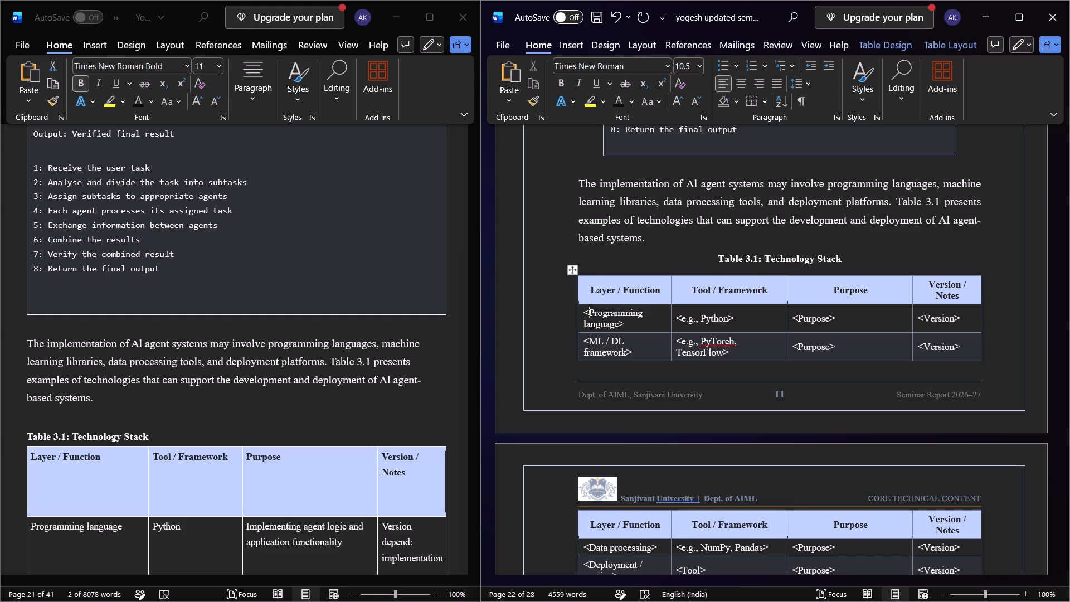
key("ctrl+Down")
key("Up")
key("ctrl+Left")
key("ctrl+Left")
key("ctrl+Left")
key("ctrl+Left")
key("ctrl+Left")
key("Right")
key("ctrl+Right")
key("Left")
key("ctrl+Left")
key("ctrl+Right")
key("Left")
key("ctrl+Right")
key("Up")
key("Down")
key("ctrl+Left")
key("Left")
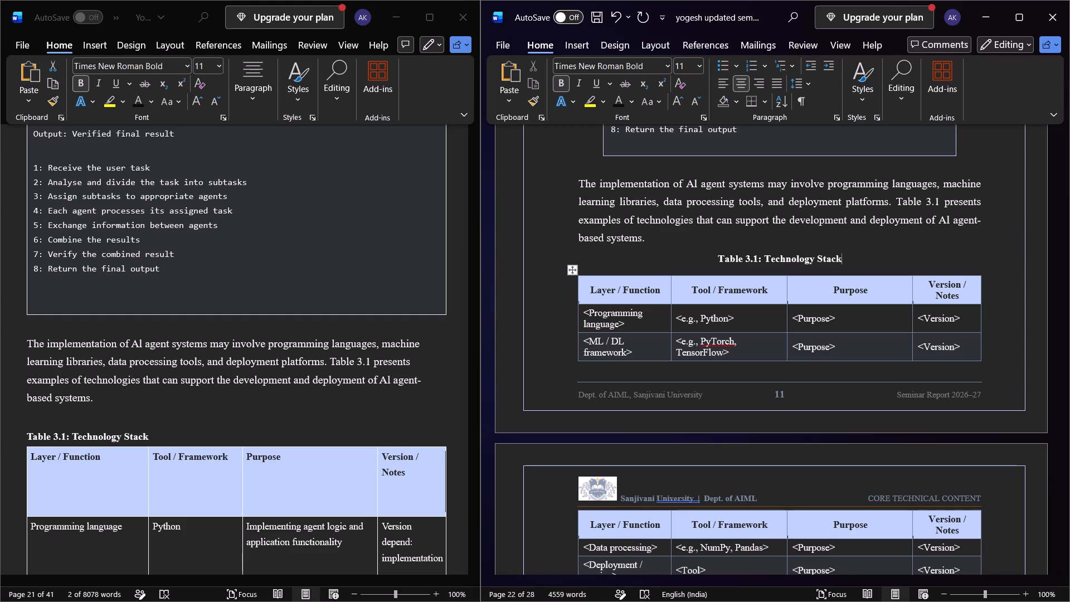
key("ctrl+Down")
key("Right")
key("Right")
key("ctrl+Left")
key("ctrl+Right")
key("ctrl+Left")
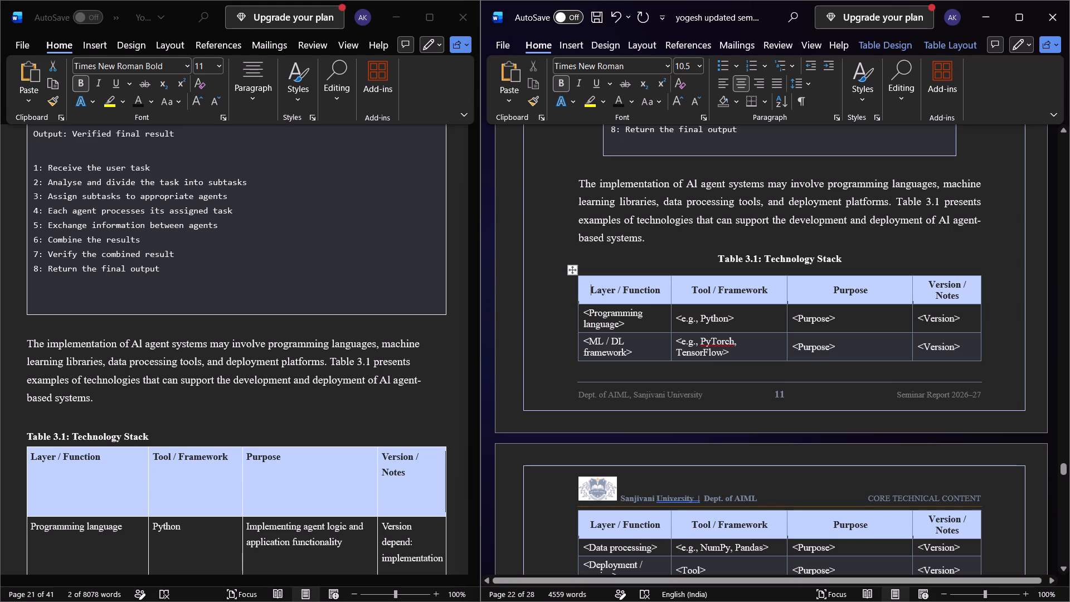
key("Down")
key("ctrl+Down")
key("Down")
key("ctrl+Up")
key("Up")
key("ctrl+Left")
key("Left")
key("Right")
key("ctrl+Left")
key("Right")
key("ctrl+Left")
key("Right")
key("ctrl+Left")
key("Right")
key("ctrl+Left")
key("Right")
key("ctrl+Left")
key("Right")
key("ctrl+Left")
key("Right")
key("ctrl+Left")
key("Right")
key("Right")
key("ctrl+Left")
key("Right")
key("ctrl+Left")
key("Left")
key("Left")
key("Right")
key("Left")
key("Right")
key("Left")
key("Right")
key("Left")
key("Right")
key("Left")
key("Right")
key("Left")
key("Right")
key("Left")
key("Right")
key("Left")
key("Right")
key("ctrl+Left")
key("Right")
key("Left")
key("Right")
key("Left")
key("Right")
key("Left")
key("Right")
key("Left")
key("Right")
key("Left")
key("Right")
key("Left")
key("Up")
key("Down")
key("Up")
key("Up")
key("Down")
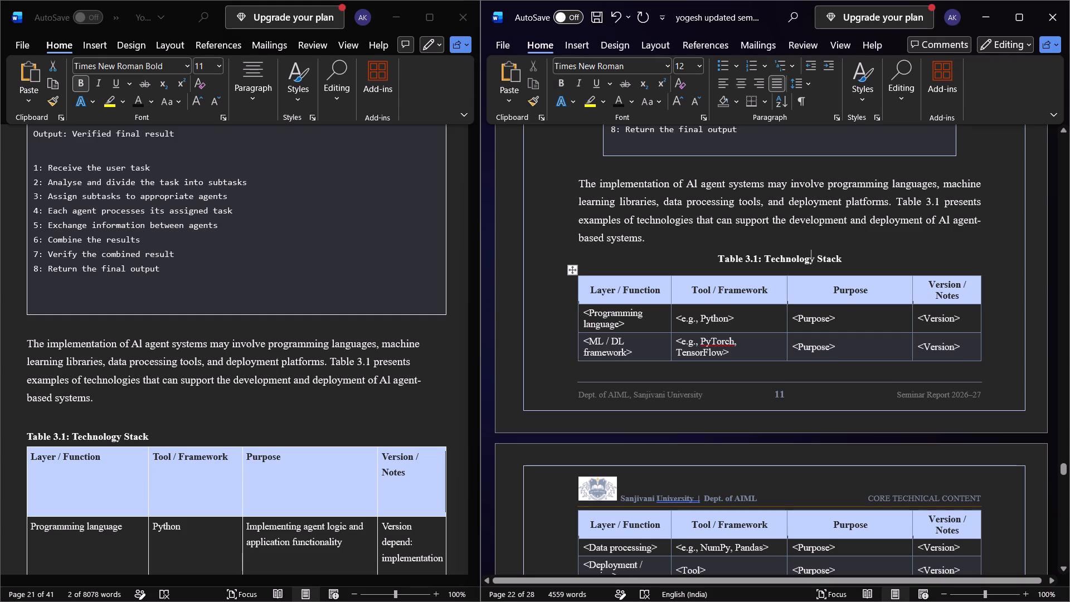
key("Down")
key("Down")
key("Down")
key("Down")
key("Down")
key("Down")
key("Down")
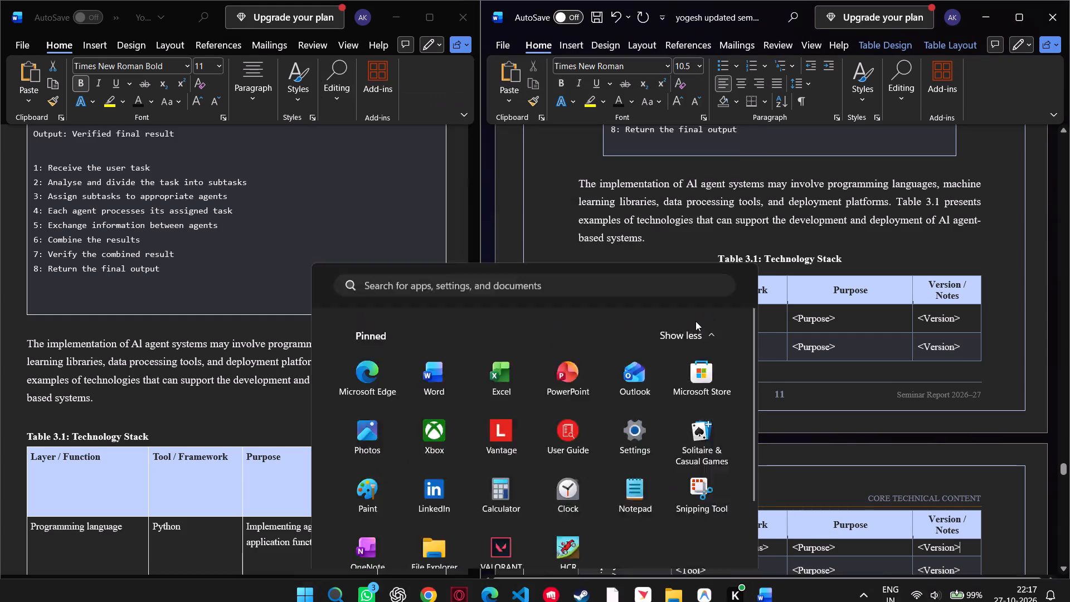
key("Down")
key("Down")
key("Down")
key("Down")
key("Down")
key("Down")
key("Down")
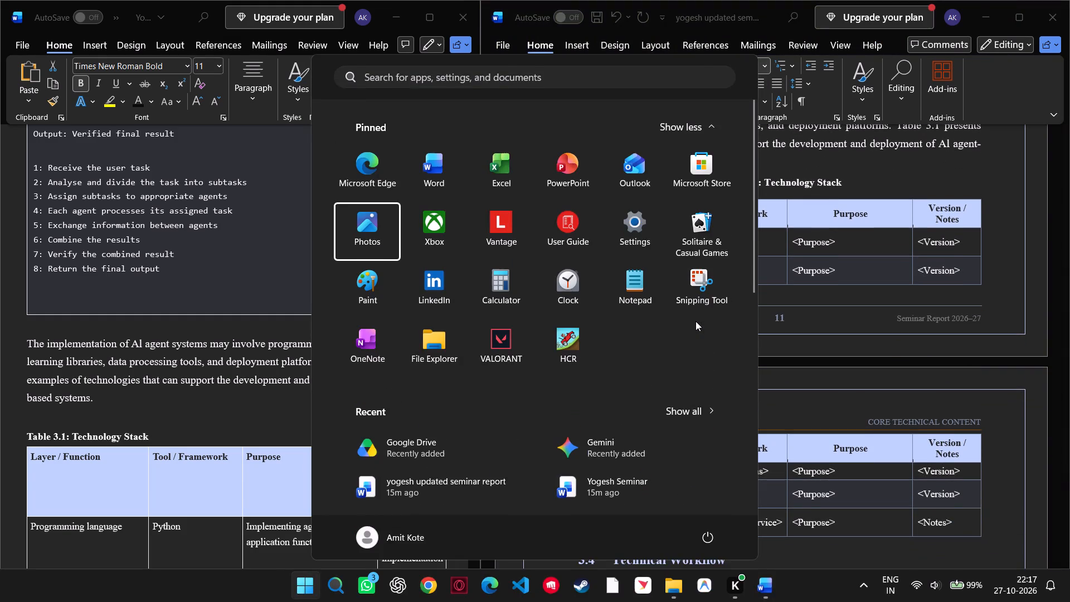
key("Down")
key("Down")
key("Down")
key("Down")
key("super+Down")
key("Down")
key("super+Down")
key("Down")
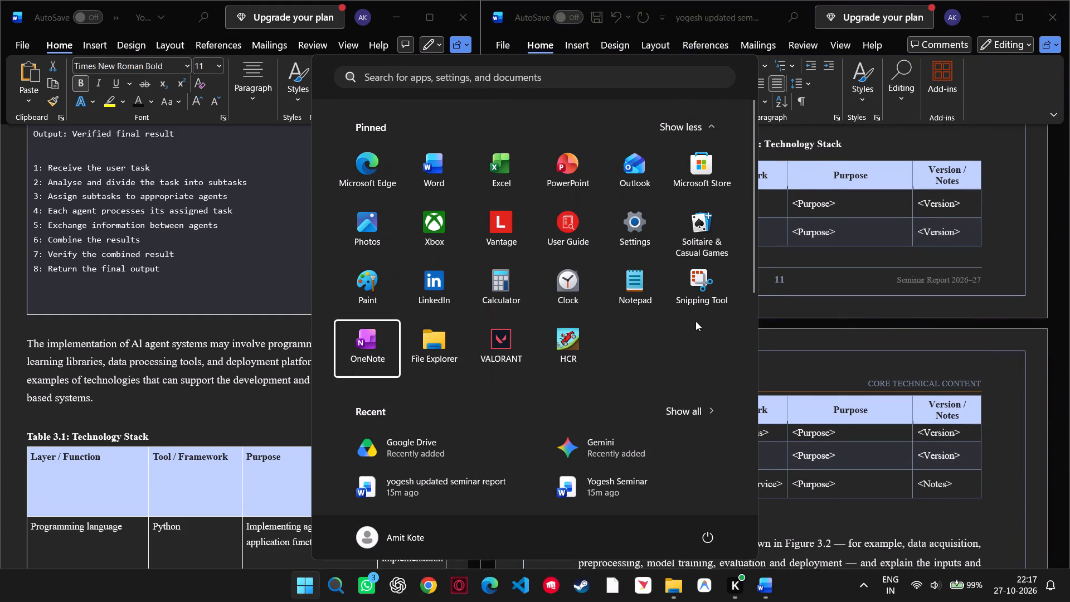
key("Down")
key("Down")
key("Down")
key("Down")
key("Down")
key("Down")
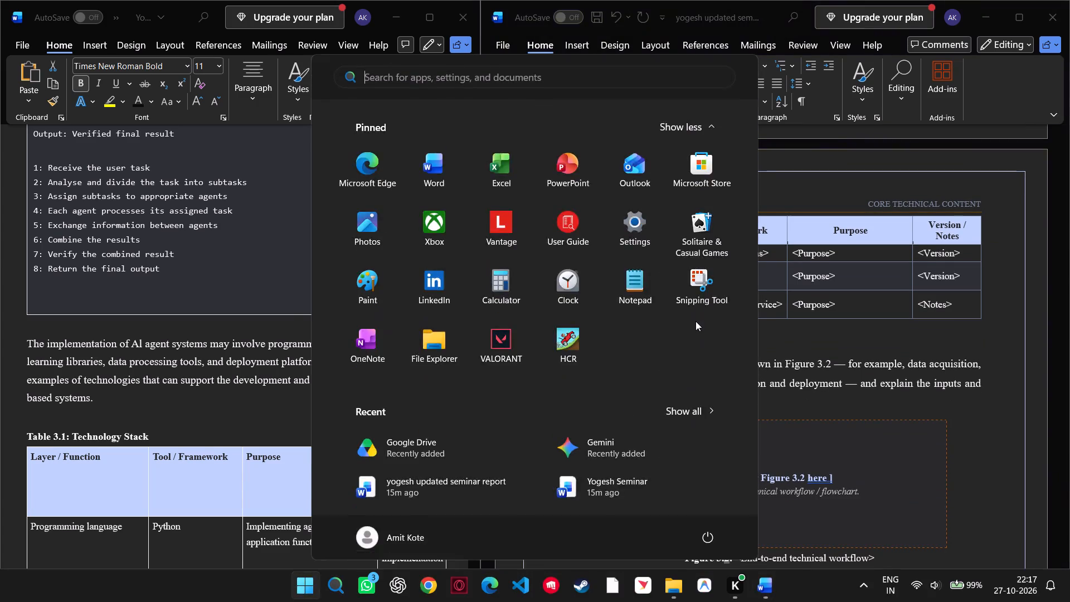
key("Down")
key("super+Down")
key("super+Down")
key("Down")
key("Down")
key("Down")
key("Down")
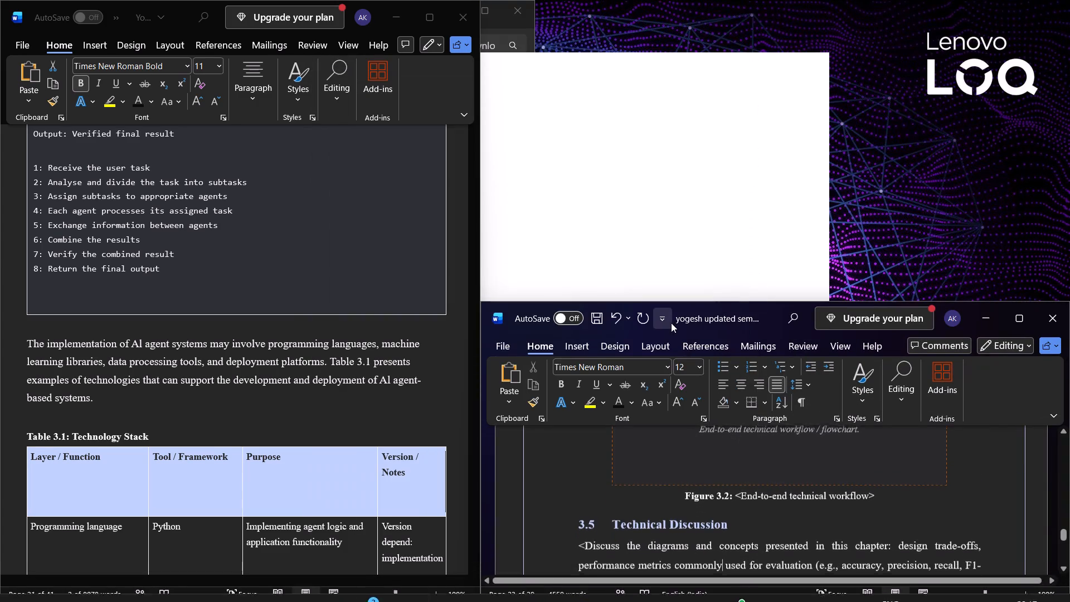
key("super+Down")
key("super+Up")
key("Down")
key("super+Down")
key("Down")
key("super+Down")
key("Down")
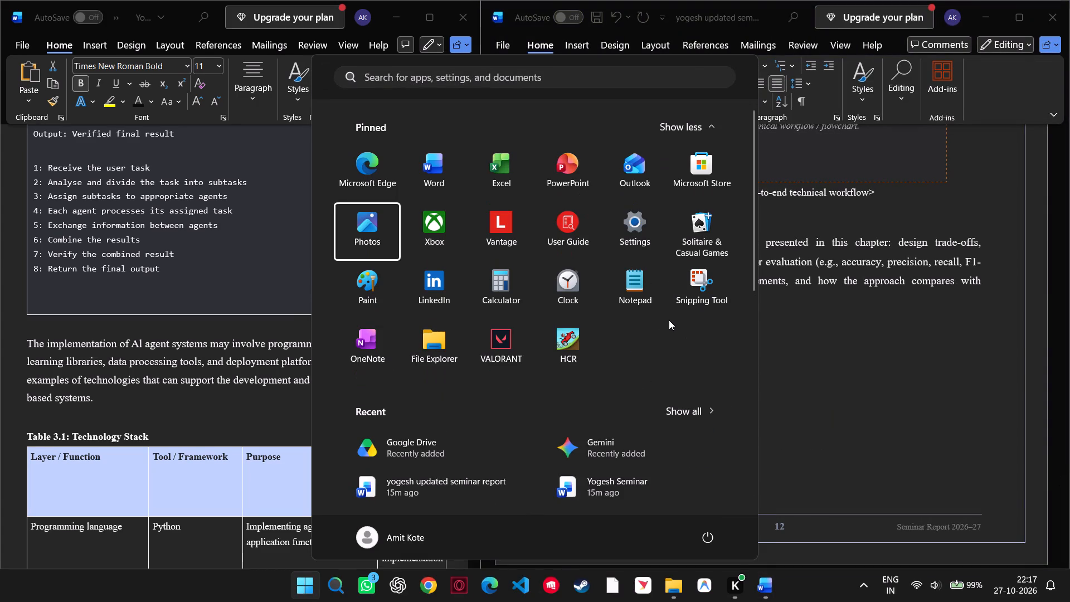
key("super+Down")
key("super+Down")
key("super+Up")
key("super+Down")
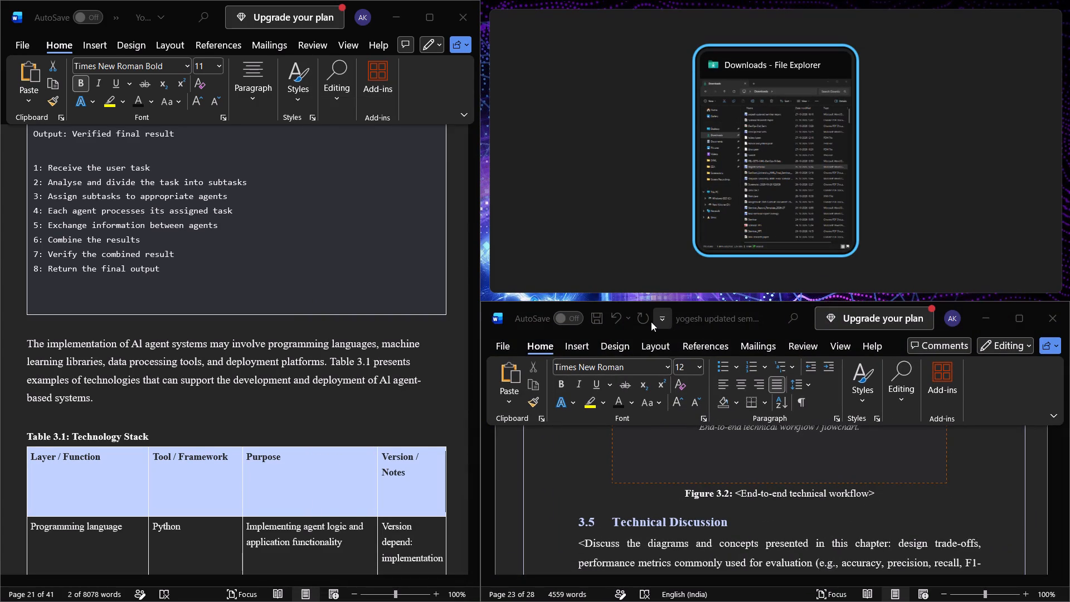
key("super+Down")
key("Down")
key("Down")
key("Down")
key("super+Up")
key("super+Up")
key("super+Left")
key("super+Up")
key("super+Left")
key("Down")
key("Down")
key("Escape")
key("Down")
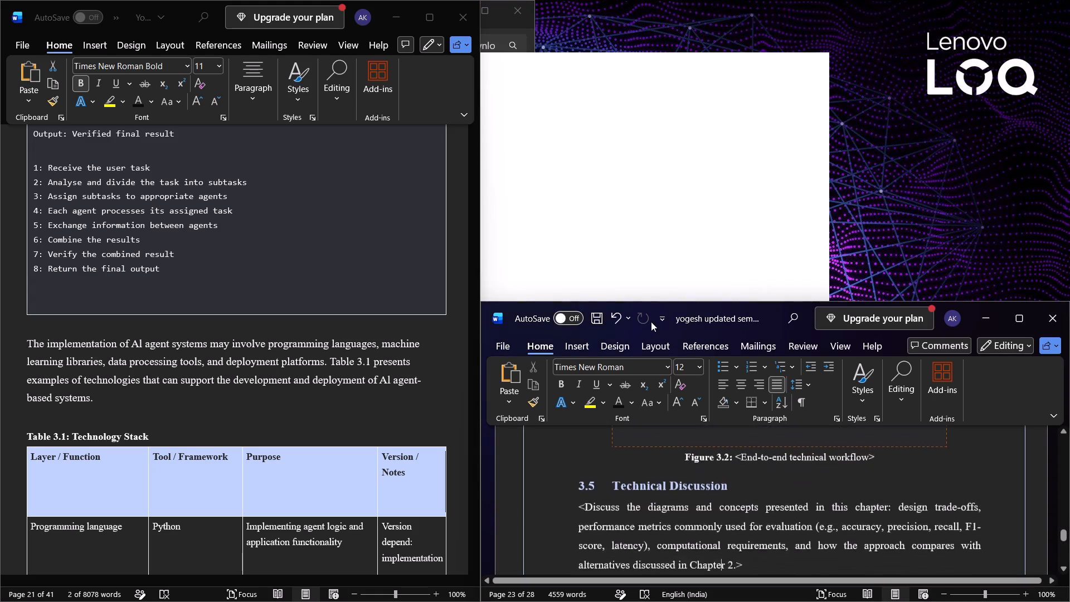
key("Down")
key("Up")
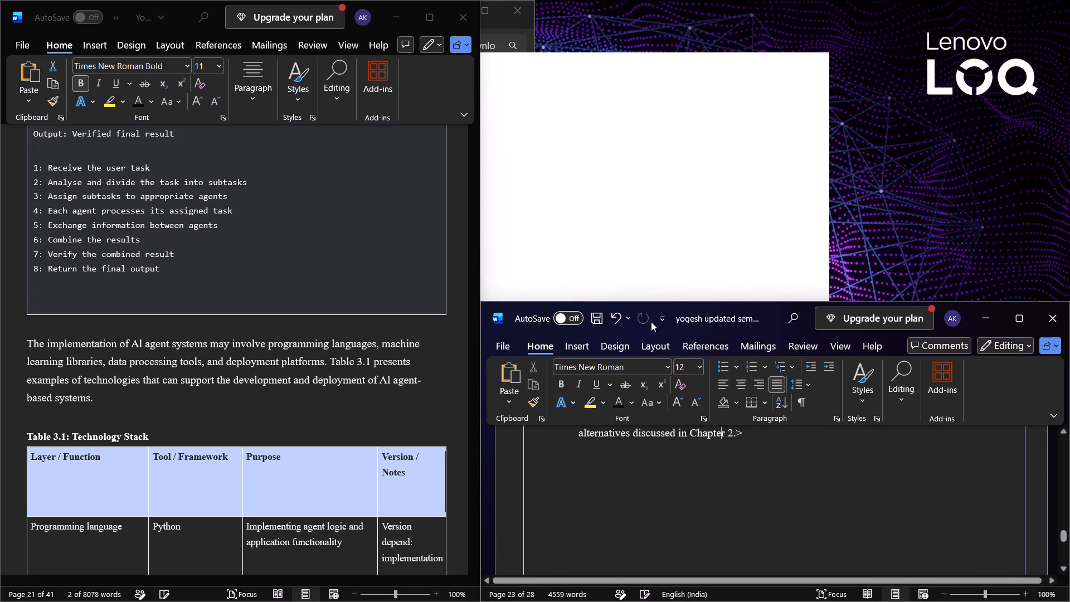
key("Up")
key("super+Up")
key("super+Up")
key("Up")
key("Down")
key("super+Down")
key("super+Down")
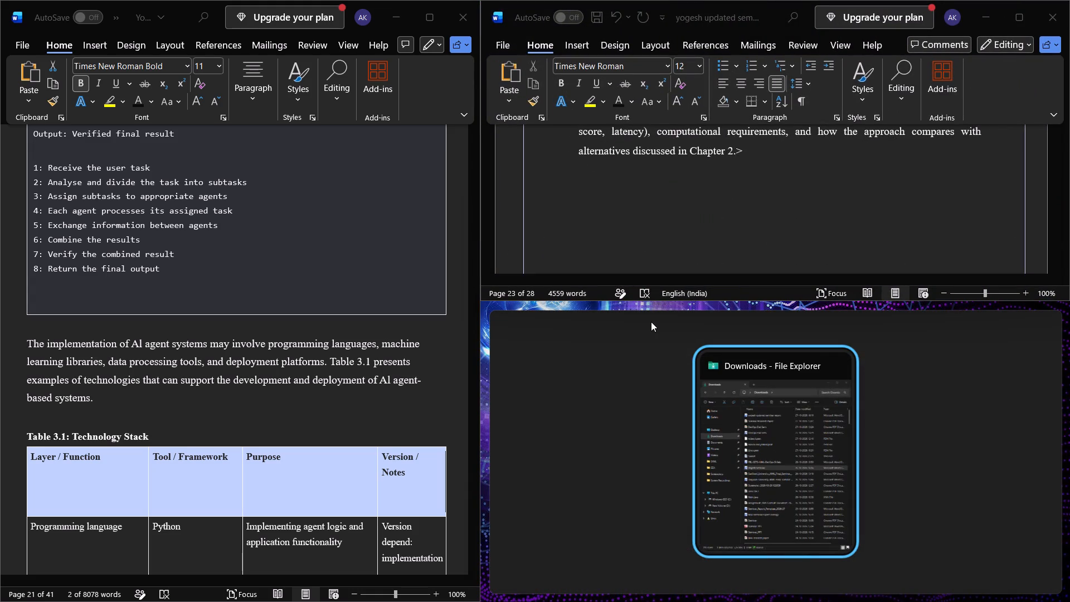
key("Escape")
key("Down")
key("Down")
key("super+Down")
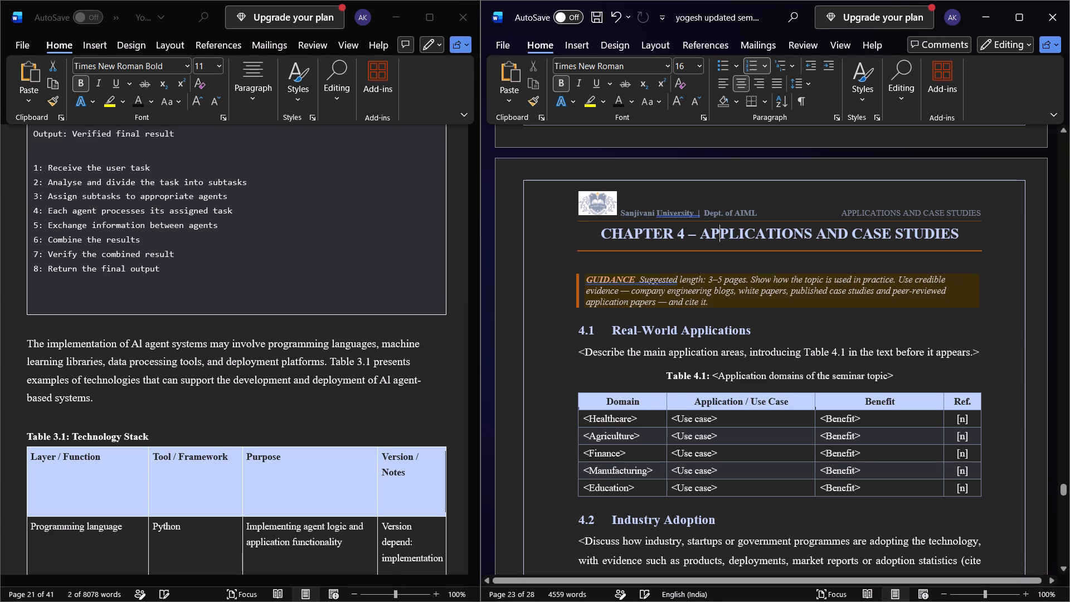
Copy all rows of Table 3.1: Technology Stack, from the header row through Hardware / platform, from the source report.
scroll(958, 336, "up", 15)
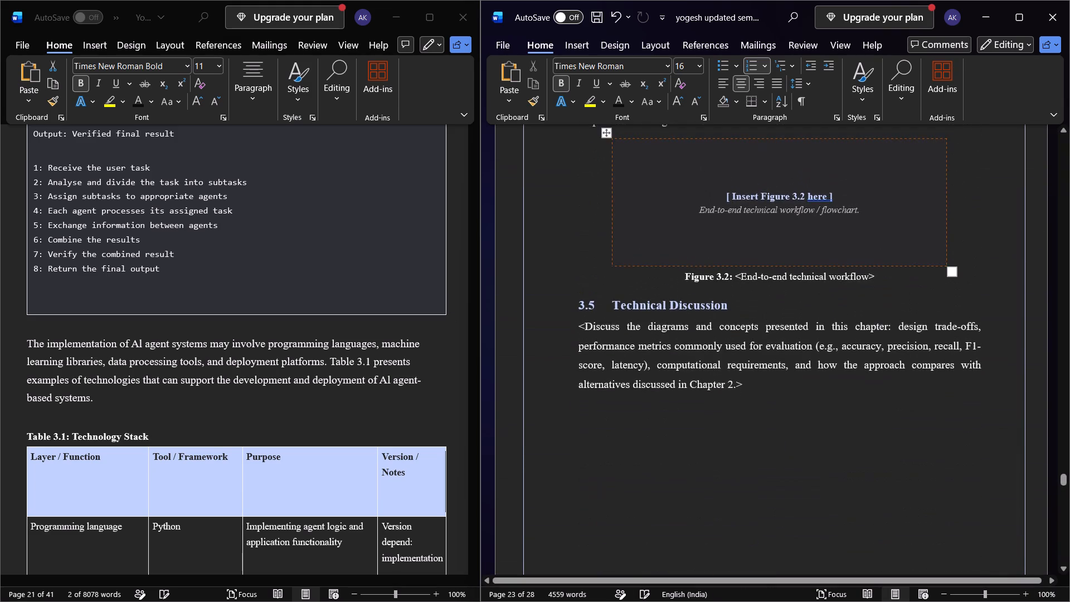
scroll(818, 268, "up", 7)
scroll(955, 202, "up", 5)
scroll(932, 101, "up", 5)
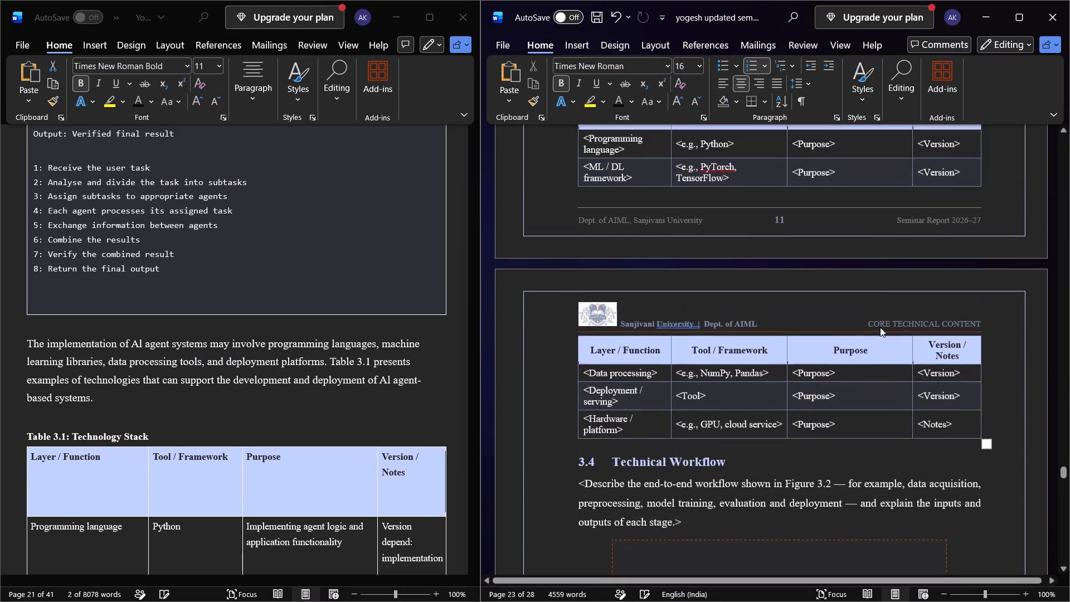
scroll(881, 327, "up", 3)
scroll(922, 305, "up", 6)
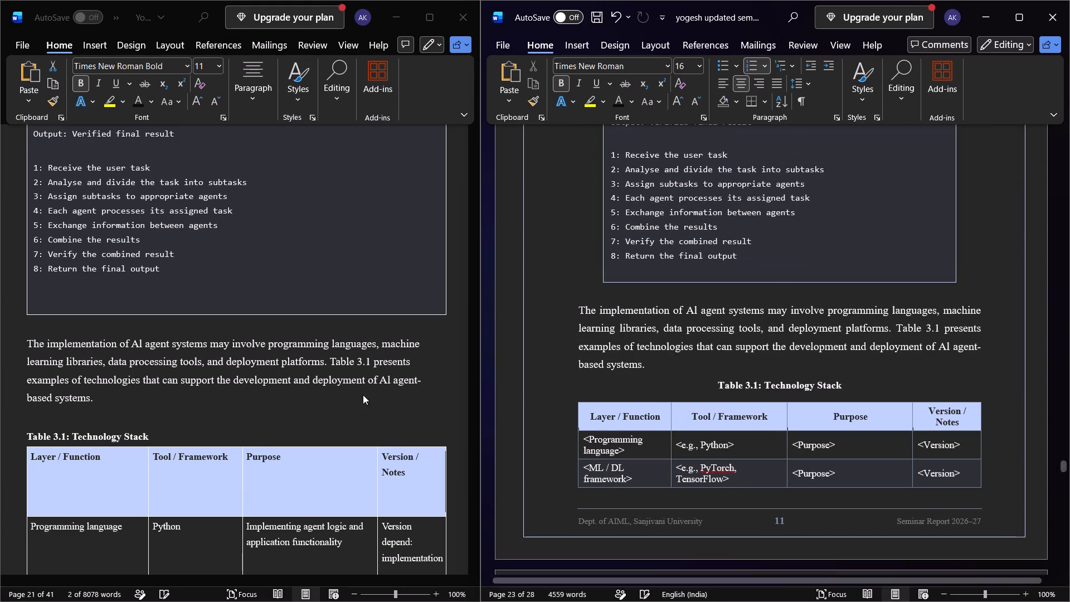
scroll(358, 395, "down", 5)
left_click(28, 289)
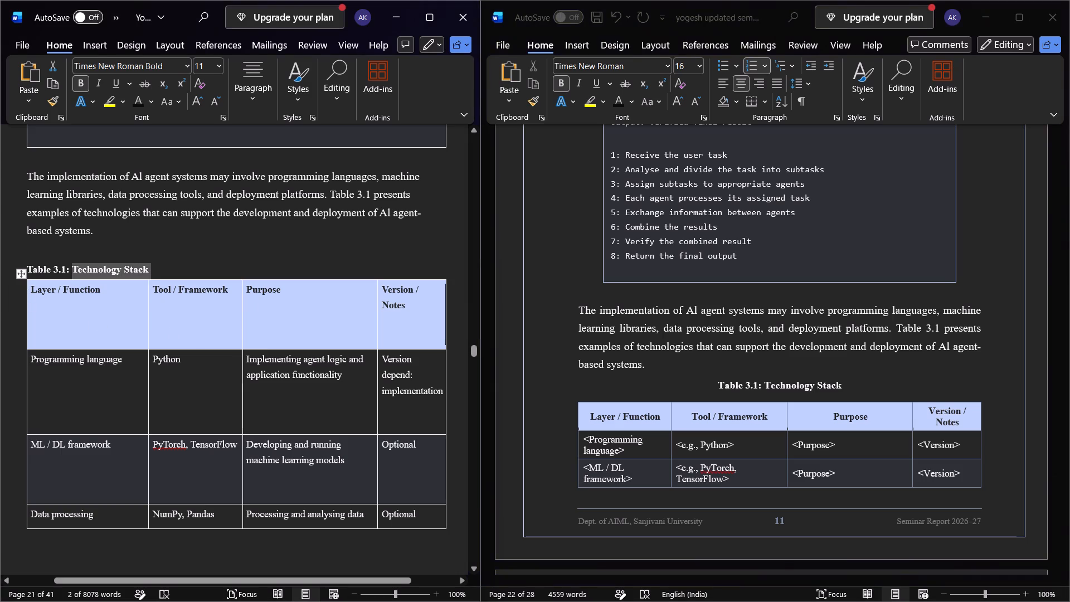
left_click_drag(31, 288, 224, 433)
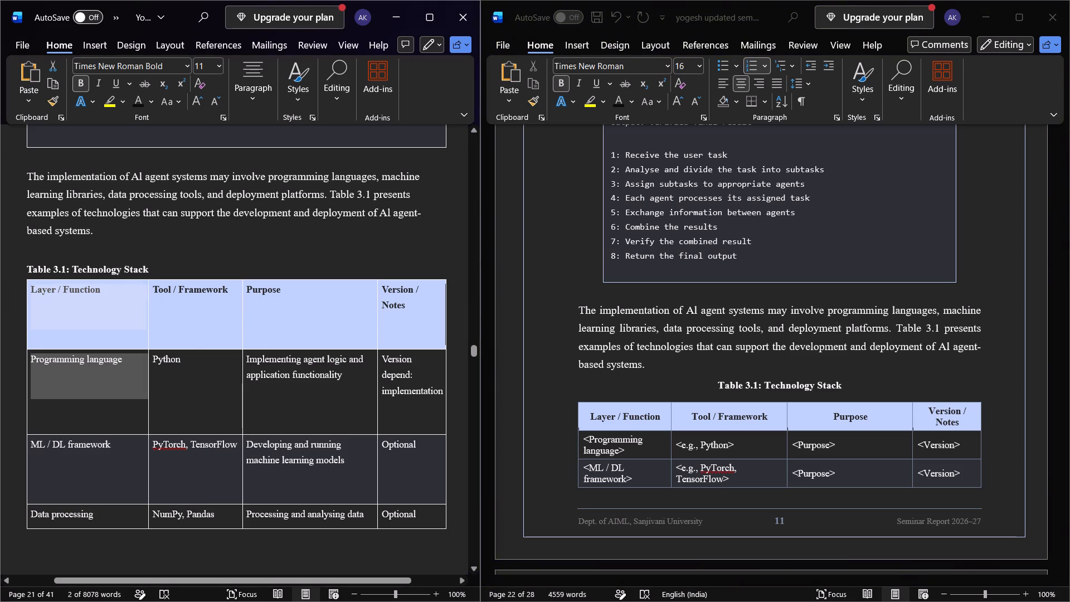
left_click_drag(224, 433, 407, 475)
scroll(495, 477, "down", 5)
scroll(388, 497, "down", 4)
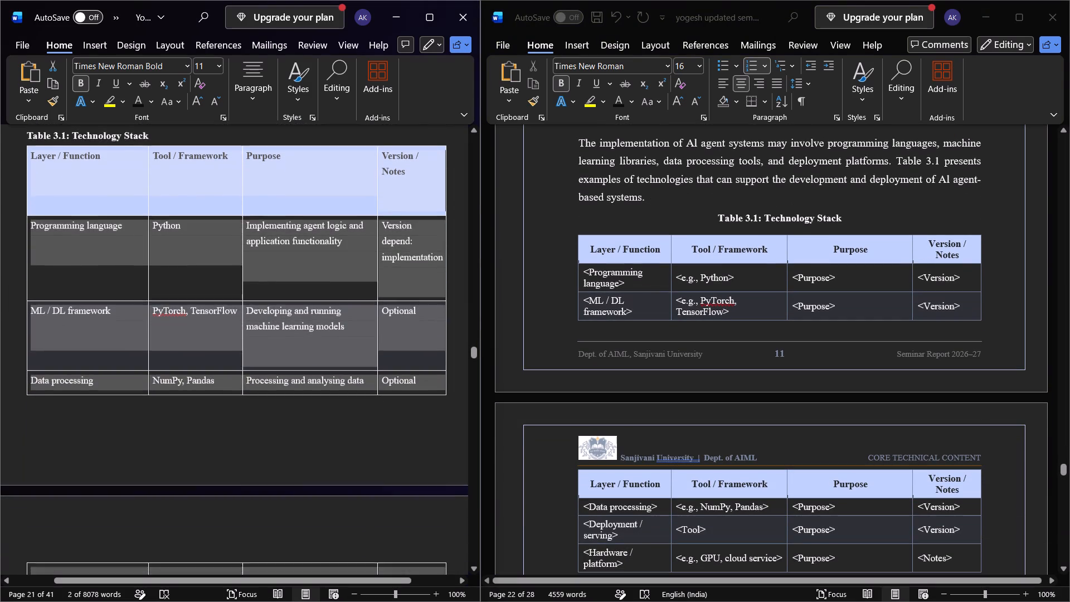
left_click_drag(407, 475, 412, 392)
scroll(407, 475, "down", 10)
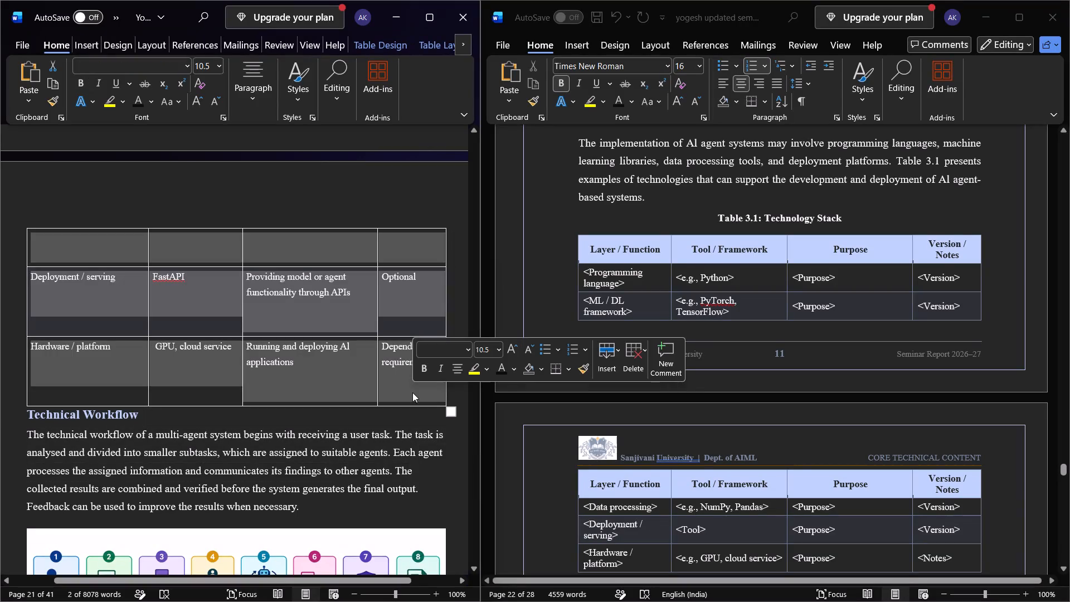
key("ctrl+c")
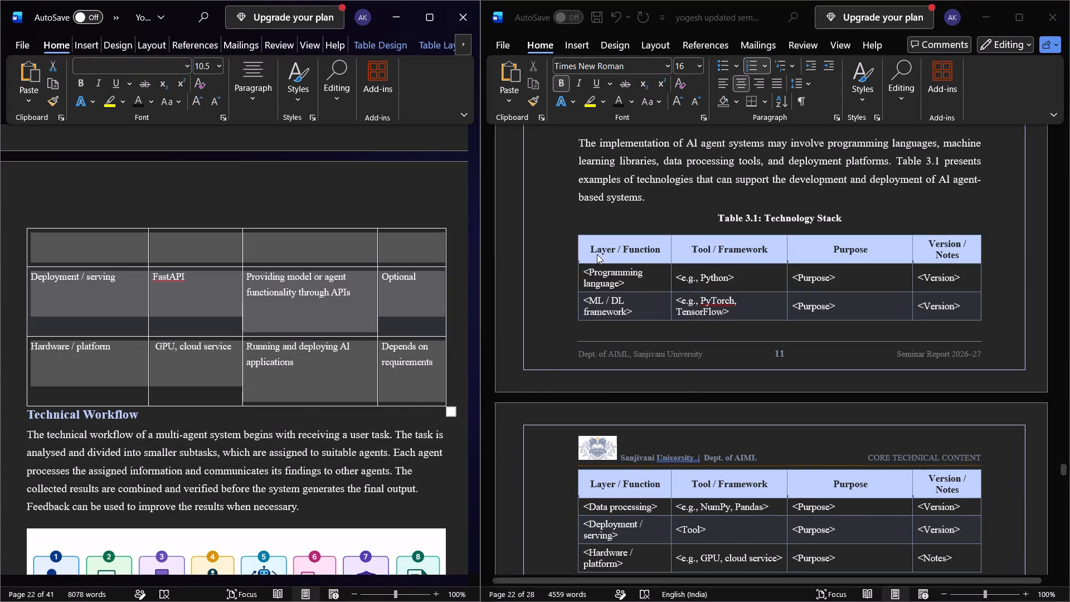
Replace the placeholder Table 3.1 in the updated report, header through Hardware / platform row, with the copied Technology Stack table.
left_click(583, 239)
left_click_drag(585, 242, 738, 339)
scroll(738, 339, "down", 4)
left_click_drag(738, 339, 951, 428)
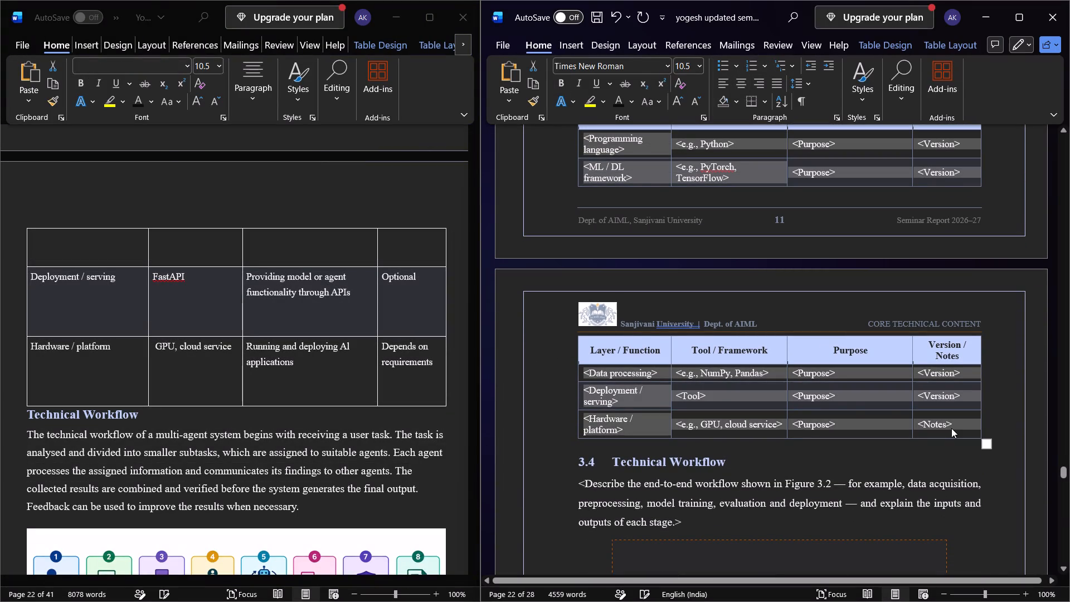
key("ctrl+v")
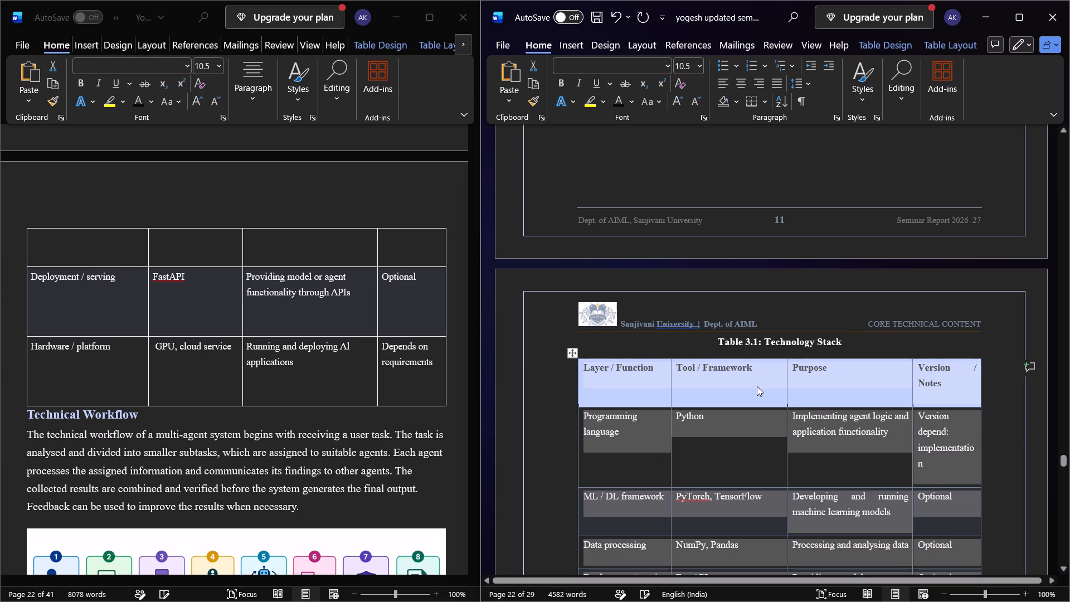
Compare the pasted Table 3.1 rows and layout in the updated report with the source report's table.
scroll(757, 385, "up", 6)
scroll(756, 322, "down", 14)
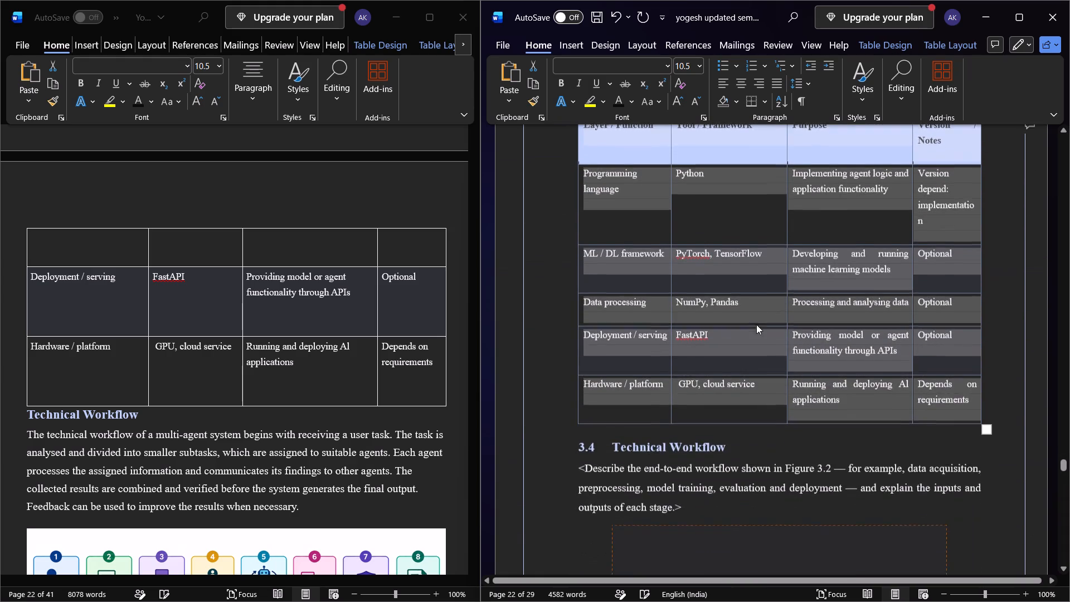
scroll(257, 356, "up", 5)
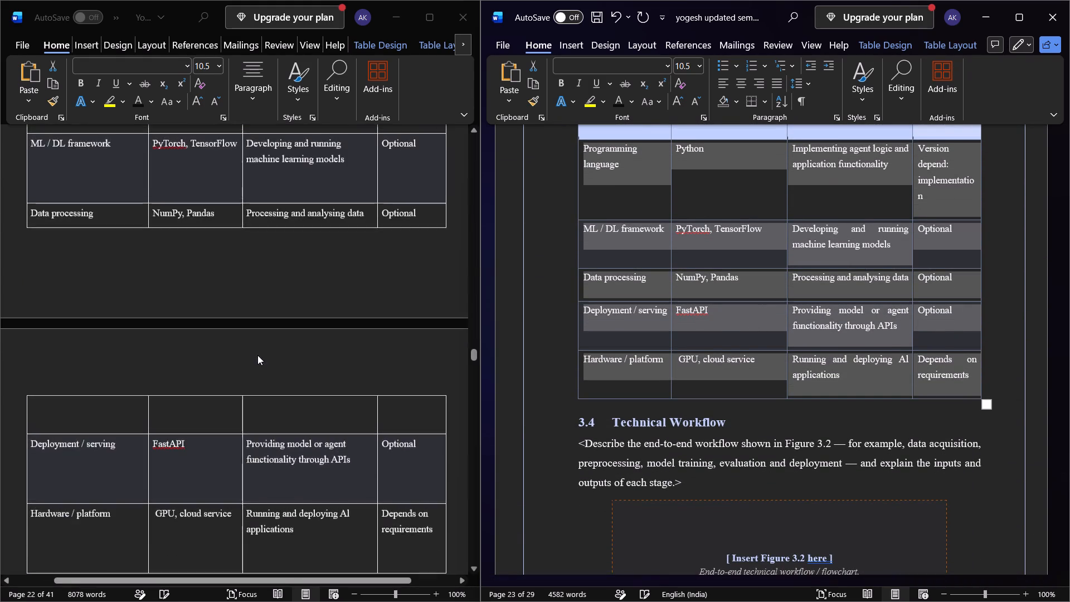
scroll(257, 355, "up", 4)
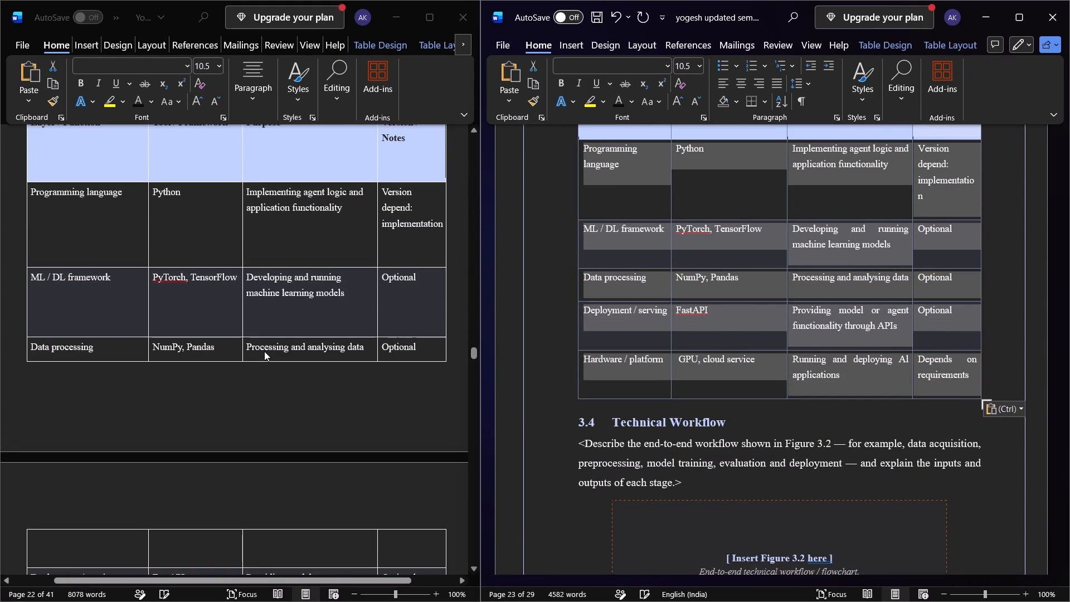
scroll(264, 351, "down", 5)
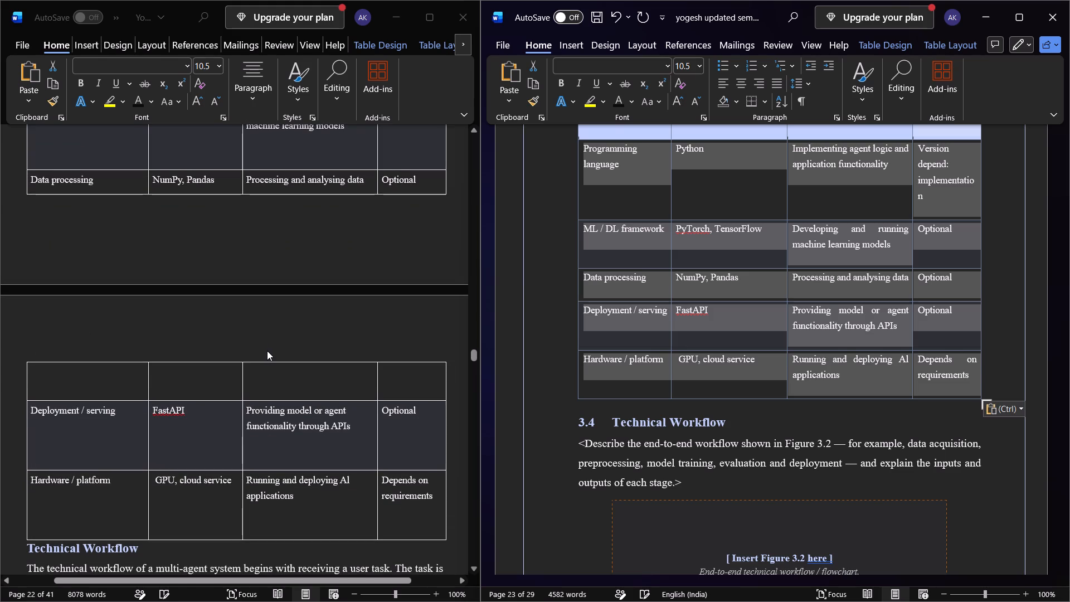
scroll(323, 367, "up", 5)
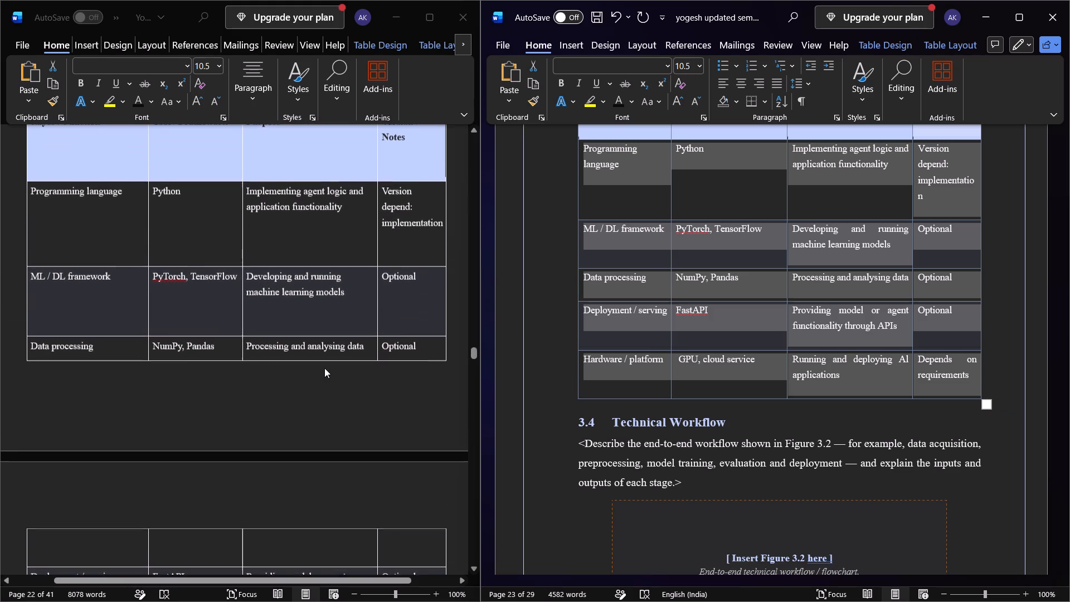
scroll(802, 376, "up", 3)
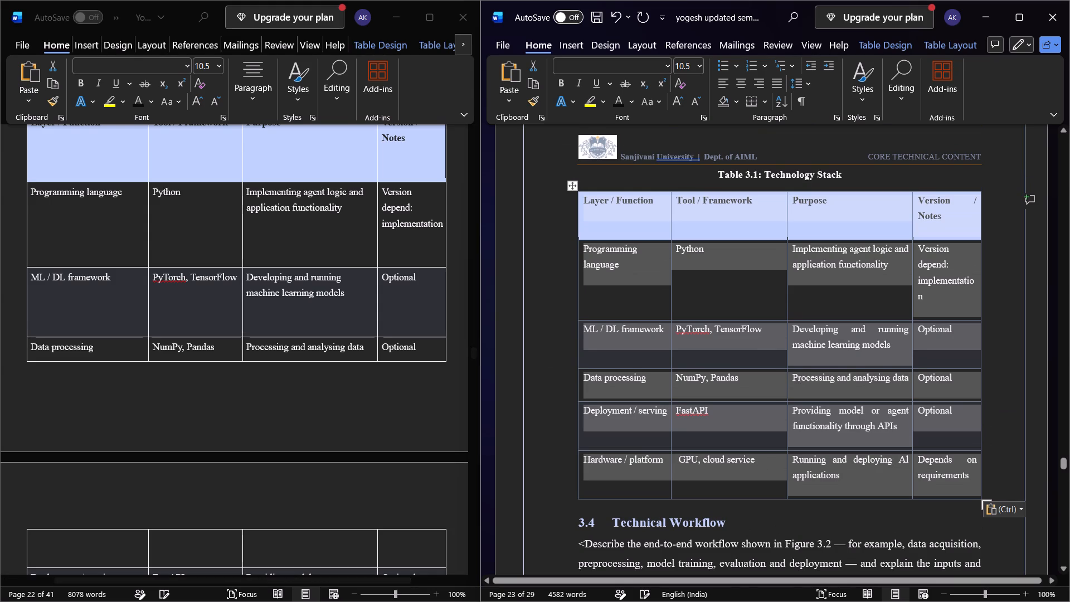
scroll(791, 381, "up", 4)
left_click(815, 392)
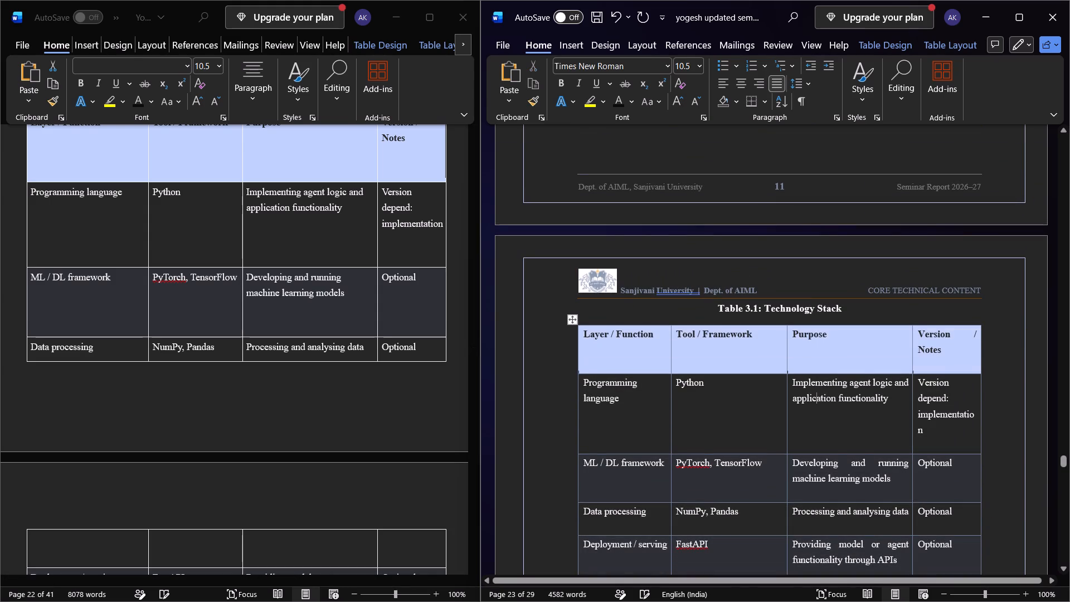
left_click(731, 391)
left_click(745, 481)
Copy the full paragraph under the Technical Workflow heading in the source report.
scroll(747, 475, "down", 10)
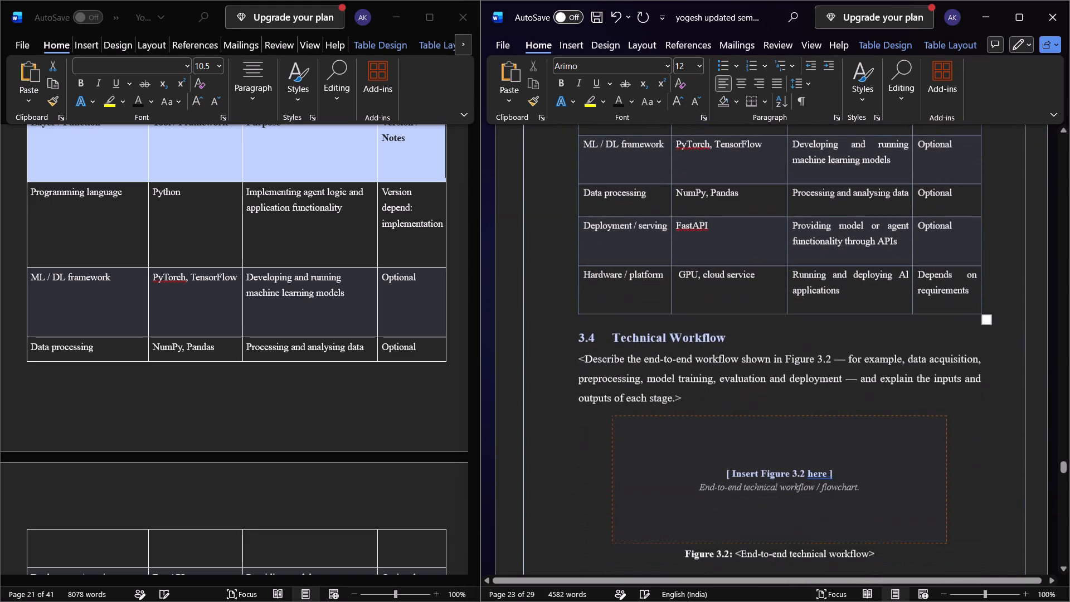
scroll(749, 462, "down", 3)
scroll(459, 448, "down", 14)
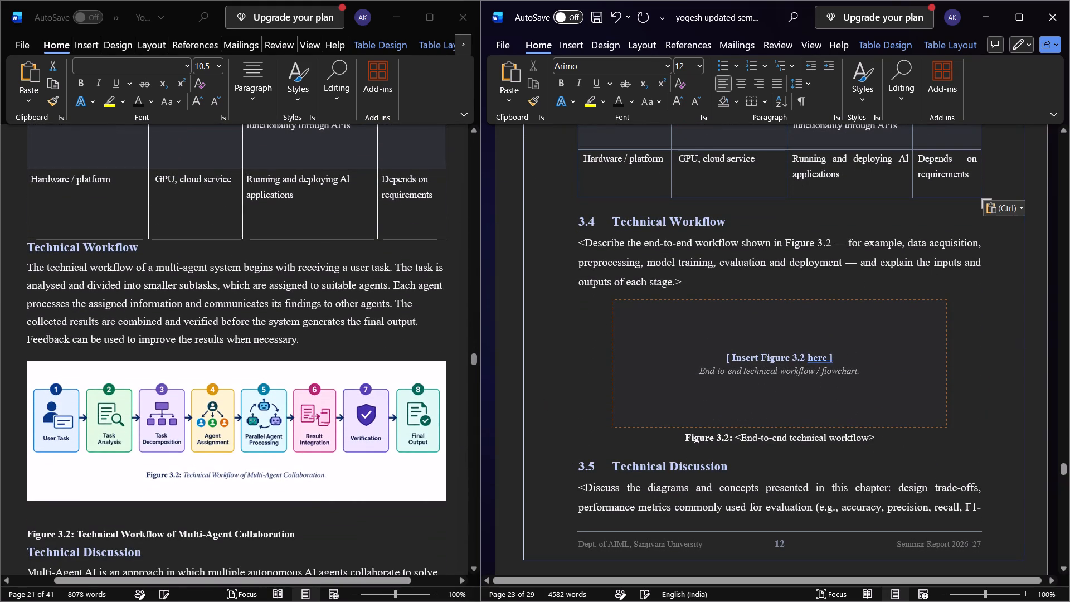
left_click(24, 262)
left_click_drag(24, 261, 317, 347)
left_click(117, 294)
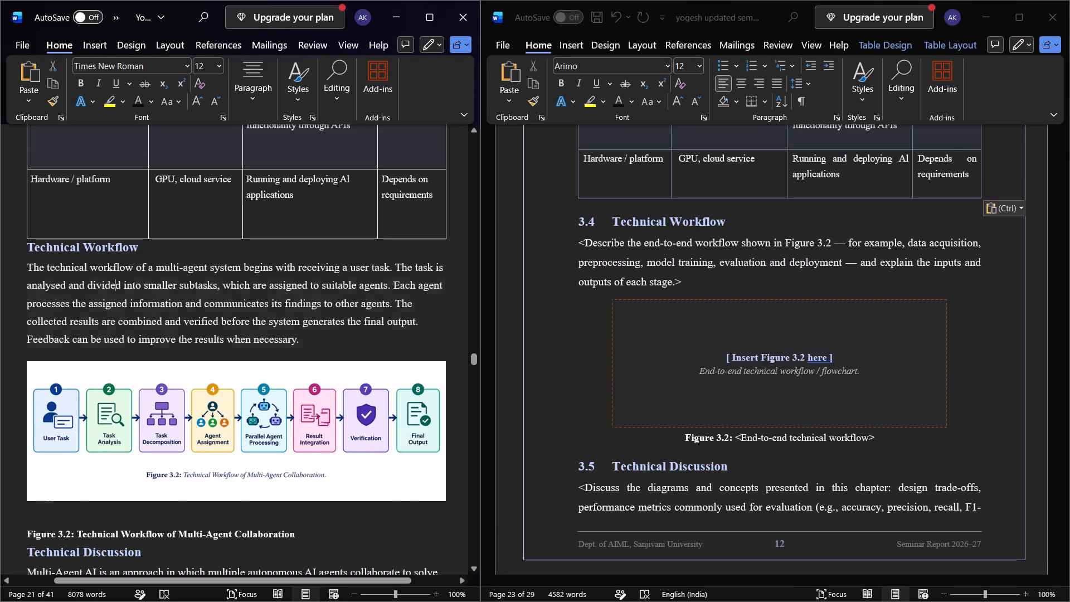
left_click_drag(25, 268, 312, 348)
key("ctrl+c")
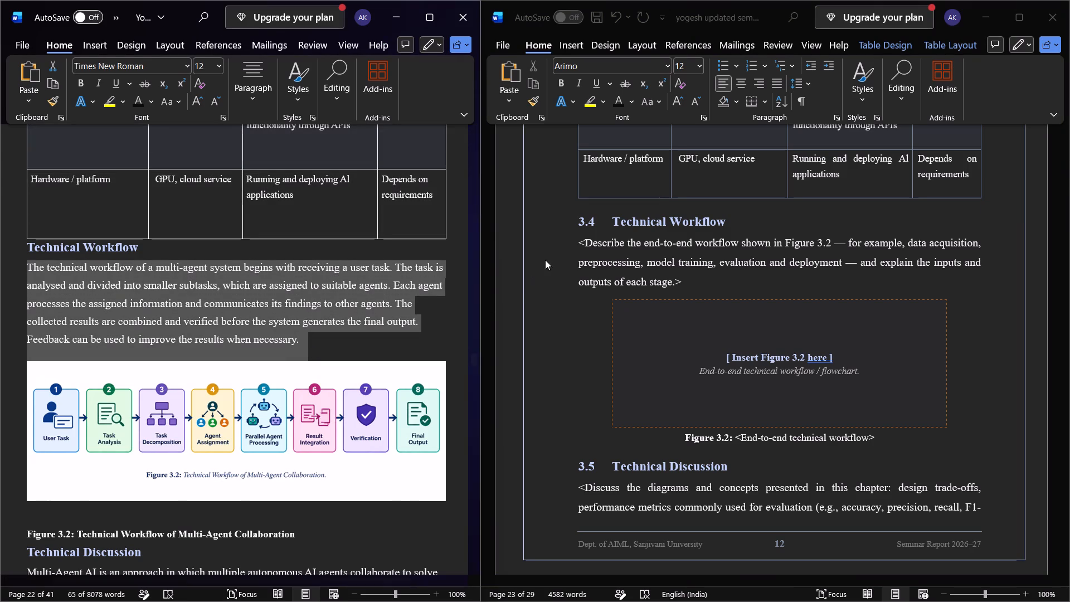
Replace the placeholder text under 3.4 Technical Workflow in the updated report with the copied workflow paragraph.
left_click(576, 237)
left_click_drag(572, 241, 711, 281)
key("ctrl+v")
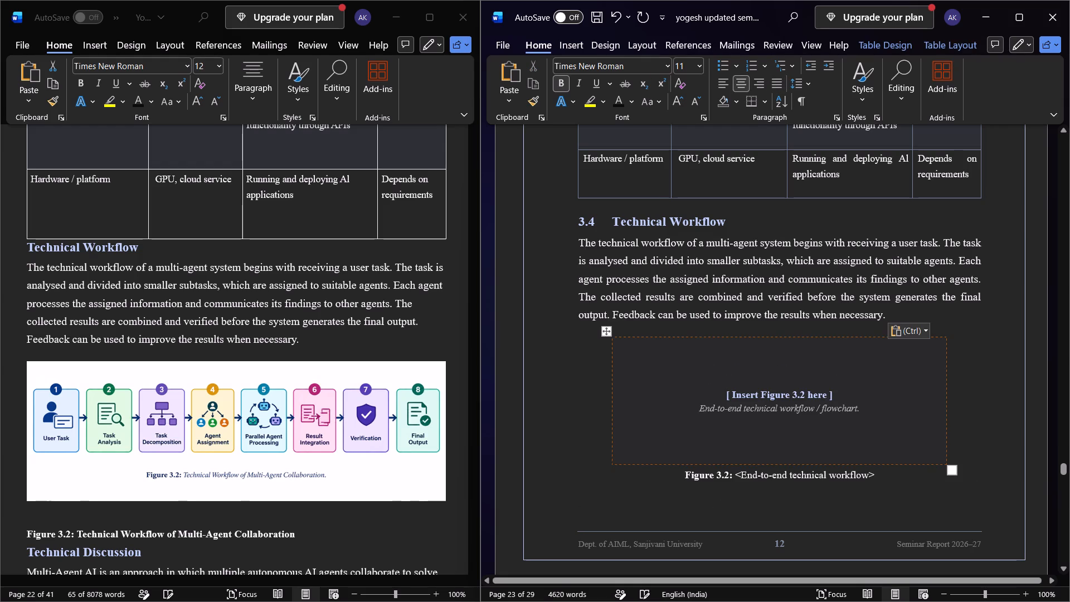
left_click(757, 284)
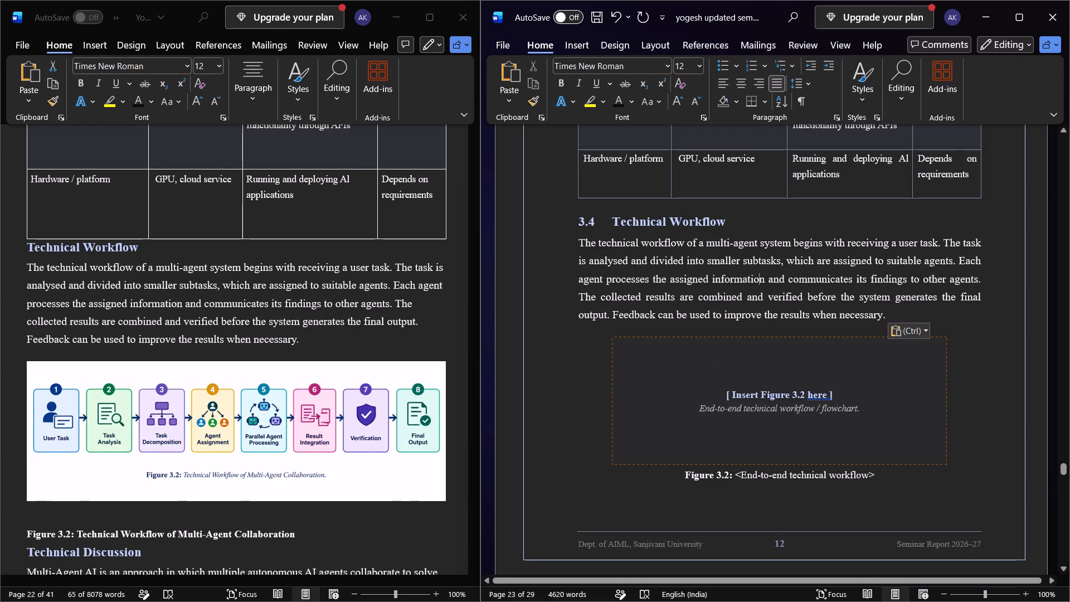
Copy the Figure 3.2 workflow image from the source report over the Insert Figure 3.2 placeholder text, and remove the empty line beneath it.
scroll(758, 284, "down", 3)
scroll(262, 304, "down", 2)
left_click(240, 361)
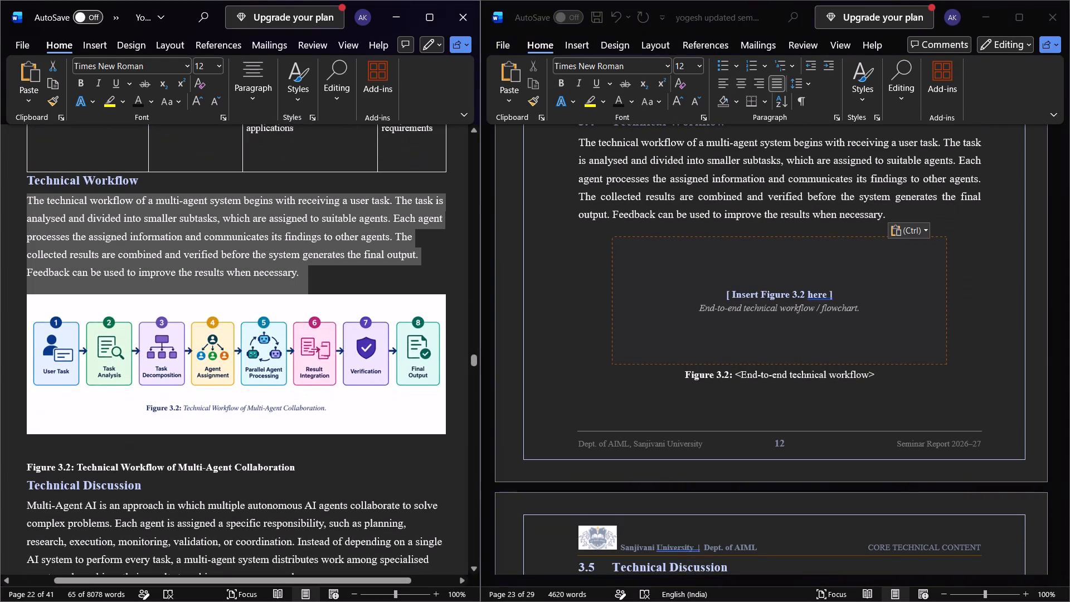
left_click(406, 386)
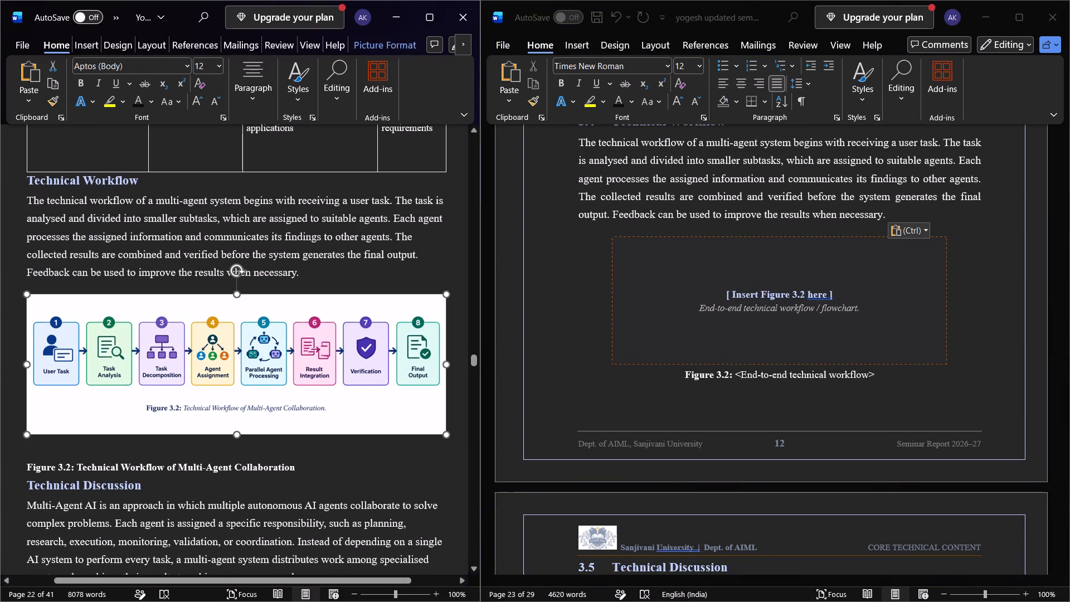
key("ctrl+c")
left_click(767, 303)
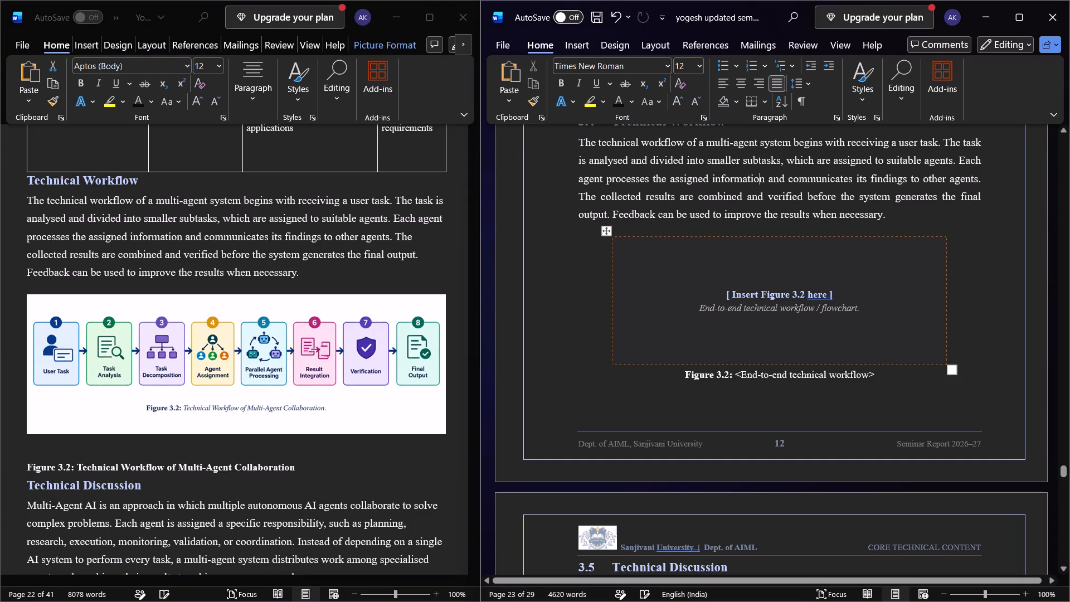
left_click_drag(624, 253, 855, 334)
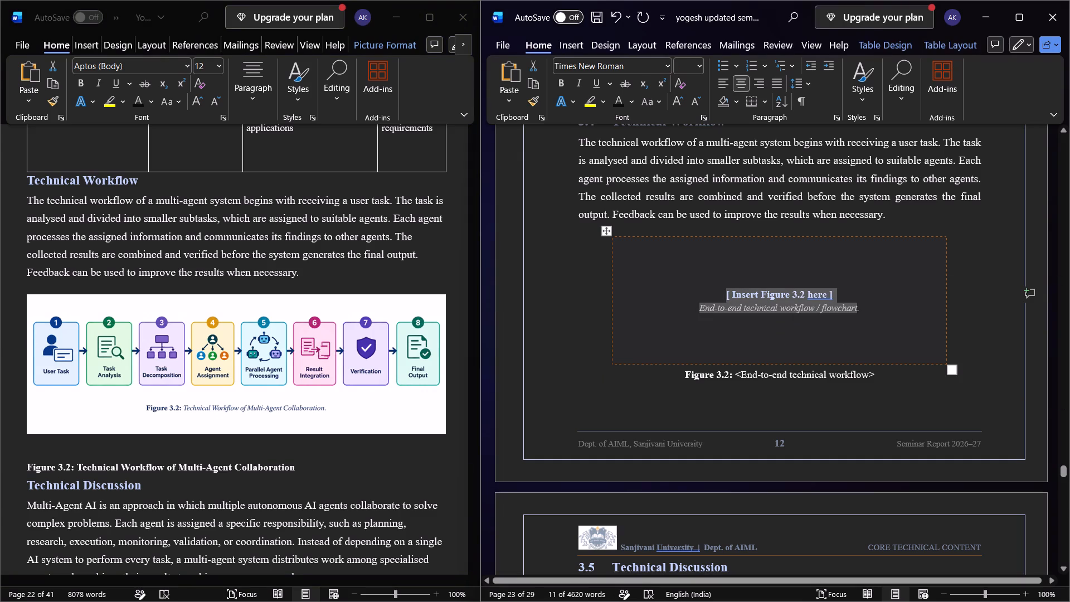
key("ctrl+v")
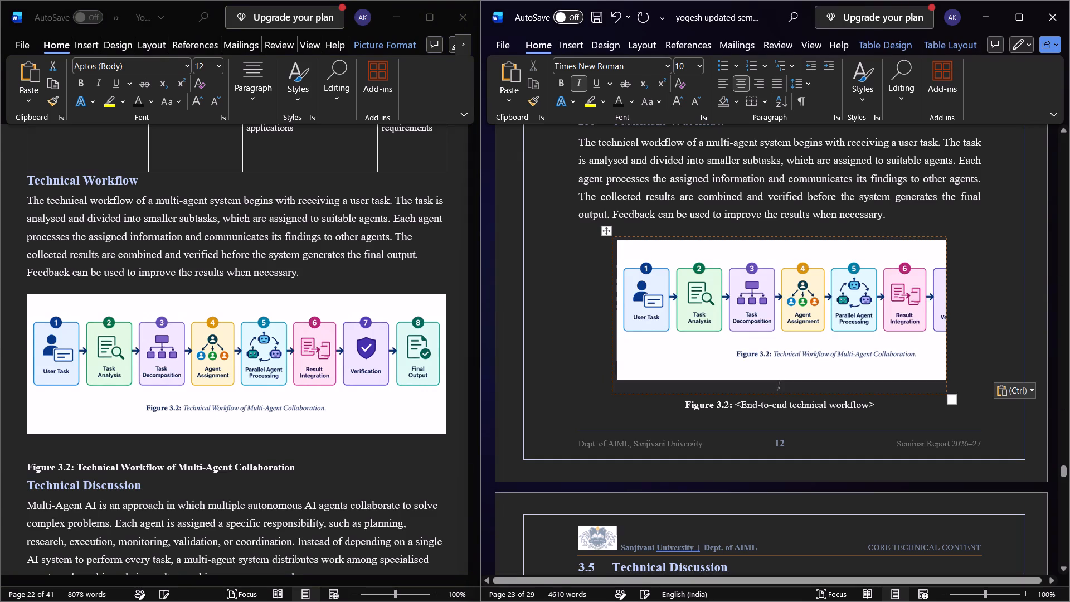
key("Delete")
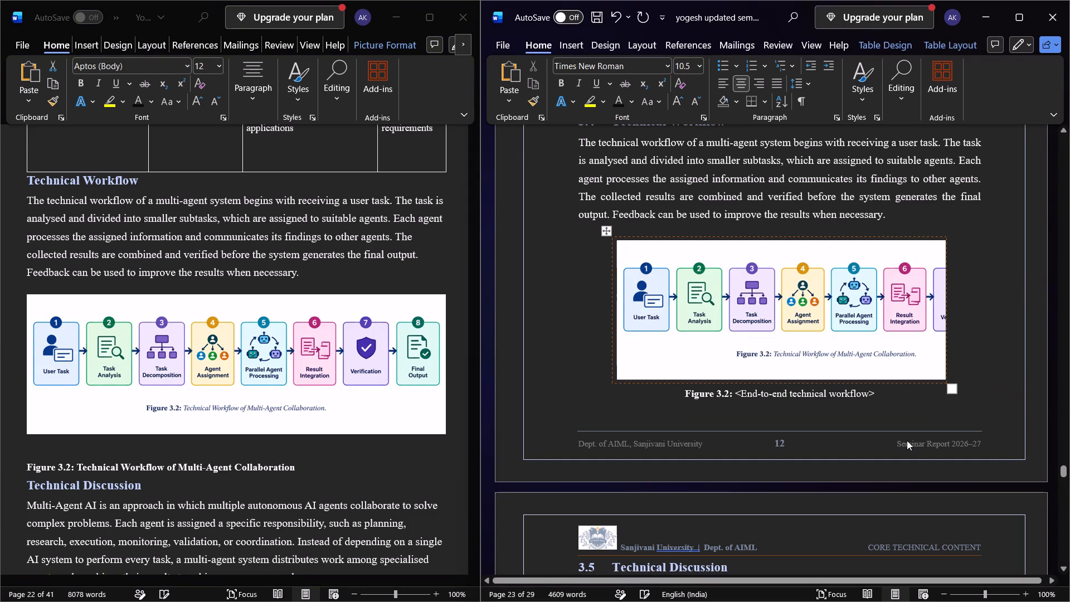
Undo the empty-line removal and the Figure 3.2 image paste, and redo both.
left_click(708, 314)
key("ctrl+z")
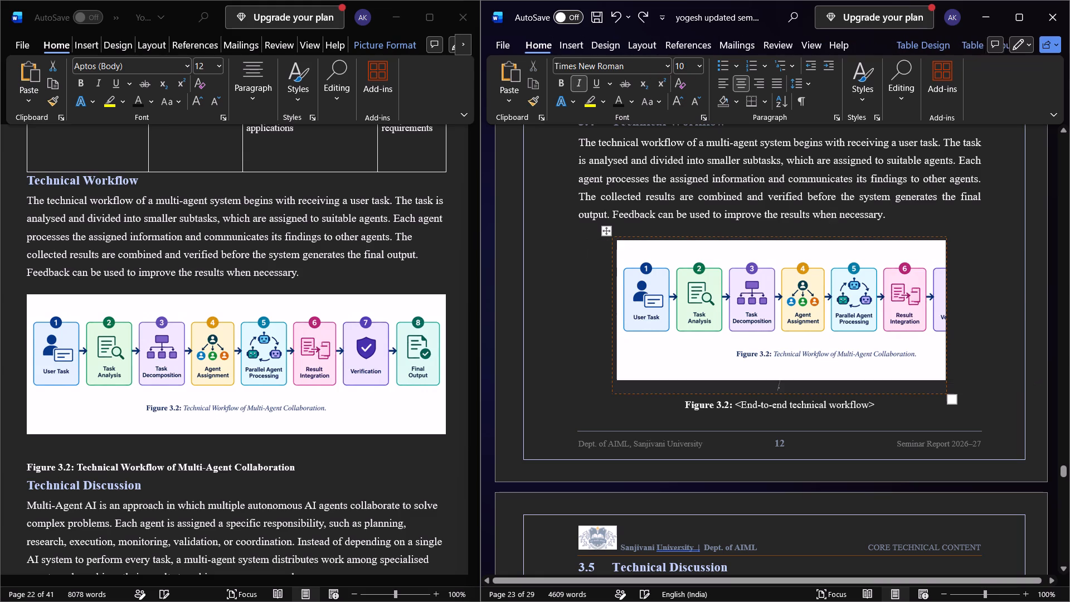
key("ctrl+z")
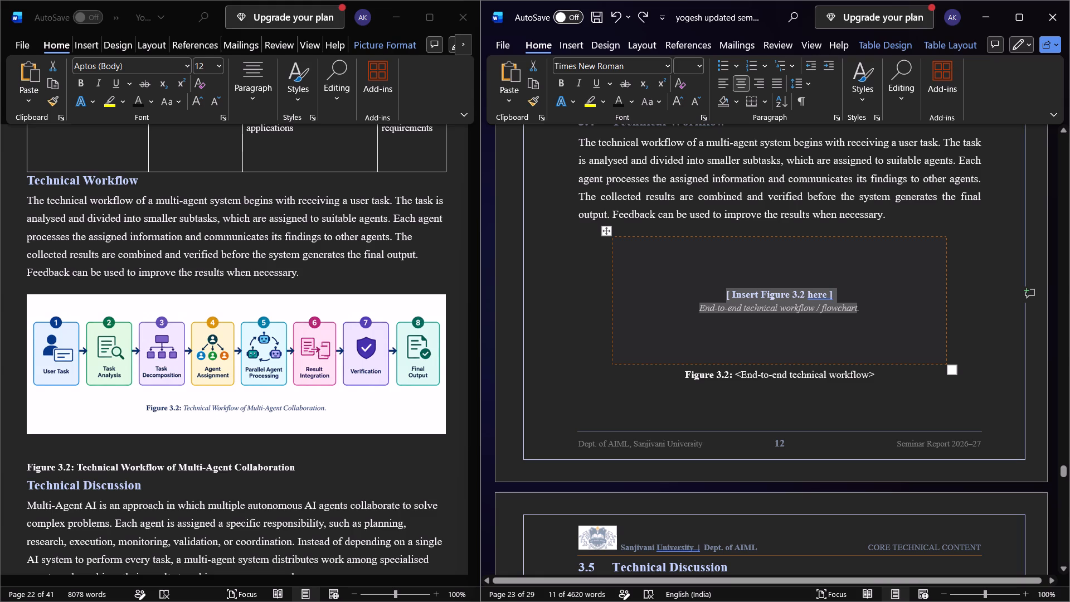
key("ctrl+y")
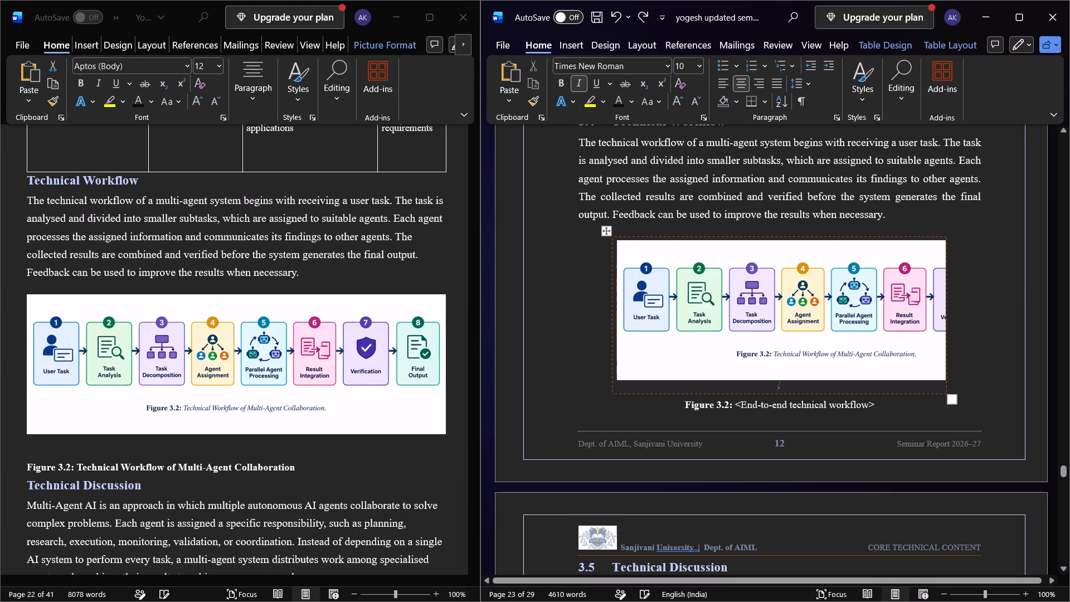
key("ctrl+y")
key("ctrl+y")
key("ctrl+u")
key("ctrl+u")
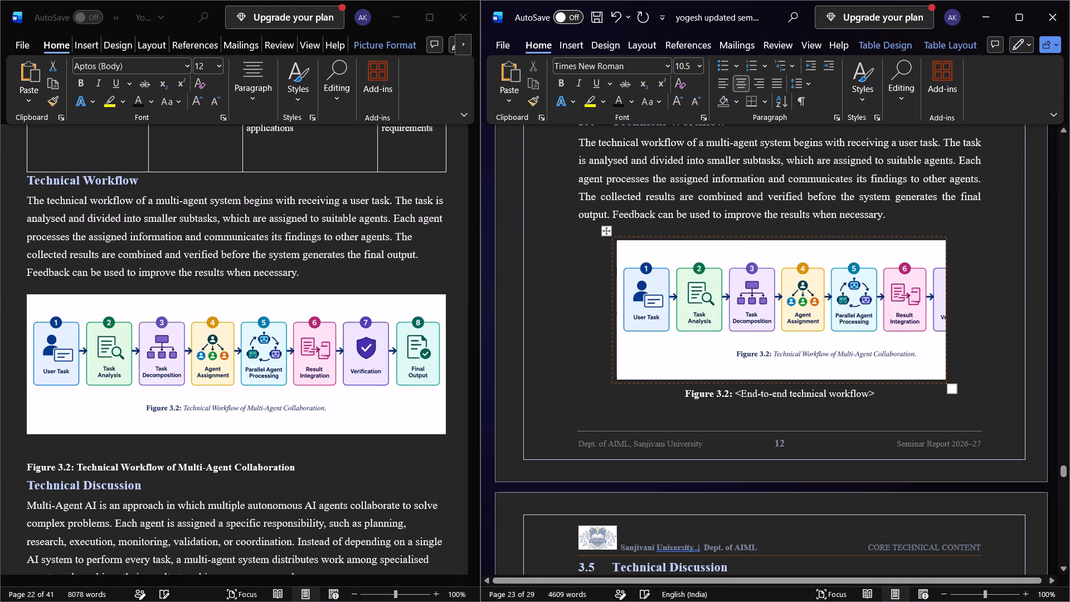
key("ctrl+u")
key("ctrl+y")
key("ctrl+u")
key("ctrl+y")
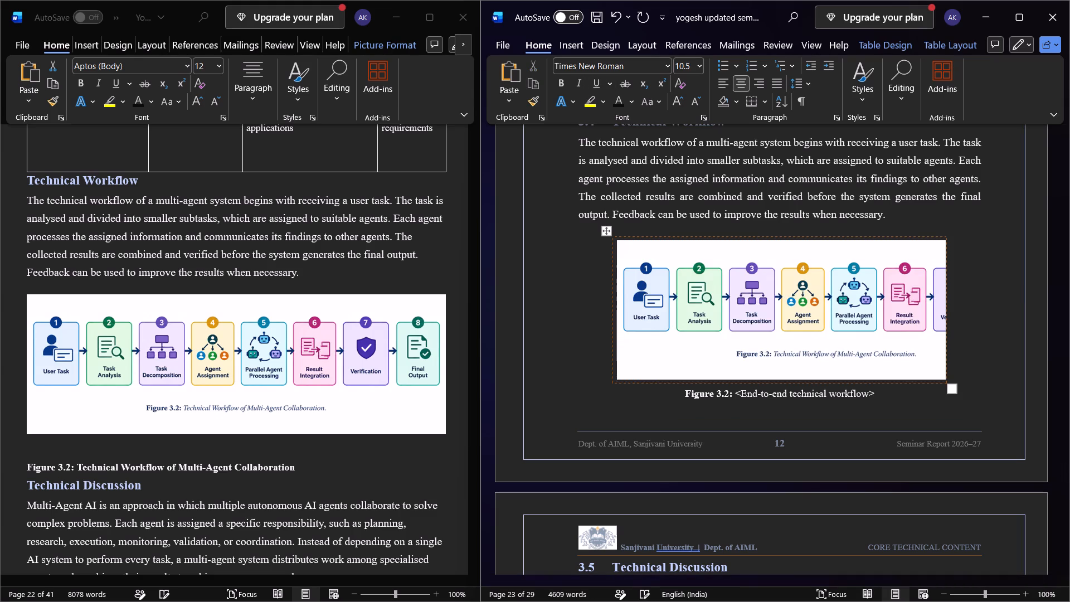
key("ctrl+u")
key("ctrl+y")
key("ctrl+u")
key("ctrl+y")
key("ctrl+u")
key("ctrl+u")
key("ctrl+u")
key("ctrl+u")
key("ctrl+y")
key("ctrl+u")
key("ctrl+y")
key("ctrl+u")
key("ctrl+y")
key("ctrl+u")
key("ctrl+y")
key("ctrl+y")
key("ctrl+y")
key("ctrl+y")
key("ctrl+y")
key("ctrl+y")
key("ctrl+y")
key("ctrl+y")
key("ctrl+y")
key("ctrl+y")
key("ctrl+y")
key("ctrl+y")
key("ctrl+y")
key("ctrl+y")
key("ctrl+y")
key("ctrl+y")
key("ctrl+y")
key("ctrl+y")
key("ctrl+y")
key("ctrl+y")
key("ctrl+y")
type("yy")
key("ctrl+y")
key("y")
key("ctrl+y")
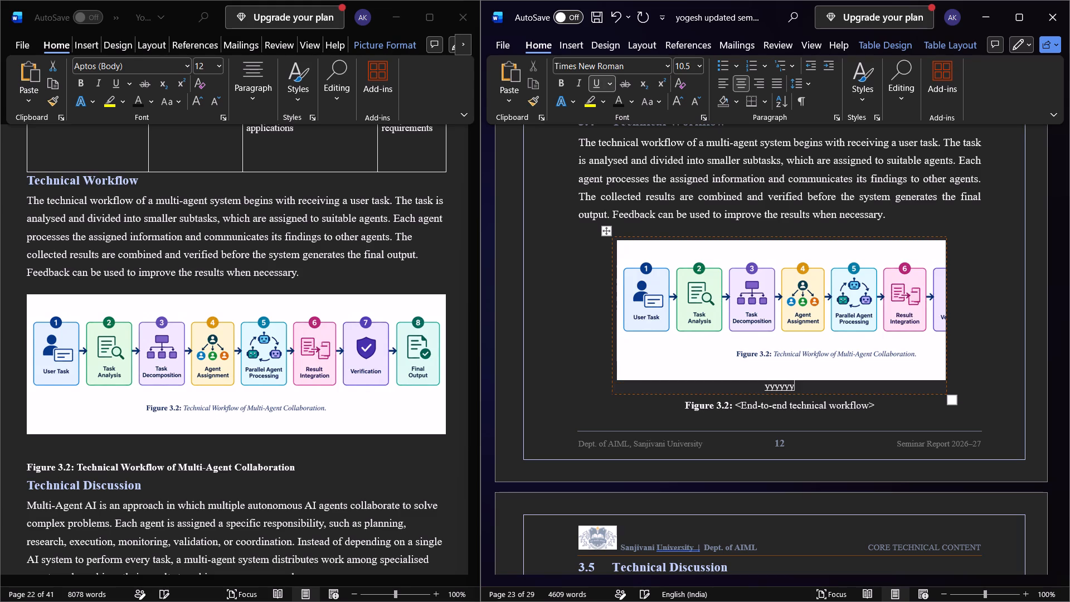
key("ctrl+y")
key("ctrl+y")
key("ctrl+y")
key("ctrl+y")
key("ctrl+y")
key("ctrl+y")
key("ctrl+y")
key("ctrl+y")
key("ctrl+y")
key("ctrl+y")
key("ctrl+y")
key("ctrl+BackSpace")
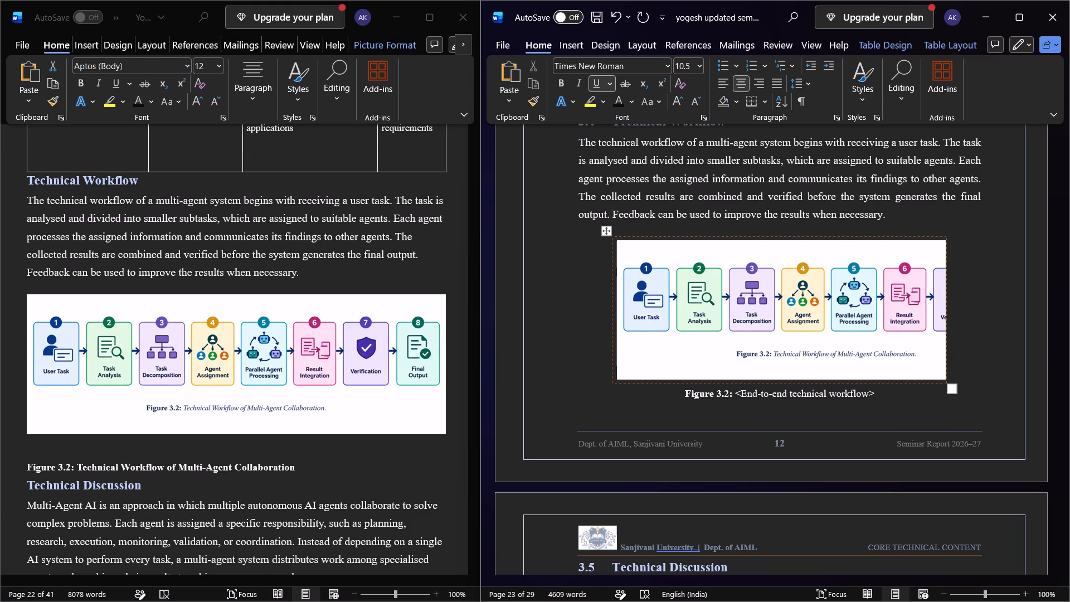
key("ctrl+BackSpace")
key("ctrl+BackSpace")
Replace the Figure 3.2 caption placeholder with the source report's caption text, Technical Workflow of Multi-Agent Collaboration.
left_click(307, 460)
left_click_drag(295, 467, 84, 465)
key("ctrl+c")
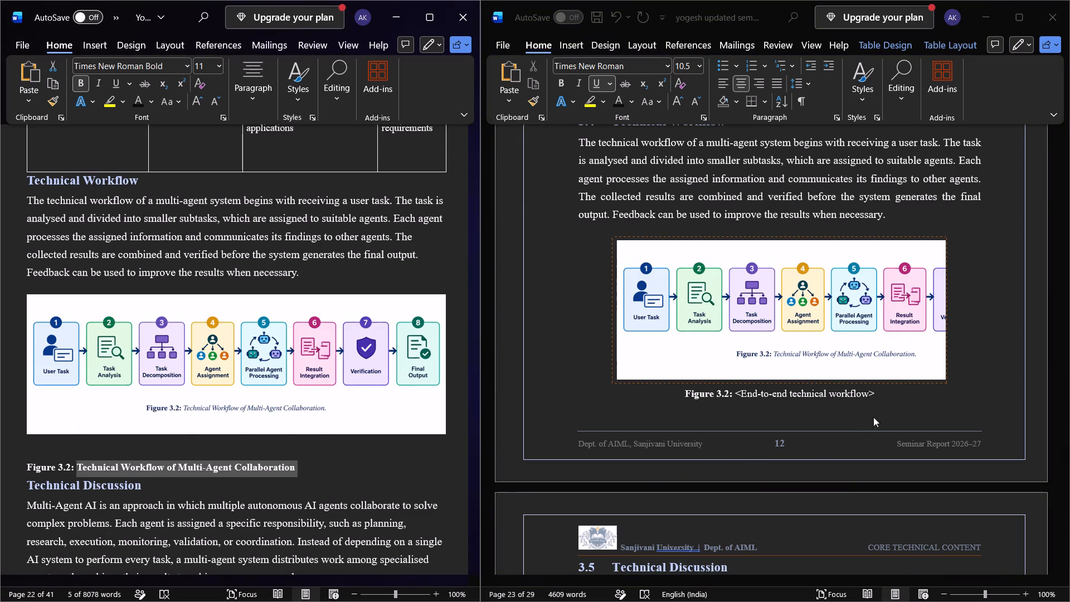
left_click(885, 386)
left_click_drag(884, 392, 737, 389)
key("ctrl+v")
Narrow the pasted Figure 3.2 image so all eight workflow stages fit inside its dashed frame.
scroll(709, 389, "down", 5)
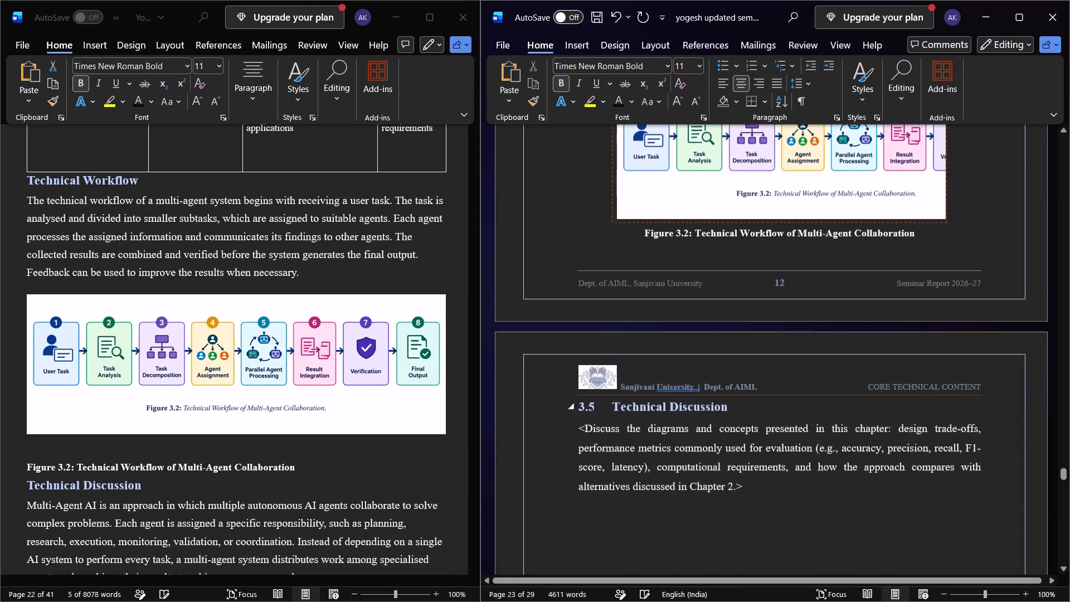
left_click(728, 166)
scroll(724, 312, "up", 3)
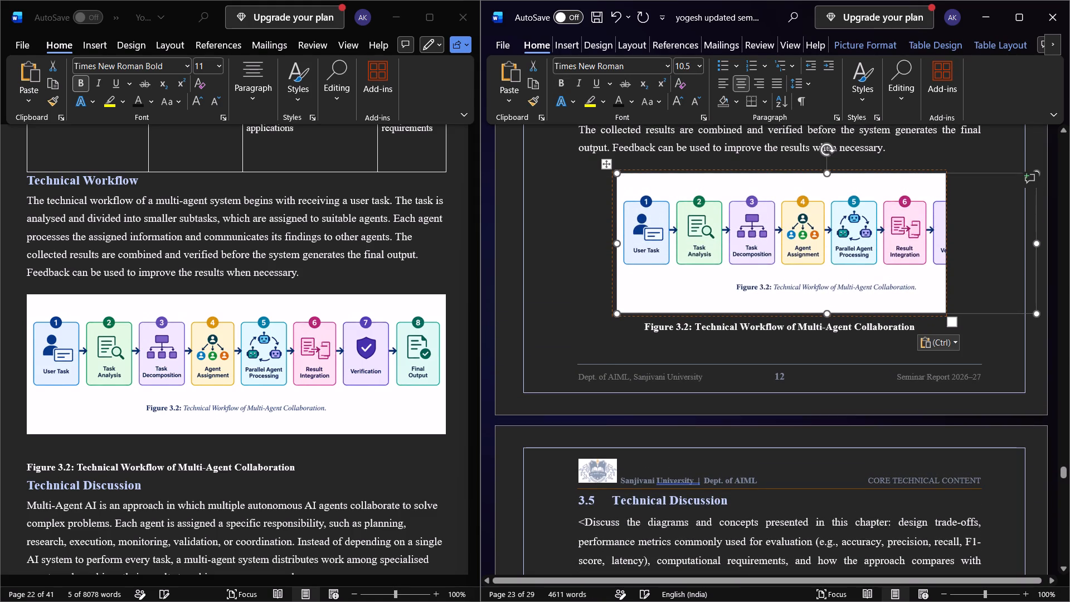
left_click_drag(1039, 242, 922, 254)
Widen the dashed frame around Figure 3.2 to nearly the full text width and apply centre alignment.
left_click(947, 247)
left_click_drag(945, 247, 970, 247)
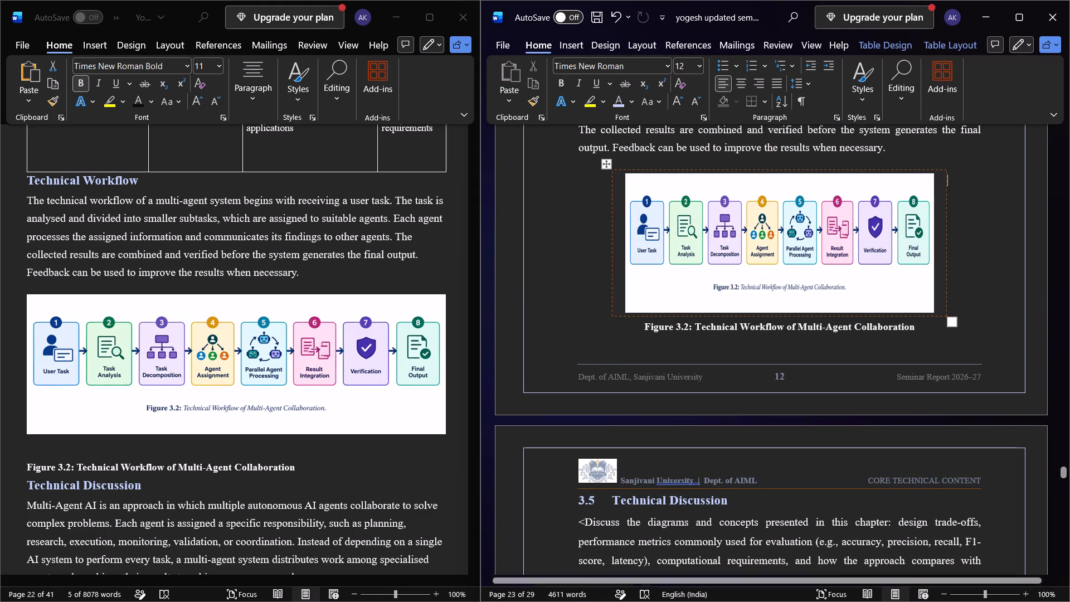
left_click_drag(970, 247, 1006, 250)
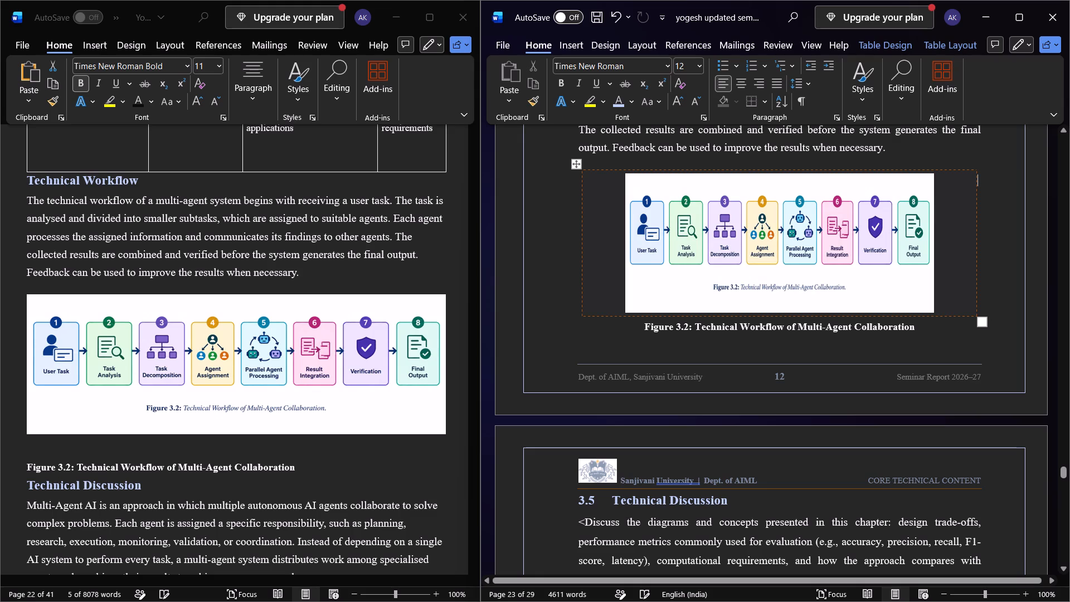
left_click(745, 82)
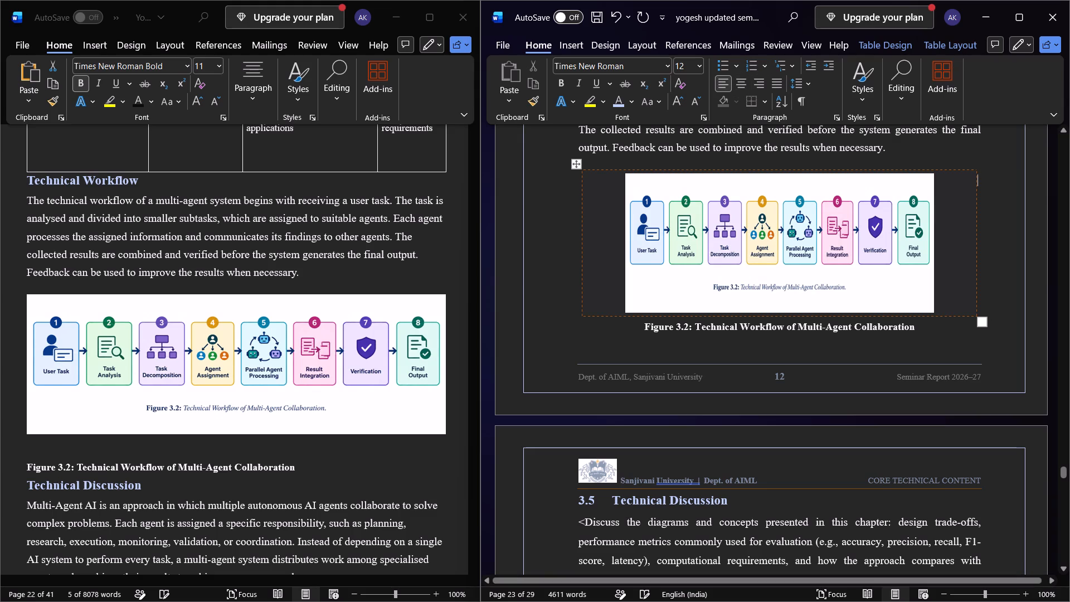
left_click(977, 227)
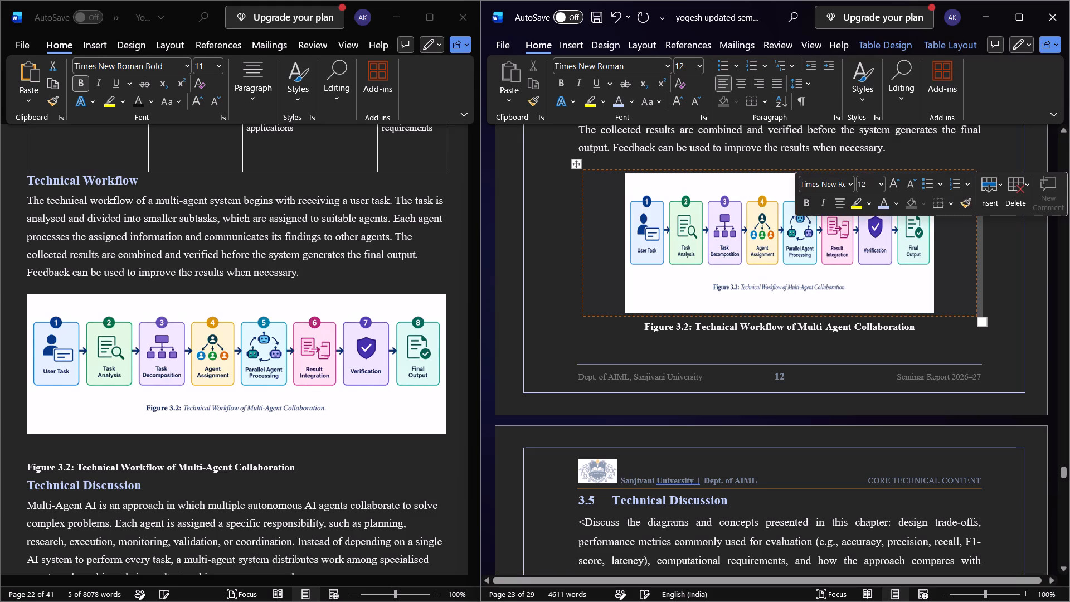
left_click(633, 171)
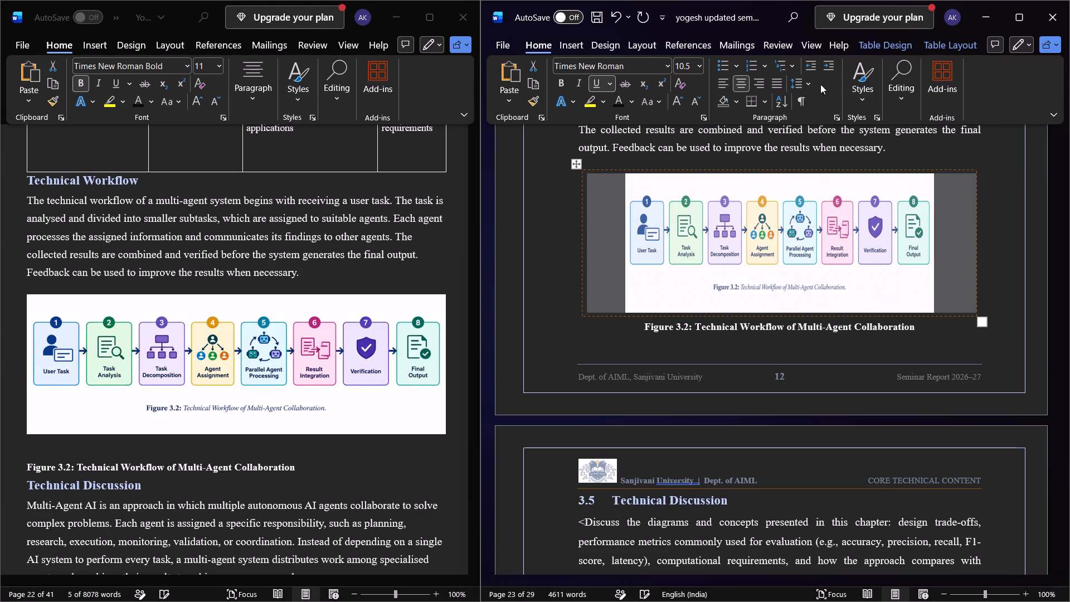
Stretch the Figure 3.2 image horizontally to fill the widened frame and centre it.
left_click(839, 211)
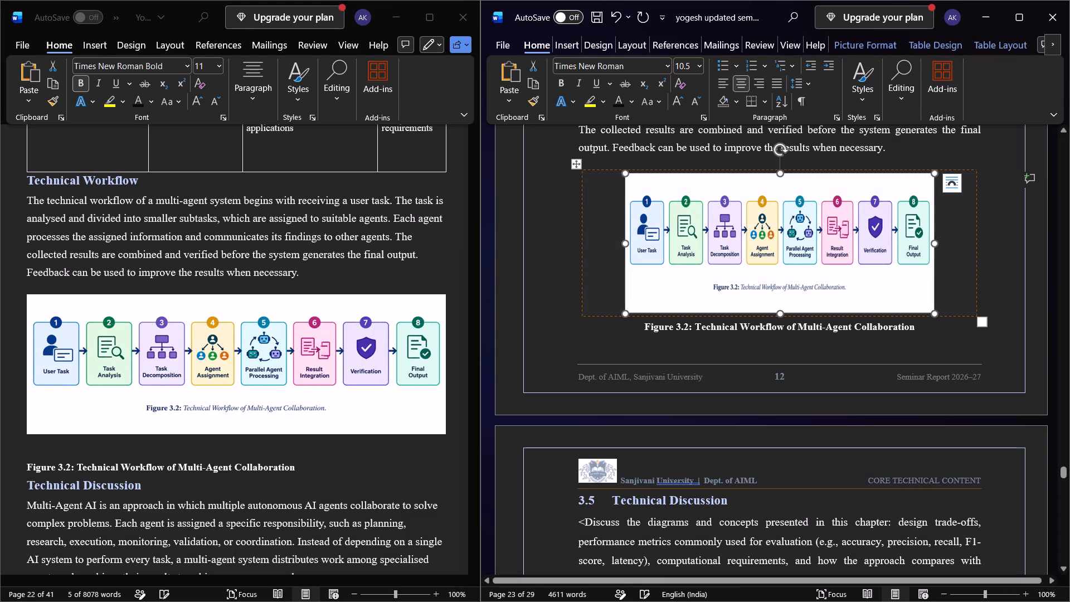
left_click_drag(621, 246, 546, 247)
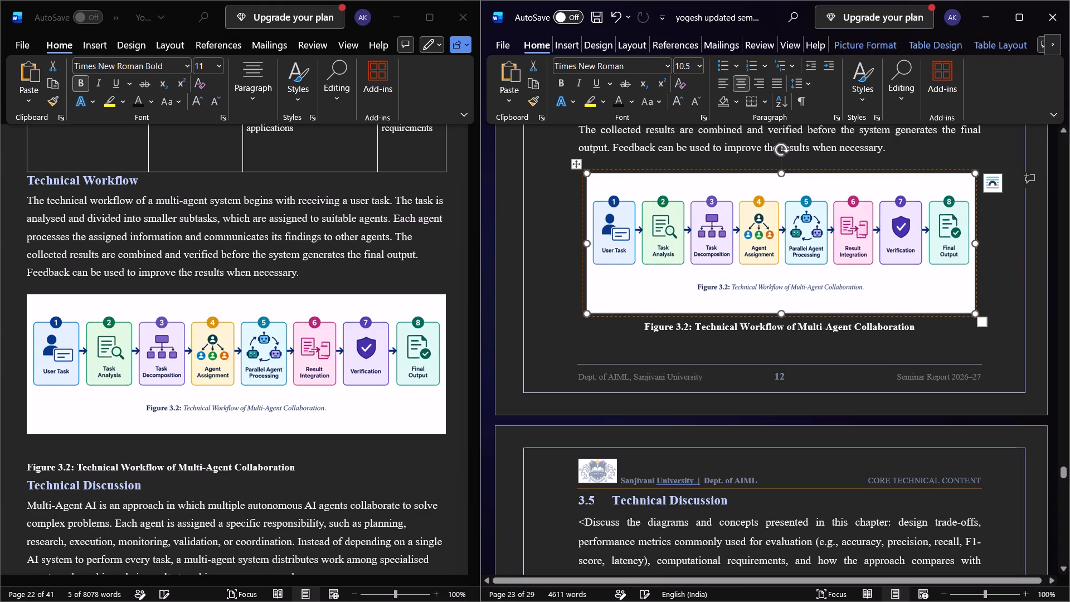
left_click(740, 84)
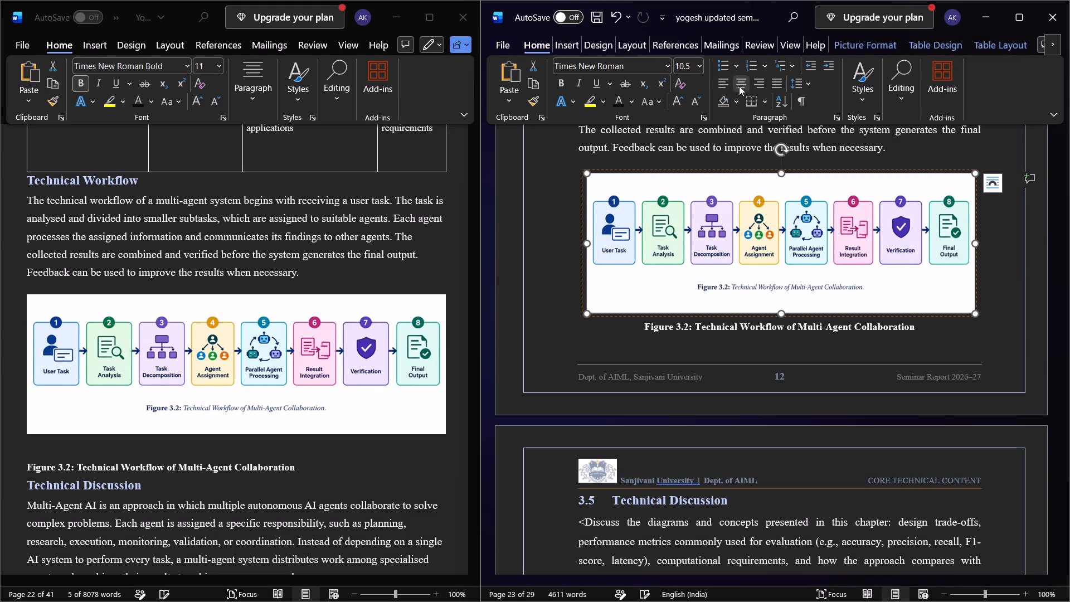
left_click(740, 84)
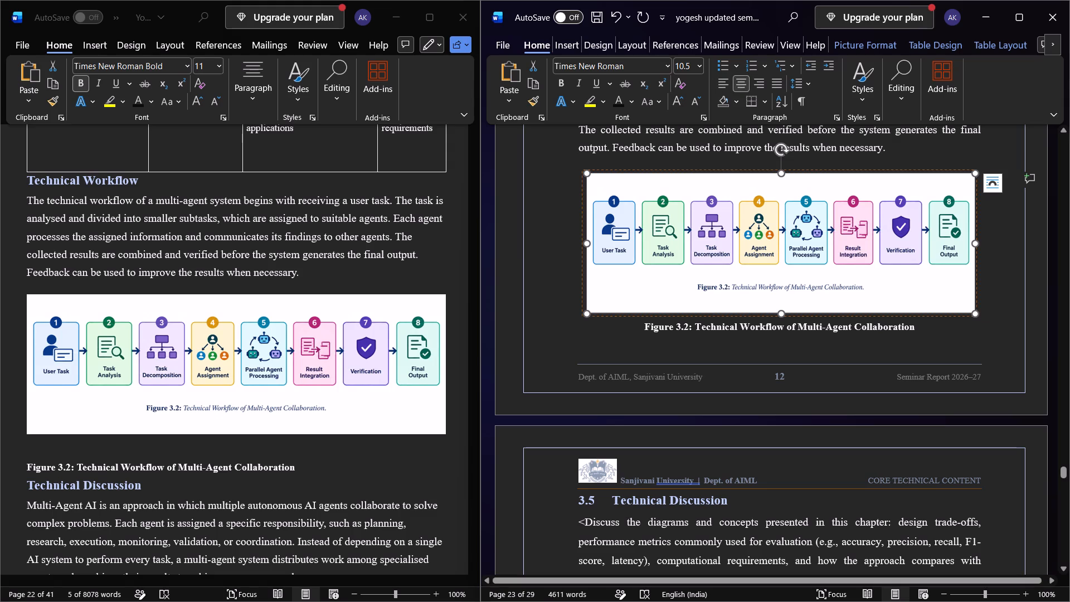
Increase the height of the Figure 3.2 image while keeping its width.
left_click_drag(783, 171, 779, 161)
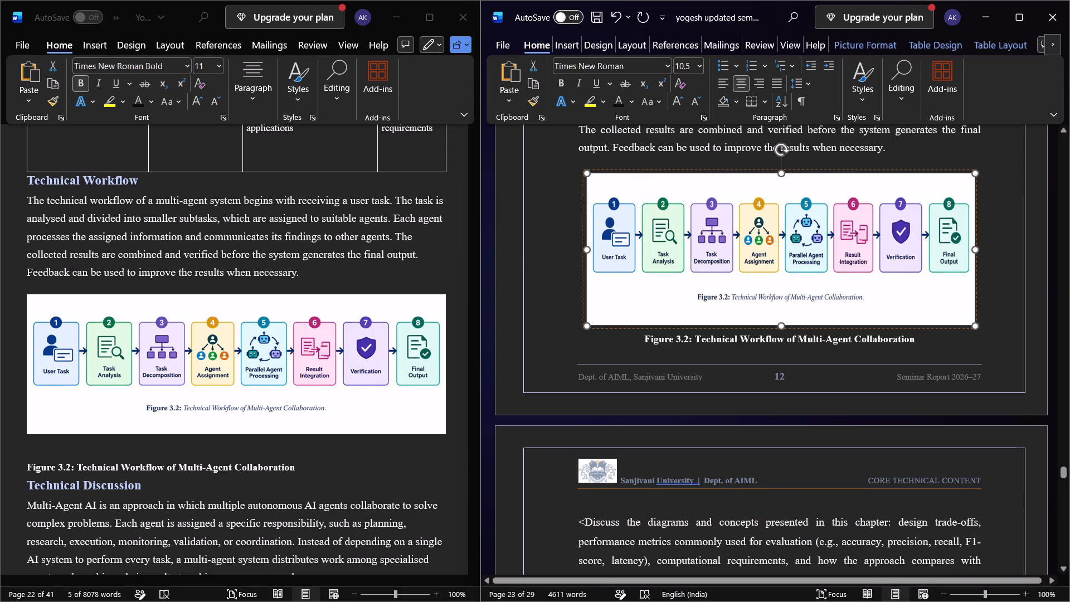
left_click_drag(779, 161, 782, 148)
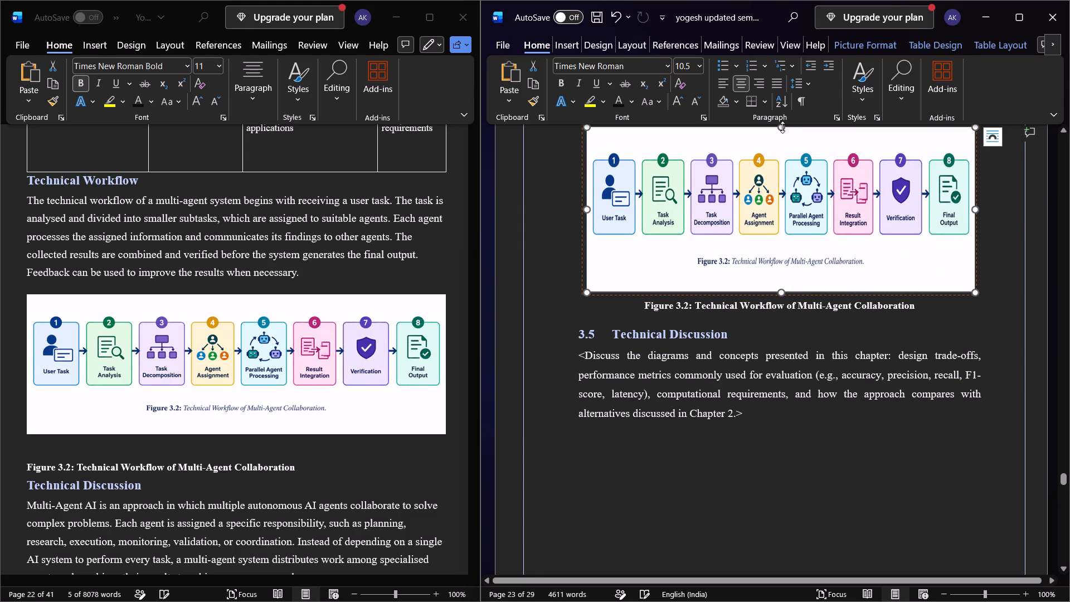
Reduce the height of the Figure 3.2 image so it fits with its caption on page 12 beneath the Technical Workflow paragraph.
left_click_drag(782, 127, 774, 161)
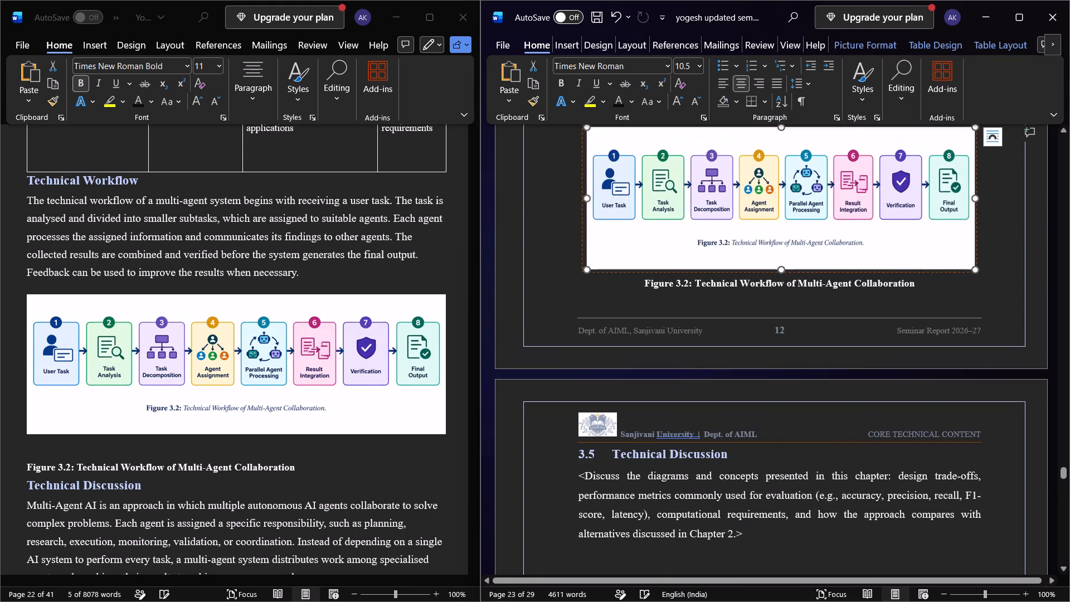
scroll(753, 215, "up", 2)
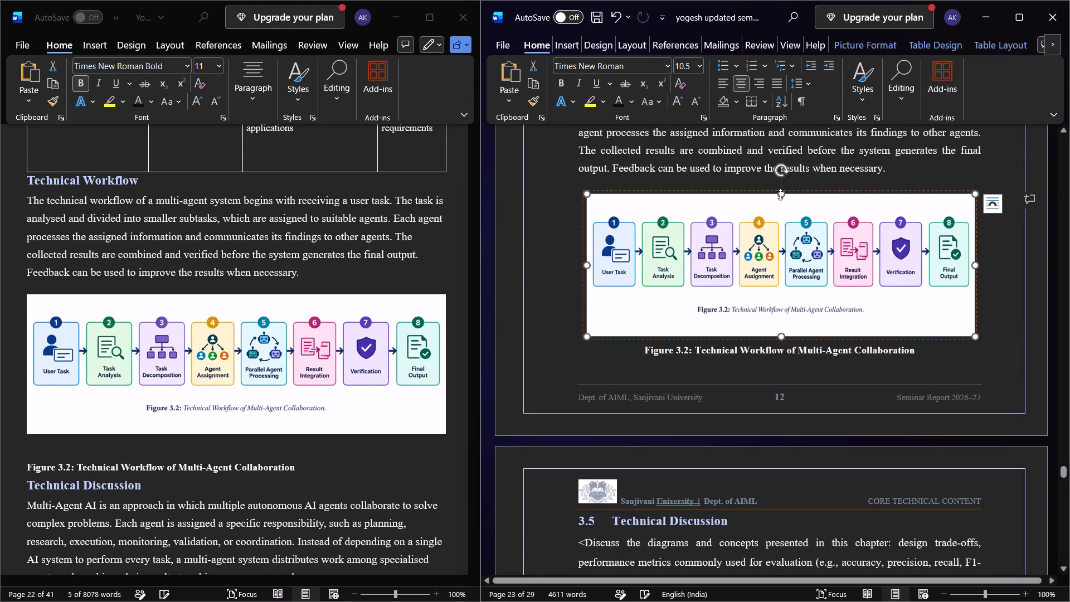
left_click_drag(780, 195, 781, 178)
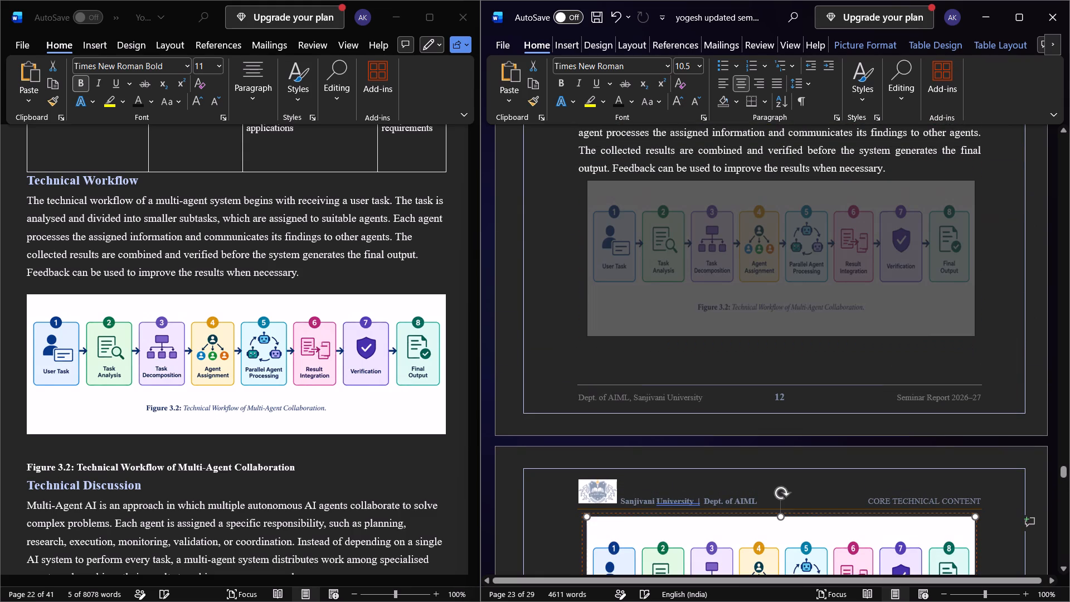
left_click_drag(781, 178, 781, 185)
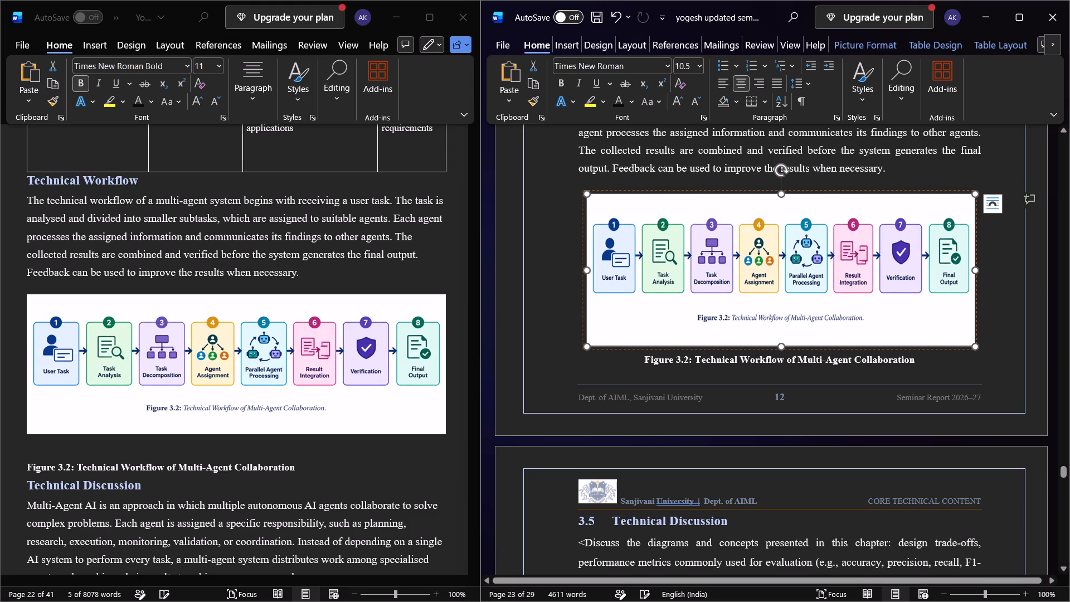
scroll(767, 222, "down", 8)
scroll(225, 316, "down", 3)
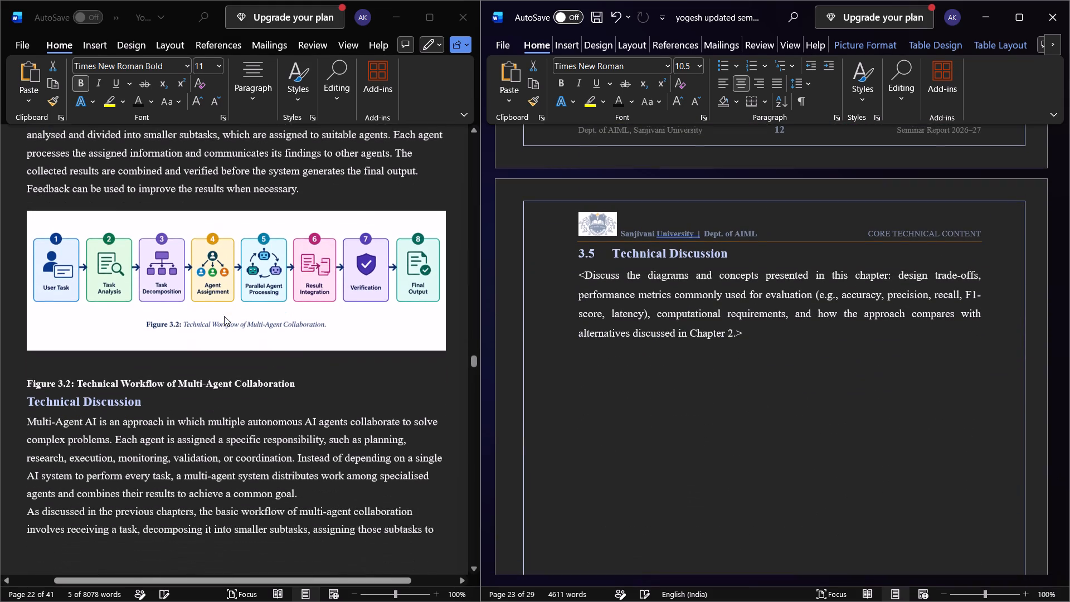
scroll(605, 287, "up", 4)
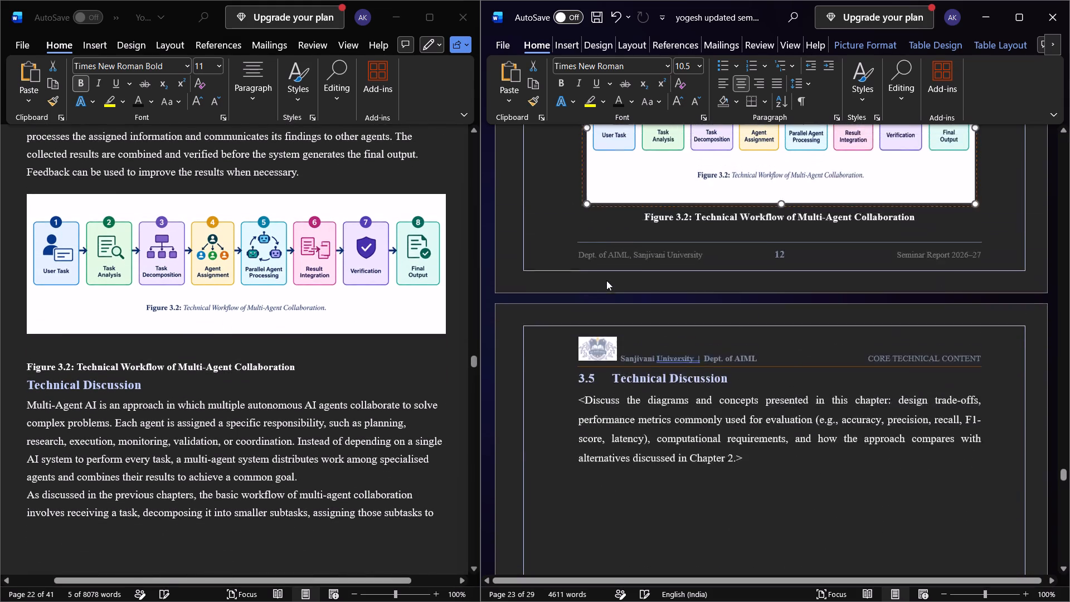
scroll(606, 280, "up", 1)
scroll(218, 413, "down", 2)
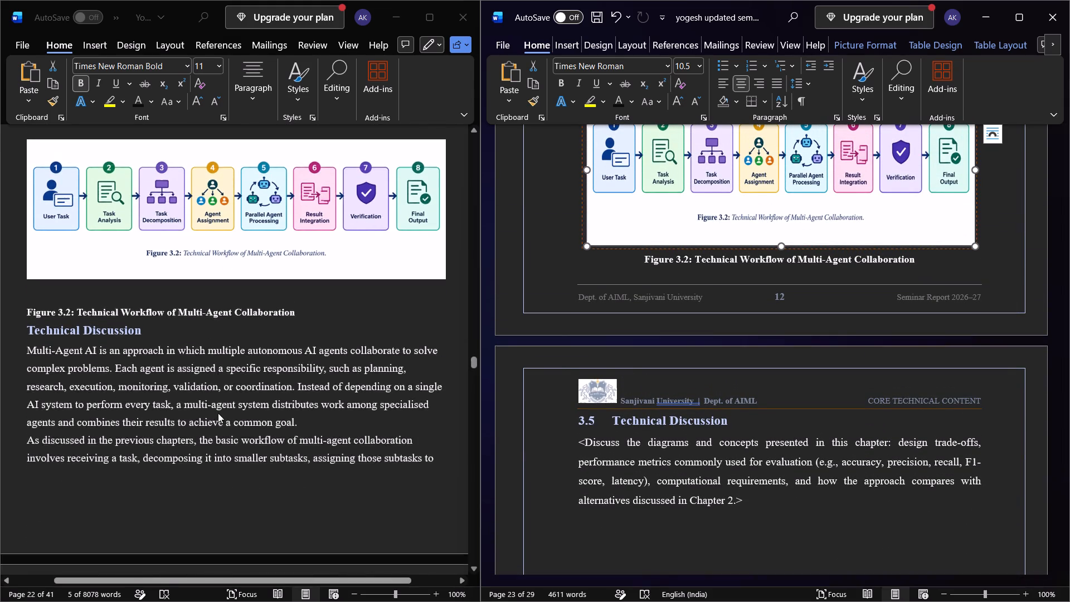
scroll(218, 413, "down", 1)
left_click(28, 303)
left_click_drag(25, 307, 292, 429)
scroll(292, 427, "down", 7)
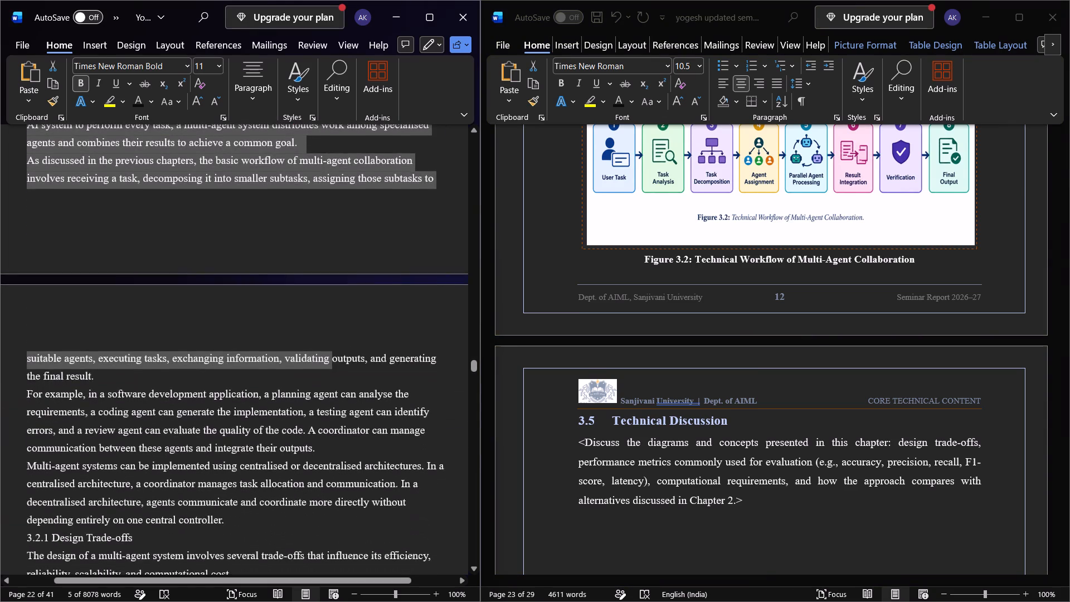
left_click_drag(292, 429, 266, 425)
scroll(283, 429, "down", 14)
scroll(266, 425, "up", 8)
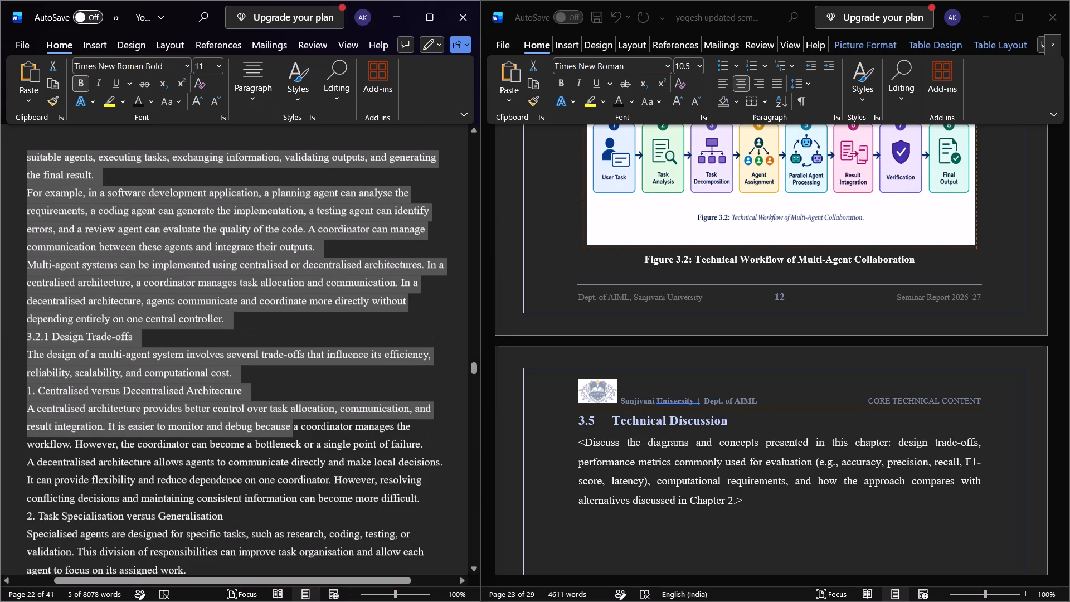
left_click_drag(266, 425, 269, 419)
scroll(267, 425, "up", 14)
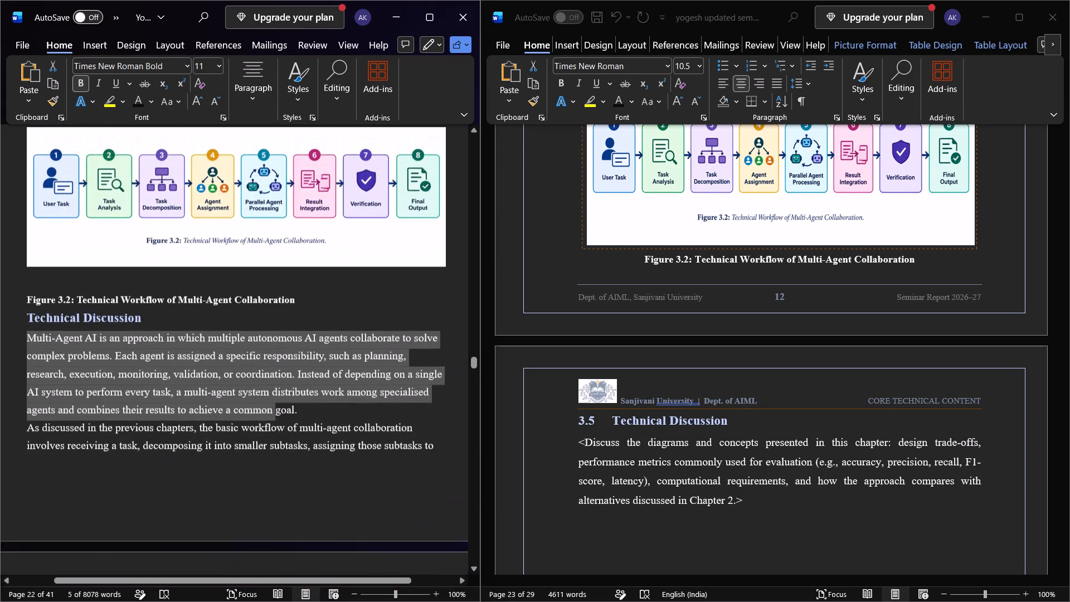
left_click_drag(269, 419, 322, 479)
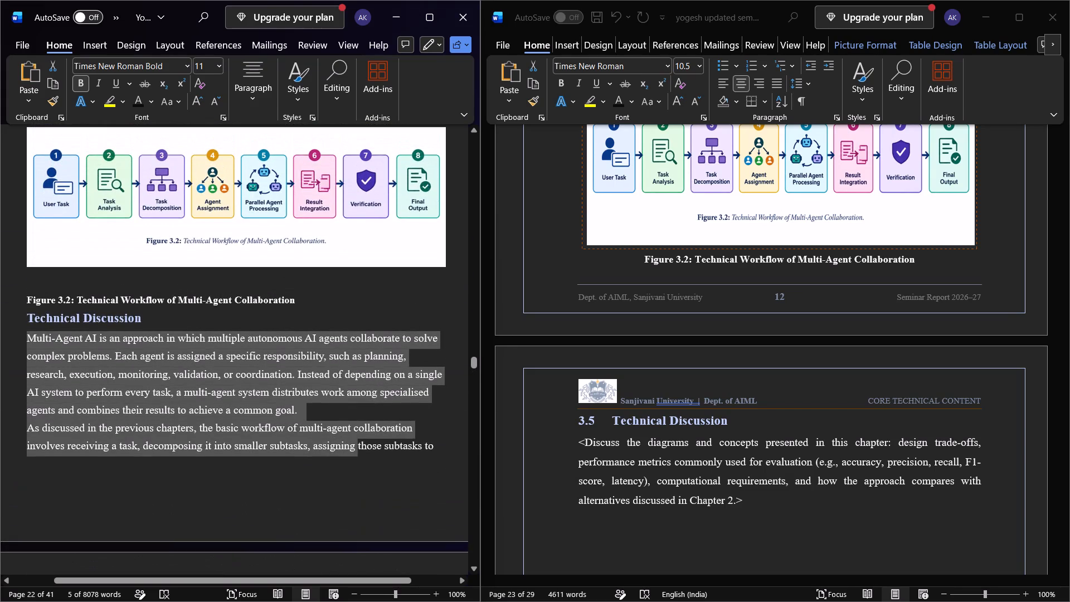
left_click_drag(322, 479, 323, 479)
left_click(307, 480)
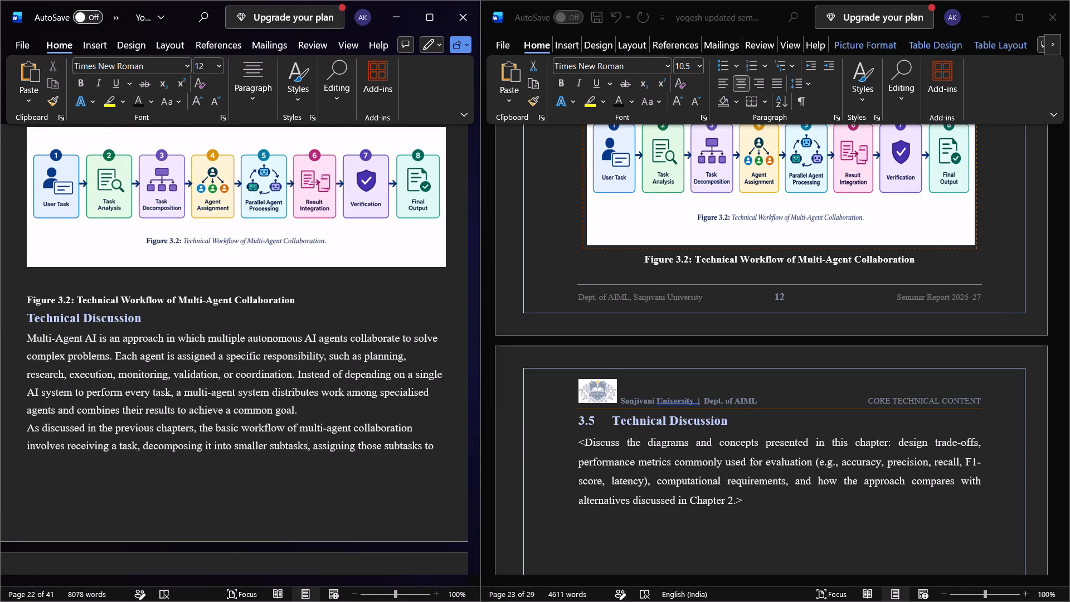
Look through the section 3.5 placeholder and the start of Chapter 4 in the updated report.
scroll(631, 601, "down", 6)
scroll(607, 478, "down", 6)
scroll(668, 475, "down", 6)
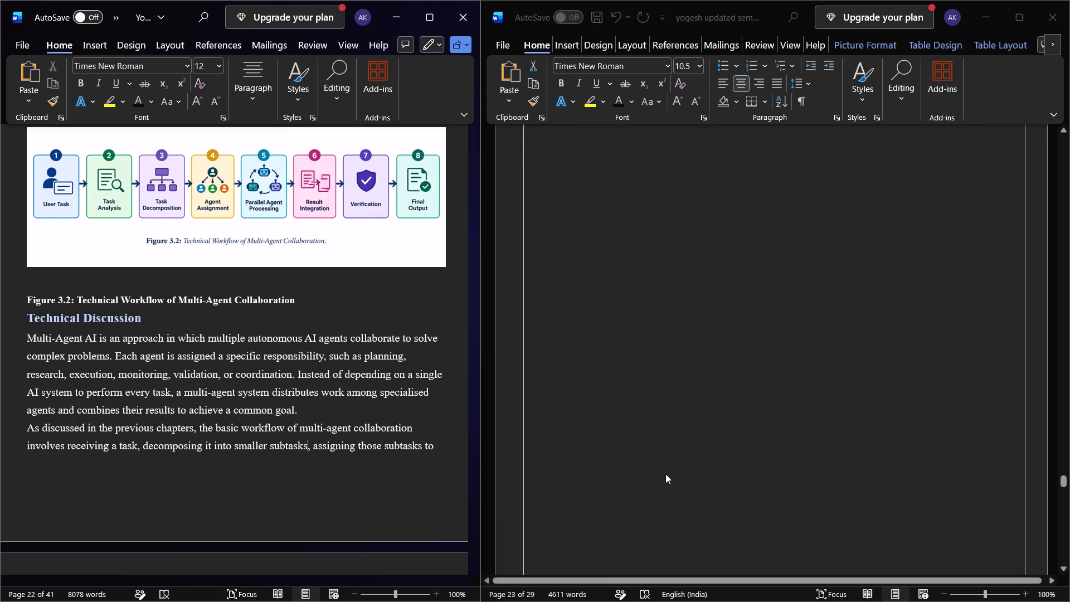
scroll(665, 472, "up", 7)
scroll(665, 470, "down", 7)
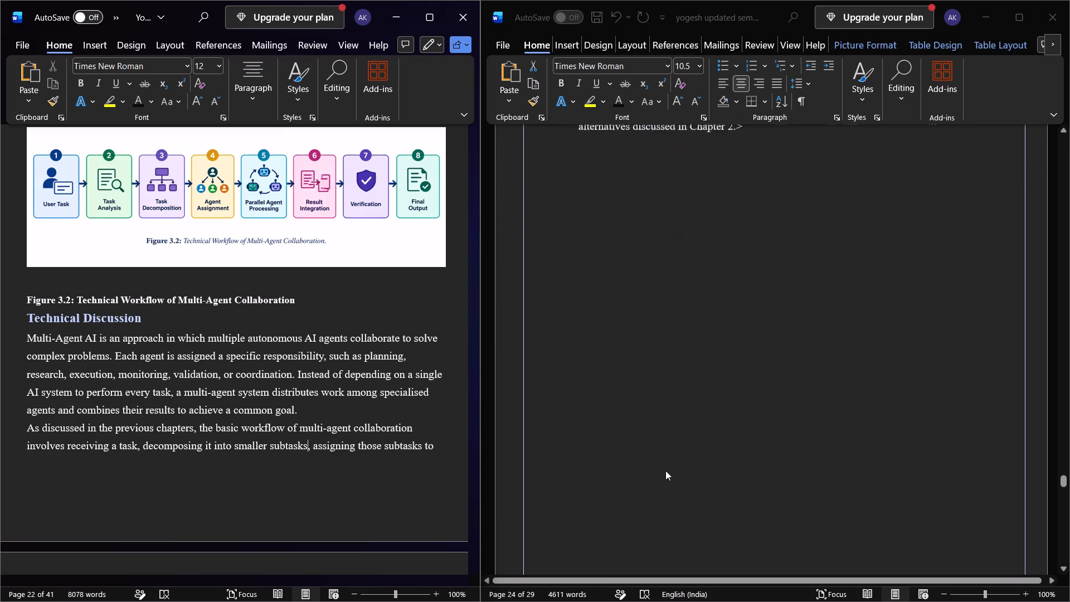
scroll(665, 470, "down", 13)
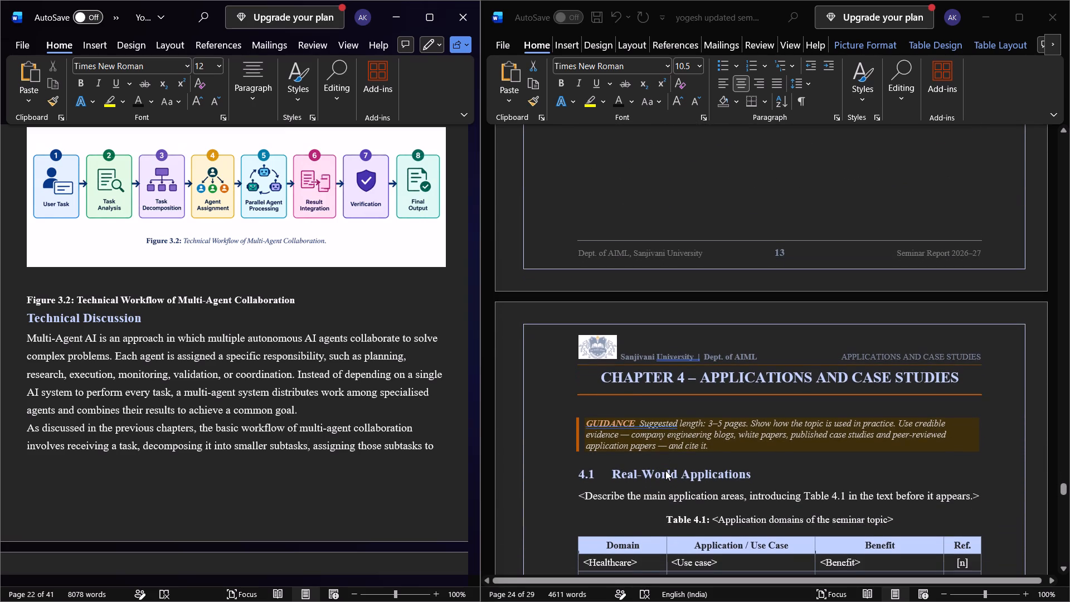
scroll(665, 470, "up", 20)
scroll(665, 470, "up", 4)
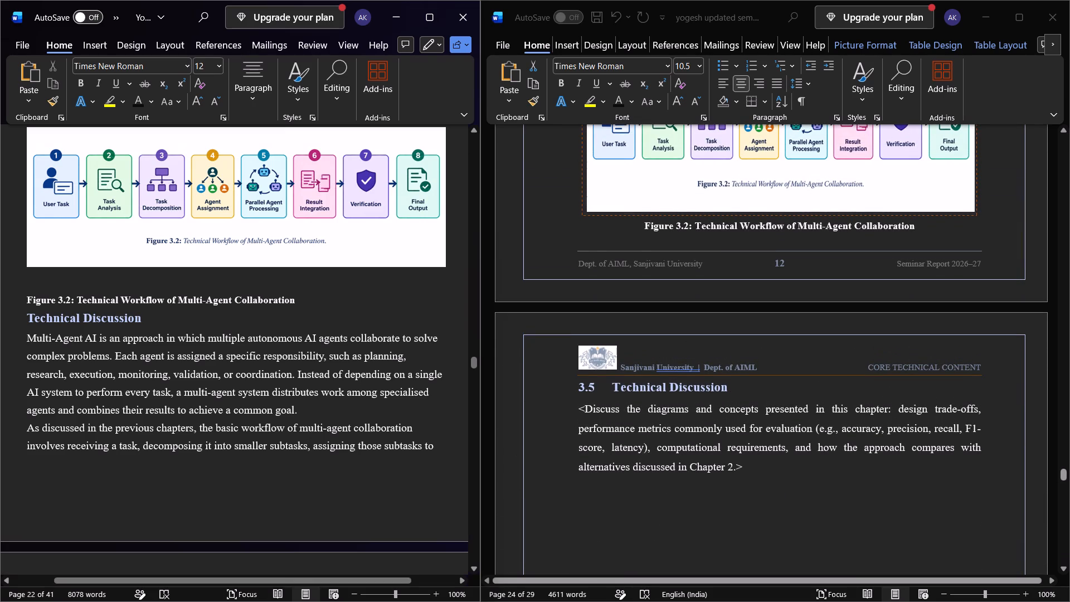
Copy the source report's Technical Discussion body, from its opening paragraph through the end of "6. Automation versus Human Oversight".
left_click(356, 414)
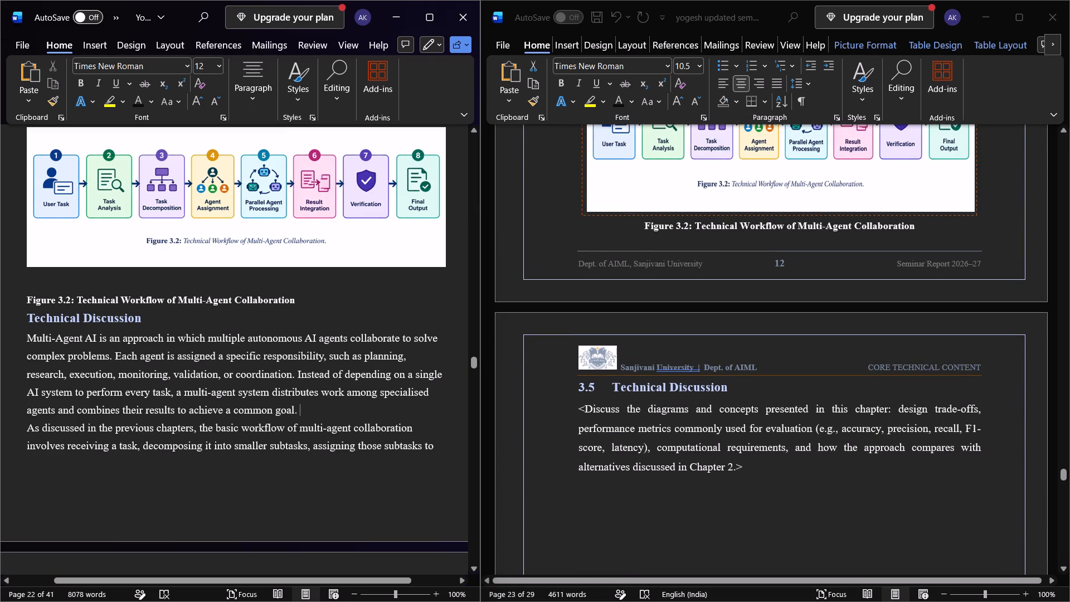
left_click_drag(21, 335, 212, 416)
scroll(211, 415, "down", 13)
scroll(212, 416, "down", 12)
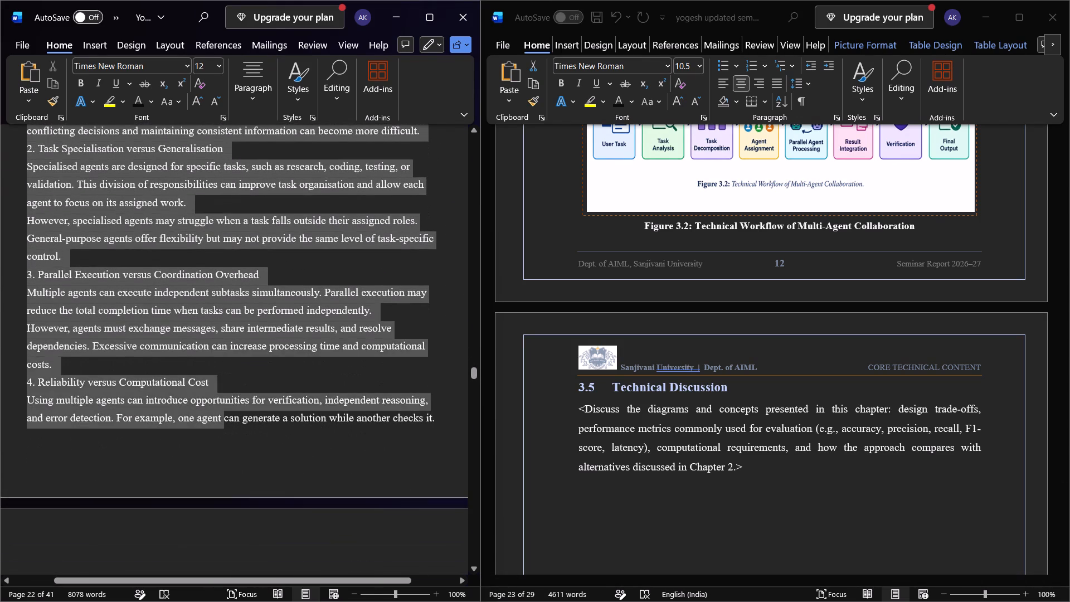
left_click_drag(212, 416, 247, 447)
scroll(243, 440, "down", 9)
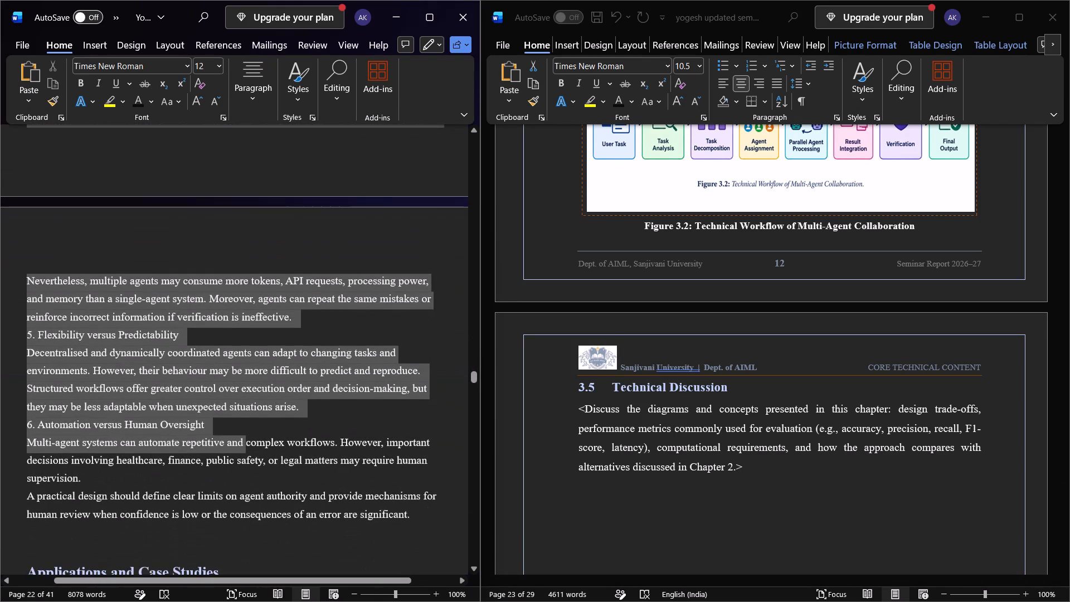
left_click_drag(247, 447, 424, 430)
scroll(247, 447, "down", 3)
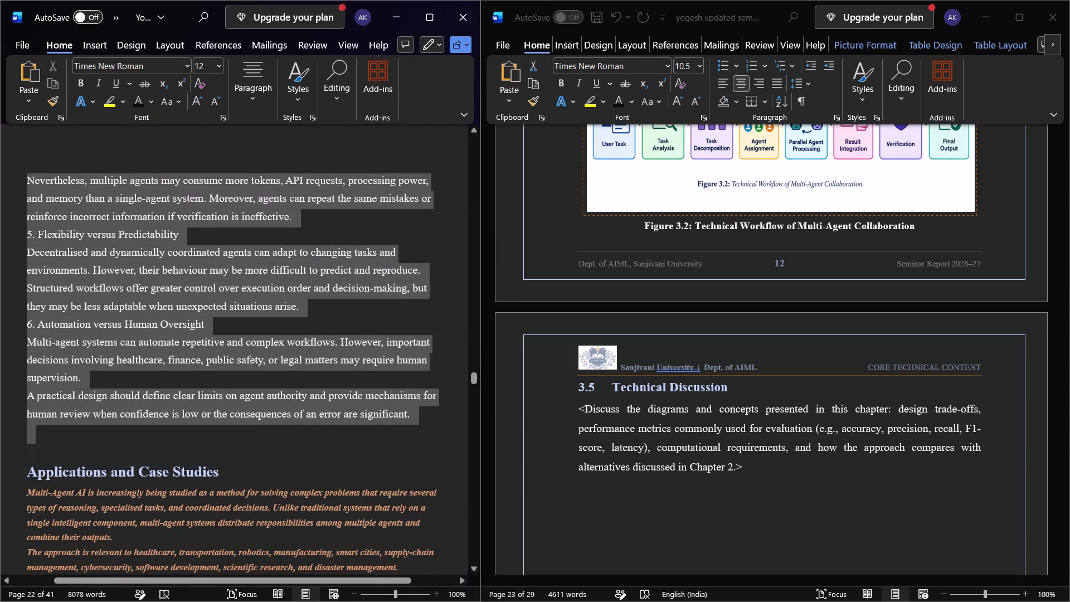
left_click_drag(424, 430, 429, 421)
key("ctrl+c")
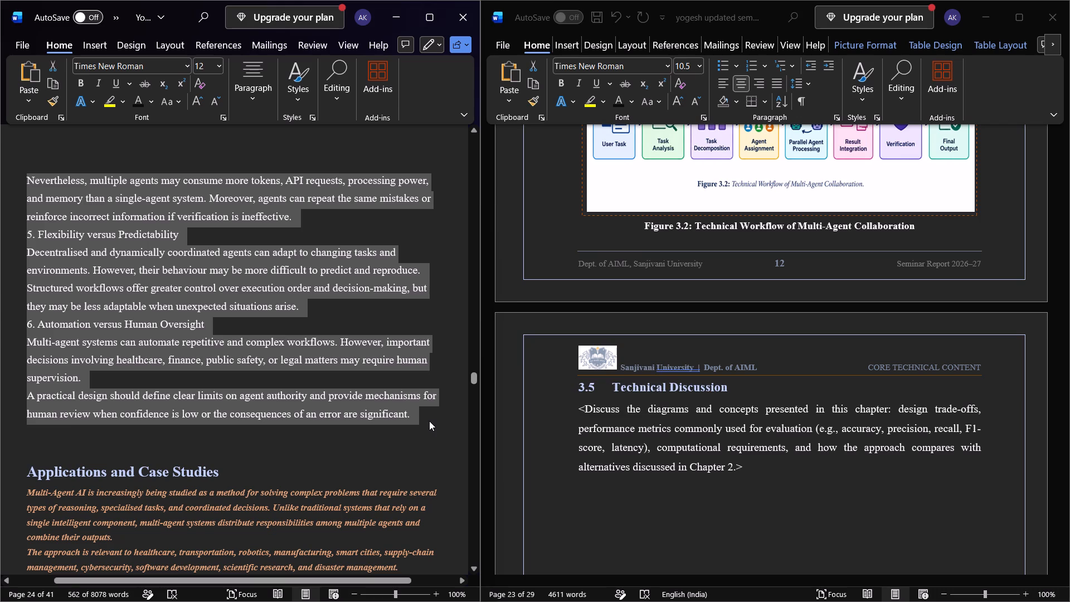
Replace the placeholder paragraph under 3.5 Technical Discussion in the updated report with the copied text.
left_click(568, 410)
left_click_drag(574, 403, 575, 403)
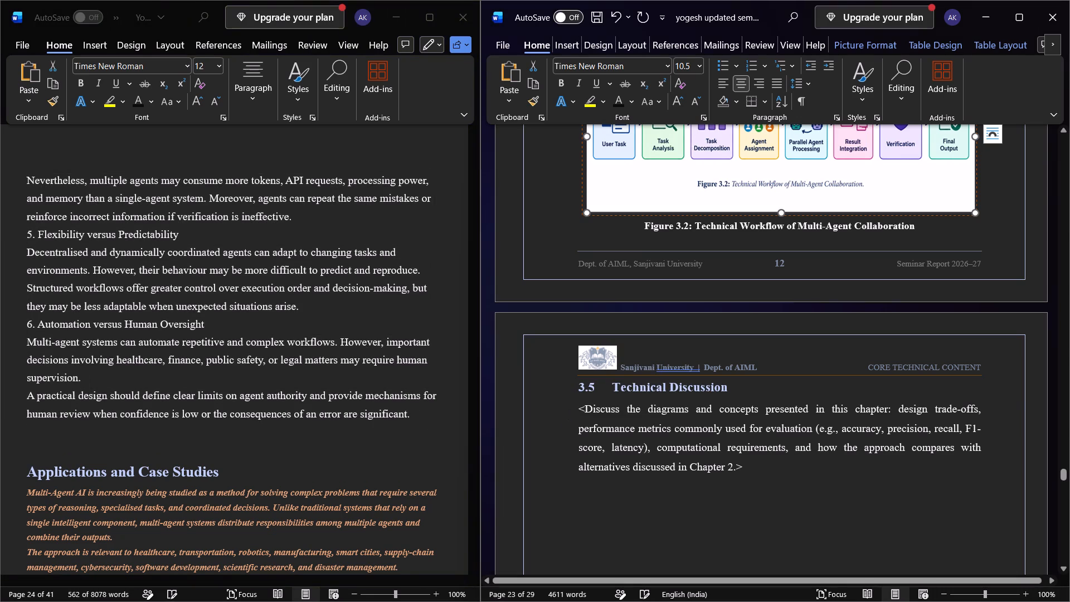
left_click_drag(575, 403, 755, 481)
key("ctrl+v")
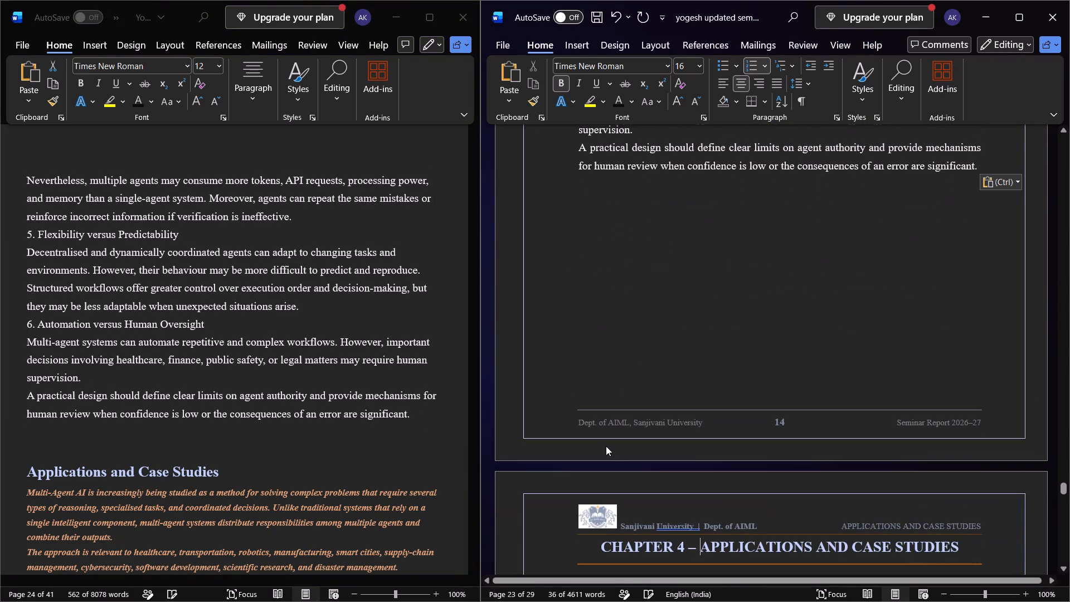
Review the pasted Technical Discussion text in section 3.5 and compare the start of Chapter 4 with the source's Applications and Case Studies.
scroll(603, 445, "up", 5)
scroll(648, 490, "up", 2)
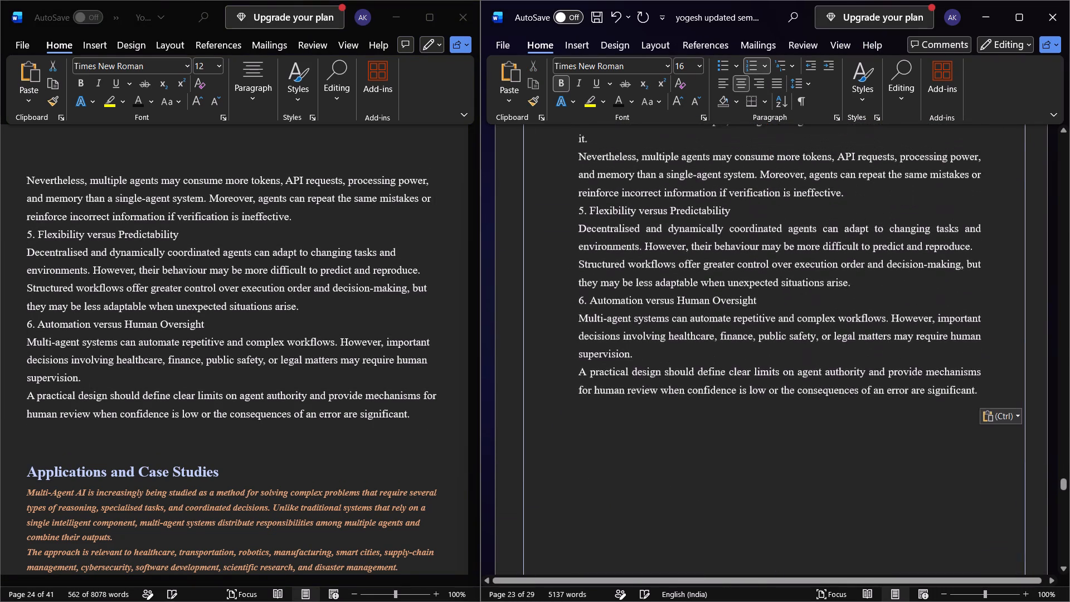
scroll(648, 488, "up", 7)
scroll(624, 441, "up", 9)
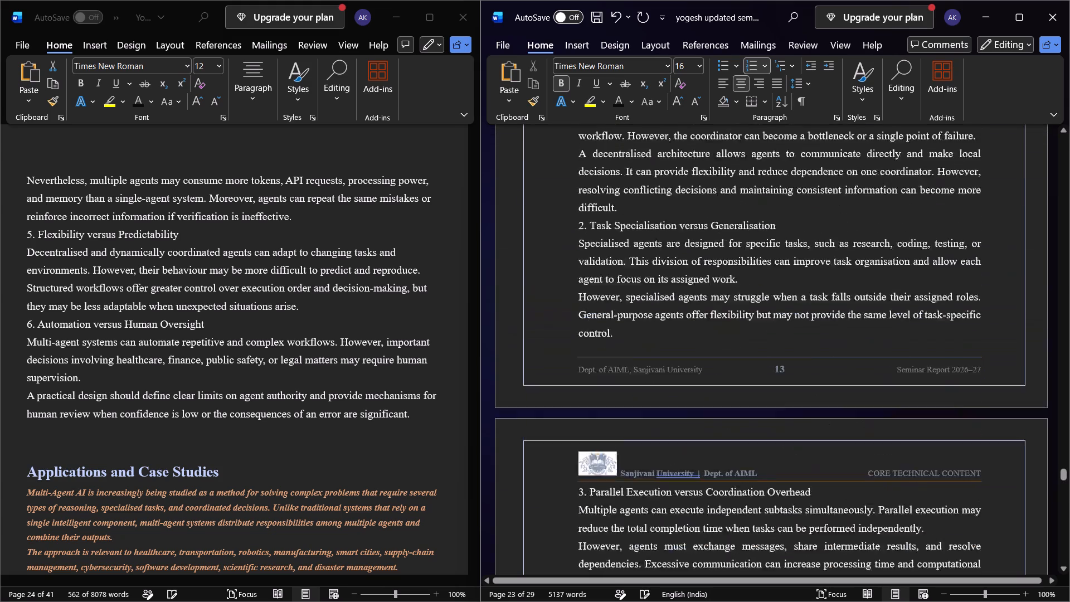
scroll(624, 441, "up", 3)
left_click(623, 438)
scroll(624, 430, "up", 5)
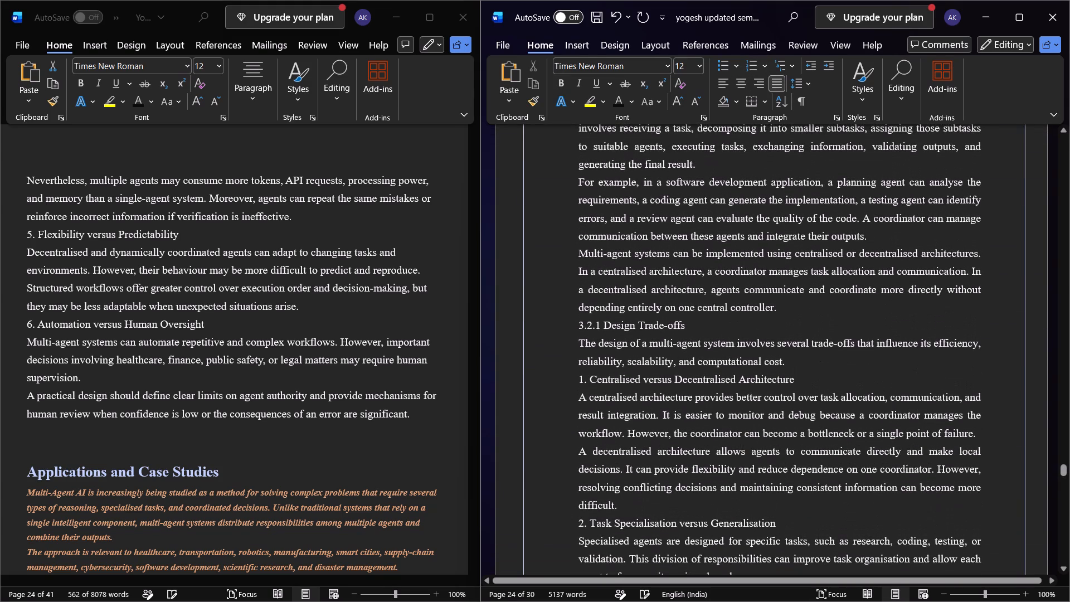
left_click(624, 430)
scroll(624, 430, "up", 7)
scroll(624, 430, "down", 6)
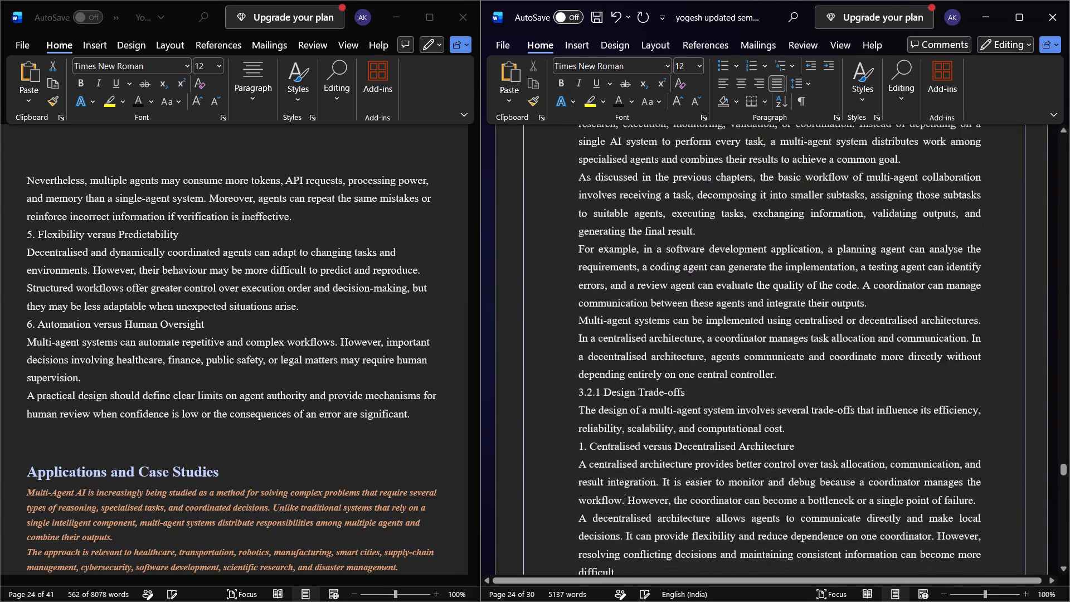
scroll(624, 430, "down", 20)
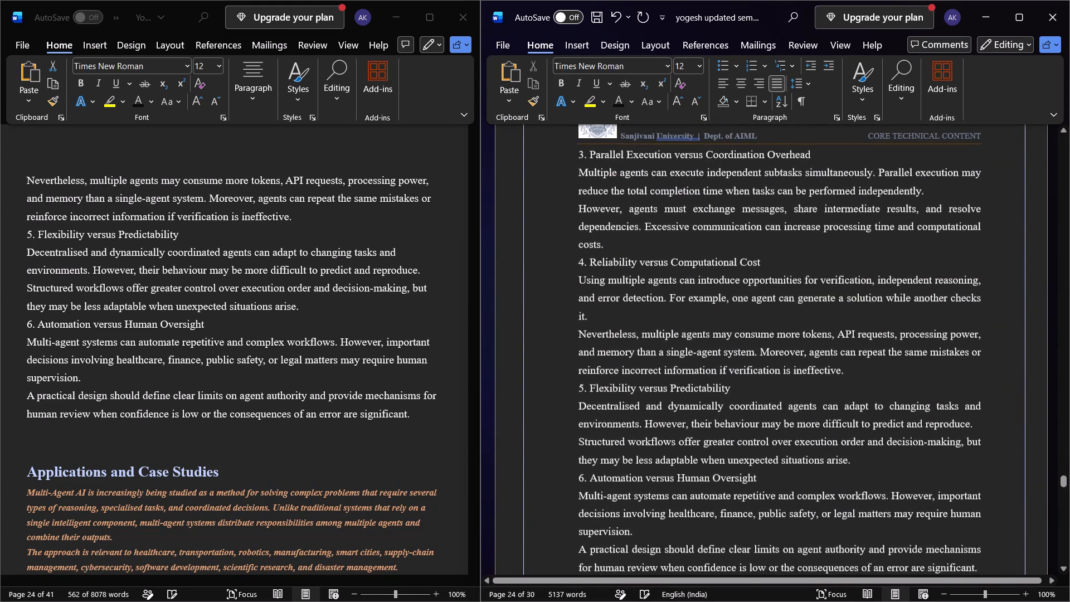
scroll(624, 430, "down", 19)
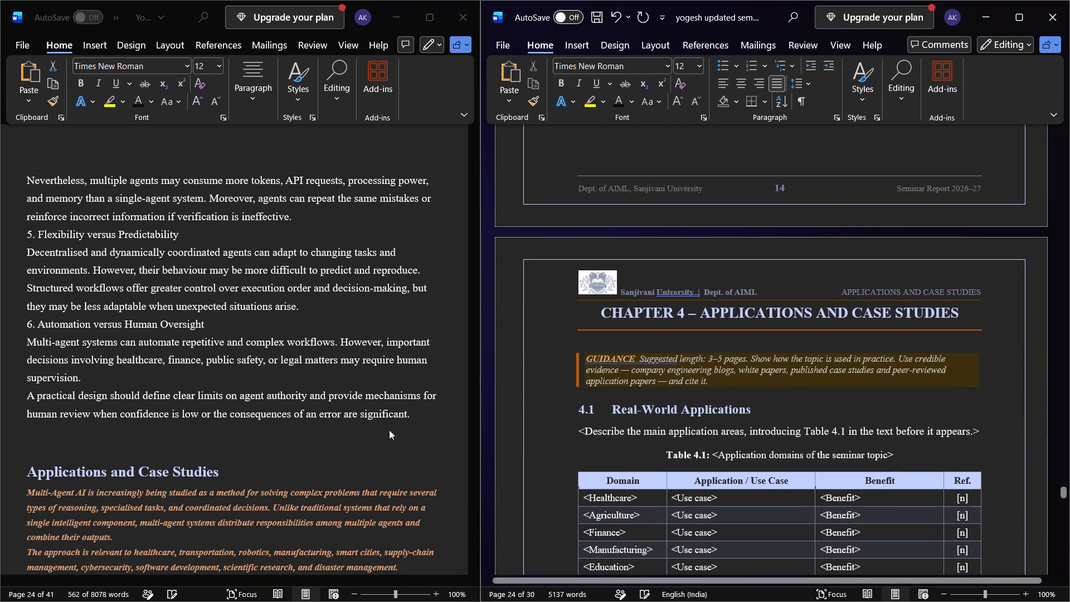
scroll(331, 431, "down", 5)
scroll(698, 374, "up", 6)
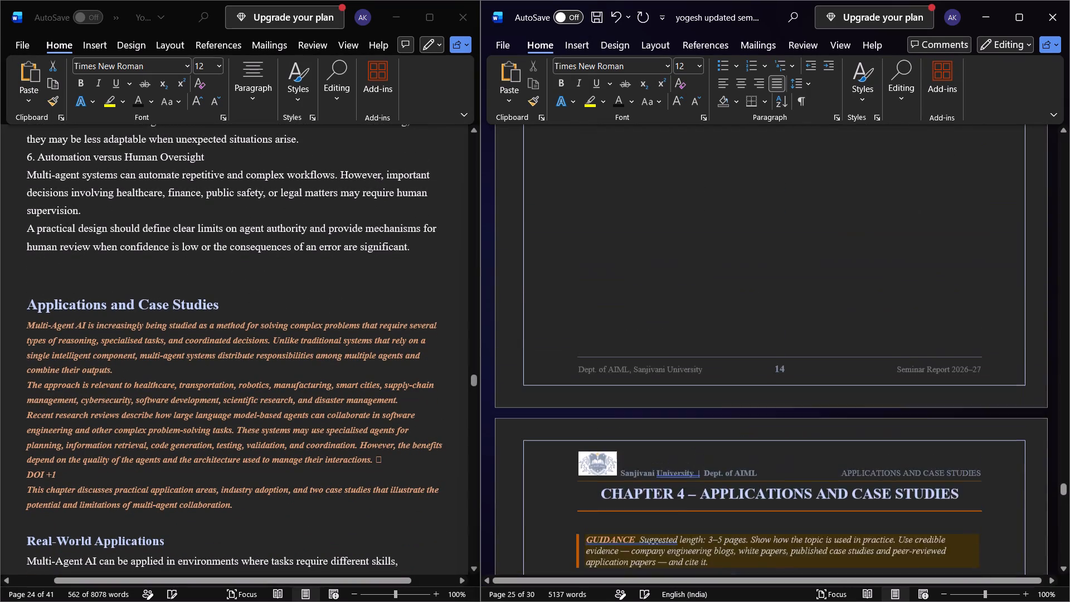
scroll(699, 374, "up", 18)
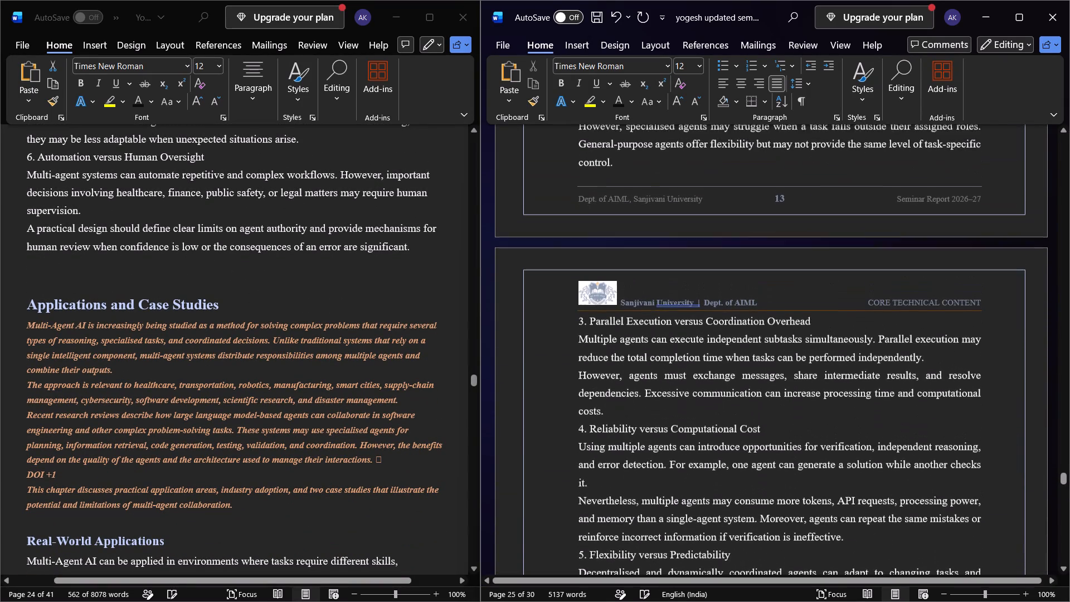
scroll(699, 374, "up", 17)
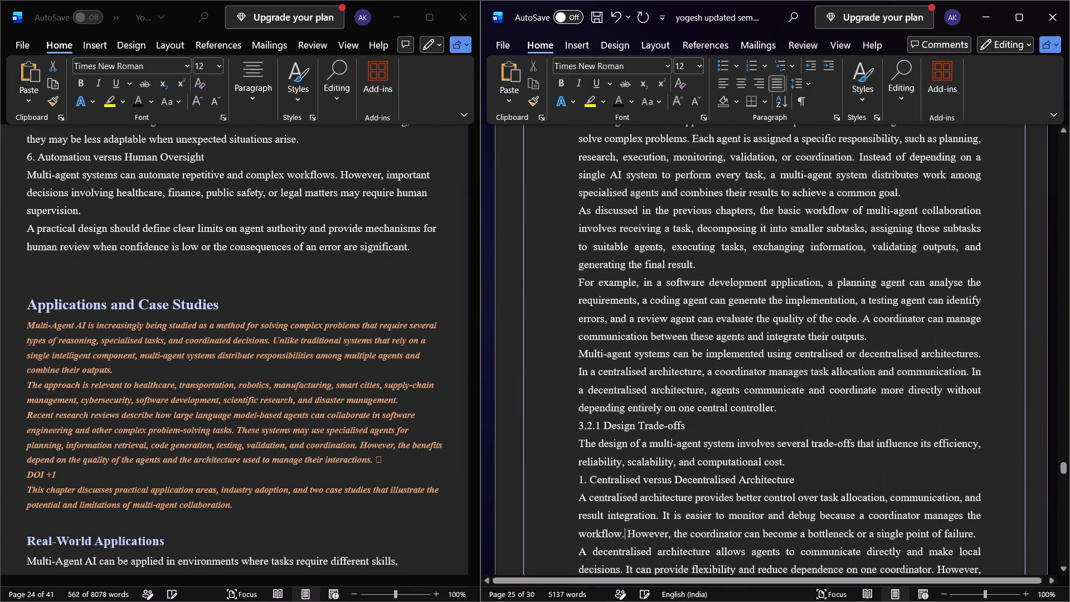
scroll(699, 374, "up", 8)
scroll(699, 374, "down", 13)
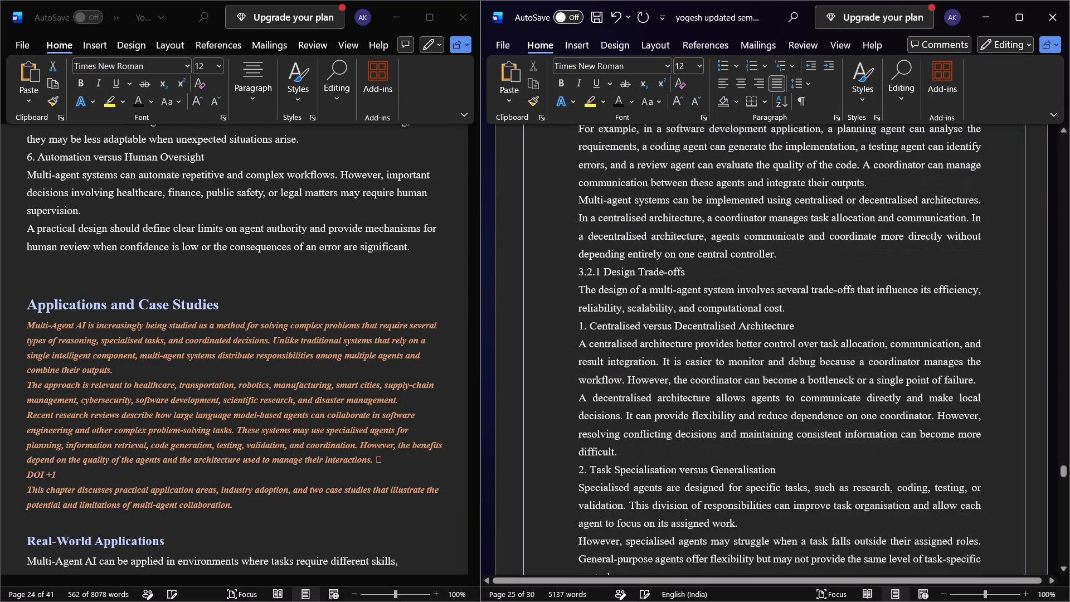
scroll(699, 374, "down", 14)
scroll(699, 374, "down", 8)
scroll(699, 374, "up", 1)
scroll(699, 374, "down", 4)
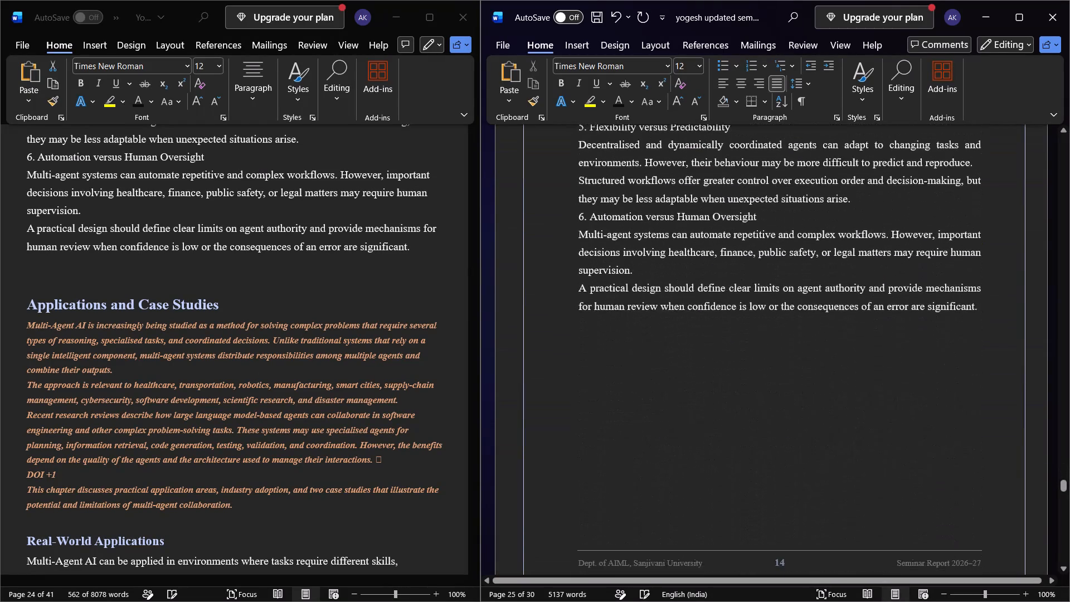
scroll(699, 374, "down", 7)
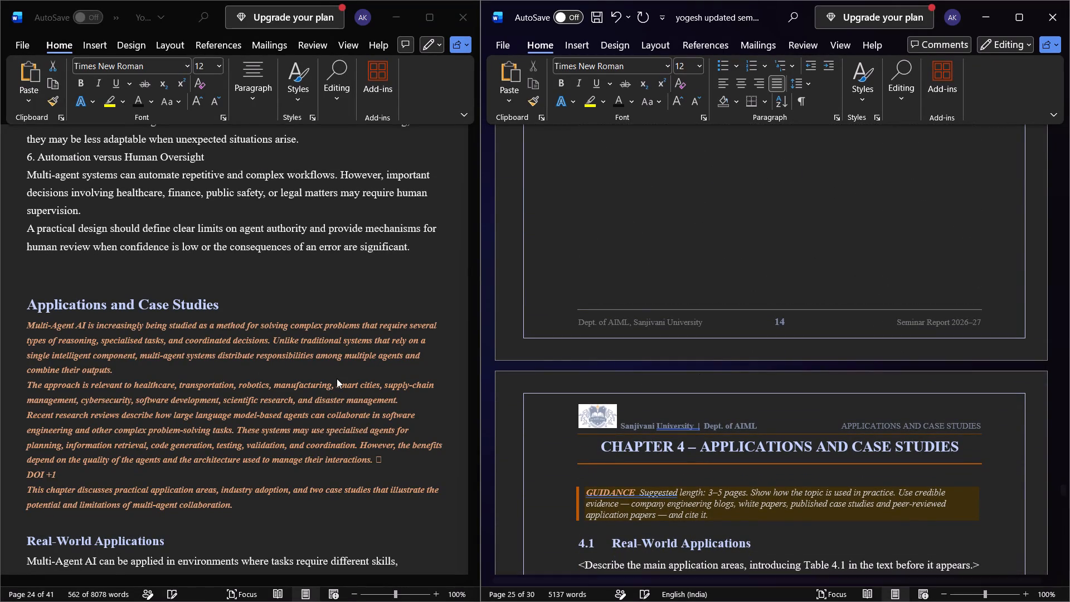
Copy the source report's Real-World Applications text, from "Multi-Agent AI can be applied" through "their potential benefits.".
scroll(335, 380, "down", 5)
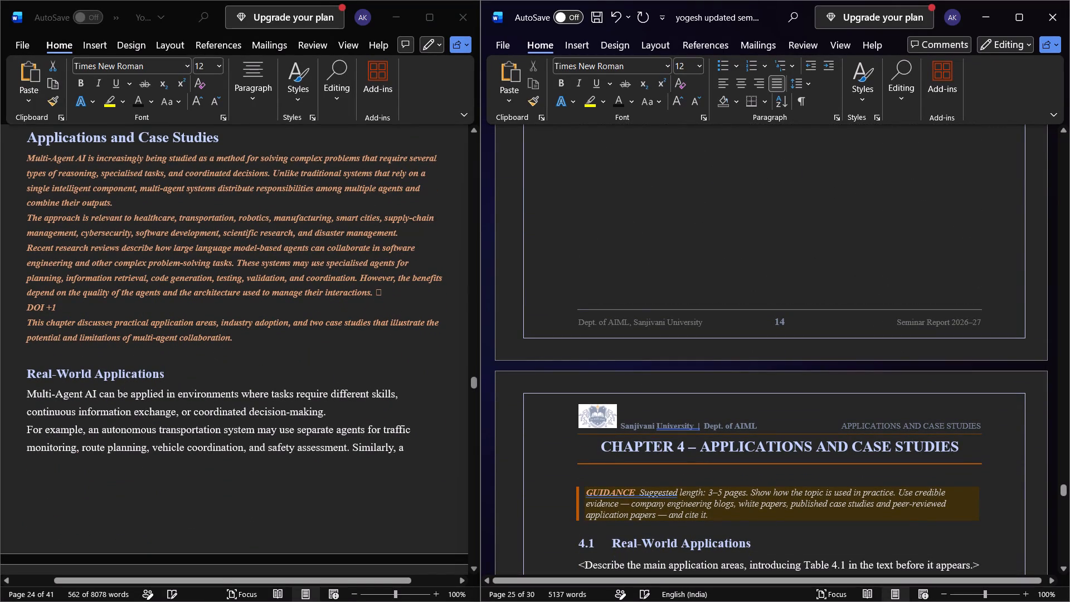
scroll(658, 367, "down", 4)
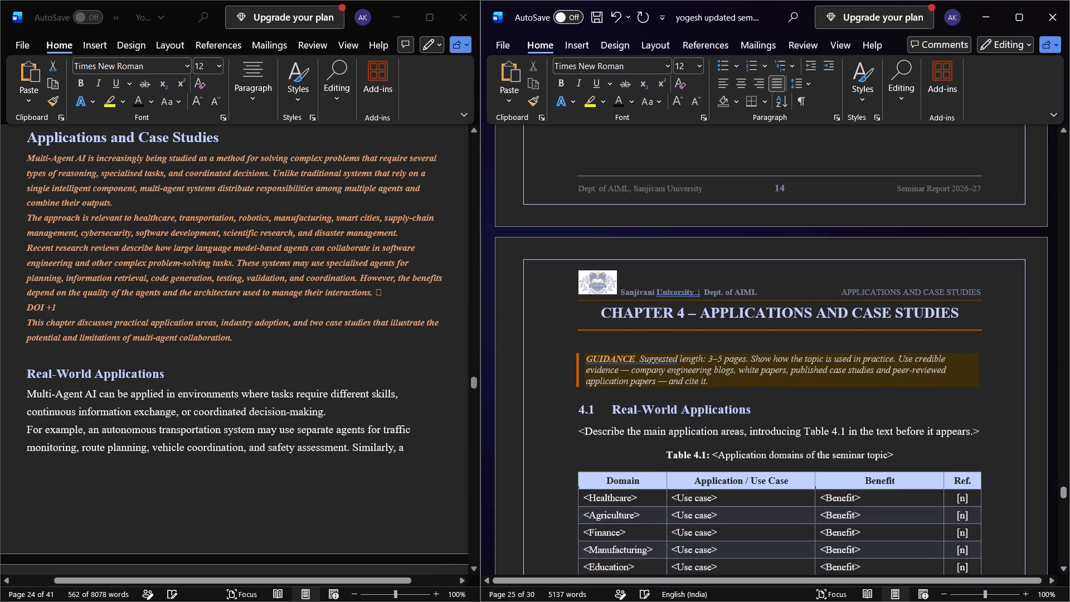
scroll(658, 367, "down", 3)
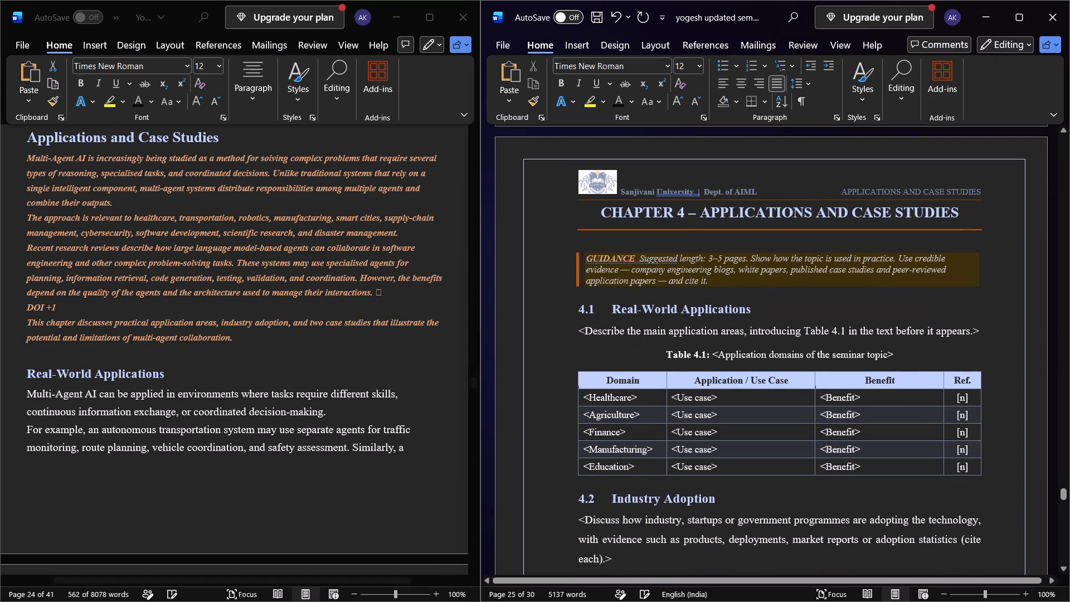
scroll(294, 423, "down", 4)
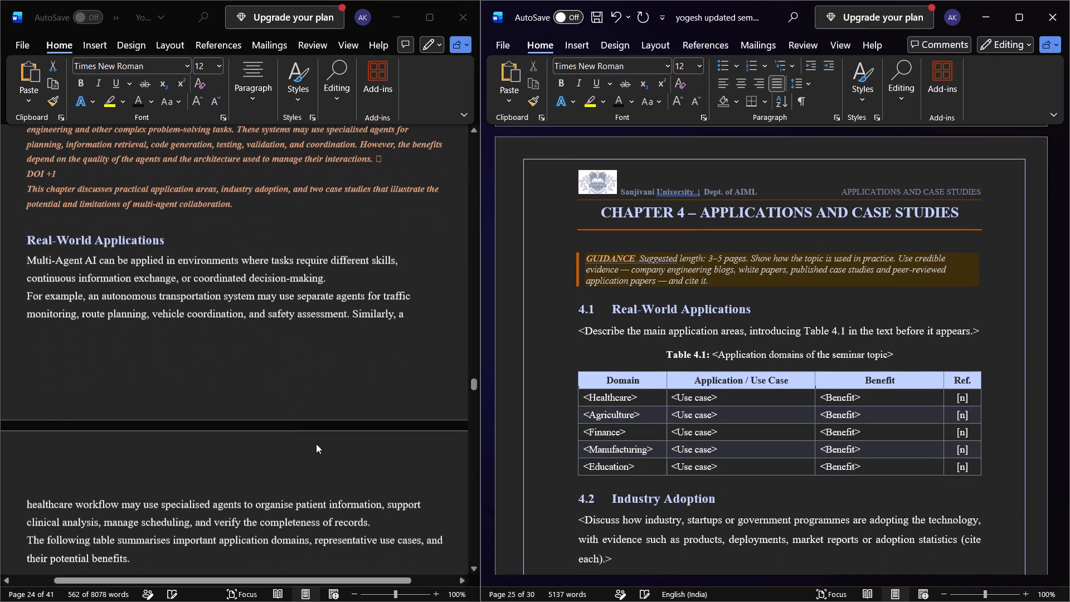
scroll(392, 459, "down", 4)
scroll(61, 225, "up", 2)
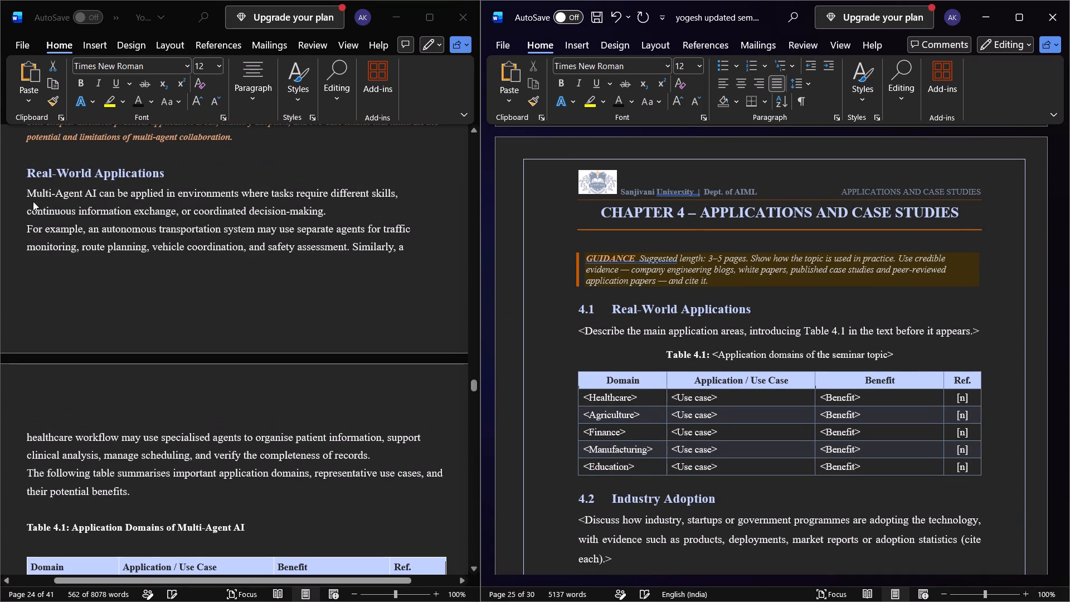
left_click(26, 188)
left_click_drag(23, 188, 192, 424)
scroll(185, 333, "down", 2)
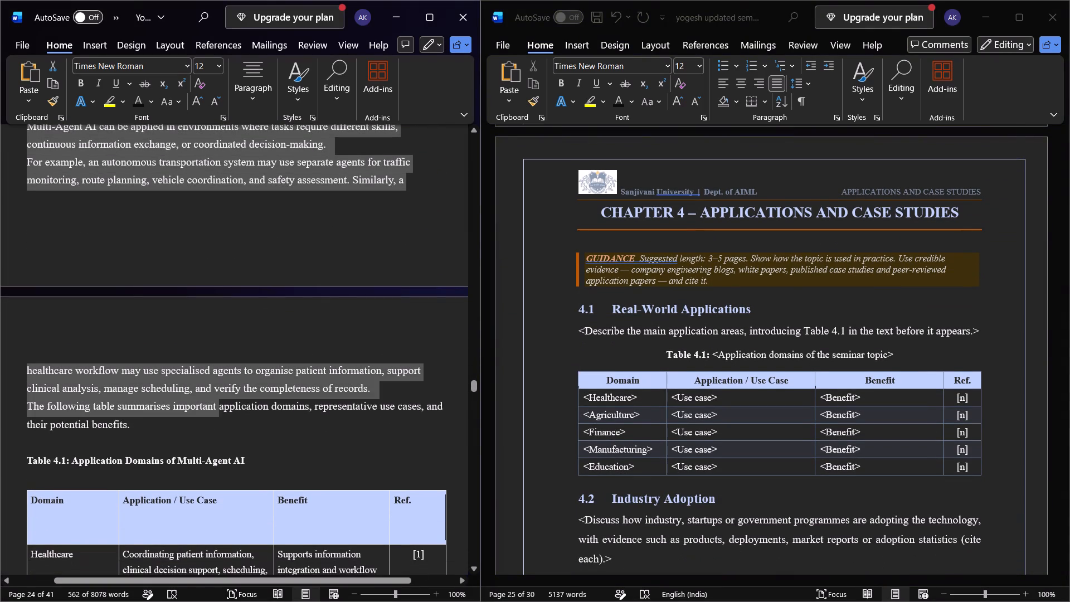
left_click_drag(192, 424, 128, 425)
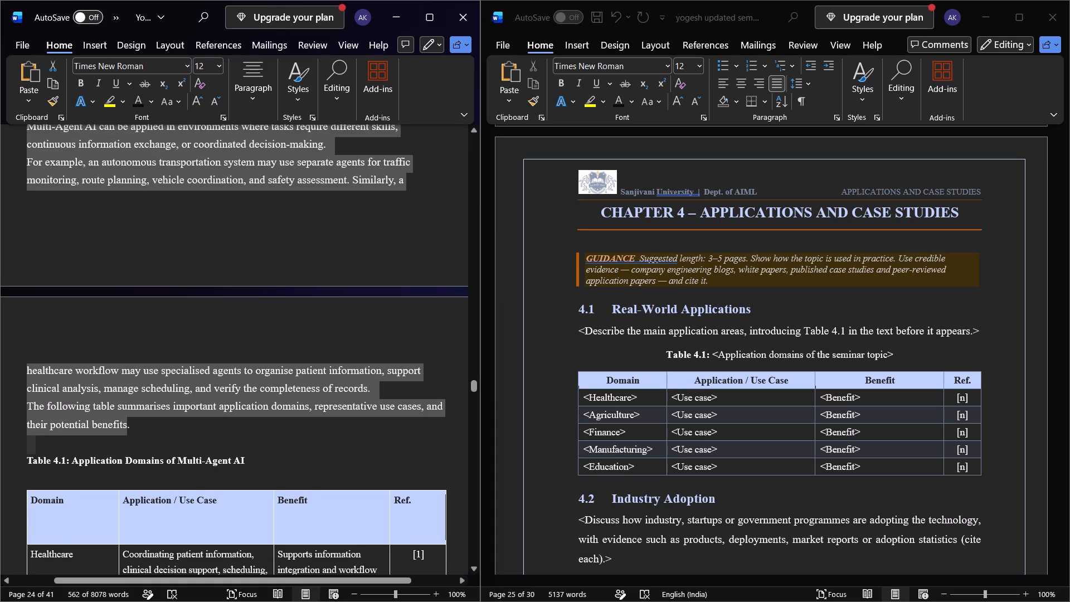
left_click_drag(128, 425, 130, 425)
key("ctrl+c")
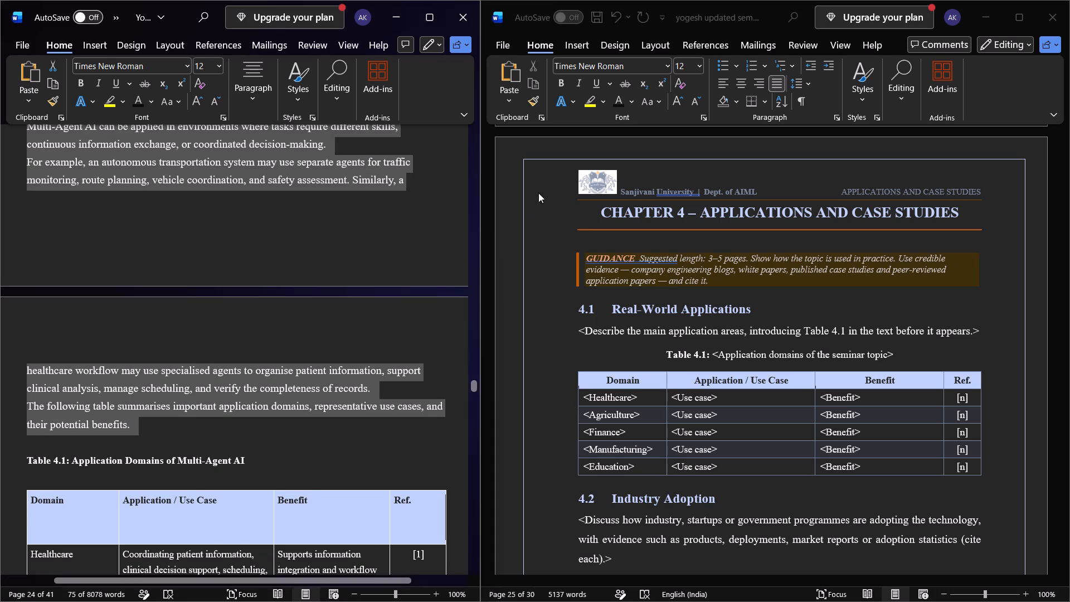
Replace the placeholder sentence and the Table 4.1 caption under 4.1 Real-World Applications in the updated report with the copied text.
left_click(574, 325)
left_click_drag(575, 328, 891, 365)
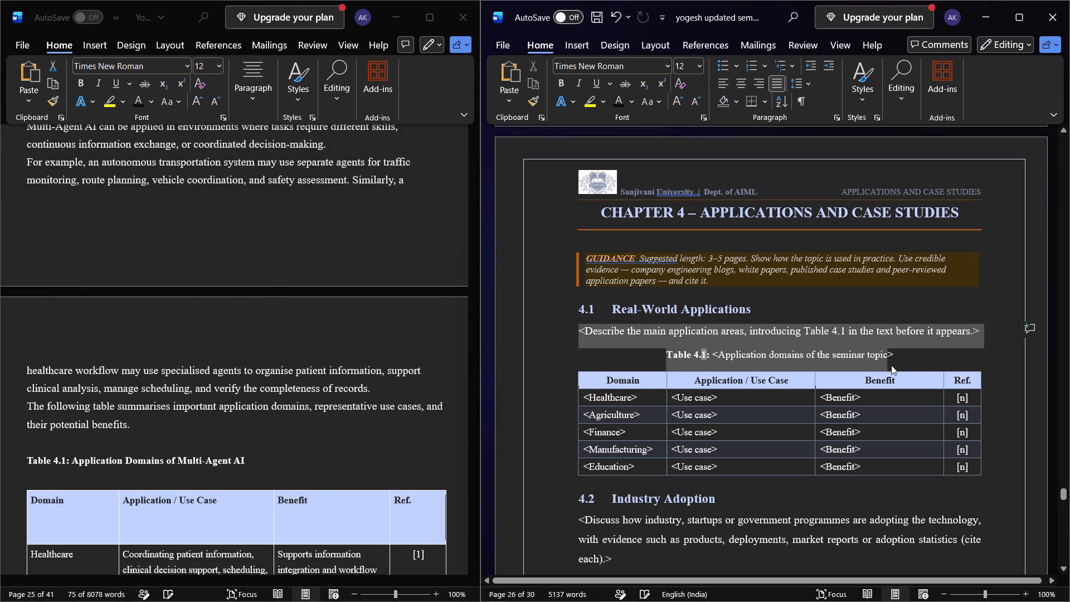
left_click_drag(891, 365, 920, 362)
key("ctrl+v")
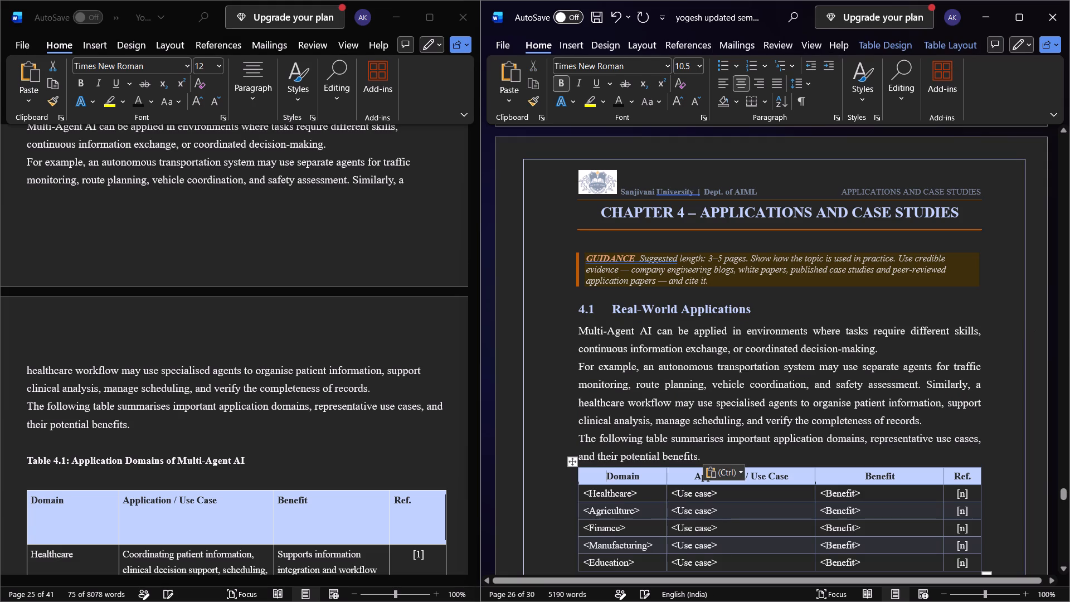
left_click(753, 337)
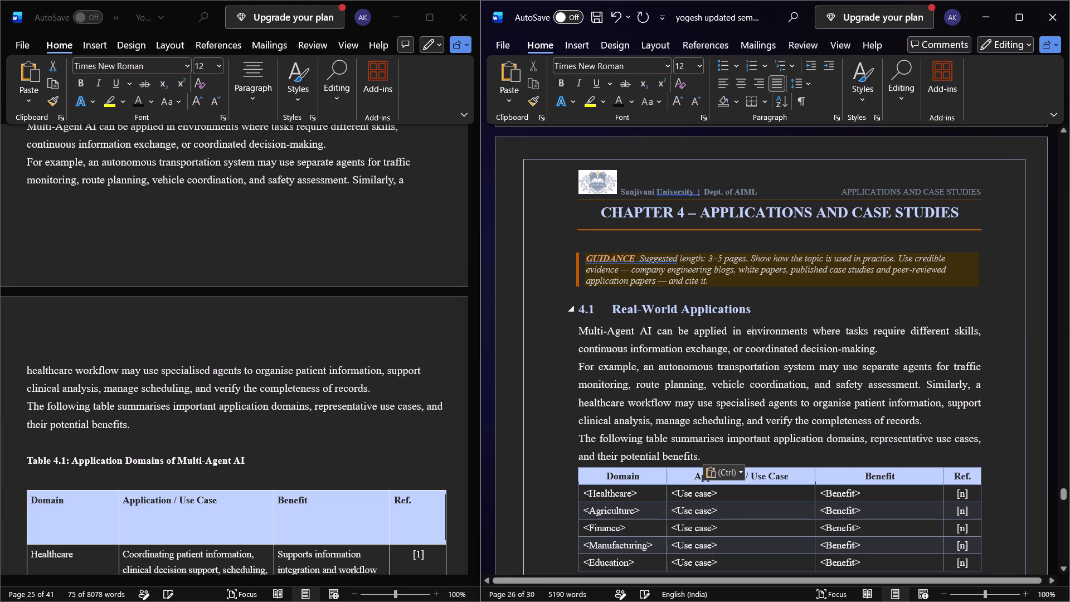
Insert two blank lines between the section 4.1 text and the application domains table in the updated report.
scroll(807, 312, "down", 5)
scroll(140, 346, "down", 3)
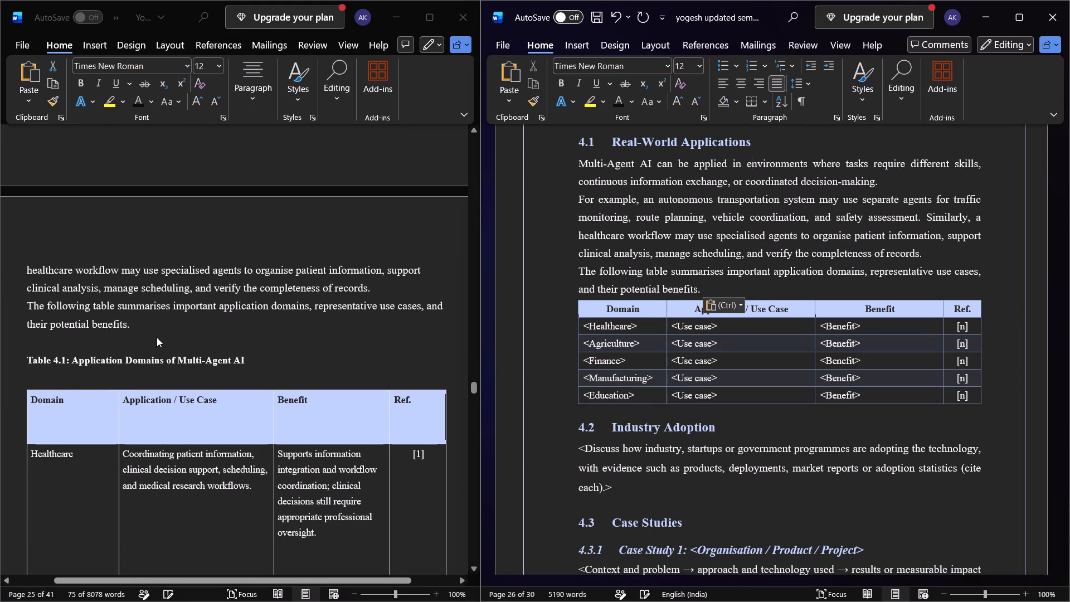
left_click(799, 297)
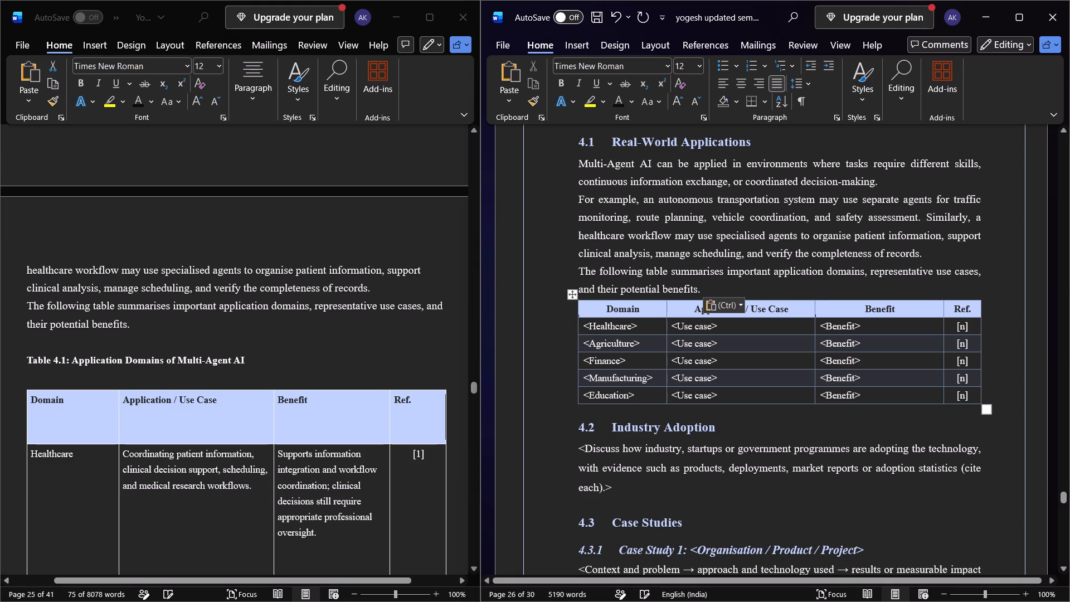
key("Return")
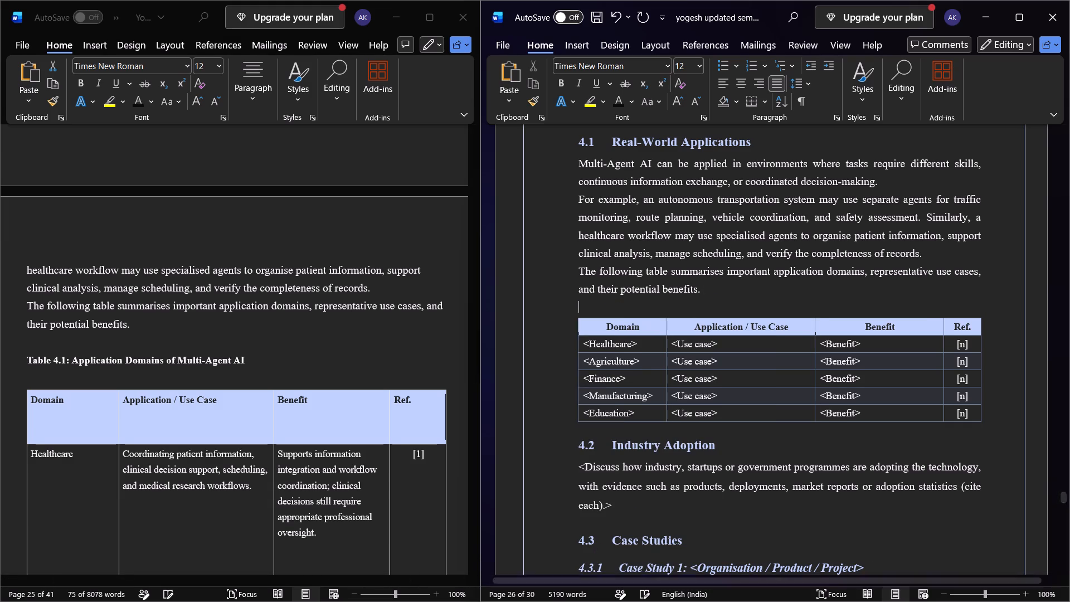
key("Return")
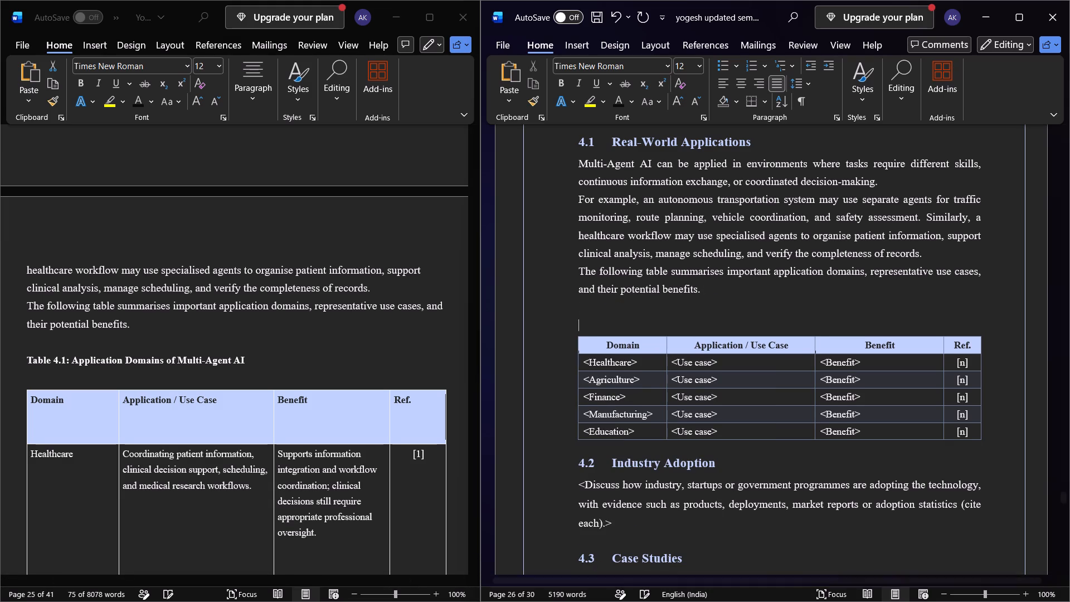
Copy the source report's "Table 4.1: Application Domains of Multi-Agent AI" caption together with the whole table through the Education row.
left_click(25, 357)
left_click(27, 361)
left_click_drag(28, 362, 303, 479)
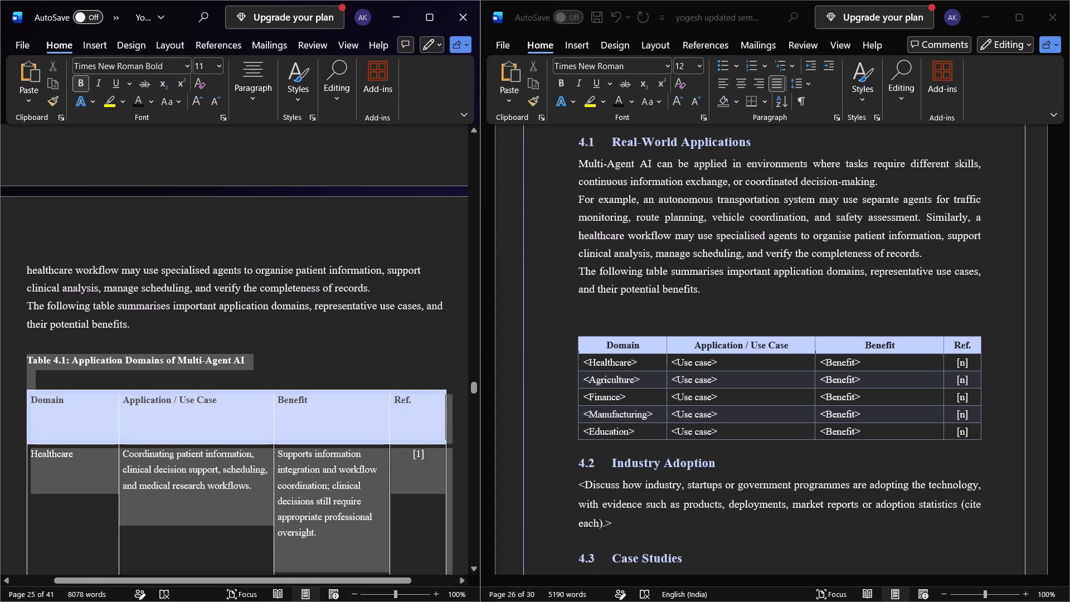
left_click_drag(303, 479, 332, 372)
scroll(305, 510, "down", 10)
scroll(311, 458, "down", 5)
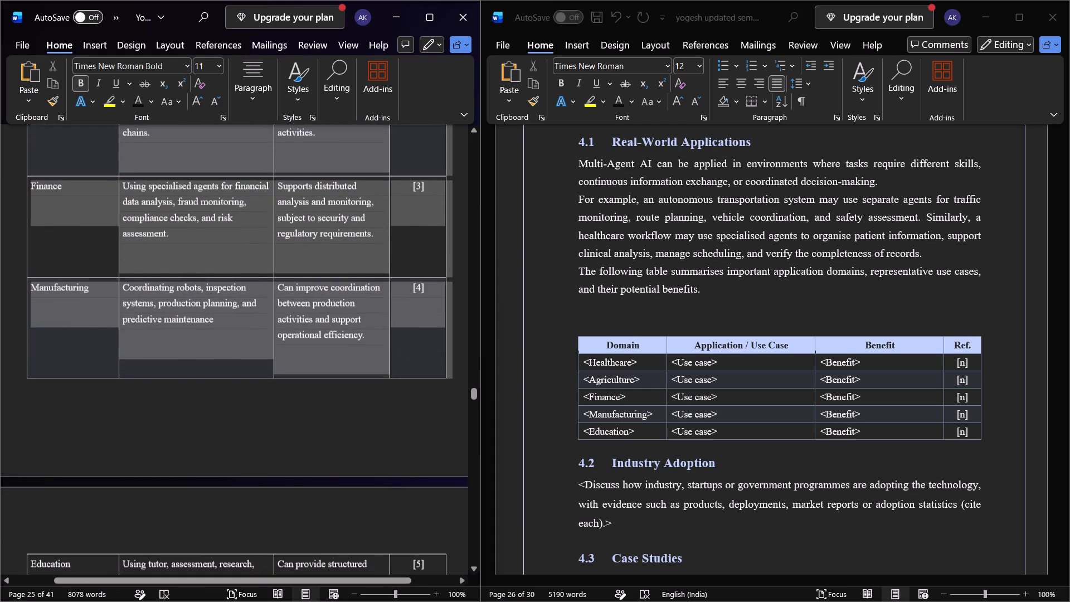
left_click_drag(332, 372, 351, 462)
scroll(332, 372, "down", 5)
right_click(332, 377)
key("ctrl+c")
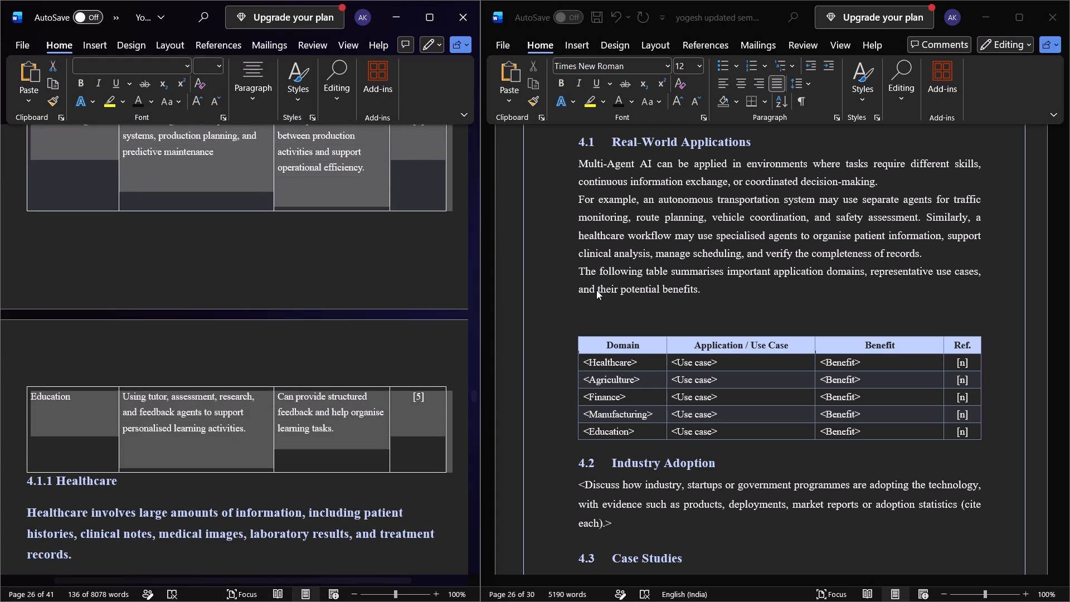
Replace the placeholder application domains table in section 4.1 of the updated report with the copied caption and table.
left_click(574, 321)
left_click(574, 321)
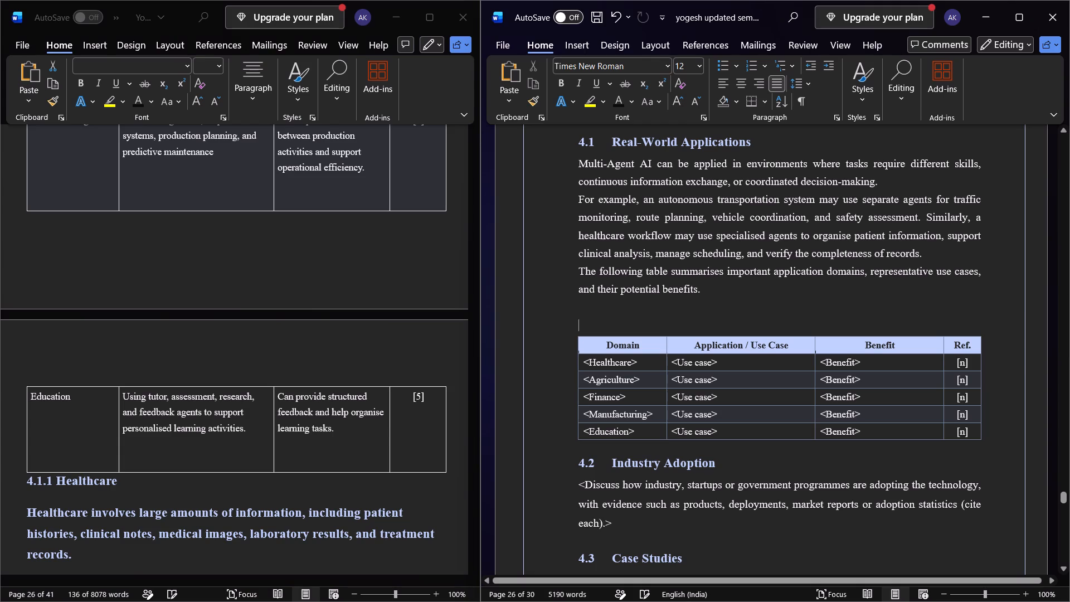
left_click_drag(574, 321, 793, 438)
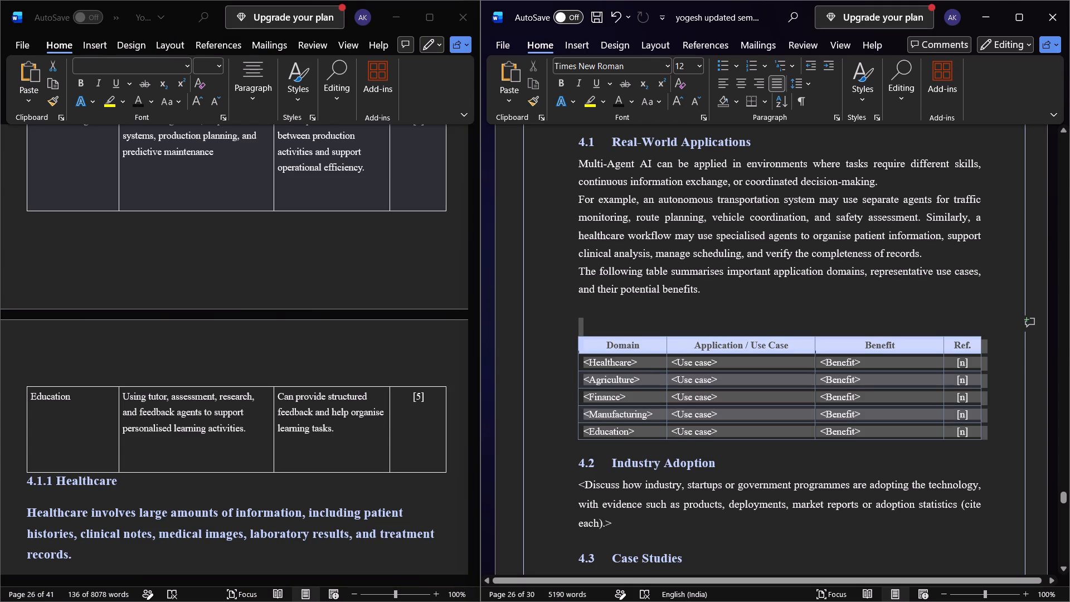
left_click_drag(793, 438, 987, 427)
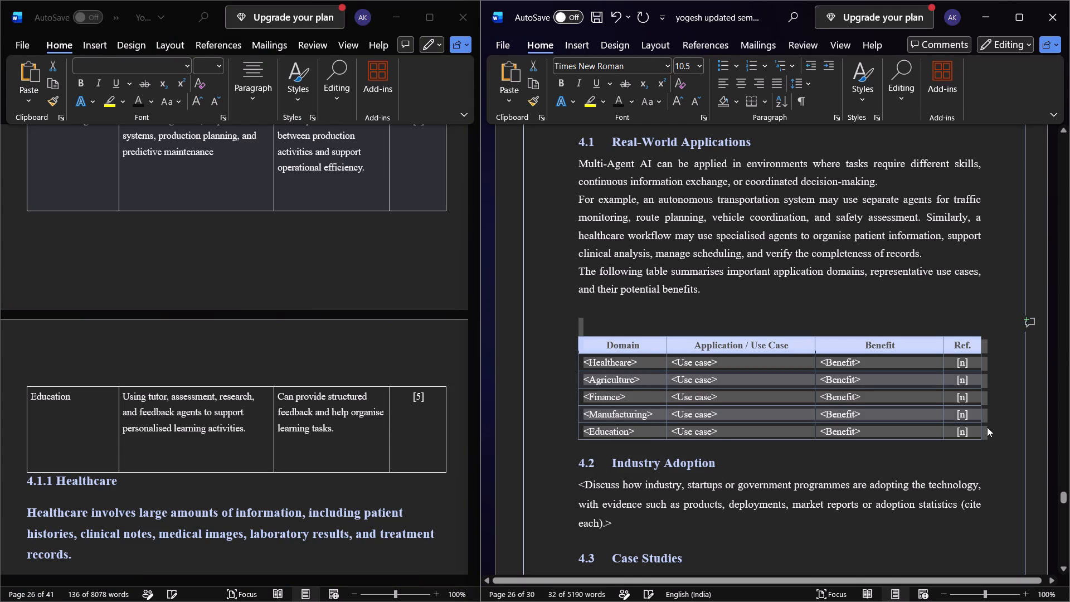
key("ctrl+v")
Review the pasted Table 4.1 in the updated report against the source table, and the placeholders under 4.2 and 4.3.
scroll(648, 409, "up", 12)
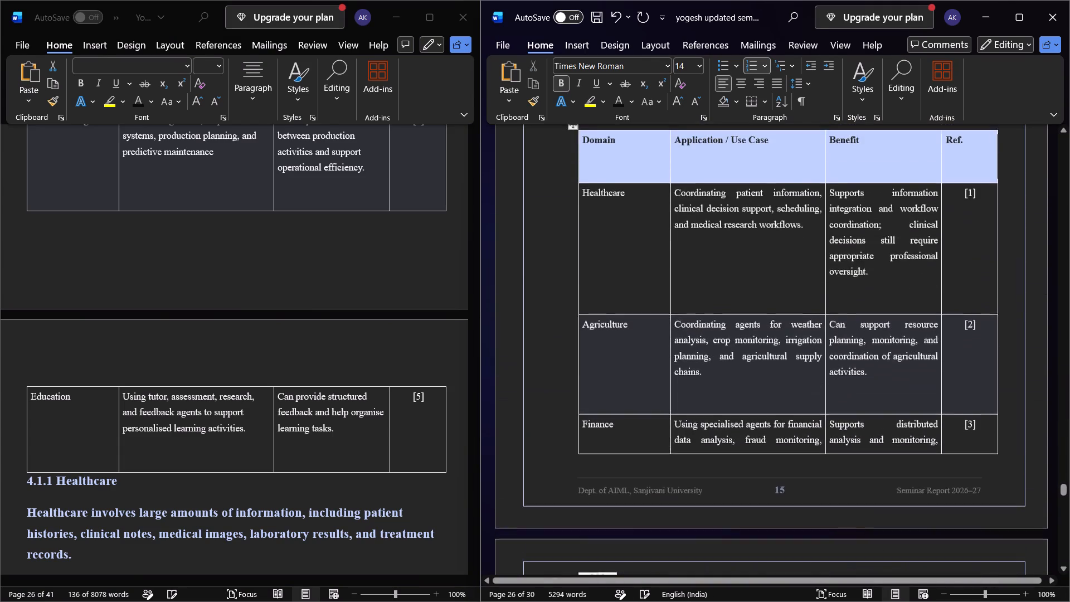
scroll(636, 355, "up", 3)
scroll(305, 404, "up", 2)
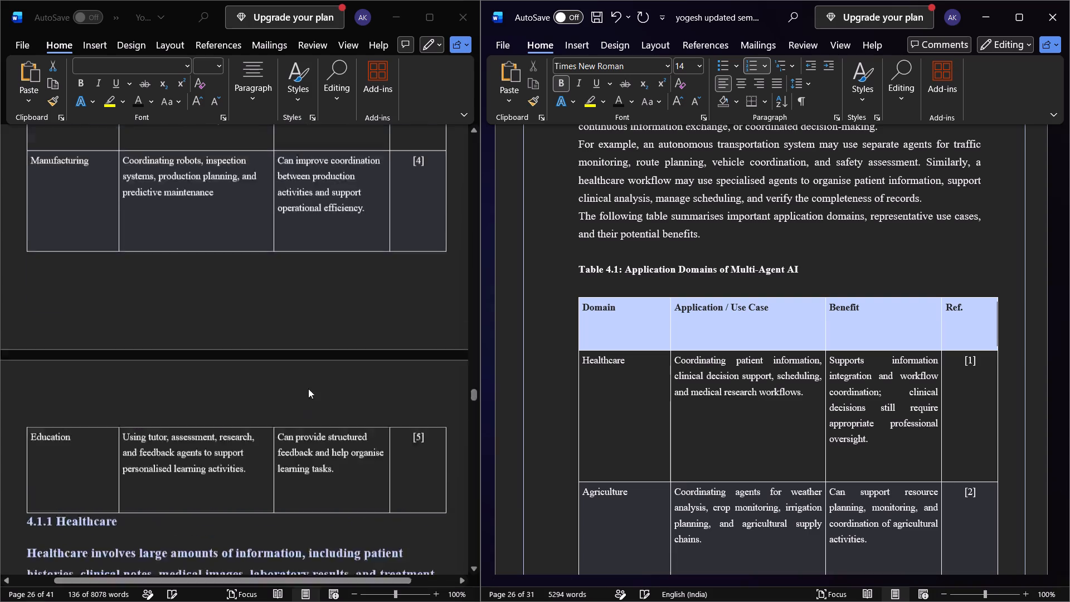
scroll(308, 389, "up", 9)
scroll(306, 313, "up", 5)
left_click(682, 279)
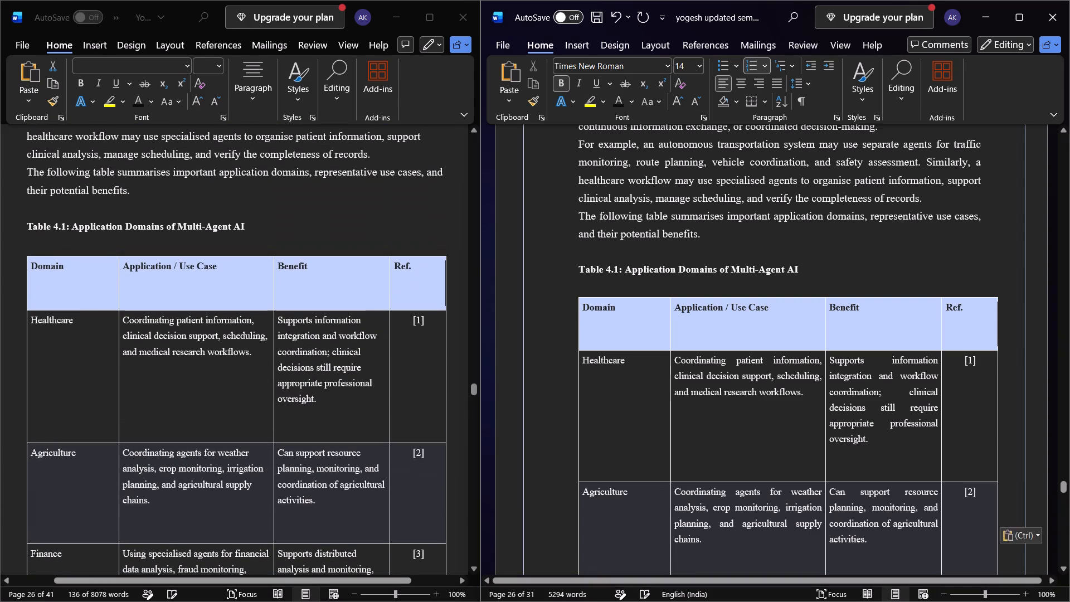
left_click(677, 274)
left_click(673, 372)
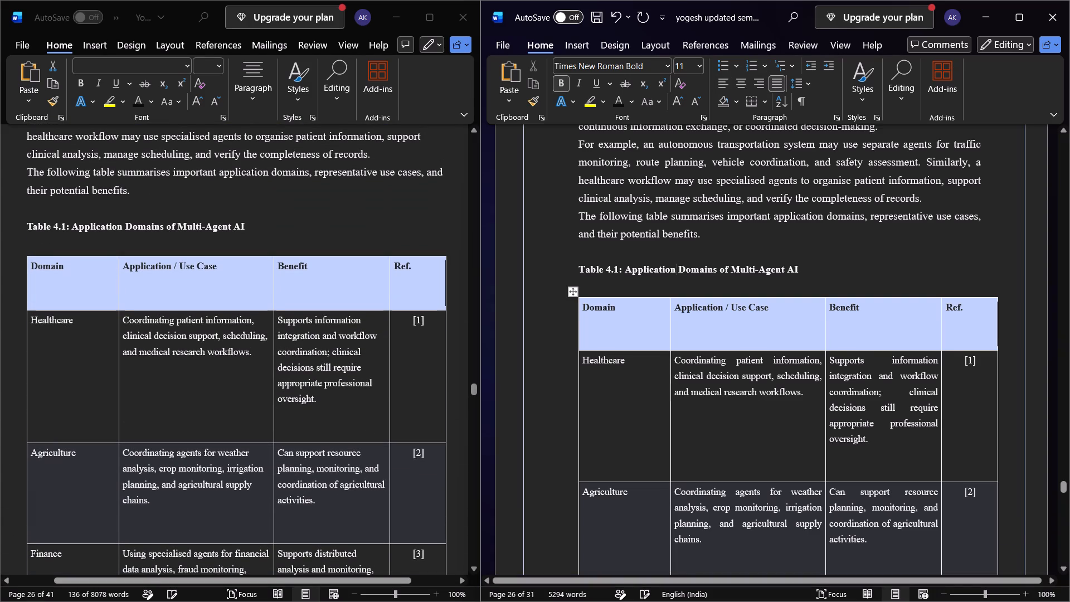
left_click(688, 373)
left_click(602, 358)
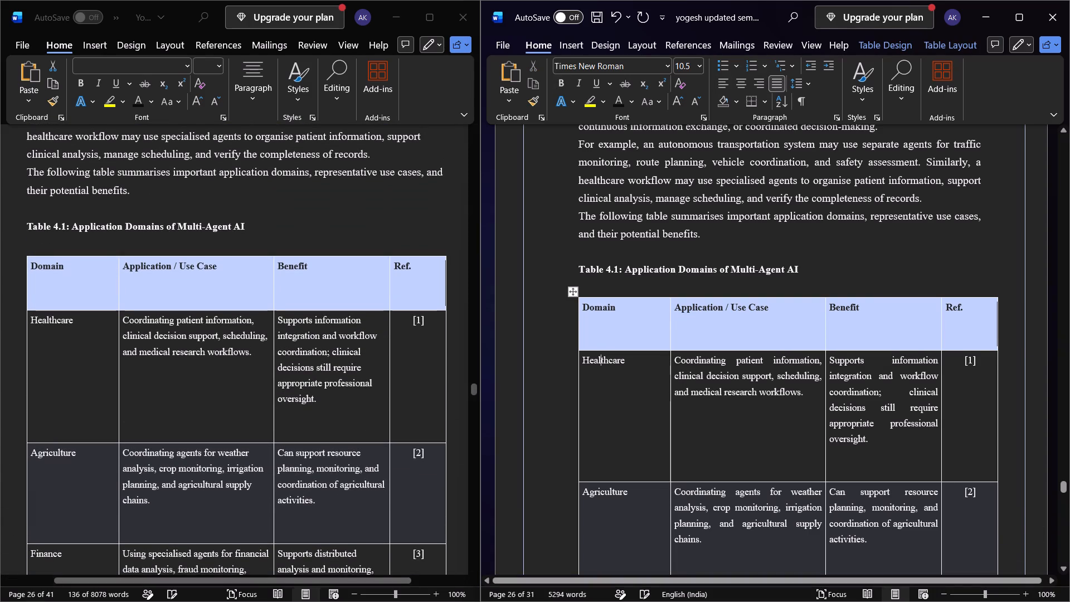
left_click(617, 314)
left_click(720, 309)
scroll(599, 372, "down", 15)
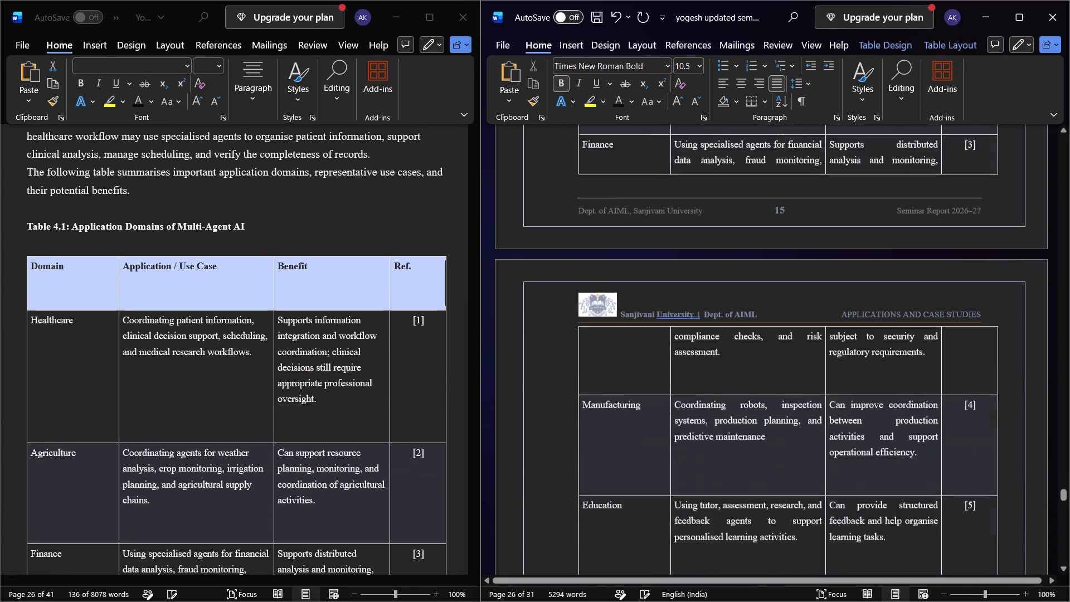
scroll(595, 371, "down", 8)
scroll(355, 375, "down", 9)
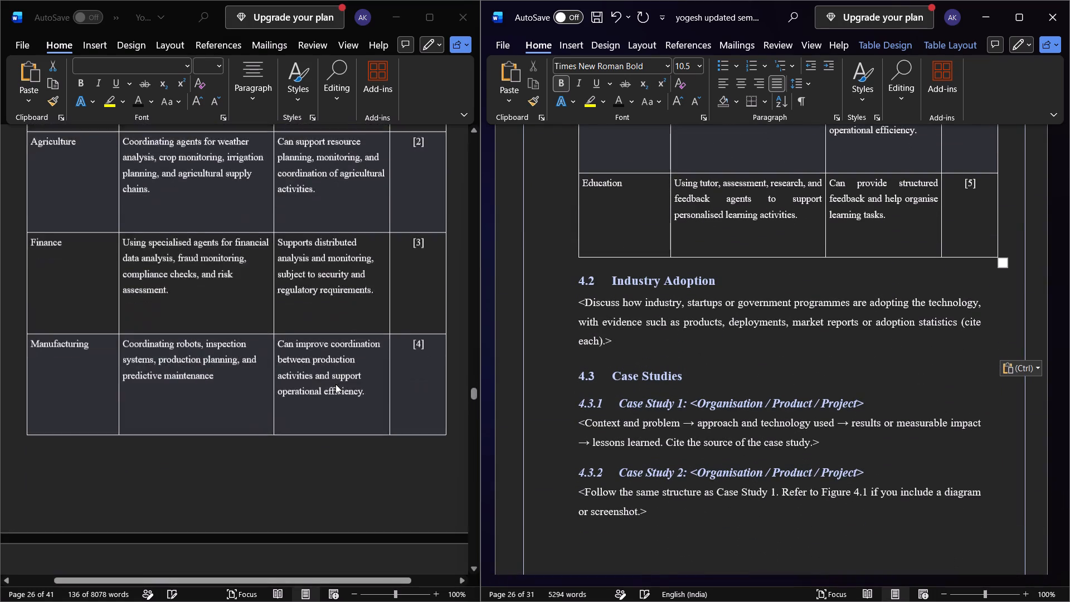
Read through the source report's subsections 4.1.1 Healthcare to 4.1.8 Disaster Management, up to the Industry Adoption section.
scroll(335, 384, "down", 11)
left_click(207, 366)
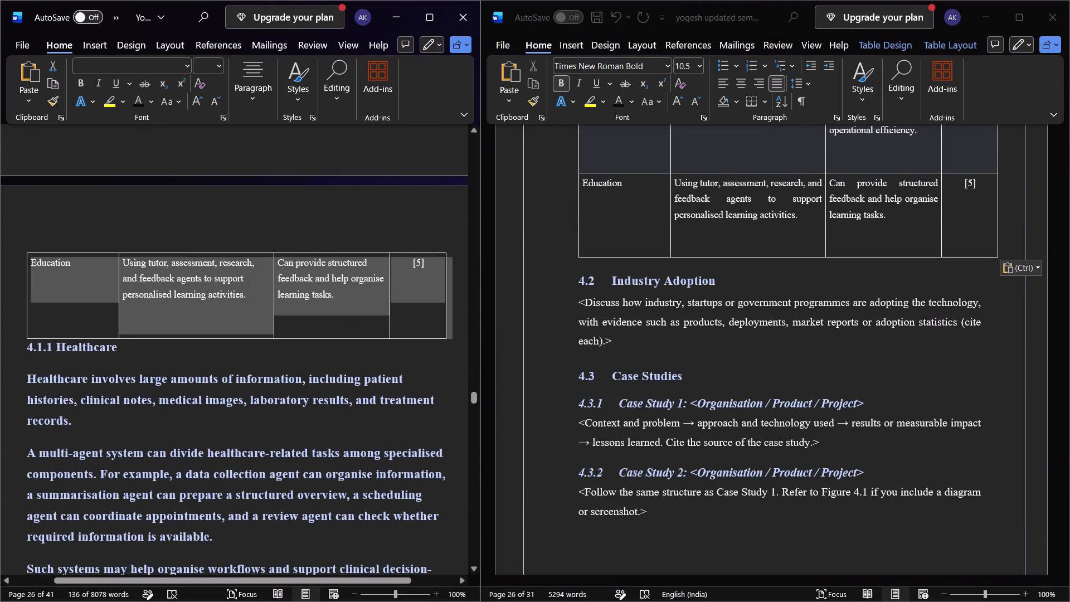
left_click(265, 406)
scroll(265, 406, "down", 4)
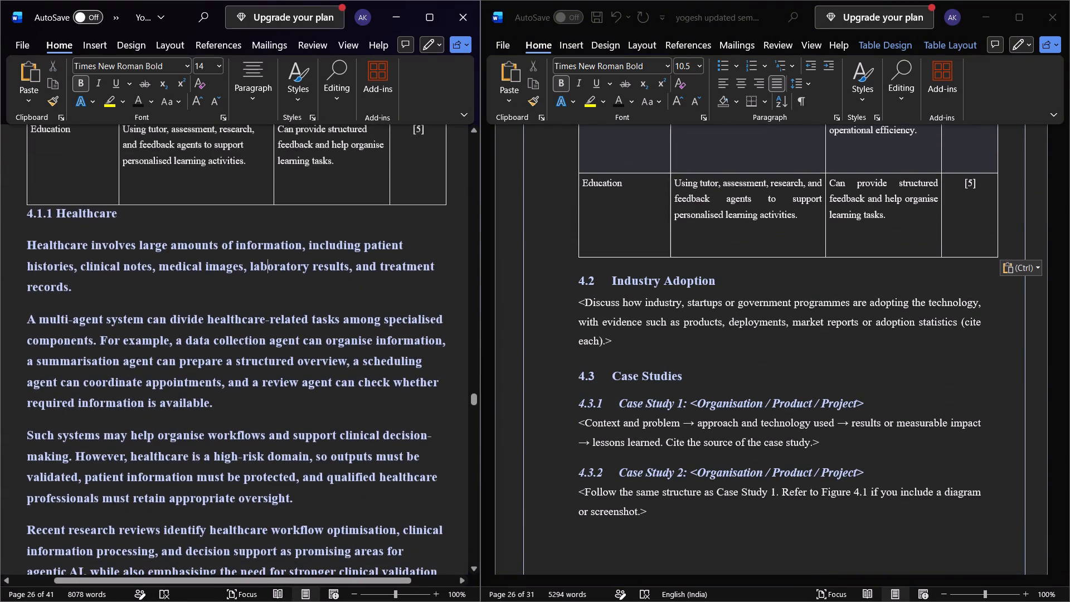
scroll(339, 401, "down", 10)
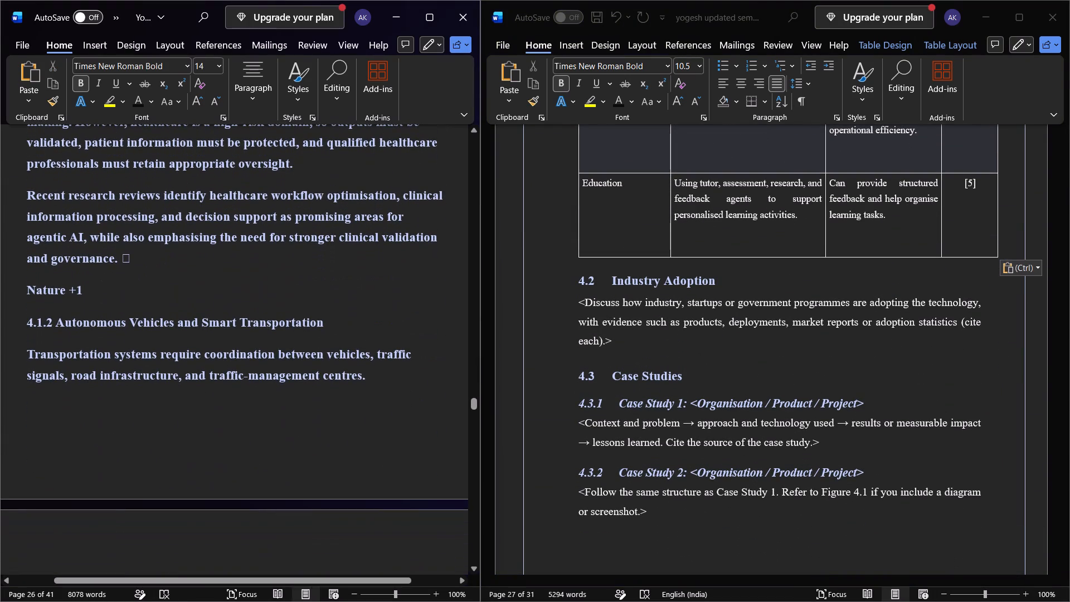
scroll(349, 377, "up", 6)
scroll(357, 231, "up", 5)
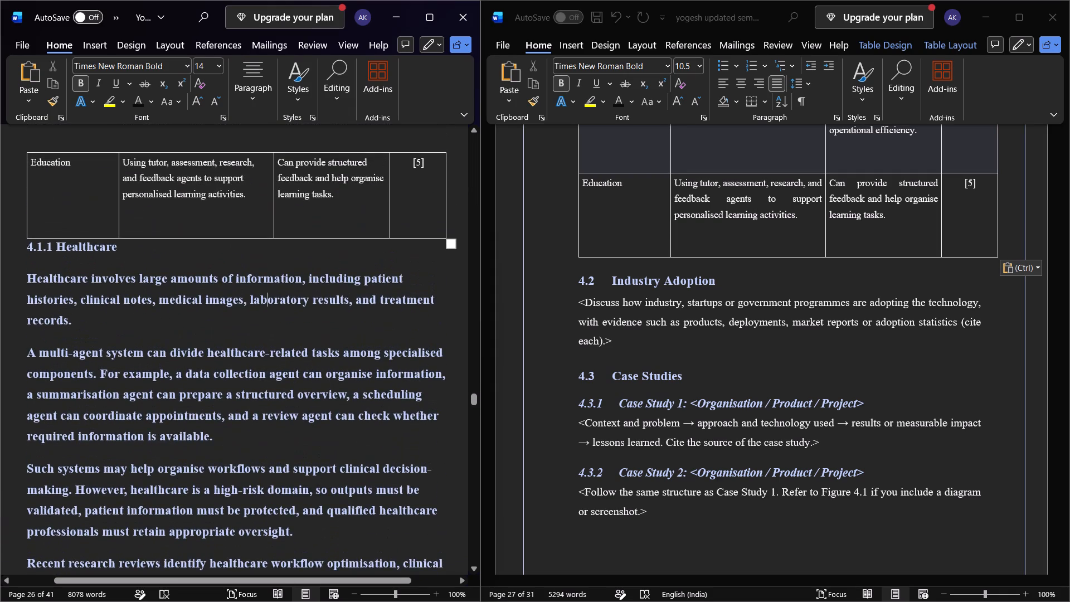
scroll(354, 235, "down", 17)
scroll(354, 234, "down", 6)
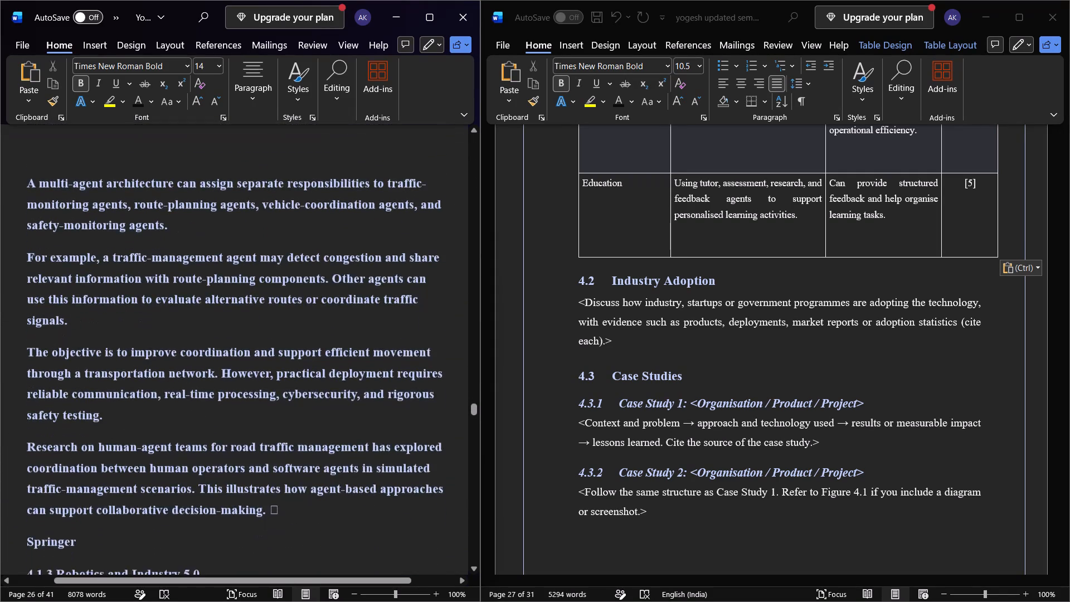
scroll(354, 233, "down", 16)
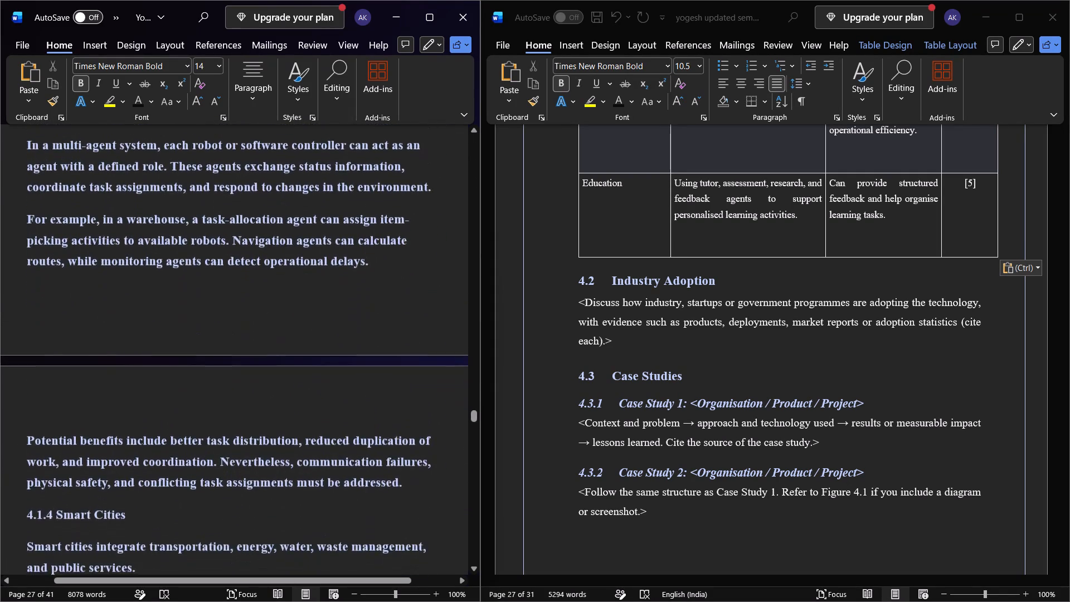
scroll(358, 231, "down", 17)
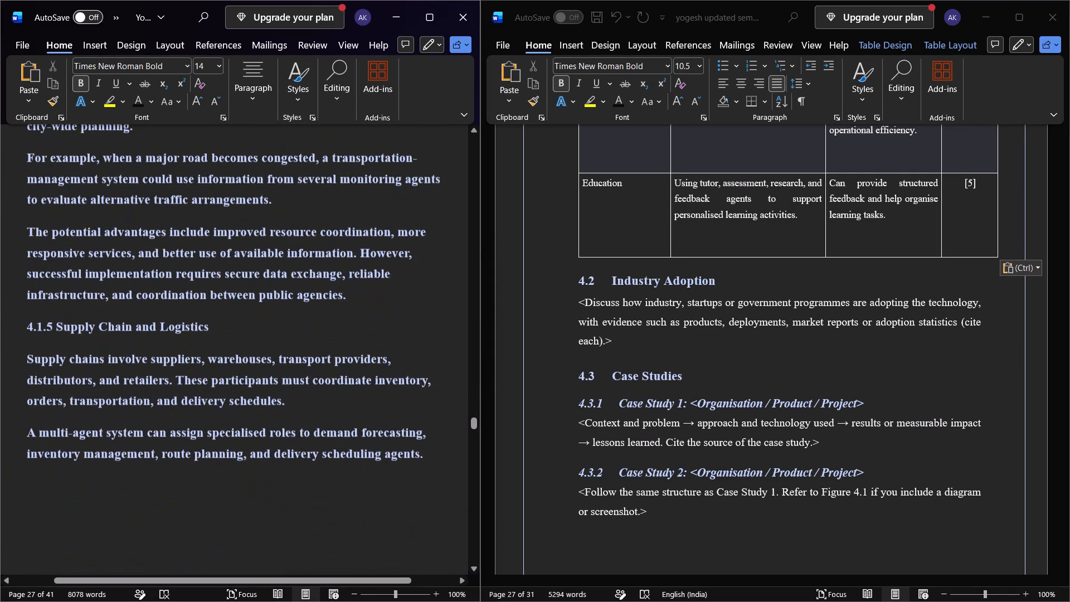
scroll(361, 231, "up", 13)
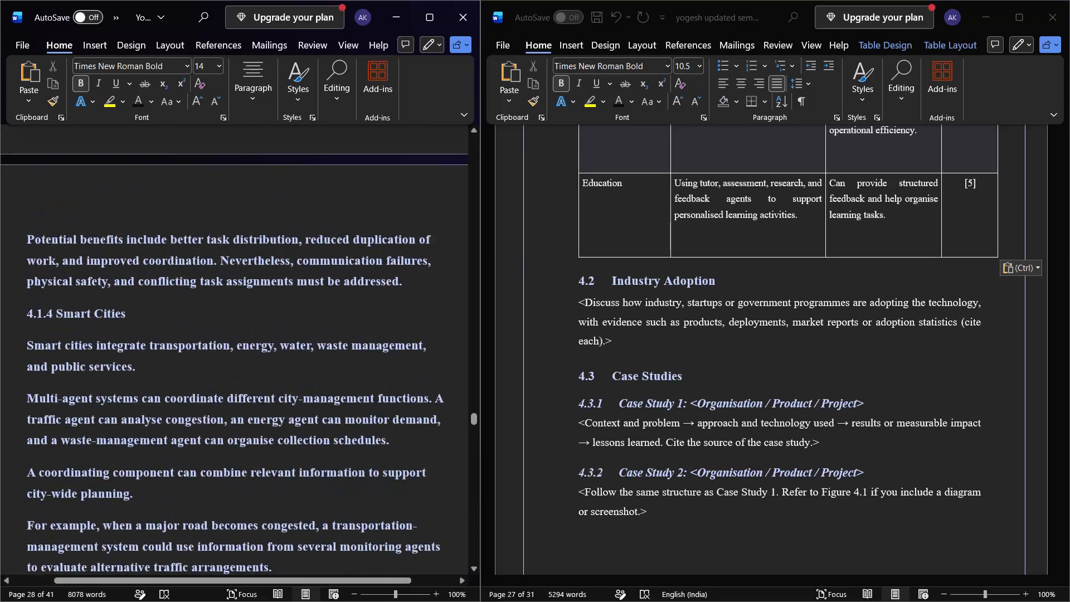
scroll(361, 231, "up", 3)
scroll(361, 231, "down", 20)
scroll(361, 231, "down", 11)
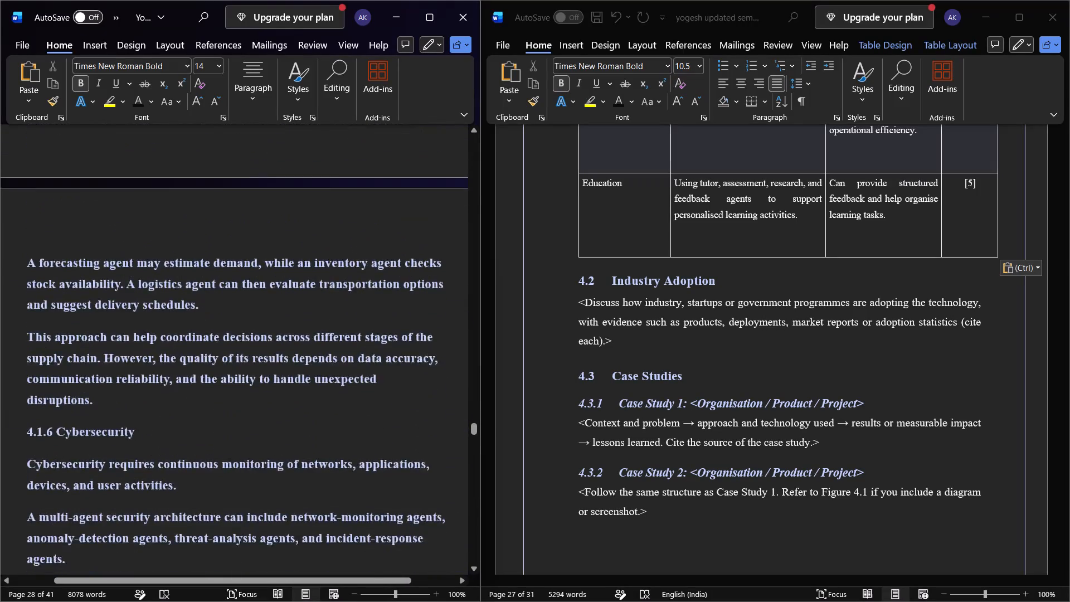
scroll(361, 231, "down", 18)
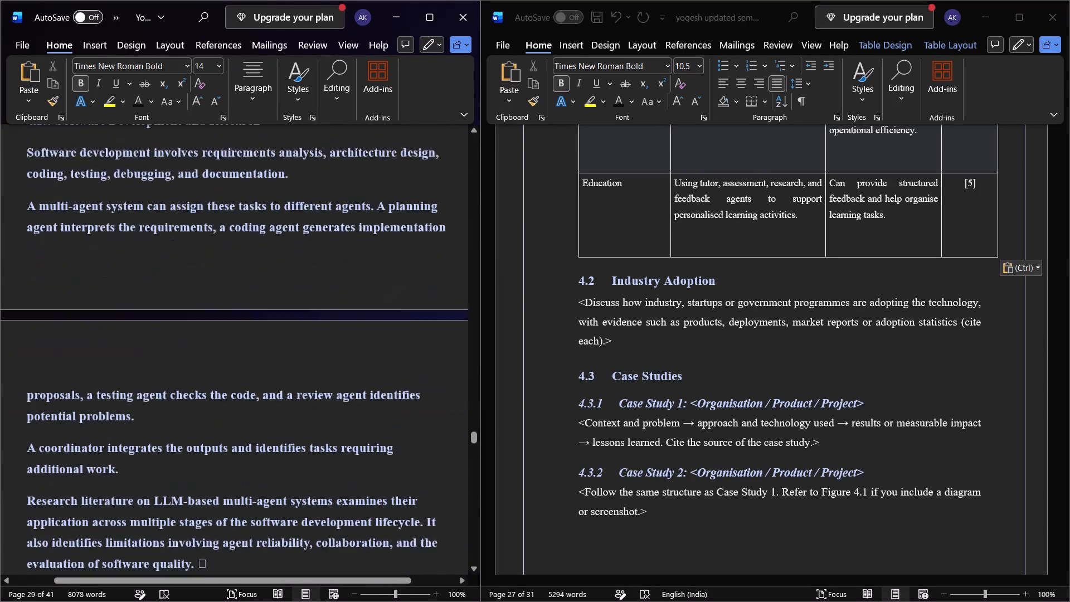
scroll(361, 232, "down", 15)
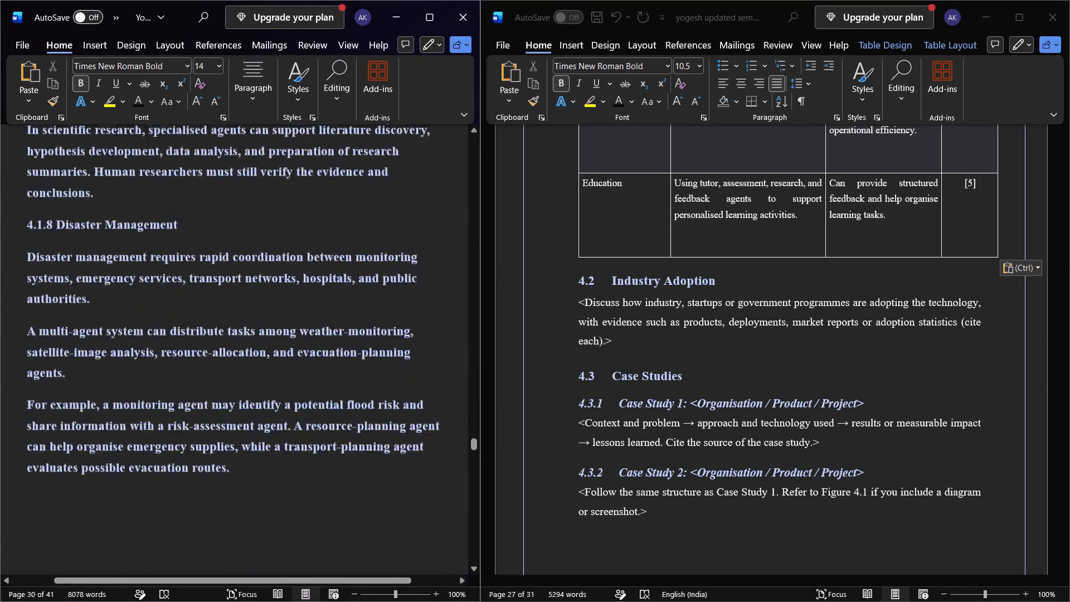
scroll(361, 232, "down", 11)
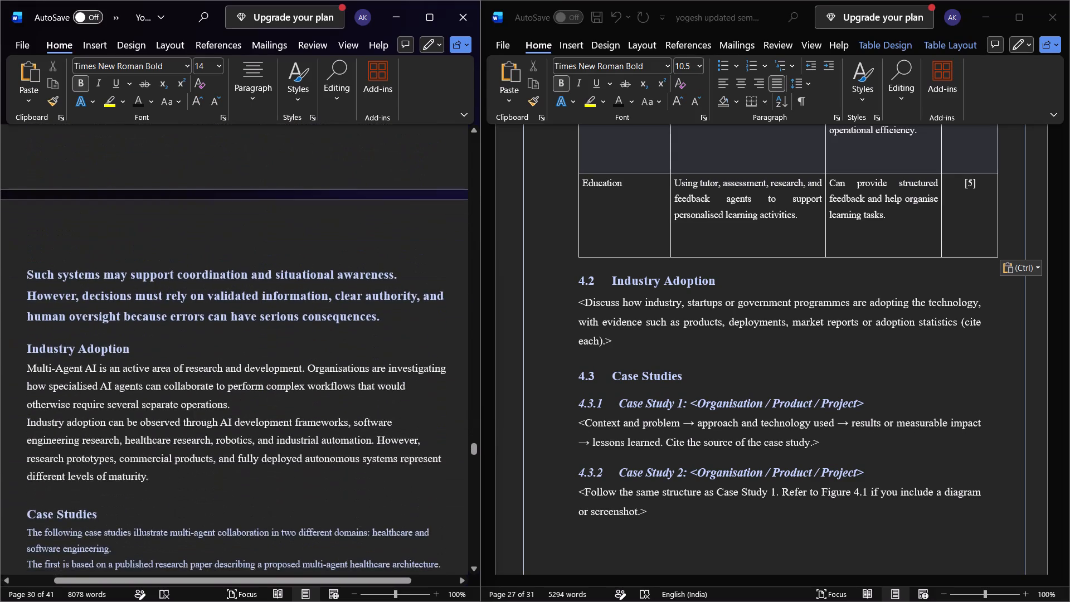
Replace the placeholder under 4.2 Industry Adoption in the updated report with the two Industry Adoption paragraphs copied from the source report.
scroll(365, 230, "down", 1)
scroll(365, 230, "up", 6)
scroll(365, 230, "down", 6)
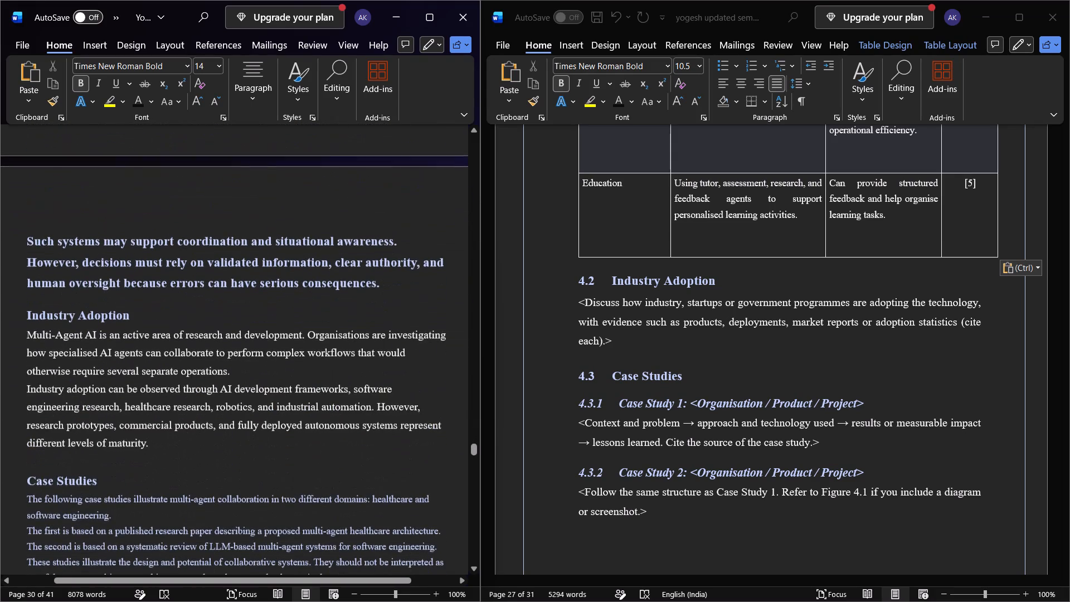
left_click(25, 333)
left_click_drag(27, 334, 159, 459)
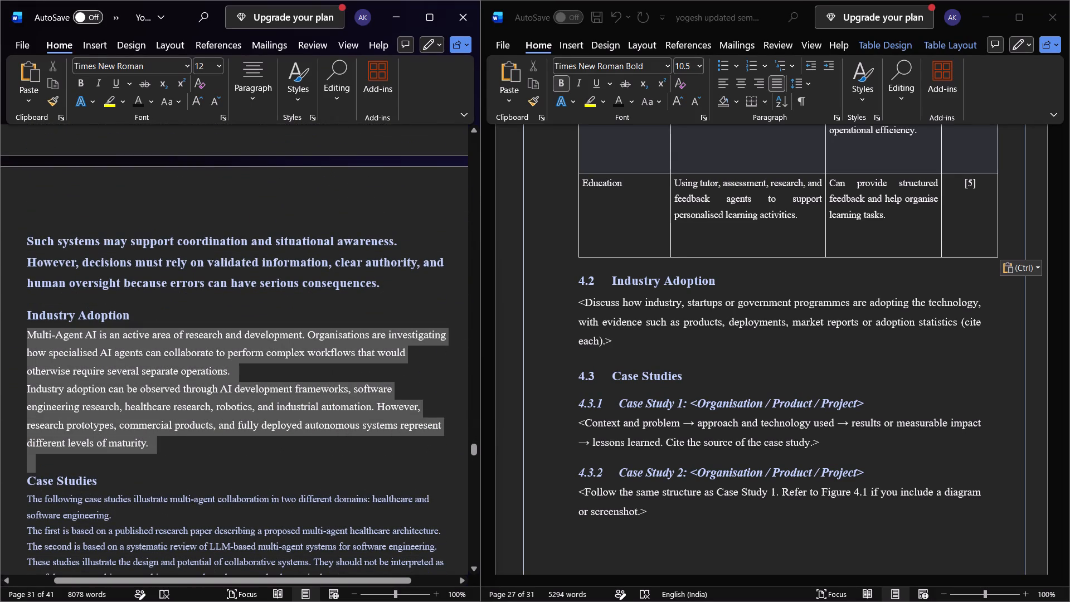
left_click_drag(159, 459, 159, 449)
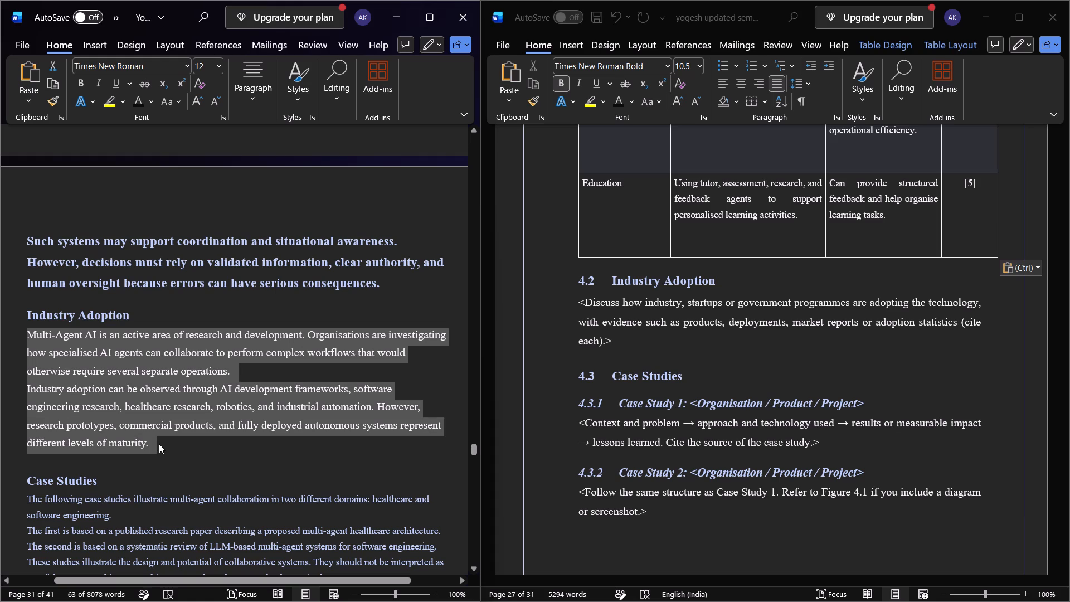
key("ctrl+c")
left_click(572, 300)
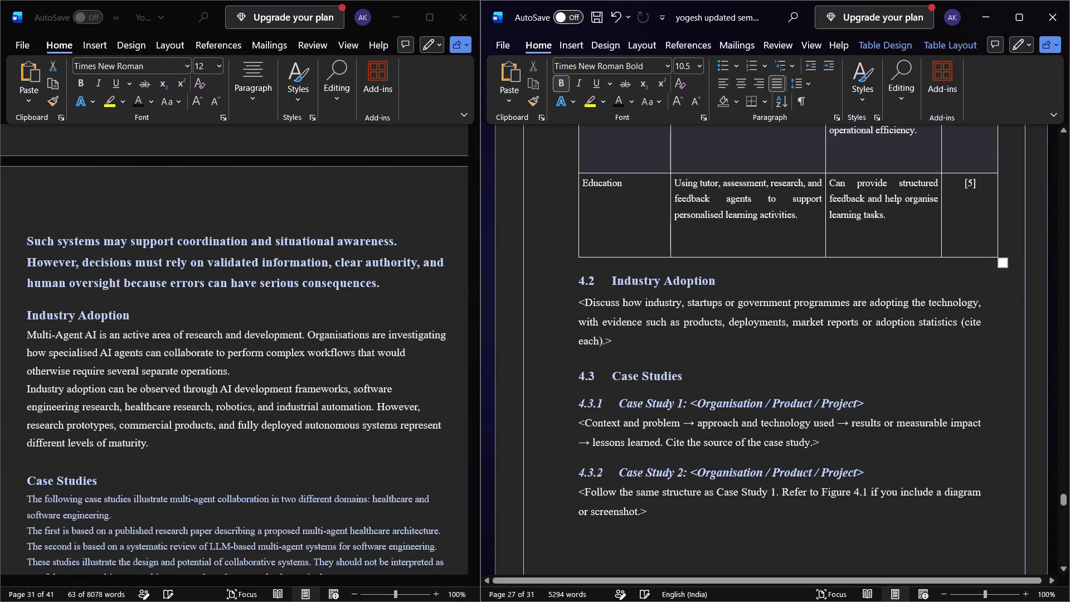
left_click_drag(573, 300, 614, 346)
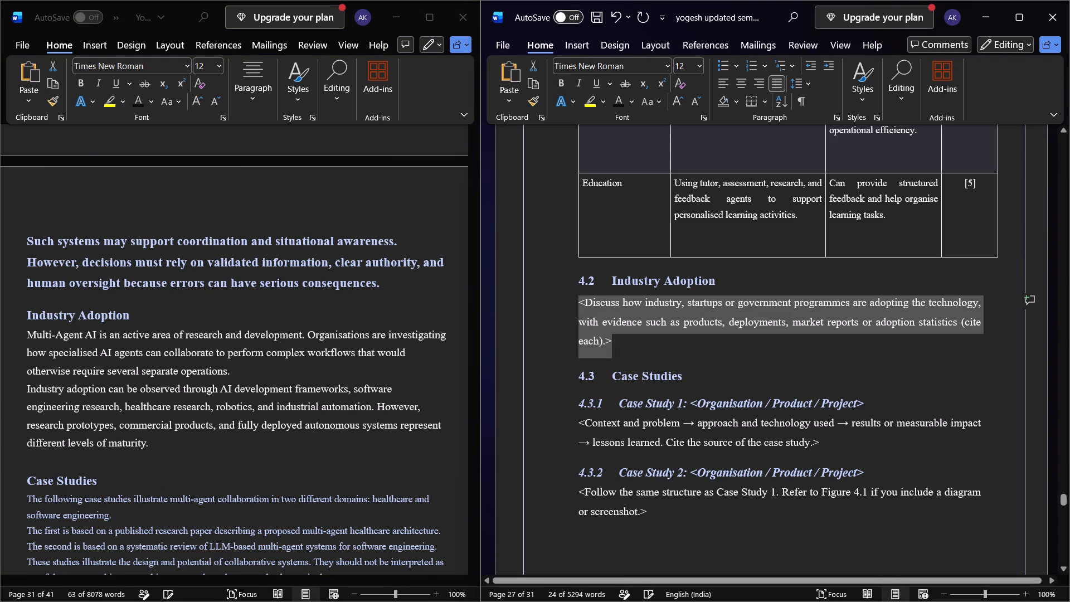
key("ctrl+v")
left_click(602, 378)
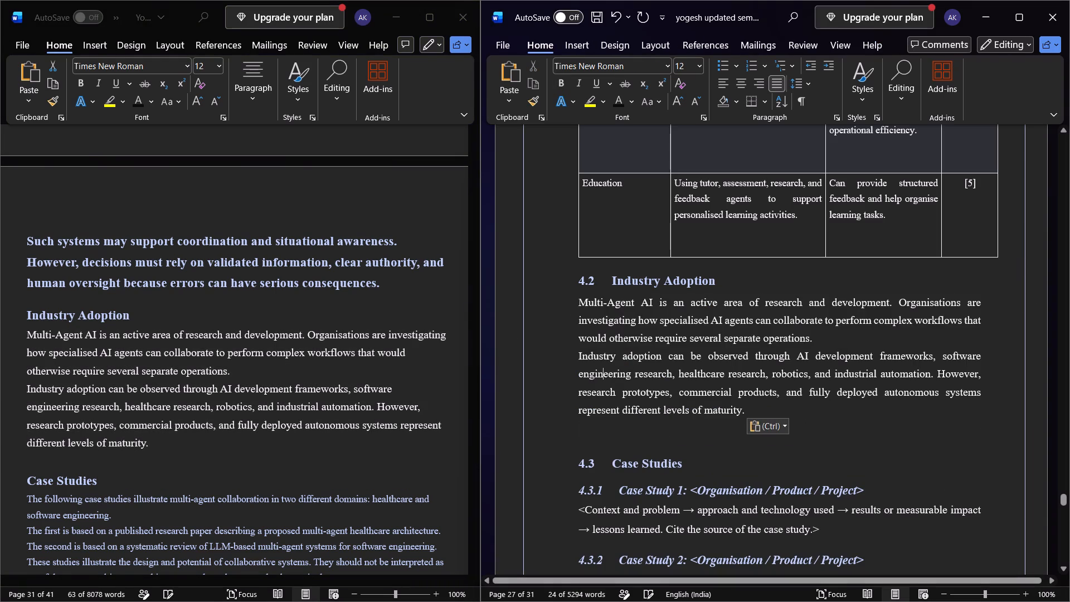
Replace the "<Organisation / Product / Project>" placeholder in heading 4.3.1 with "Multi-Agent AI Systems in Healthcare" copied from the source report's Case Study 1 title.
scroll(602, 378, "down", 5)
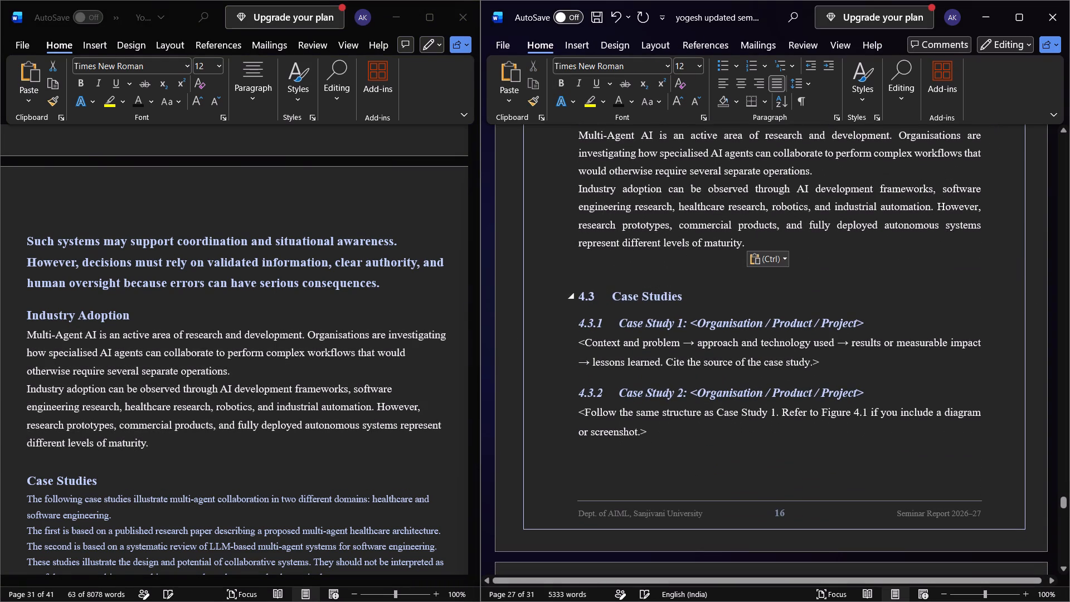
scroll(222, 390, "down", 4)
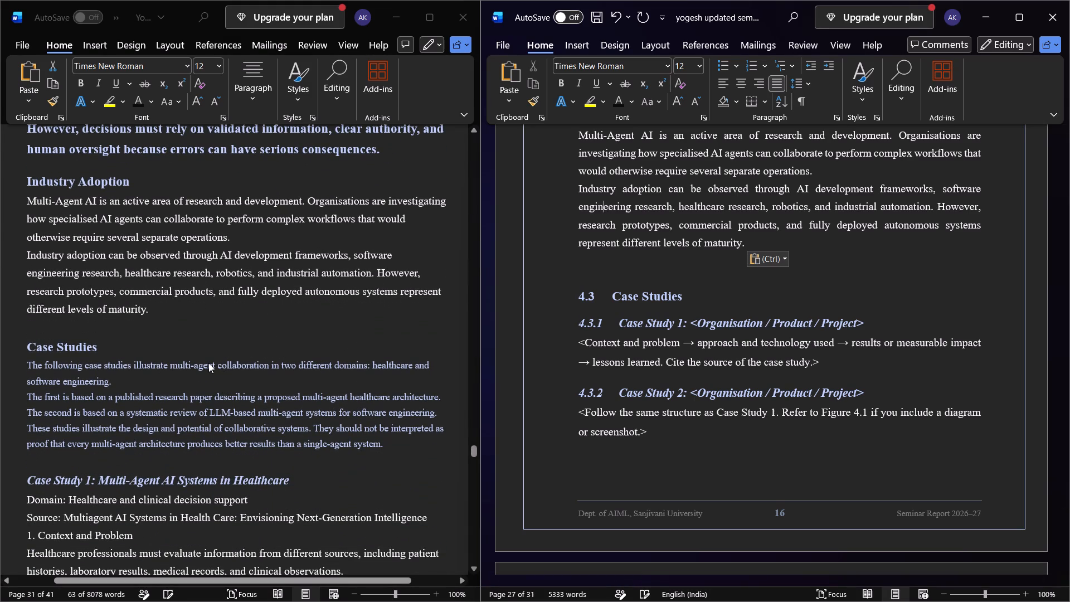
scroll(173, 293, "down", 1)
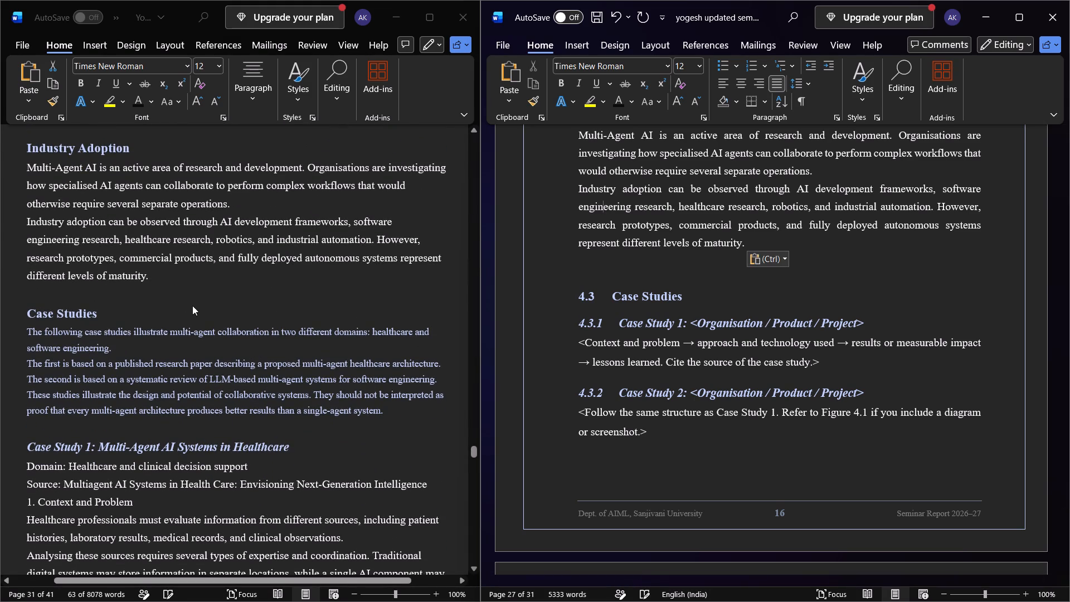
scroll(194, 309, "down", 1)
left_click(299, 410)
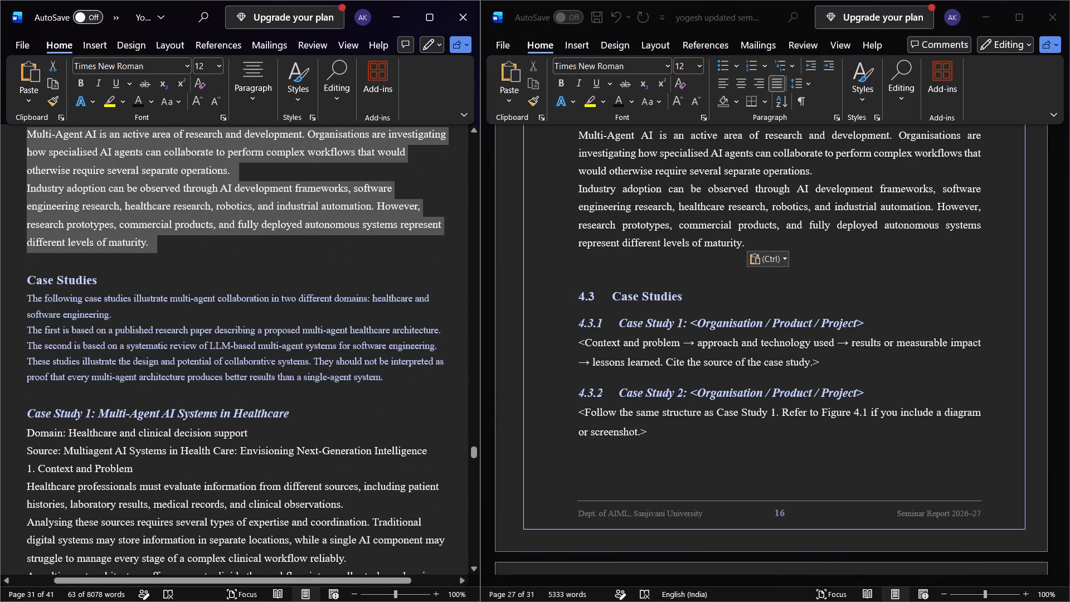
left_click(285, 412)
left_click_drag(289, 415, 157, 429)
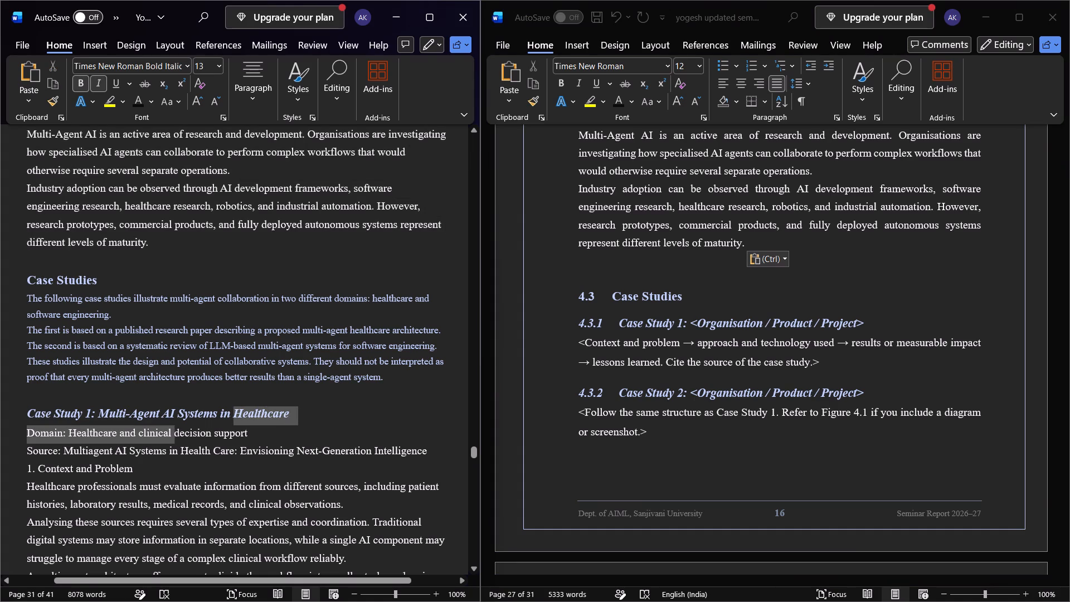
left_click_drag(157, 429, 117, 418)
key("ctrl+c")
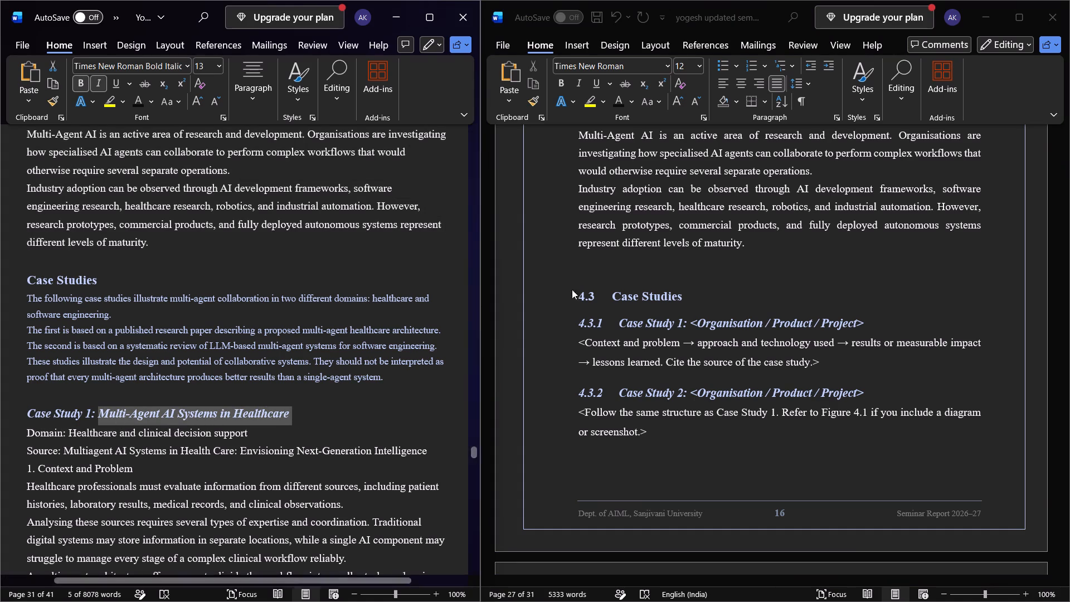
left_click(867, 314)
left_click_drag(867, 319, 808, 340)
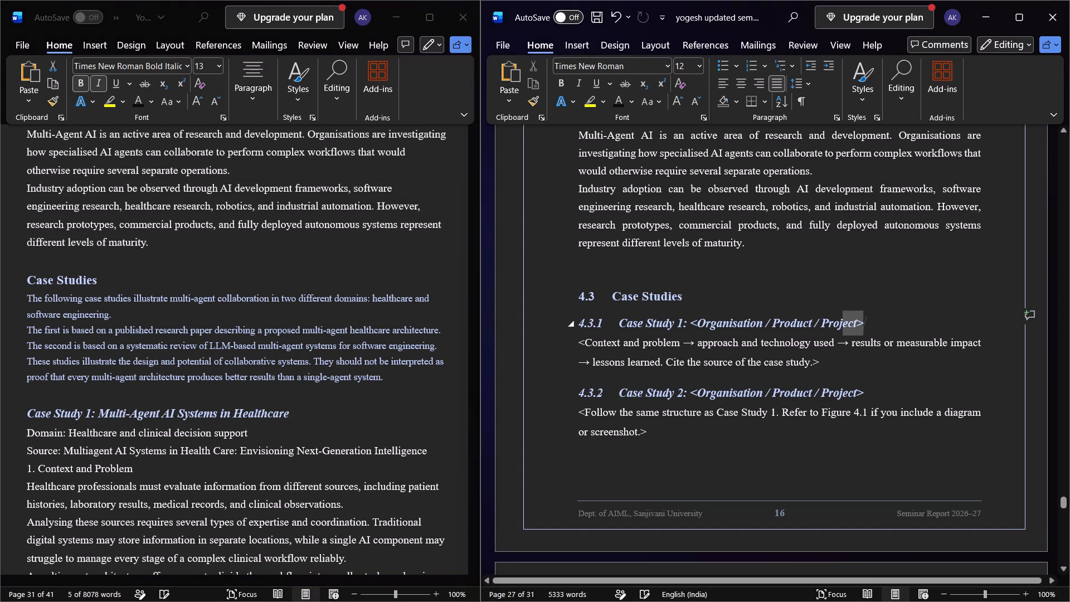
left_click_drag(808, 340, 691, 326)
key("ctrl+v")
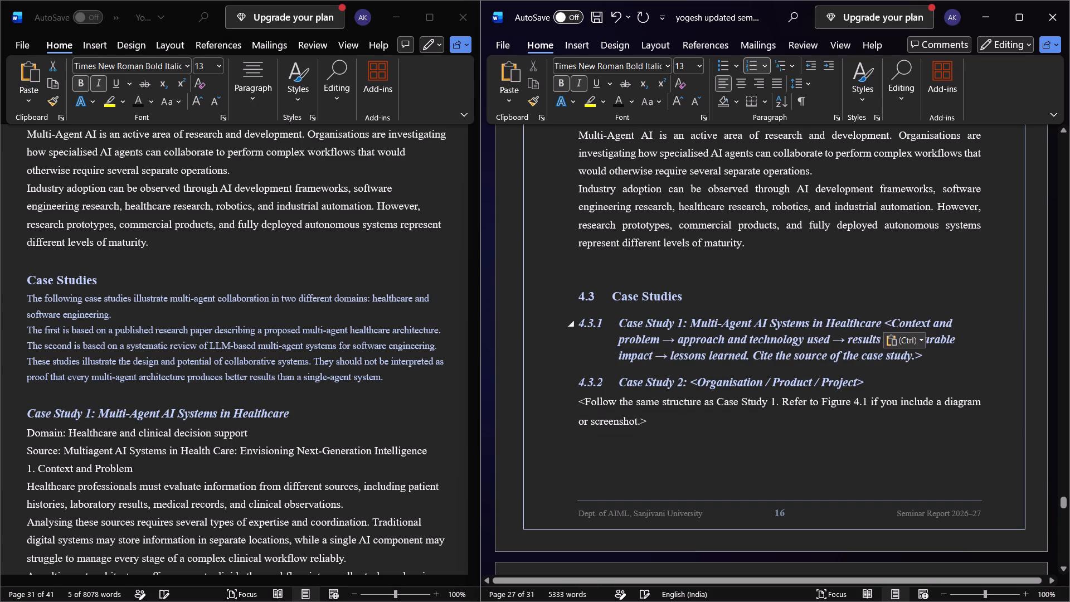
Delete the "<Context and problem…" placeholder text and the trailing space after the 4.3.1 Case Study 1 title.
scroll(725, 316, "down", 1)
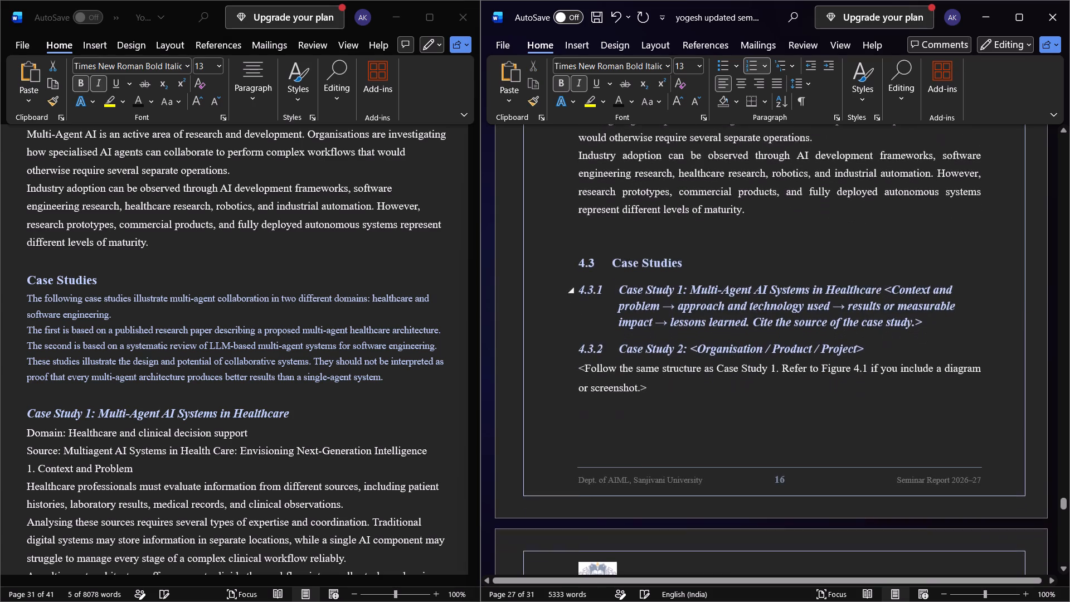
scroll(725, 316, "down", 1)
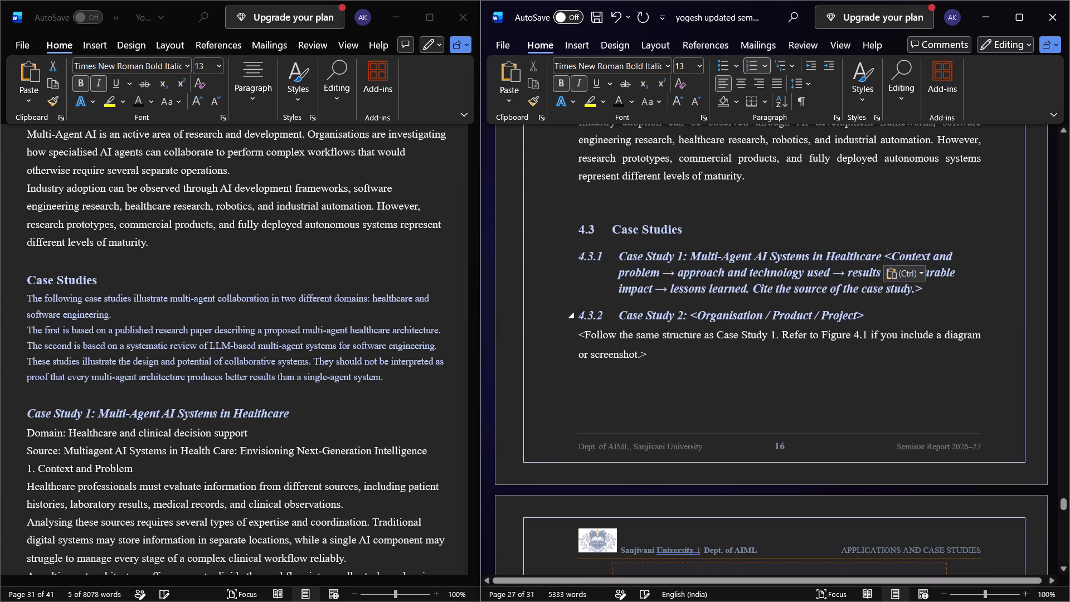
key("ctrl+shift+Down")
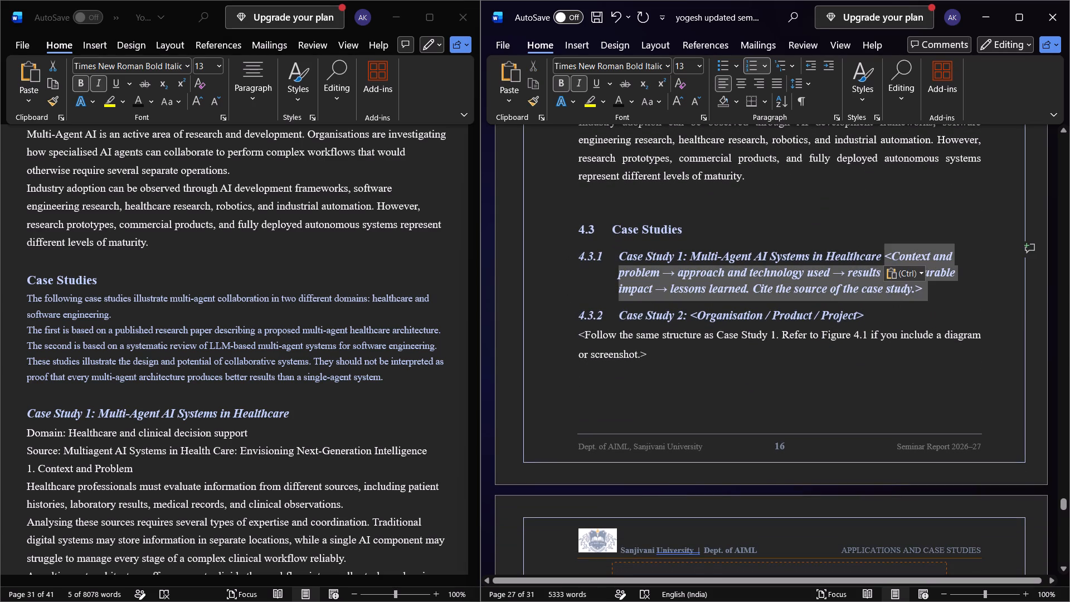
key("BackSpace")
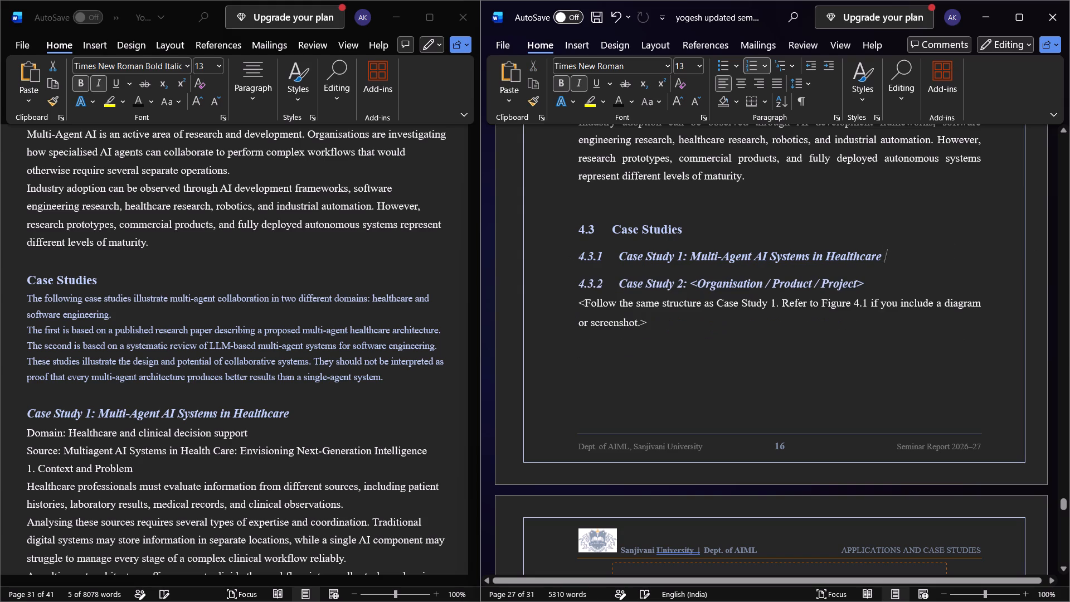
key("BackSpace")
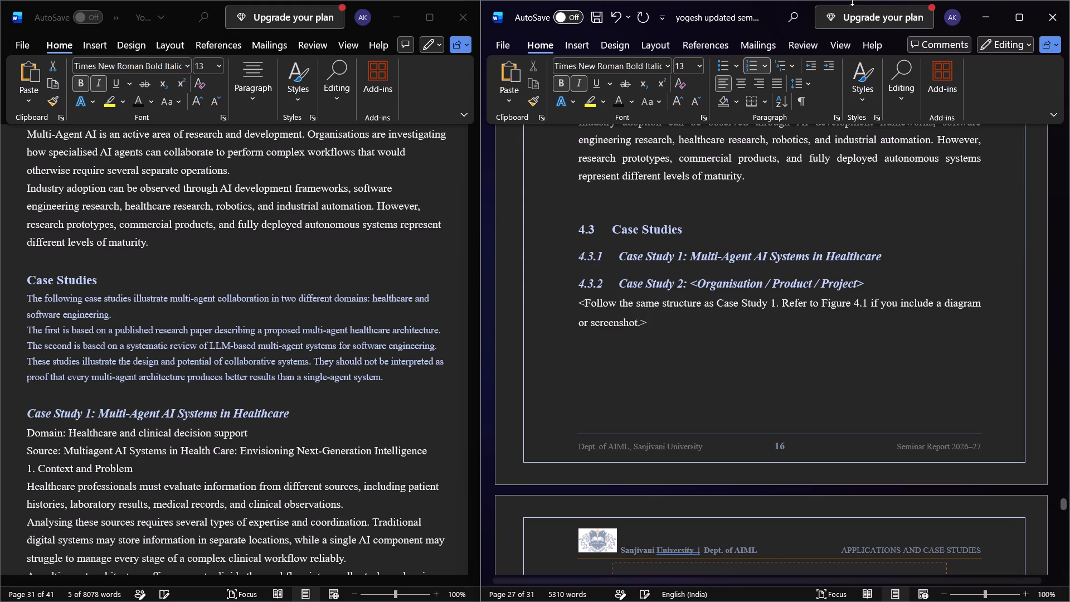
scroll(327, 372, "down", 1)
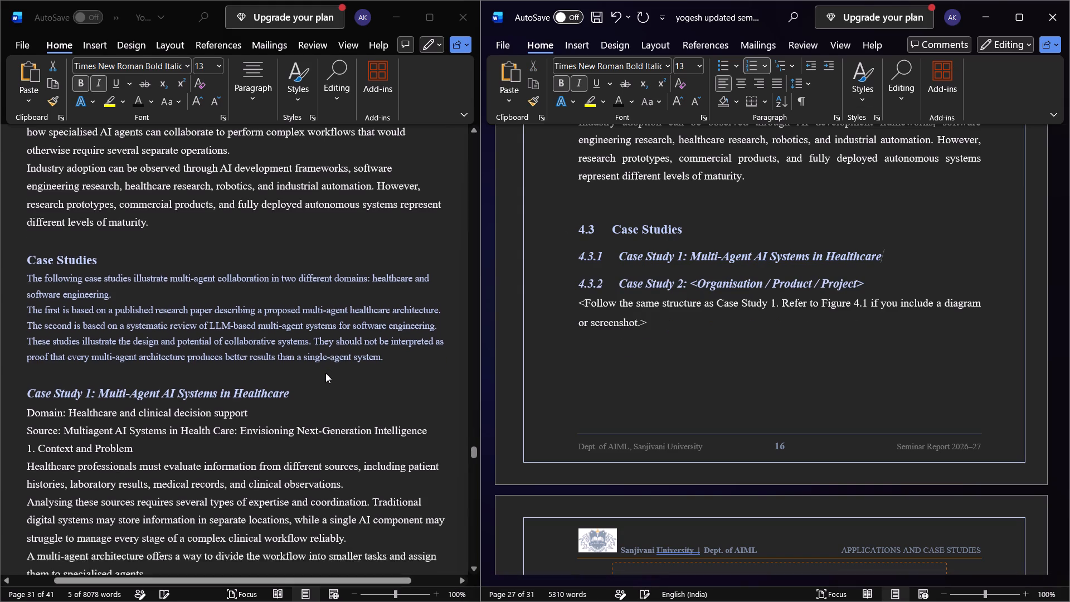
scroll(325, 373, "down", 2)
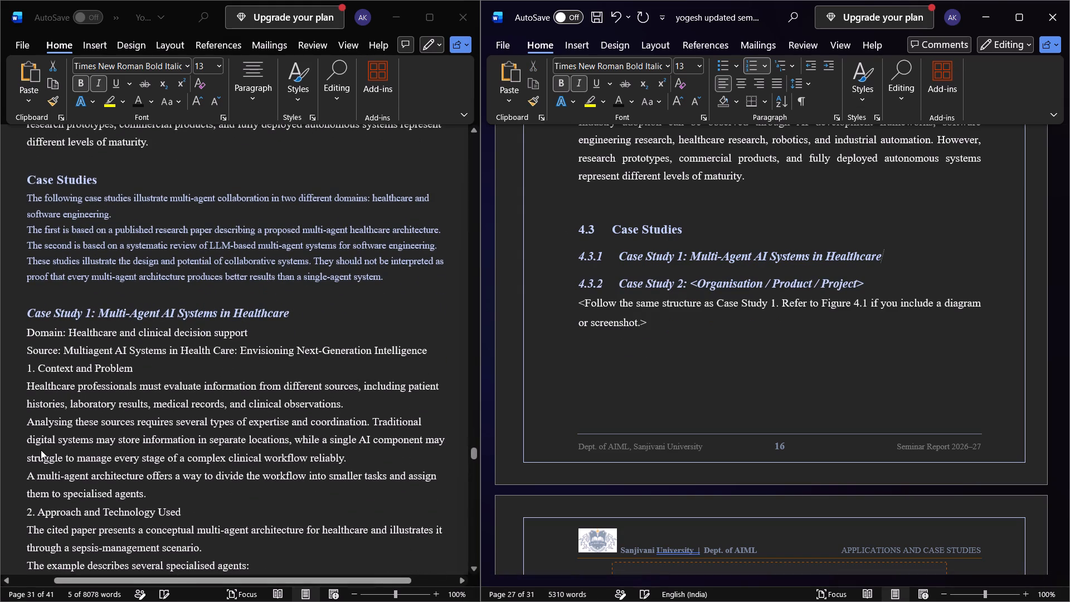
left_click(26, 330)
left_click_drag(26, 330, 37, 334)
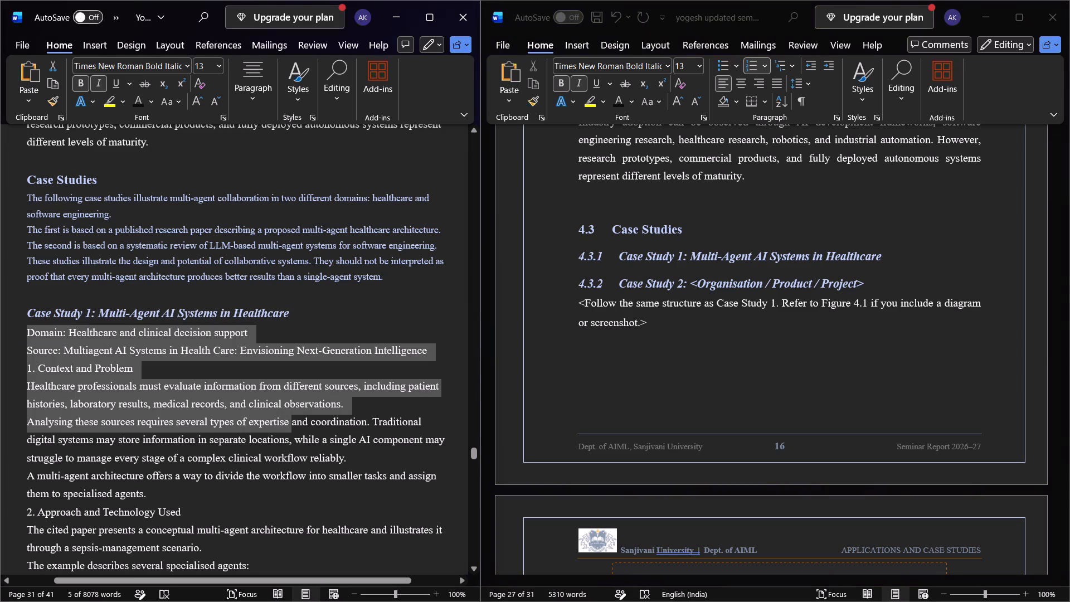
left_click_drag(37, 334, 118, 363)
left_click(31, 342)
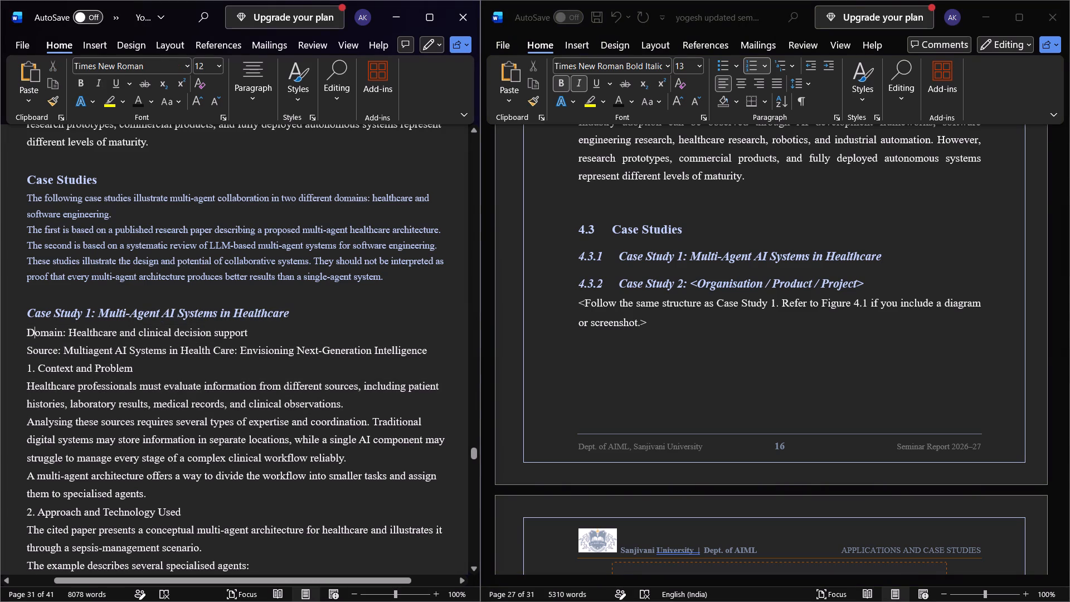
Undo the space deletion, the "<Context and problem…" placeholder deletion and the title paste in section 4.3.1 of the updated report.
left_click(682, 362)
key("ctrl+z")
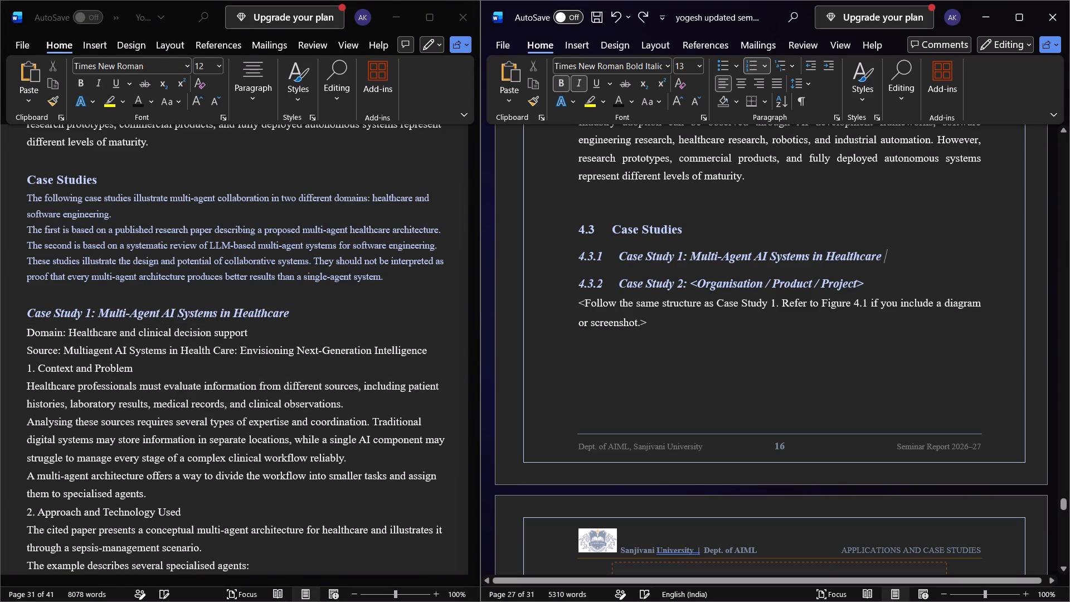
key("ctrl+z")
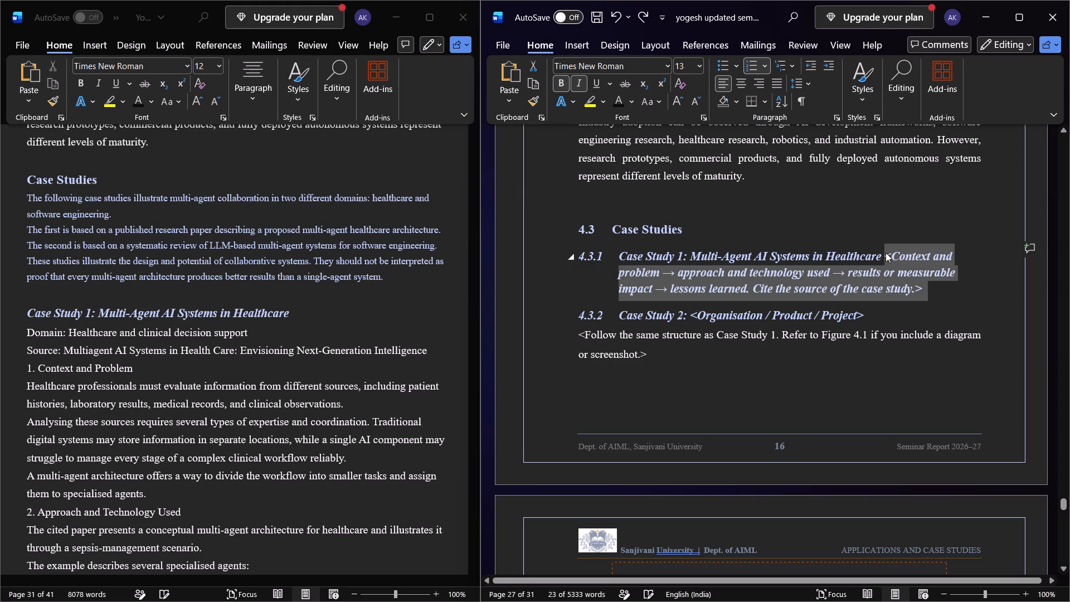
key("ctrl+z")
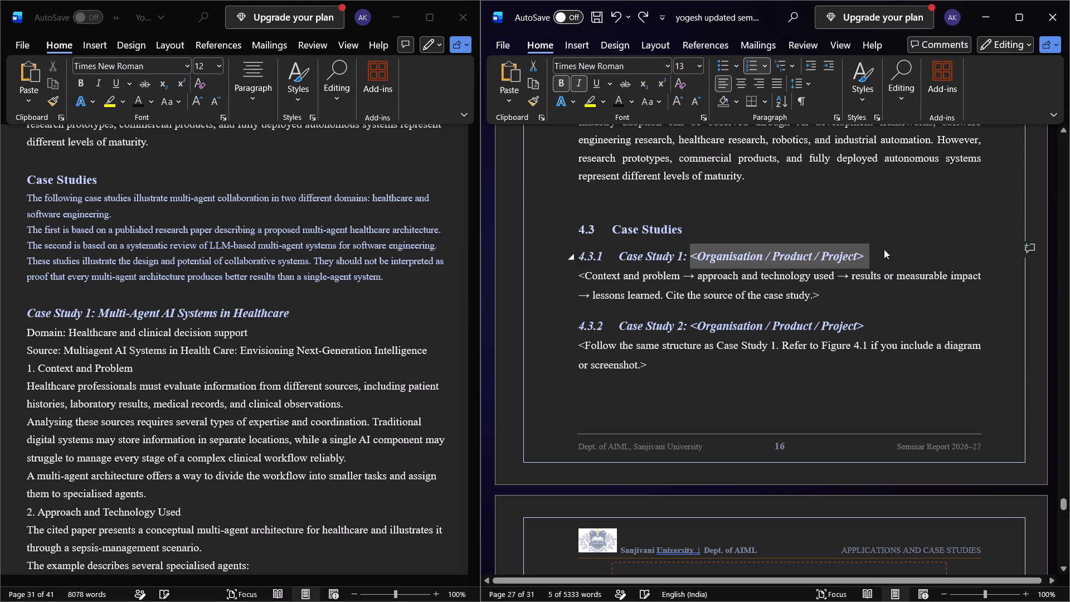
Replace the 4.3.1 heading placeholder with "Multi-Agent AI Systems in Healthcare" without a trailing space, and move the "<Context and problem…" text to its own paragraph.
left_click(859, 263)
left_click_drag(864, 256, 698, 251)
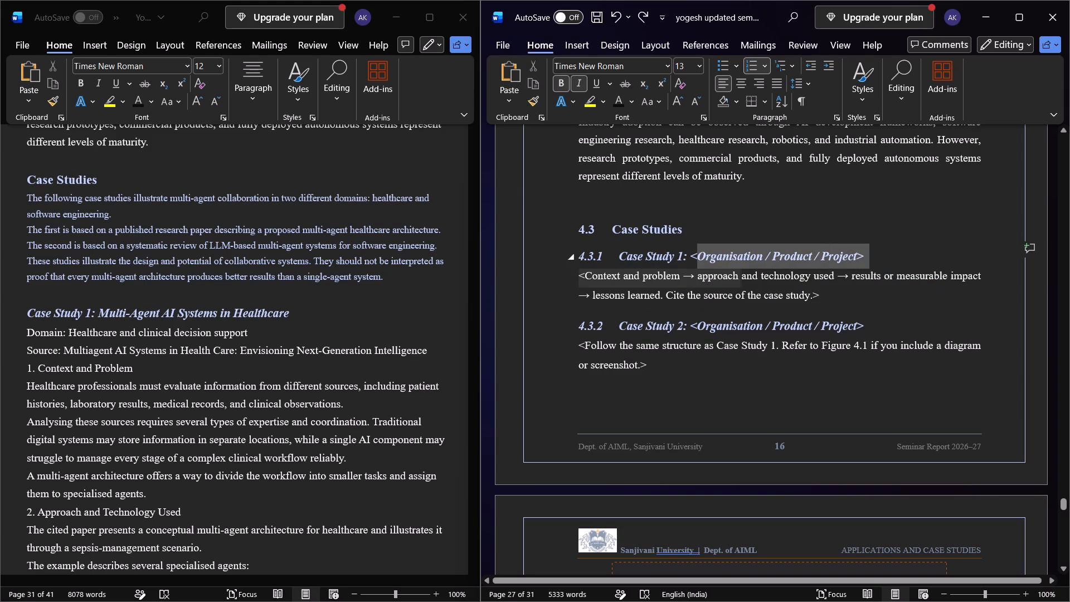
left_click_drag(698, 251, 694, 251)
key("ctrl+v")
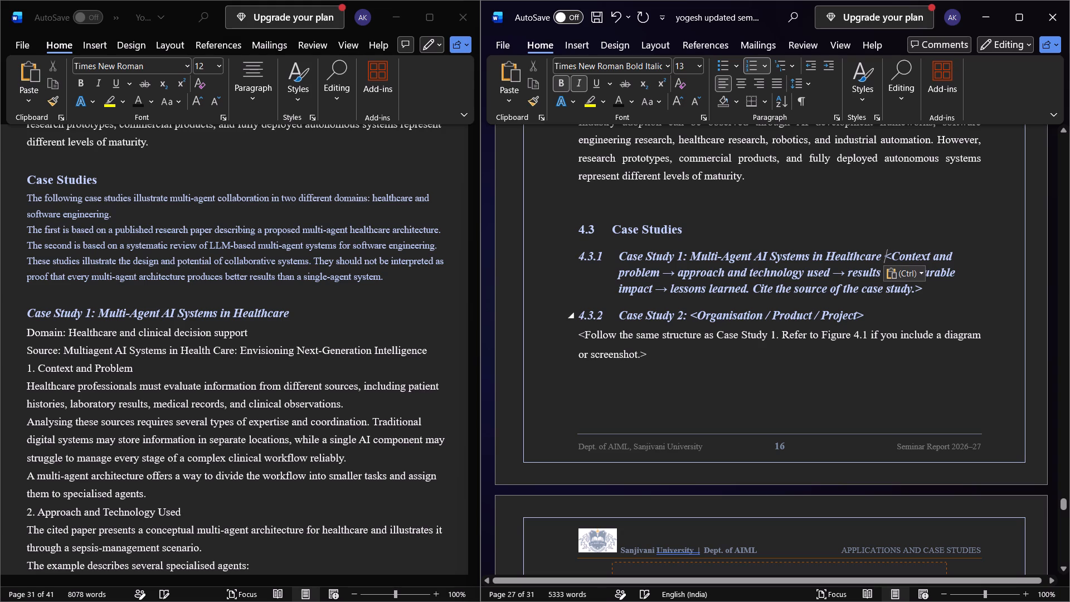
key("BackSpace")
key("Return")
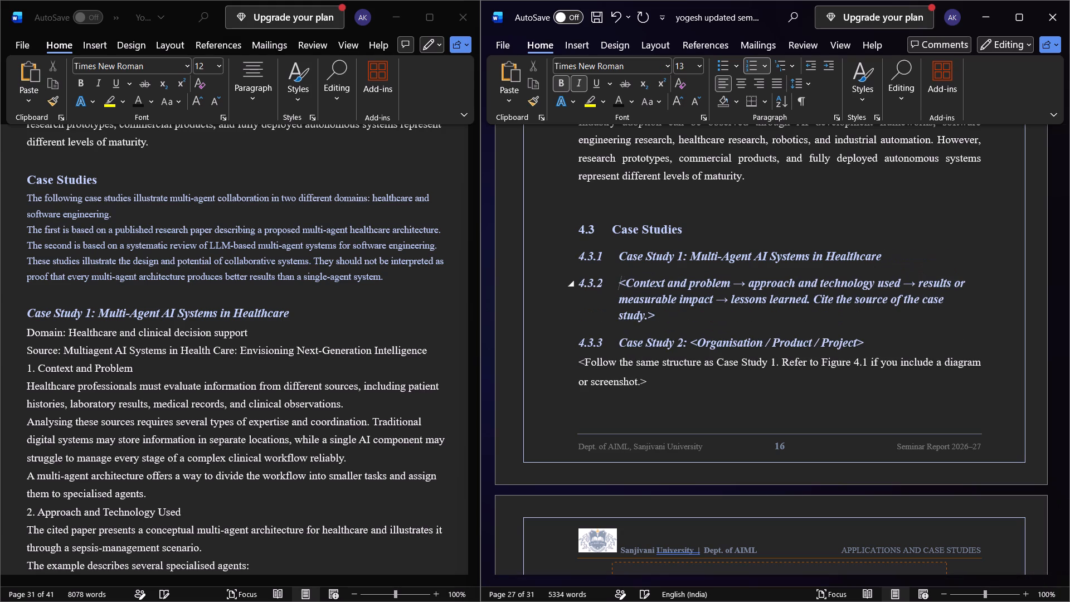
Replace the "<Context and problem…" placeholder with the source report's full Case Study 1 text, from the Domain line through the Reference paragraph.
left_click_drag(582, 281, 701, 292)
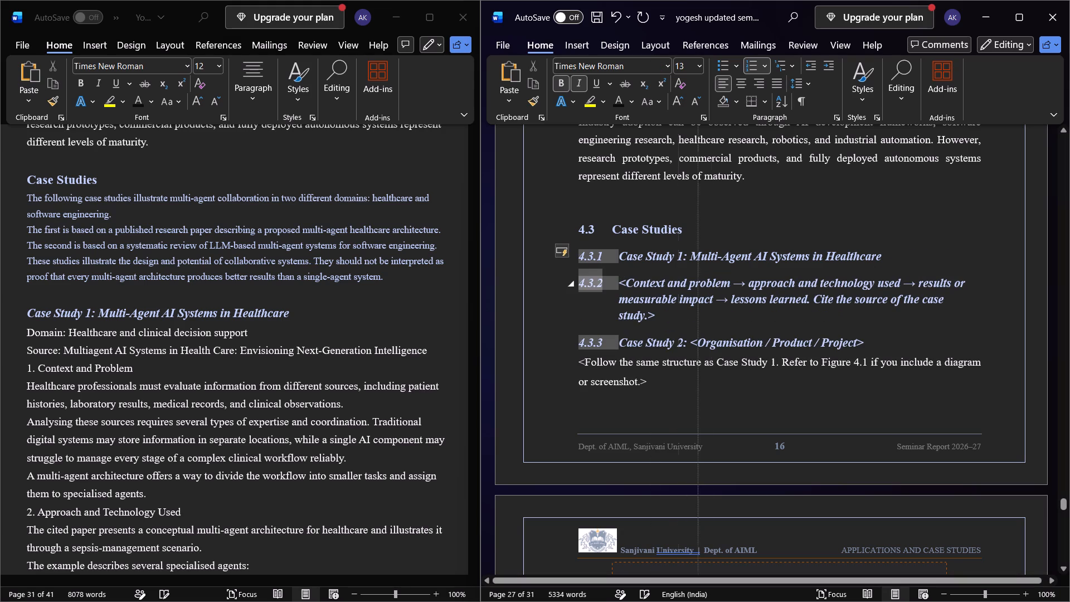
left_click_drag(701, 292, 715, 293)
left_click(708, 293)
left_click_drag(690, 313, 614, 285)
left_click(306, 340)
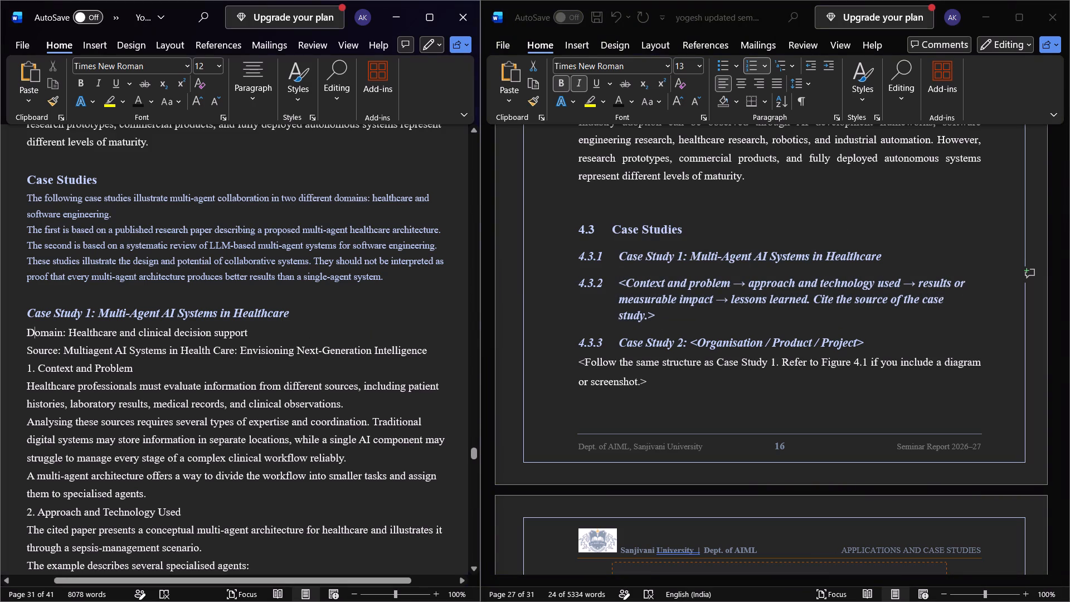
left_click_drag(25, 332, 322, 392)
scroll(210, 406, "down", 5)
scroll(282, 400, "down", 7)
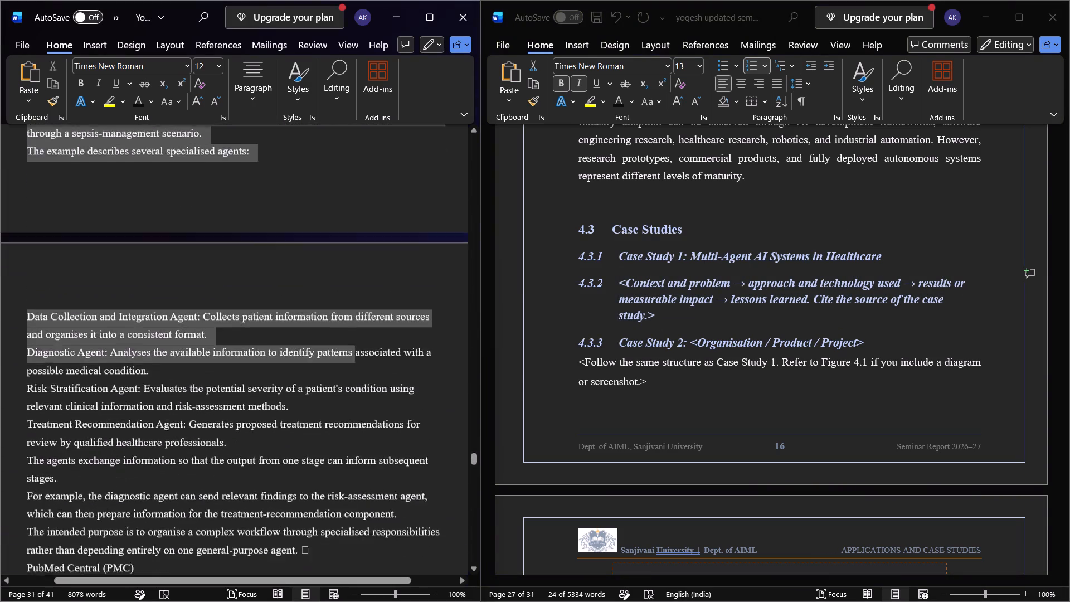
scroll(322, 392, "down", 20)
left_click_drag(322, 392, 299, 354)
scroll(302, 368, "down", 10)
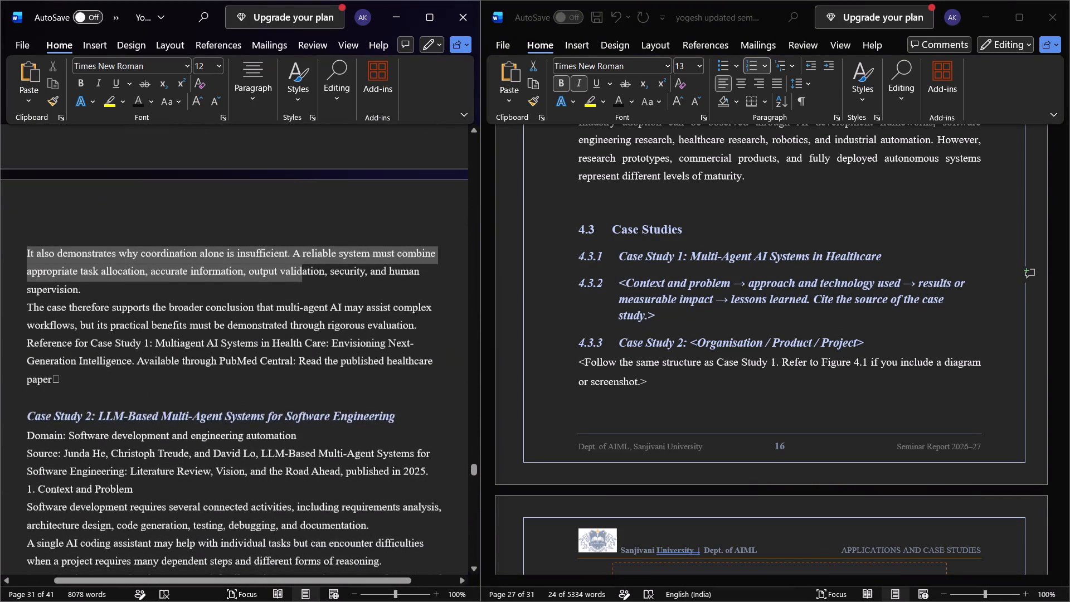
scroll(299, 354, "down", 2)
left_click_drag(299, 354, 76, 347)
scroll(209, 266, "up", 5)
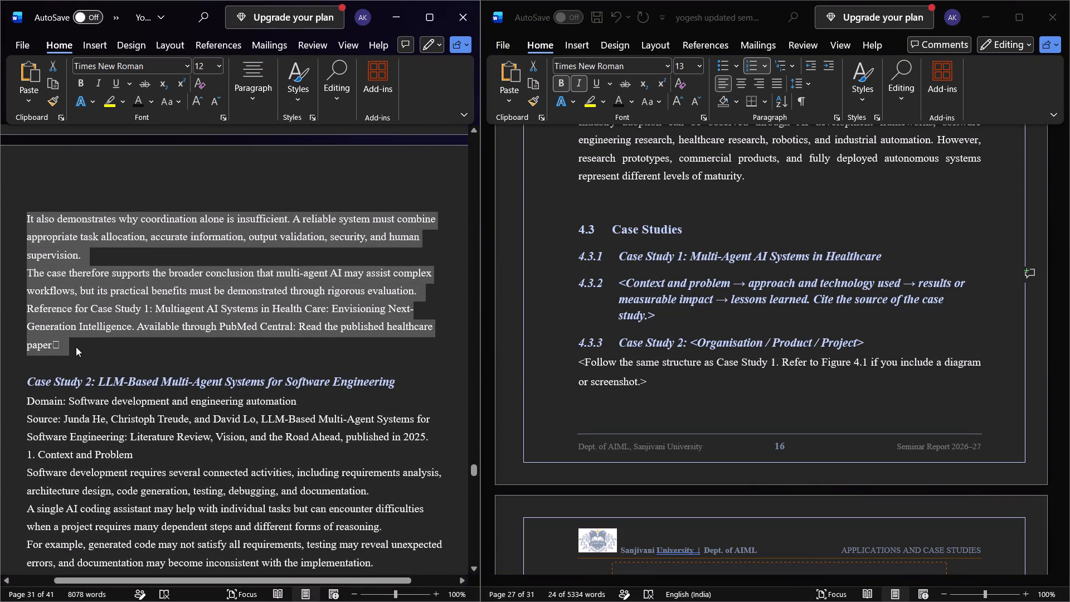
key("ctrl+c")
left_click(671, 268)
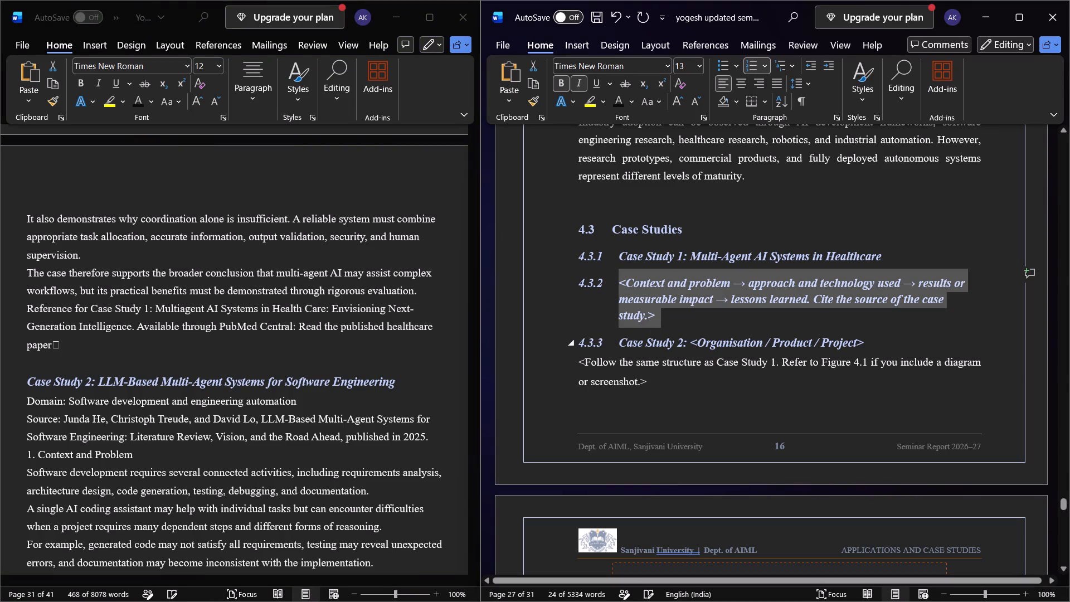
key("ctrl+v")
Review the pasted Case Study 1 text in section 4.3.1 of the updated report, through to the 4.3.2 and 4.4 placeholders.
scroll(640, 358, "up", 9)
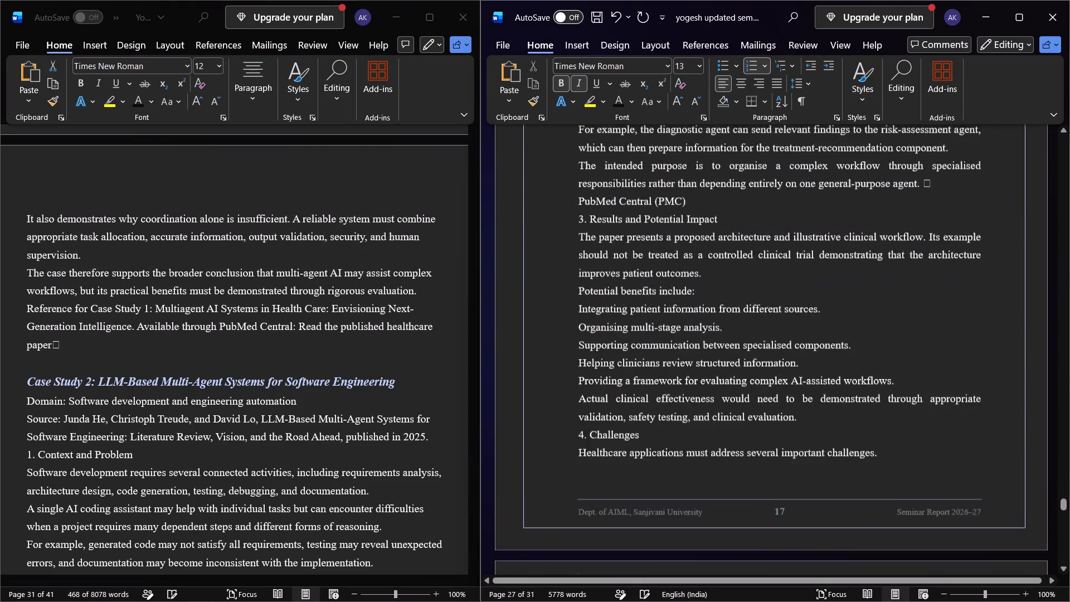
scroll(583, 251, "up", 8)
scroll(468, 268, "up", 14)
scroll(940, 248, "up", 9)
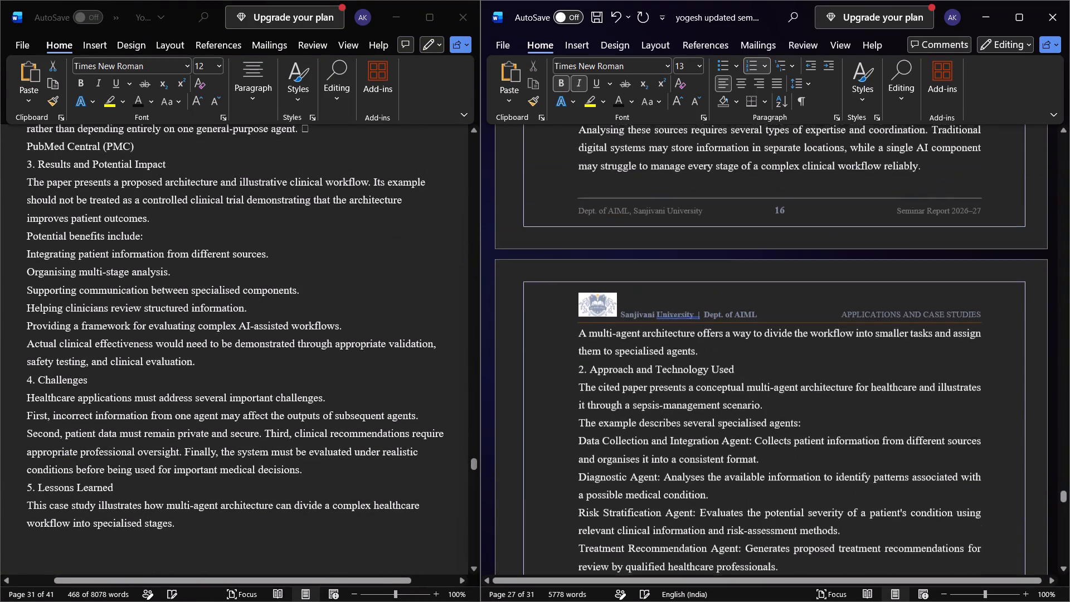
scroll(469, 312, "down", 9)
scroll(750, 352, "up", 7)
scroll(221, 315, "down", 8)
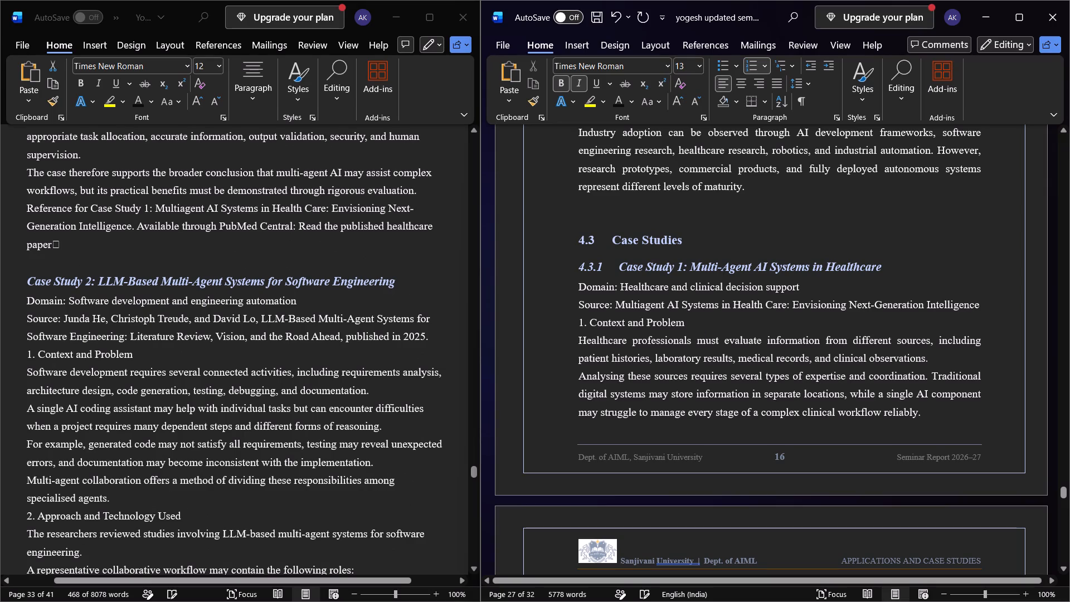
scroll(688, 341, "down", 12)
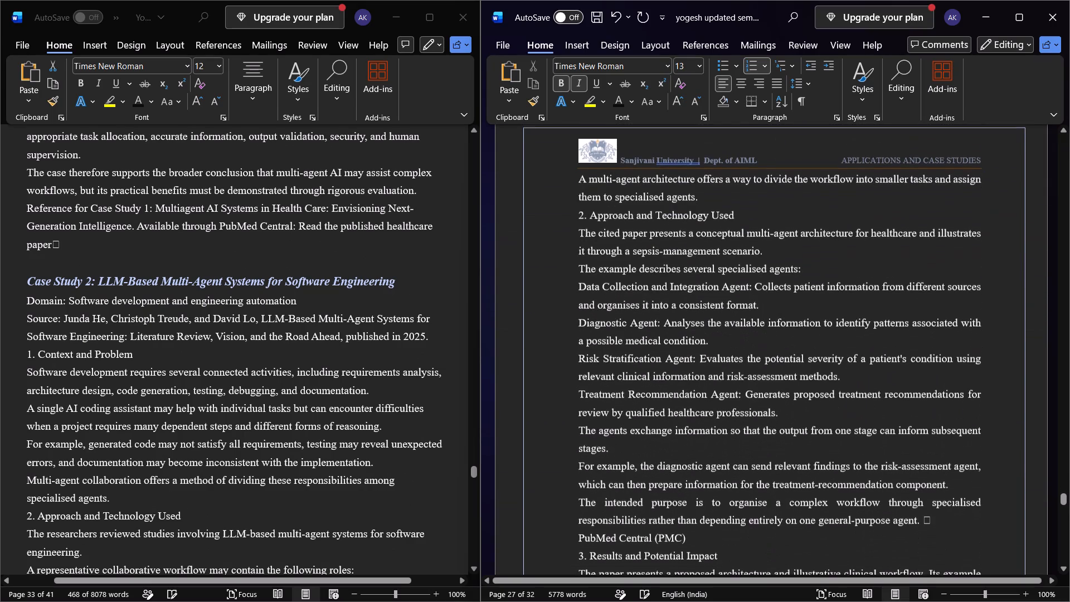
scroll(679, 356, "down", 6)
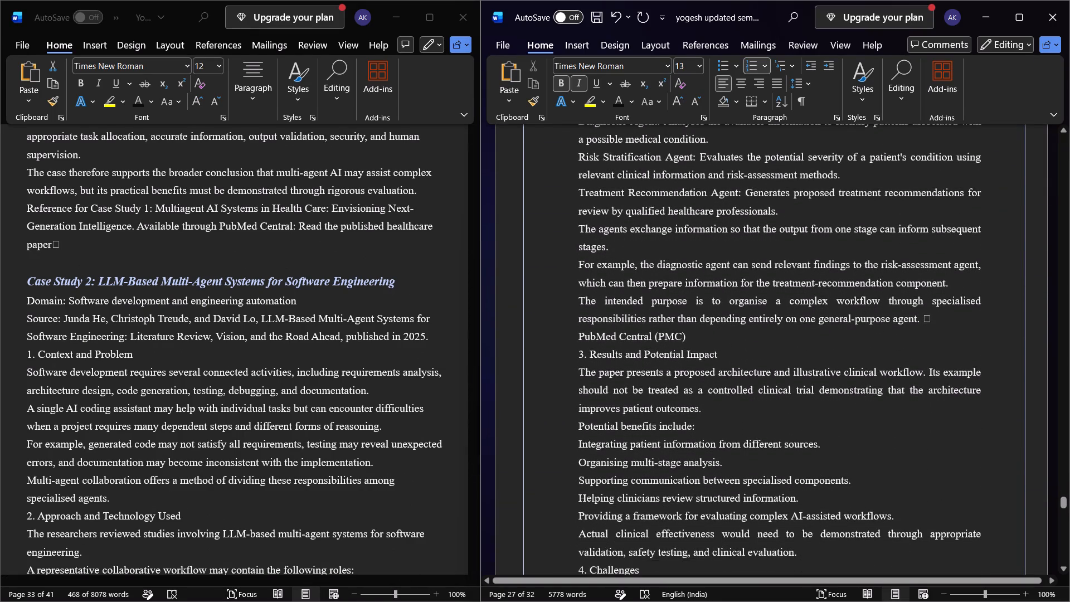
scroll(679, 357, "down", 6)
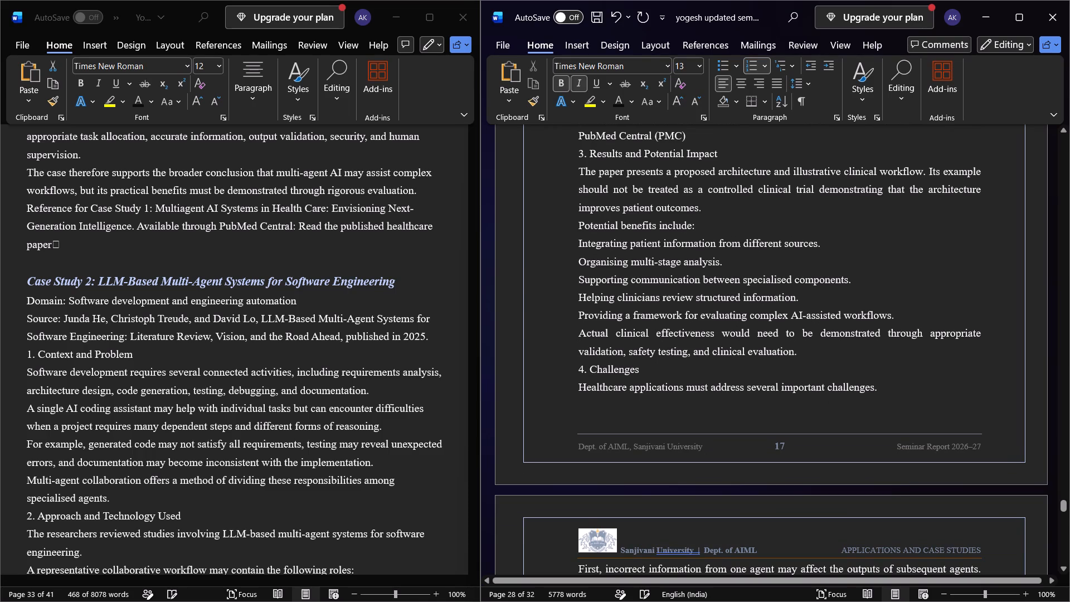
scroll(670, 356, "down", 3)
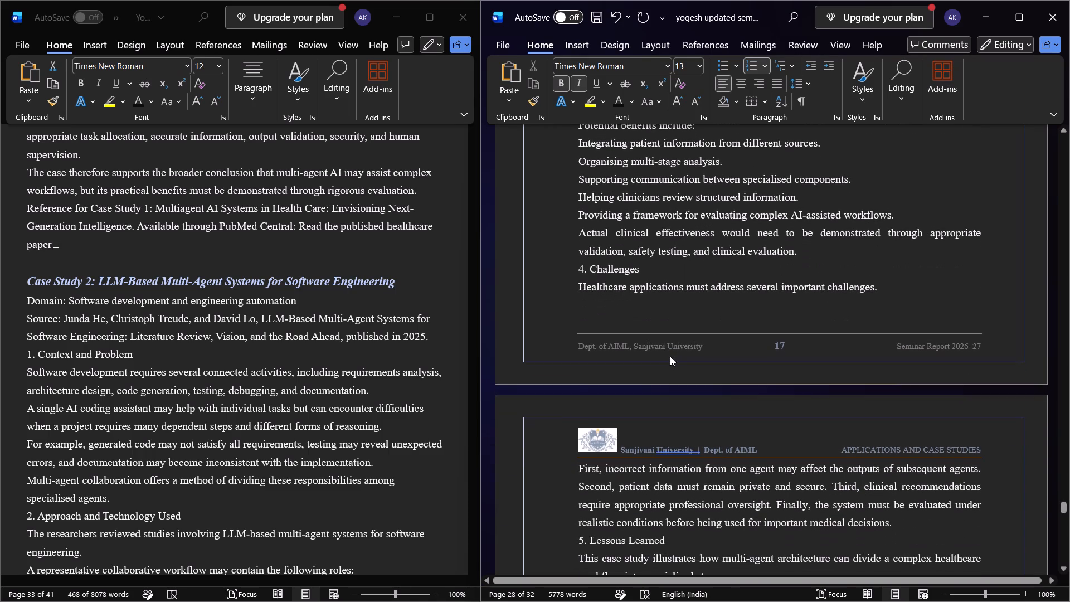
scroll(666, 360, "down", 7)
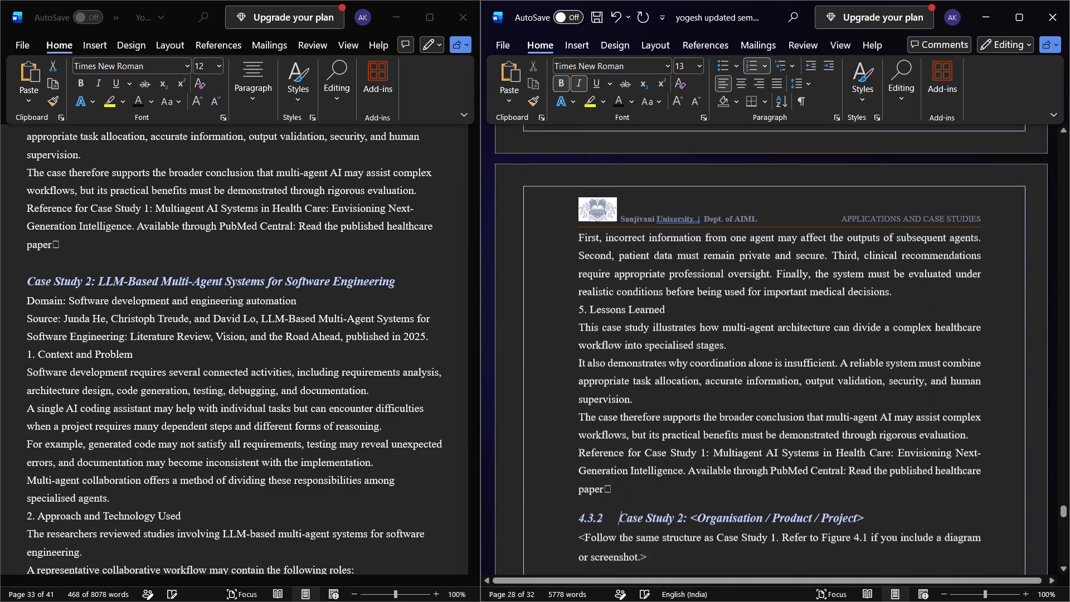
scroll(662, 362, "down", 7)
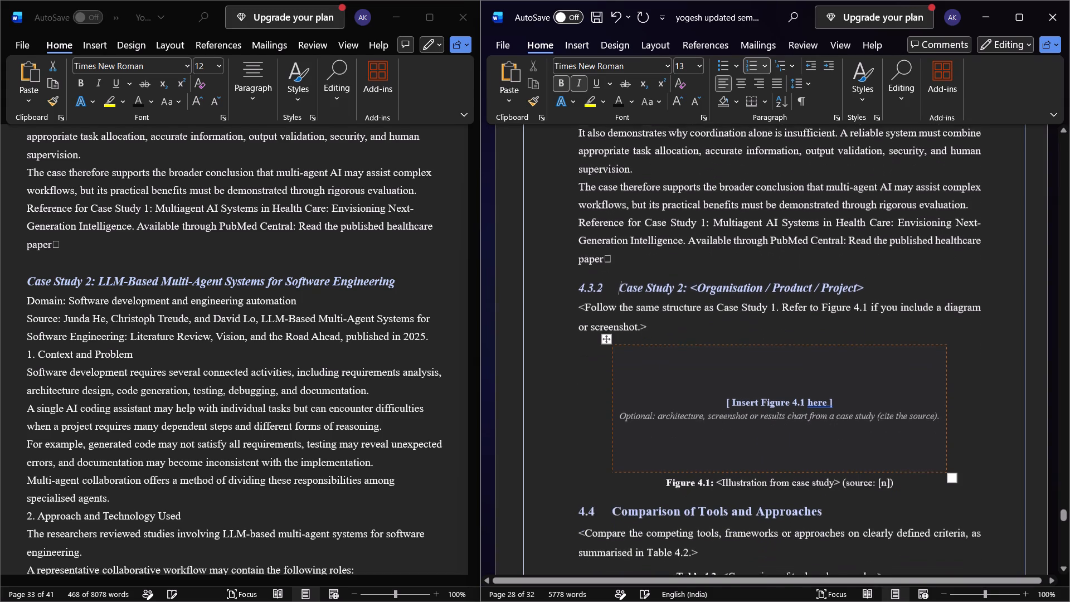
Replace the stray box character after "paper" at the end of the Case Study 1 reference with a full stop.
left_click(662, 258)
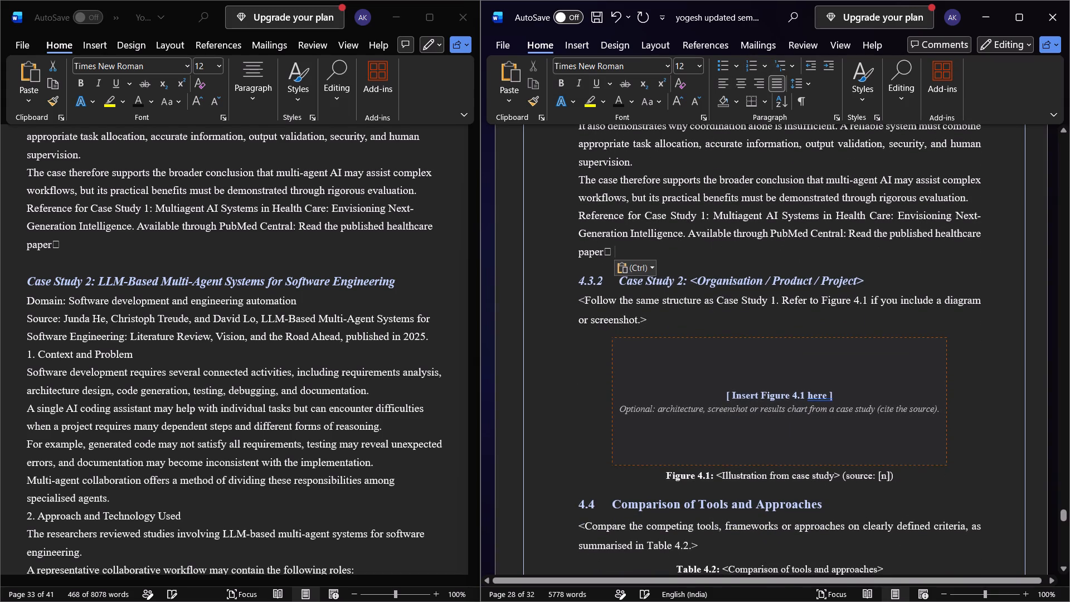
key("BackSpace")
key("BackSpace")
type("./")
key("BackSpace")
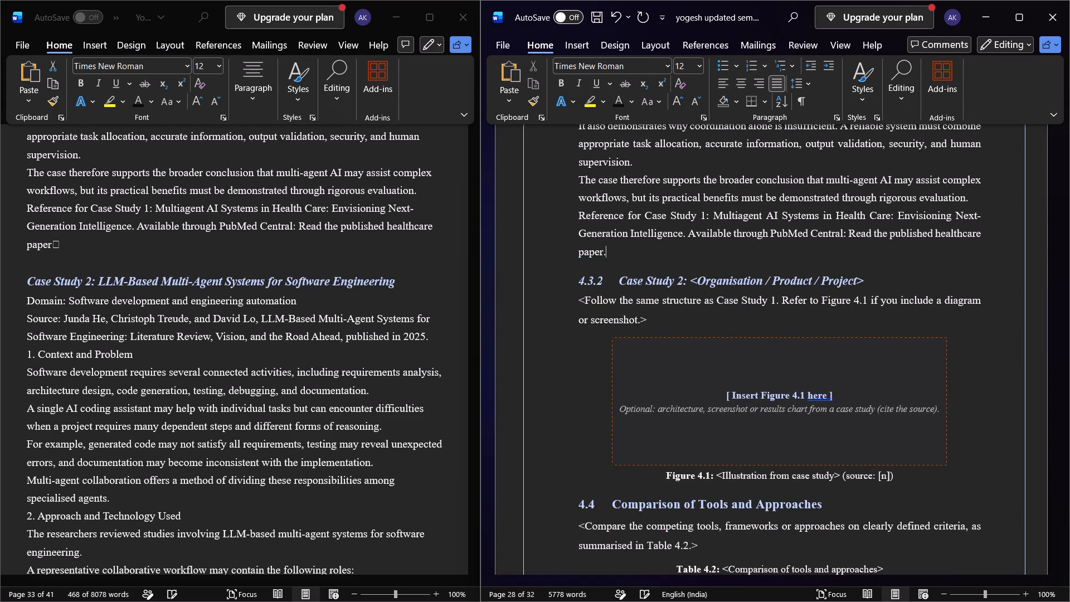
Replace the entire 4.3.2 heading with the title "LLM-Based Multi-Agent Systems for Software Engineering" copied from the source report's Case Study 2 heading.
scroll(684, 259, "down", 2)
scroll(357, 312, "down", 2)
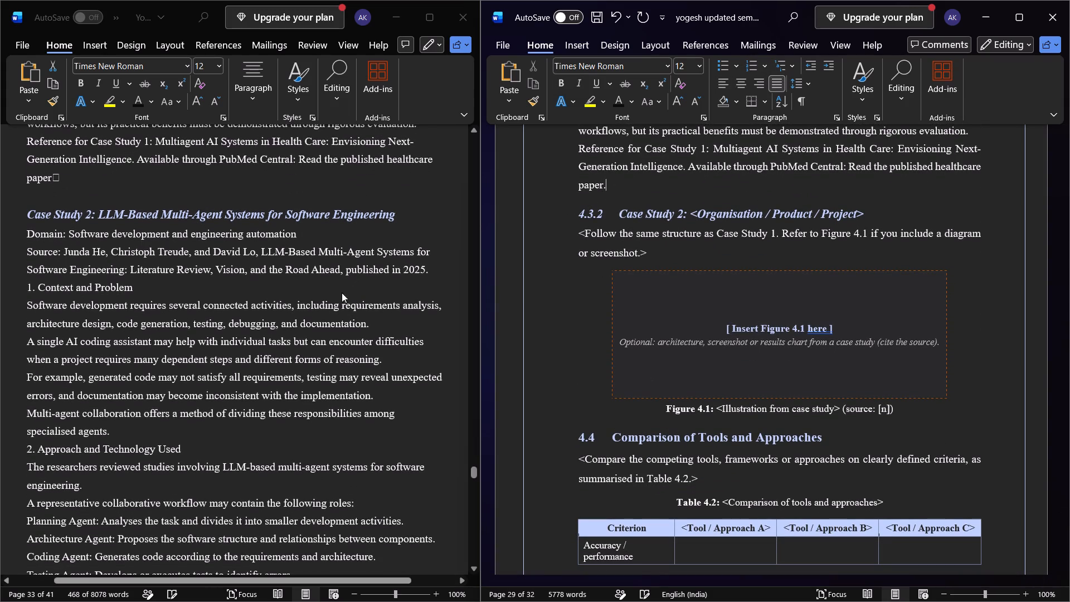
left_click(389, 219)
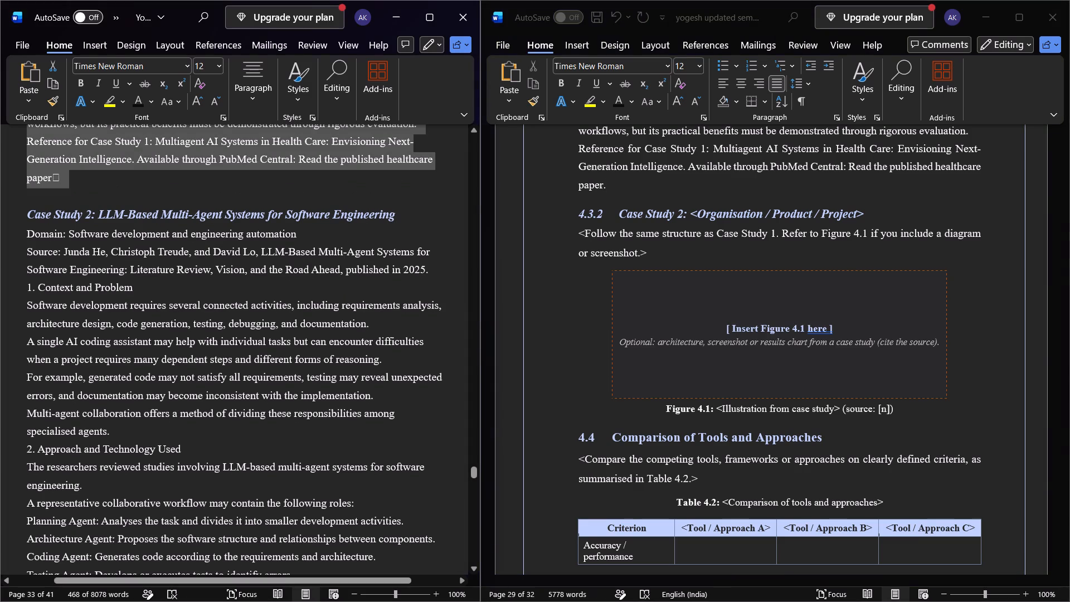
left_click(402, 219)
left_click_drag(396, 217, 313, 221)
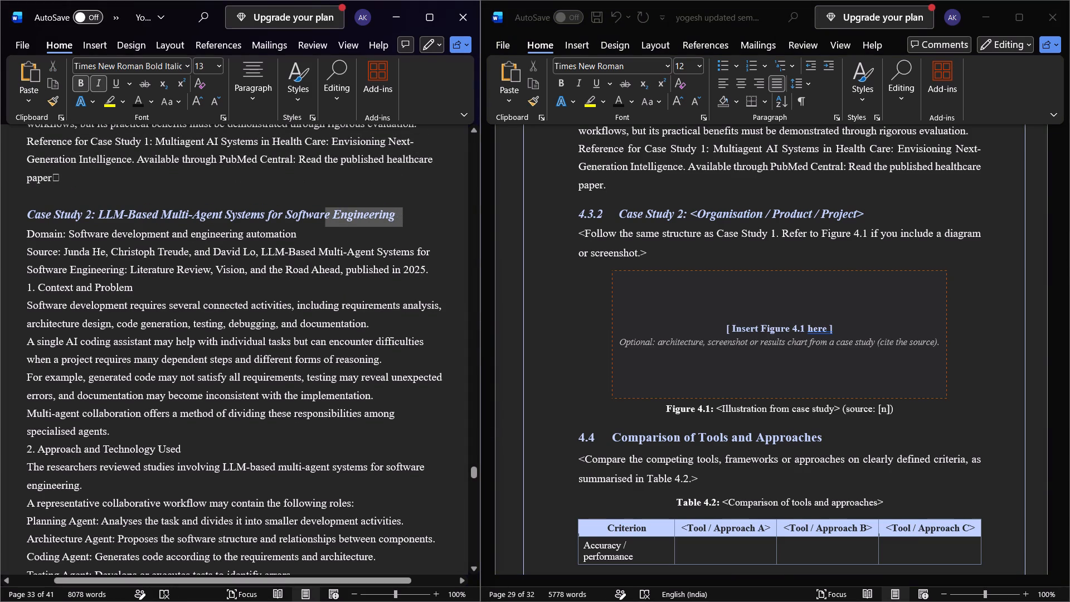
left_click_drag(313, 221, 109, 215)
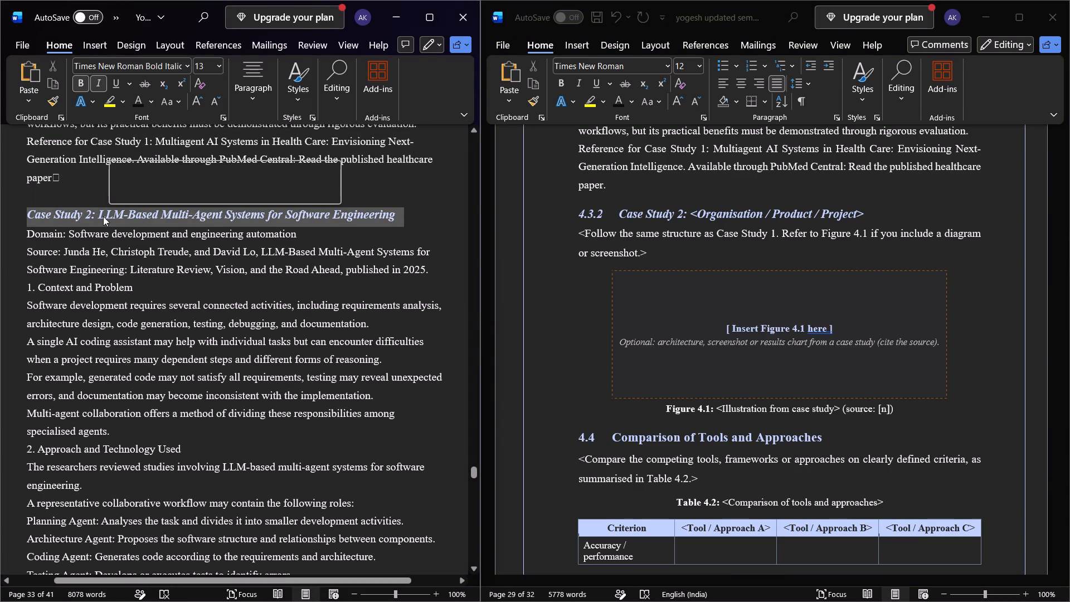
left_click(103, 216)
left_click_drag(99, 213, 319, 221)
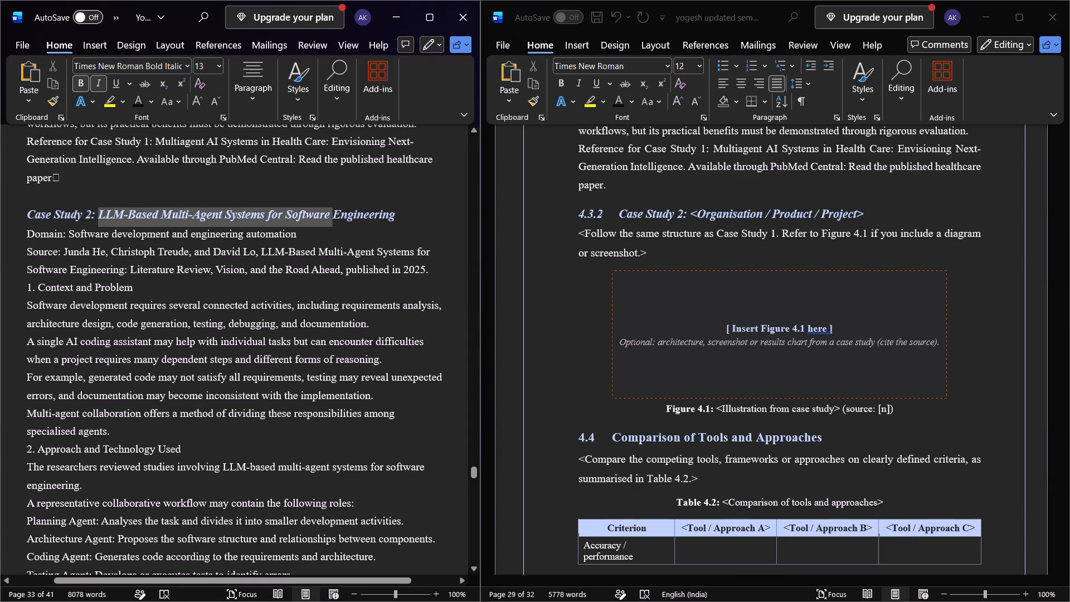
left_click_drag(319, 221, 372, 216)
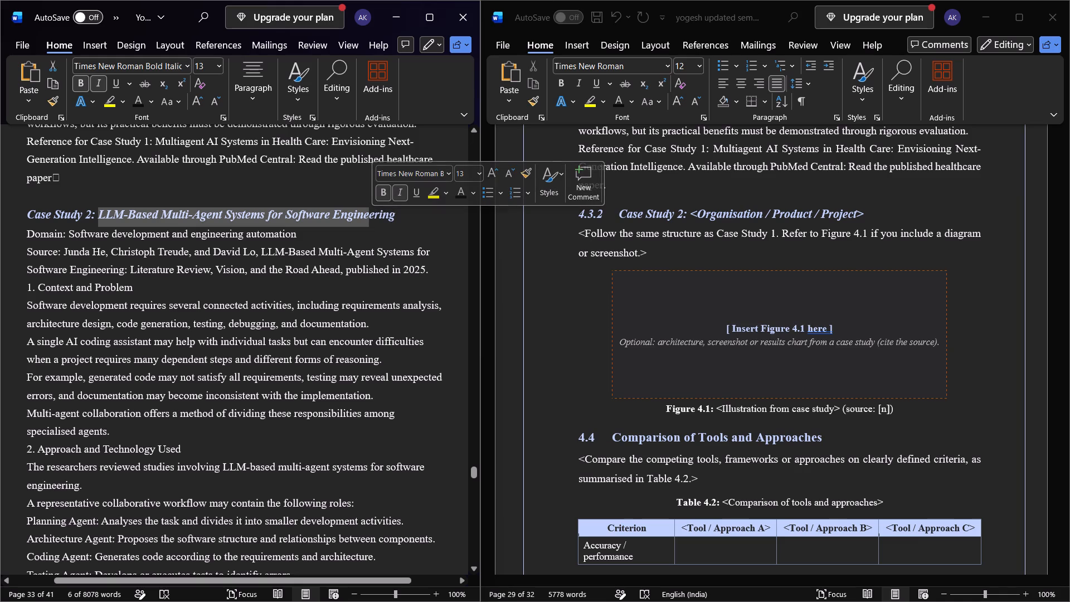
key("shift+Right")
key("shift+Right")
key("shift+Right")
key("shift+Right")
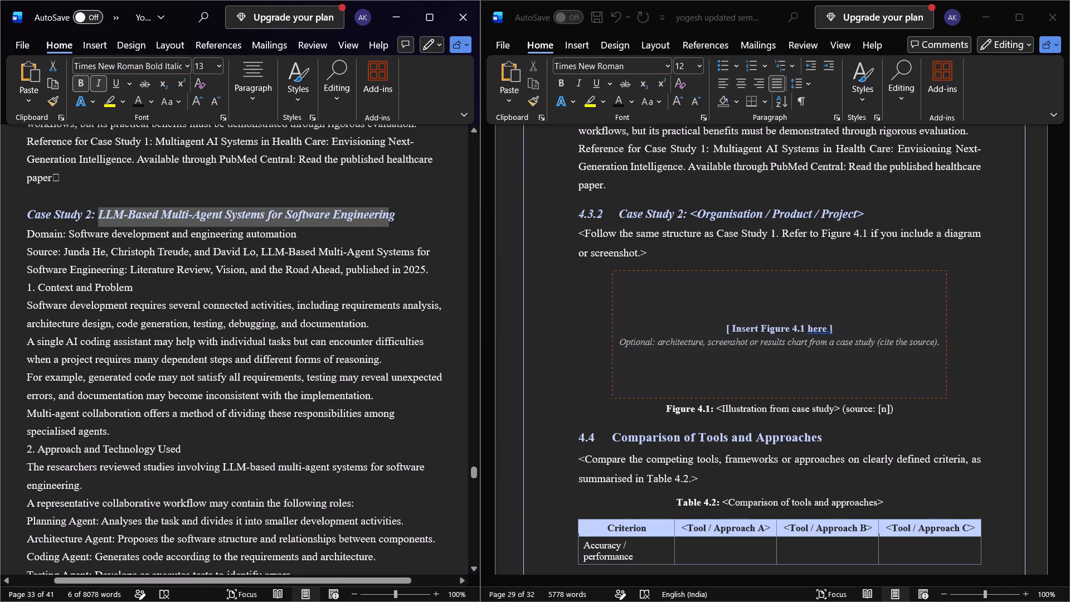
key("shift+Right")
key("ctrl+c")
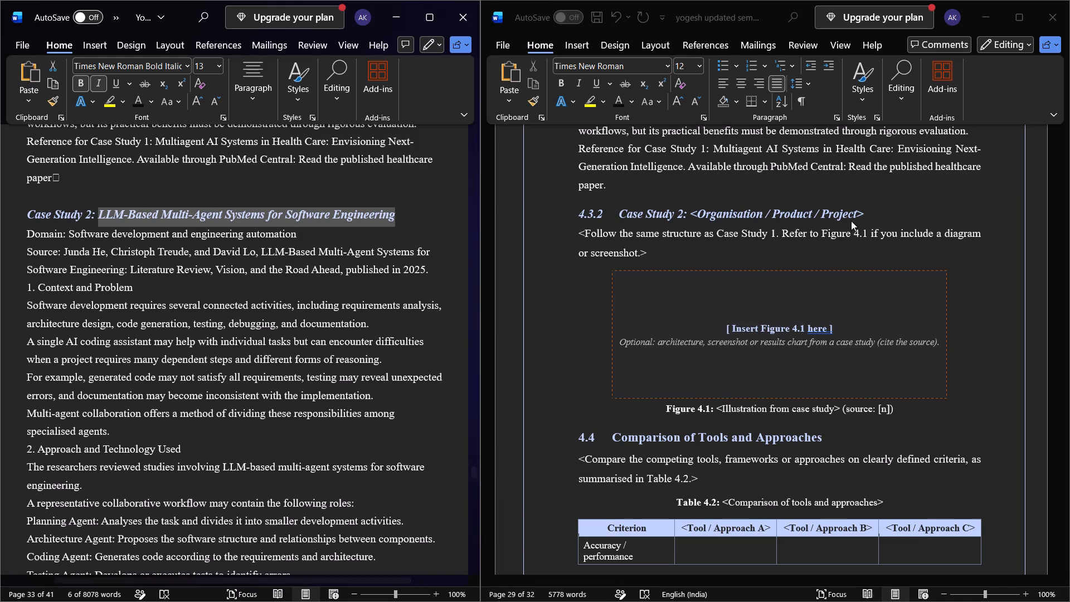
left_click(859, 221)
left_click_drag(862, 210, 609, 219)
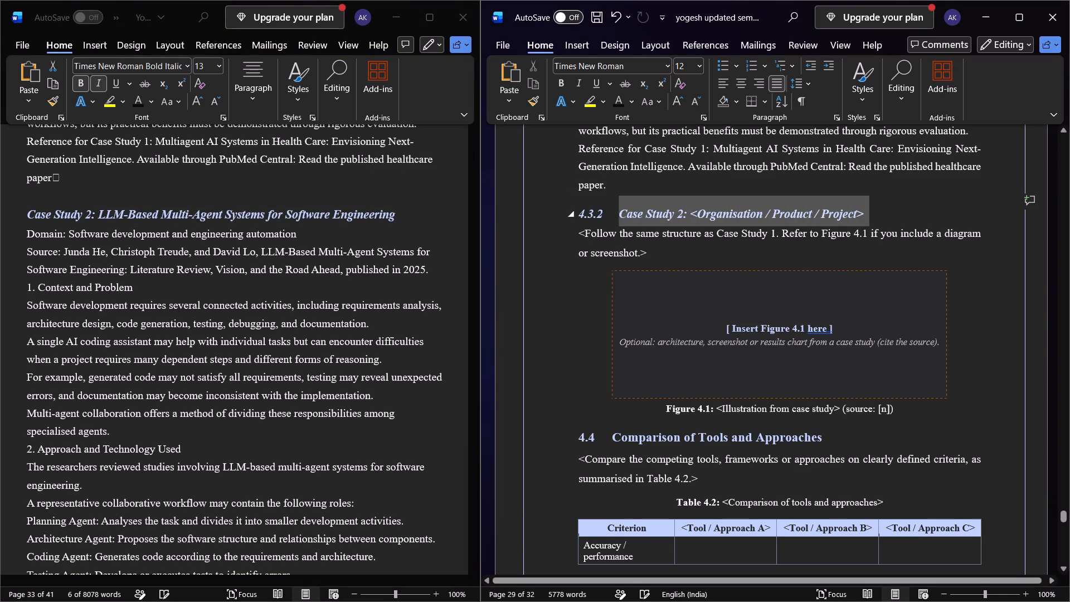
left_click_drag(609, 219, 606, 219)
key("ctrl+v")
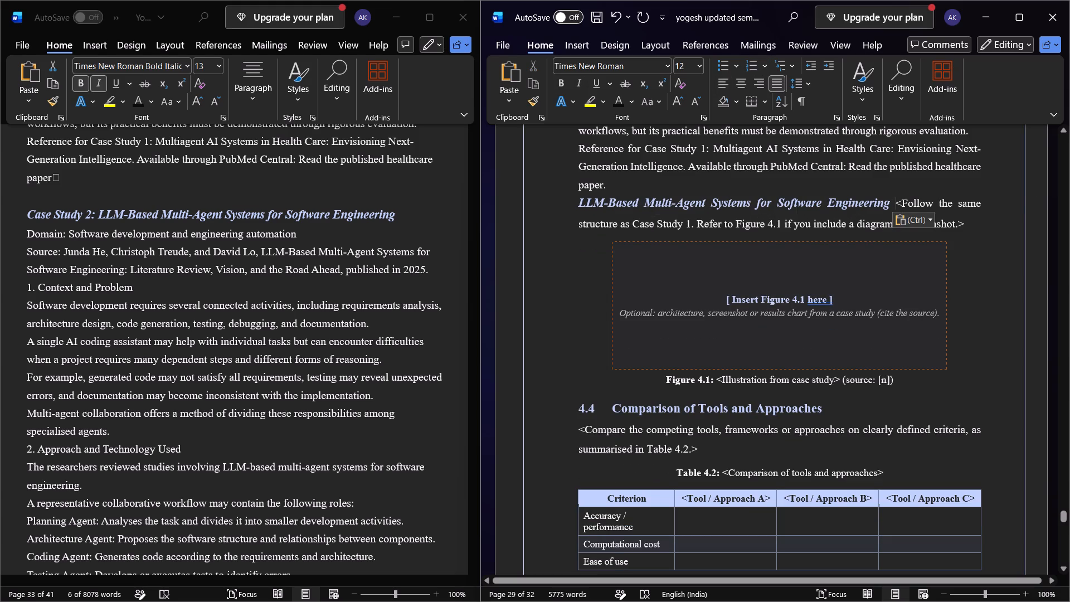
Examine the 4.3.1 Case Study 1 heading in the updated report for how its numbering and title are written.
left_click(577, 199)
scroll(700, 215, "up", 16)
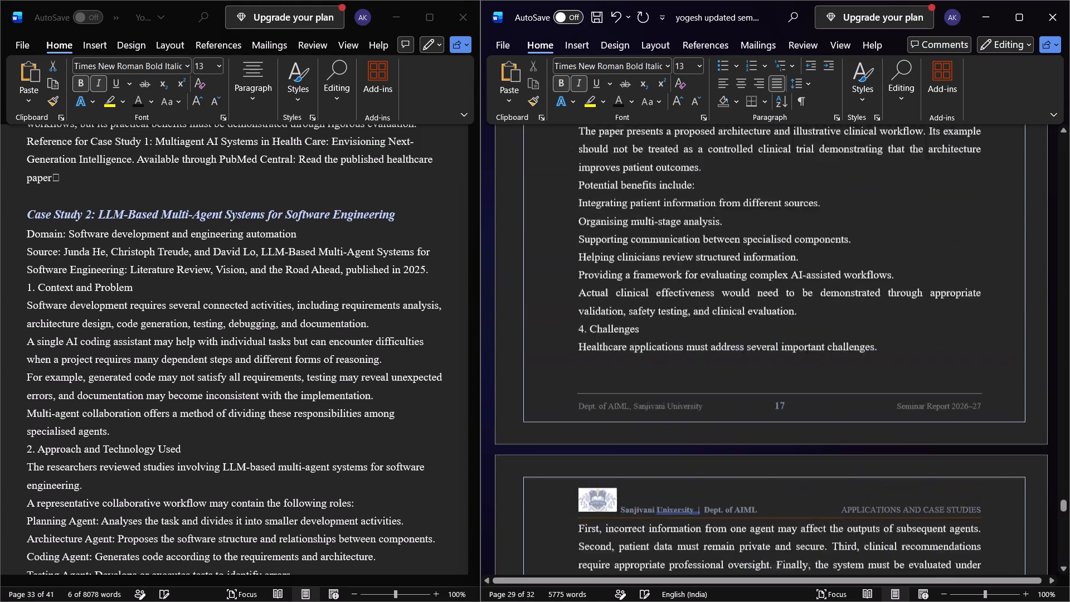
scroll(701, 224, "up", 20)
scroll(697, 231, "down", 1)
scroll(697, 231, "up", 4)
scroll(699, 171, "up", 6)
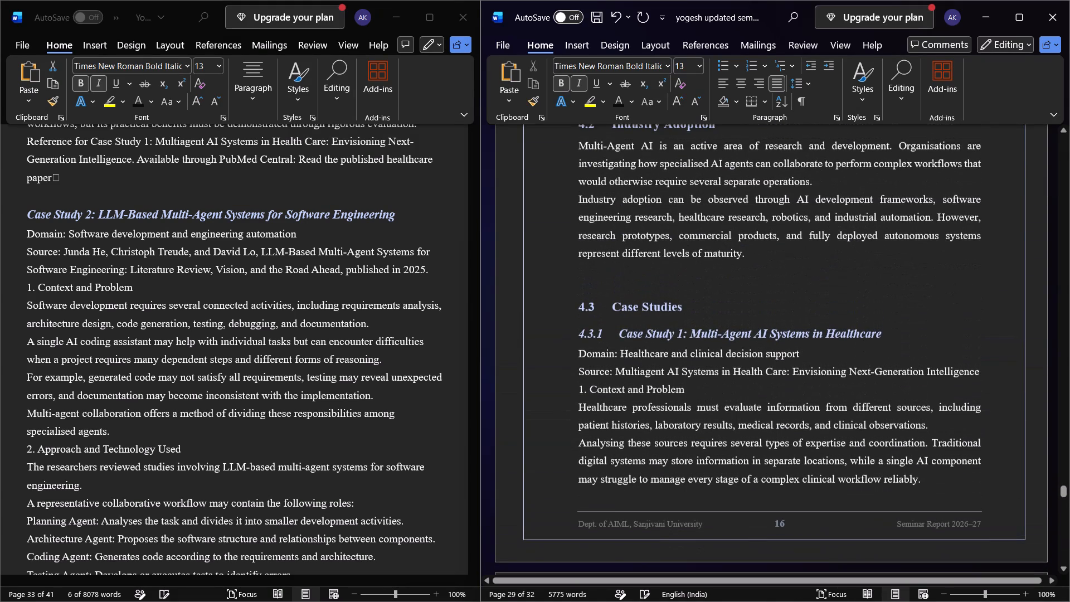
scroll(699, 169, "down", 2)
scroll(701, 171, "up", 1)
scroll(701, 171, "down", 20)
scroll(701, 171, "down", 1)
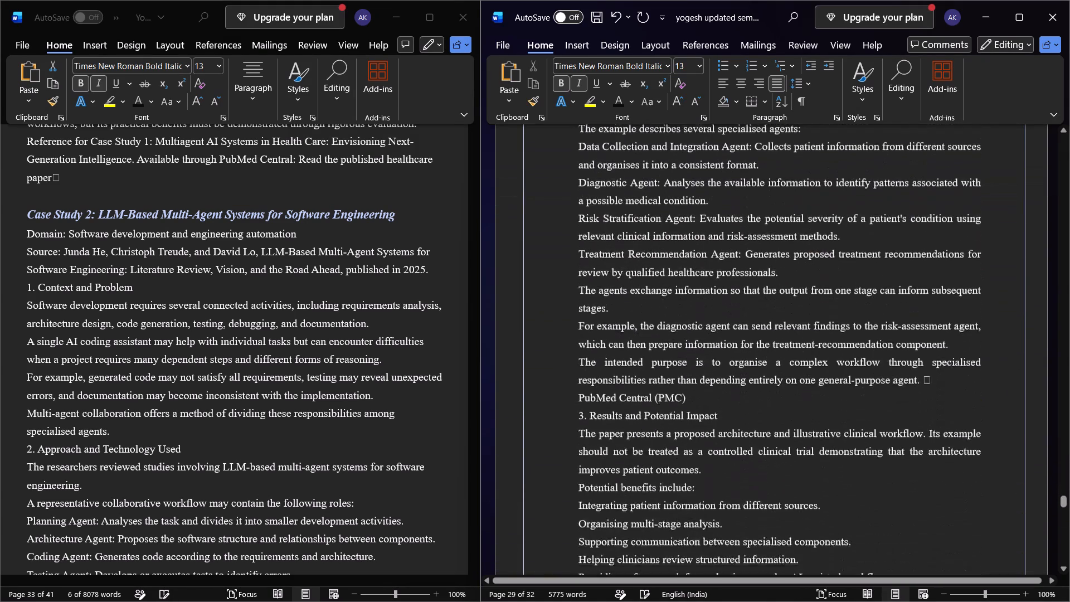
scroll(708, 200, "down", 8)
scroll(708, 200, "up", 1)
scroll(708, 200, "down", 14)
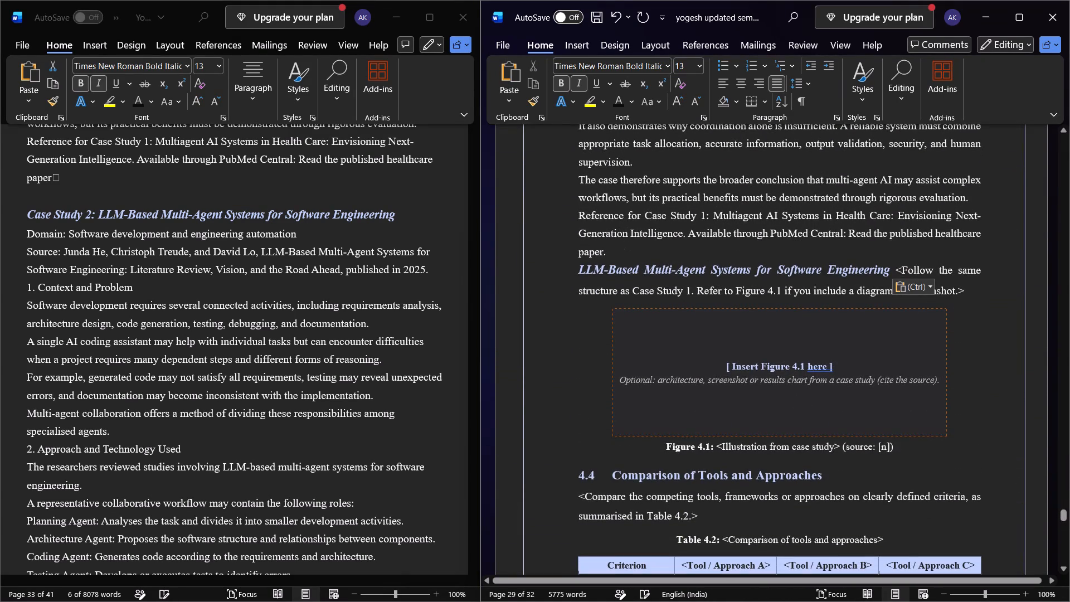
Add "4.3.2 Case Study 2: " in front of the "LLM-Based Multi-Agent Systems for Software Engineering" title in the updated report.
left_click(583, 266)
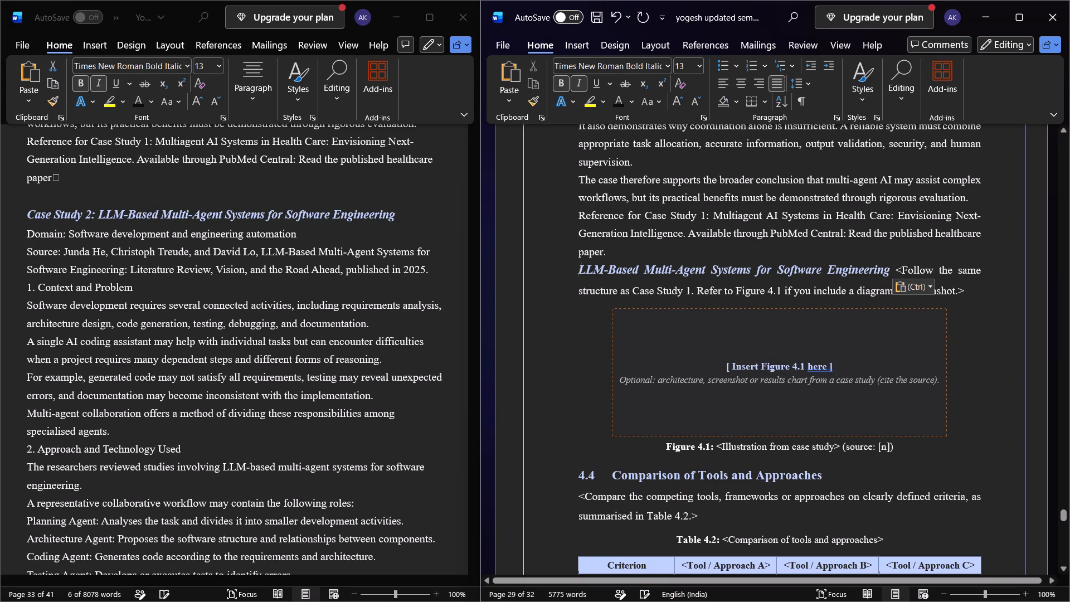
key("4")
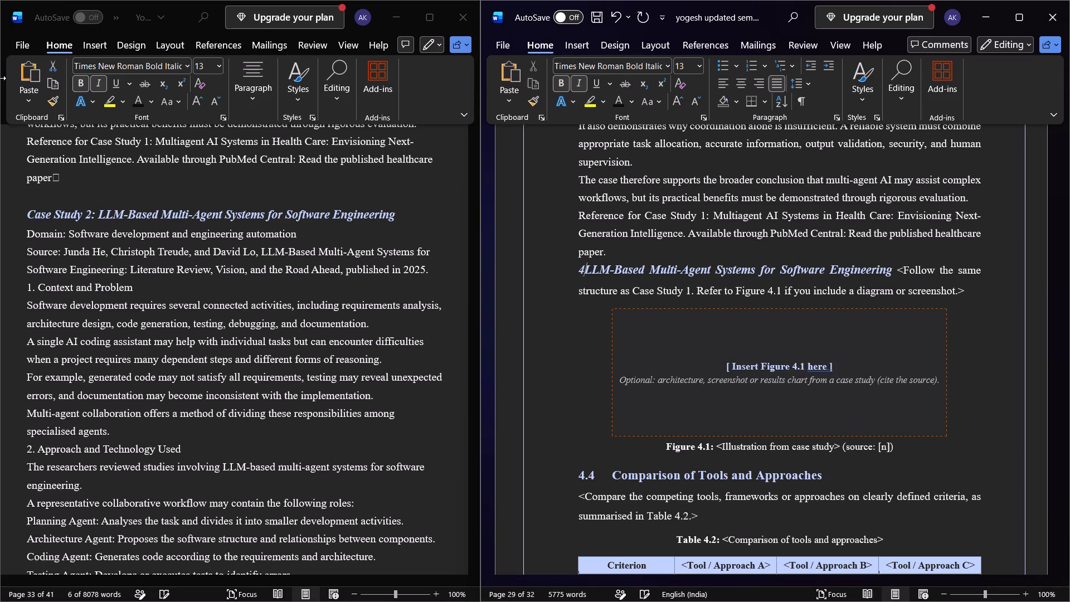
key("period")
key("3")
key("period")
key("2")
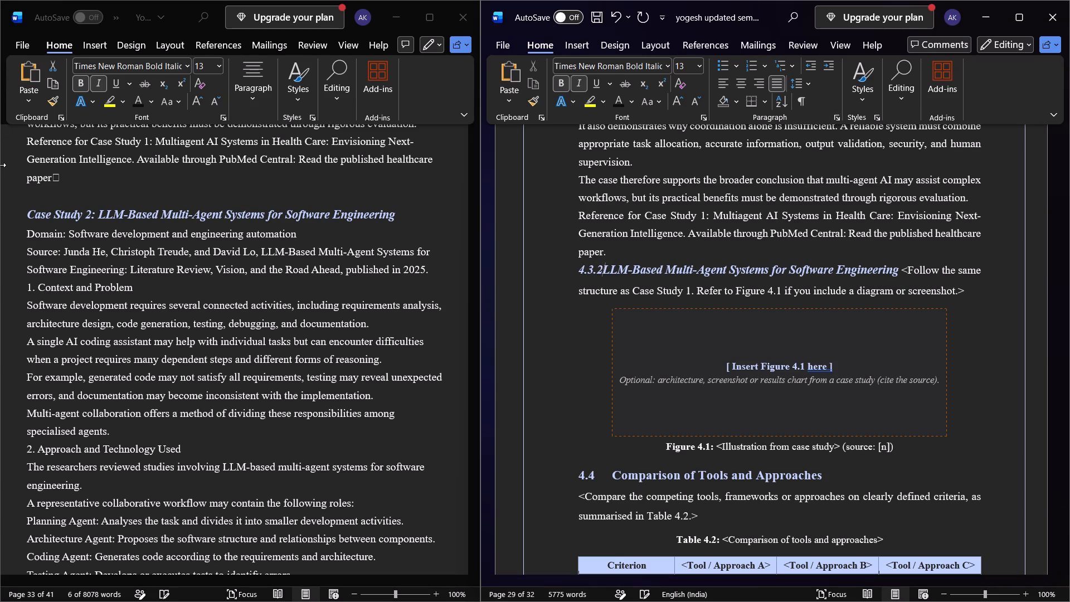
key("space")
type("Case")
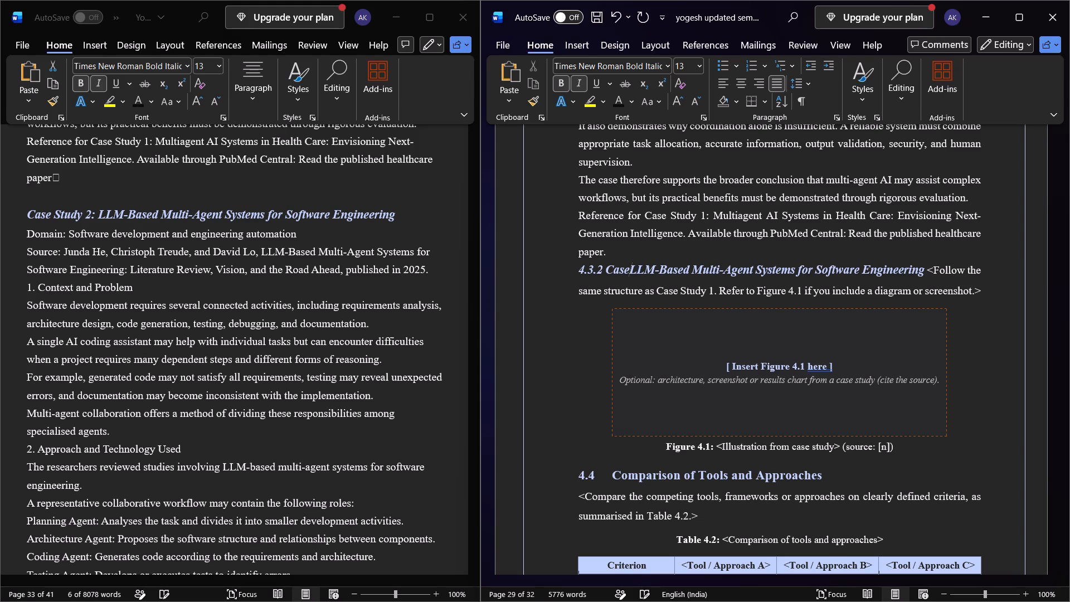
key("space")
type("Study")
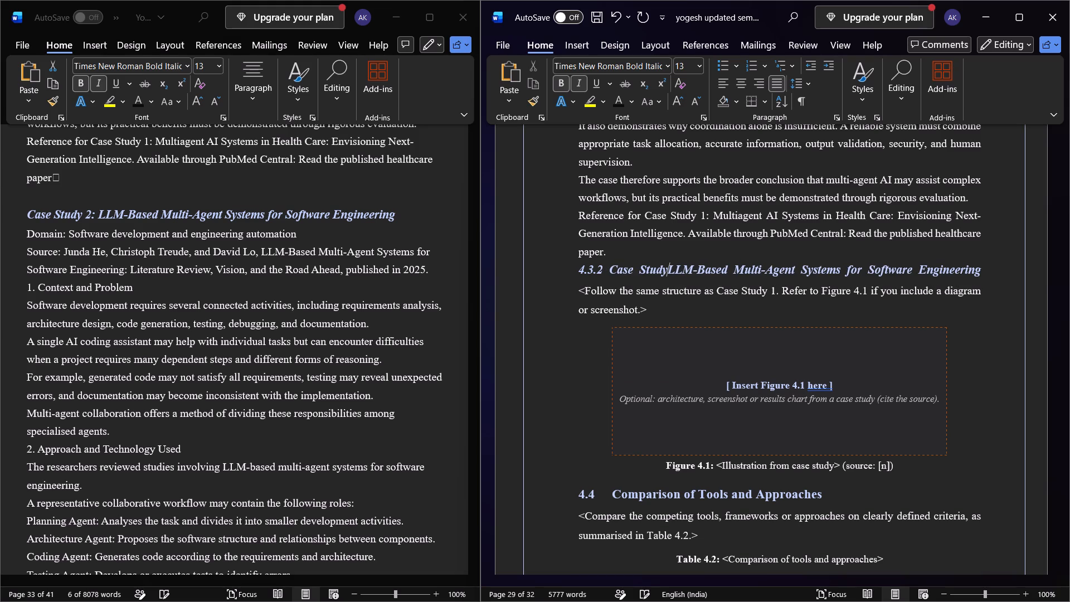
key("space")
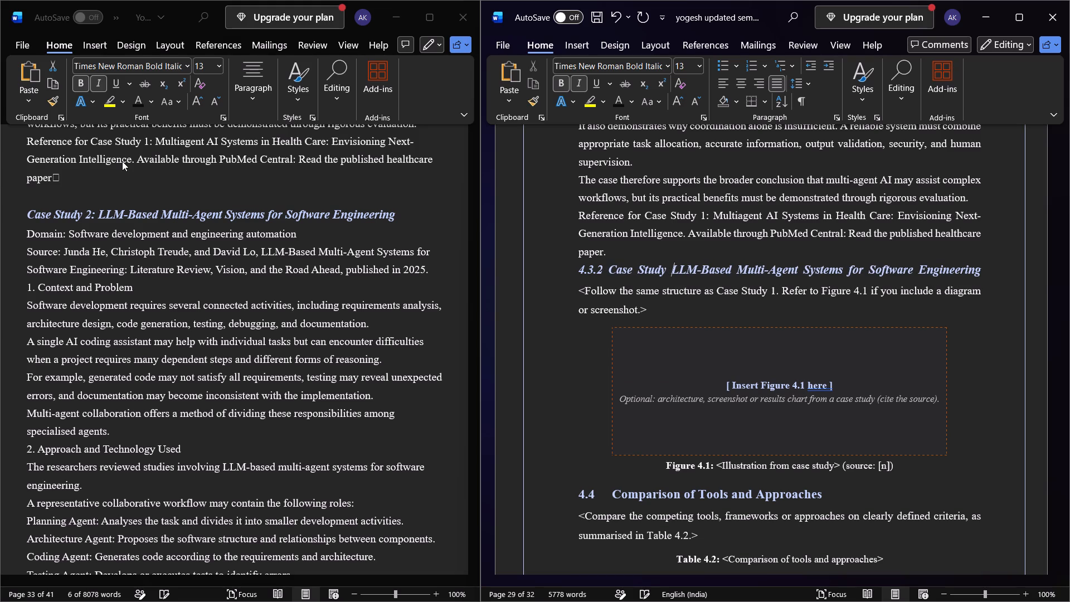
key("2")
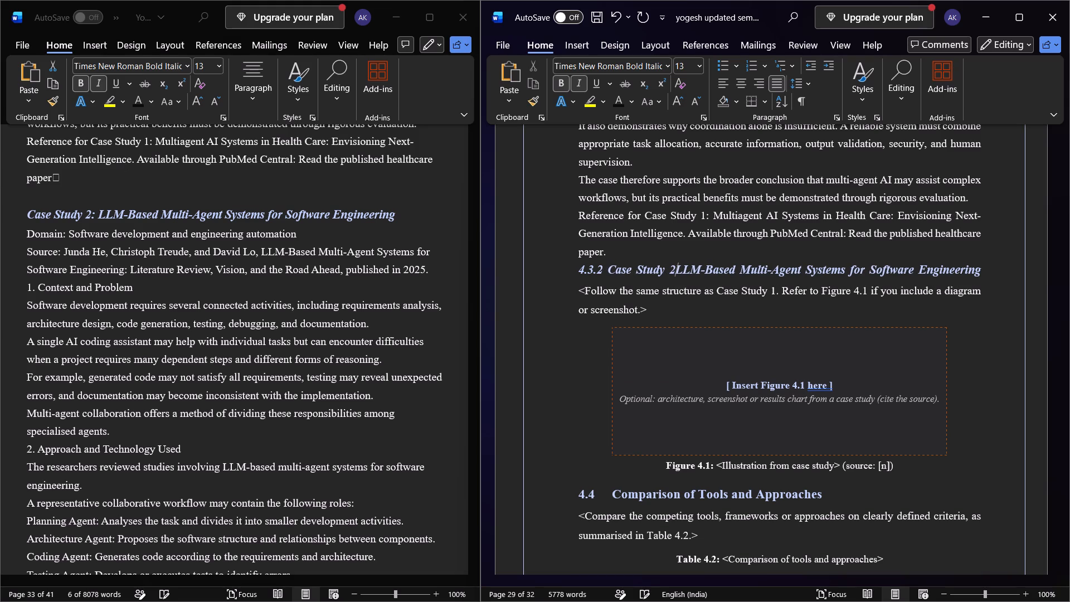
type(":")
key("space")
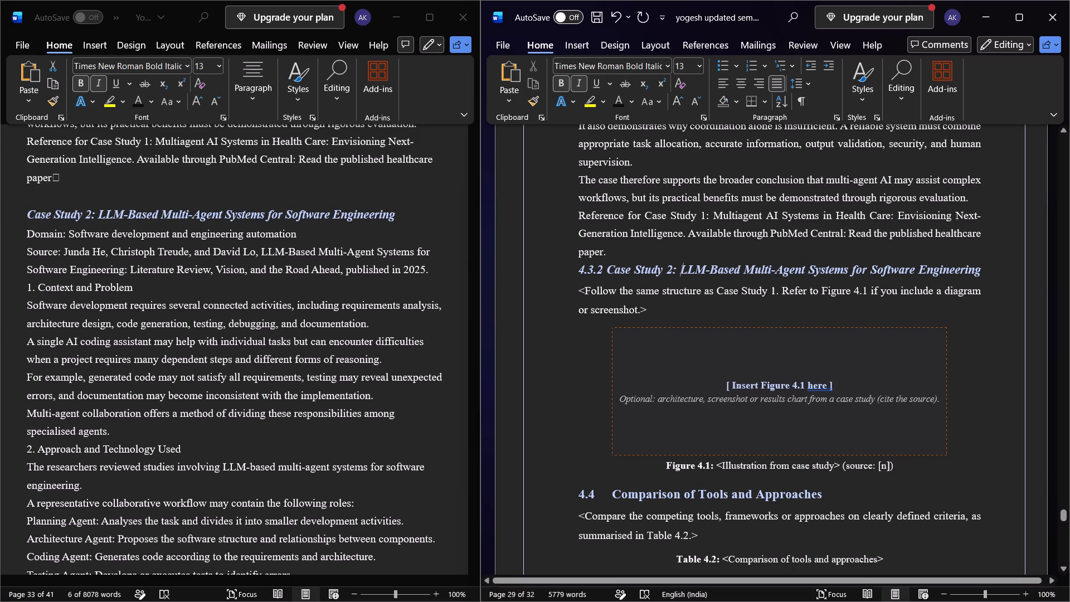
Replace the "[ Insert Figure 4.1 here ]" placeholder and its optional note with the source report's Multi-Agent AI Architecture for Collaborative Decision-Making picture.
scroll(213, 421, "down", 20)
scroll(212, 396, "down", 2)
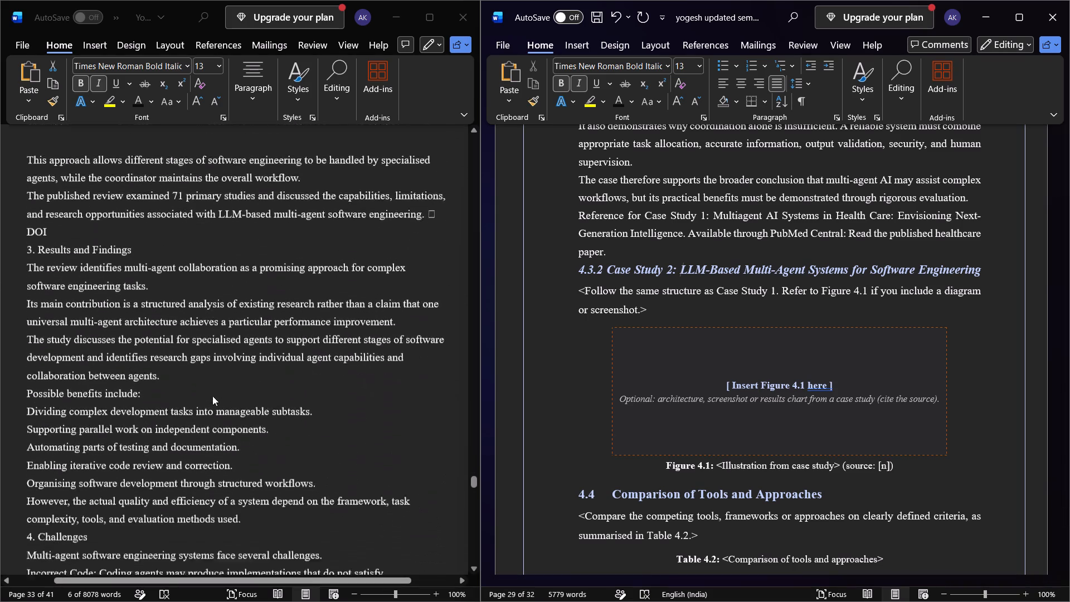
scroll(212, 396, "down", 16)
scroll(223, 363, "down", 7)
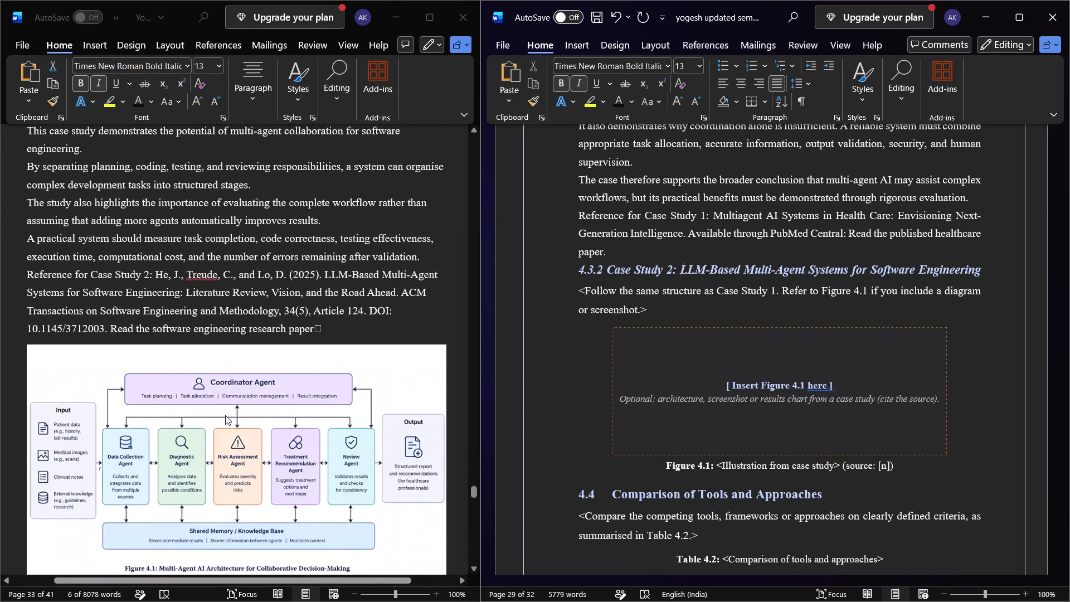
left_click(225, 415)
scroll(303, 351, "down", 3)
left_click(303, 336)
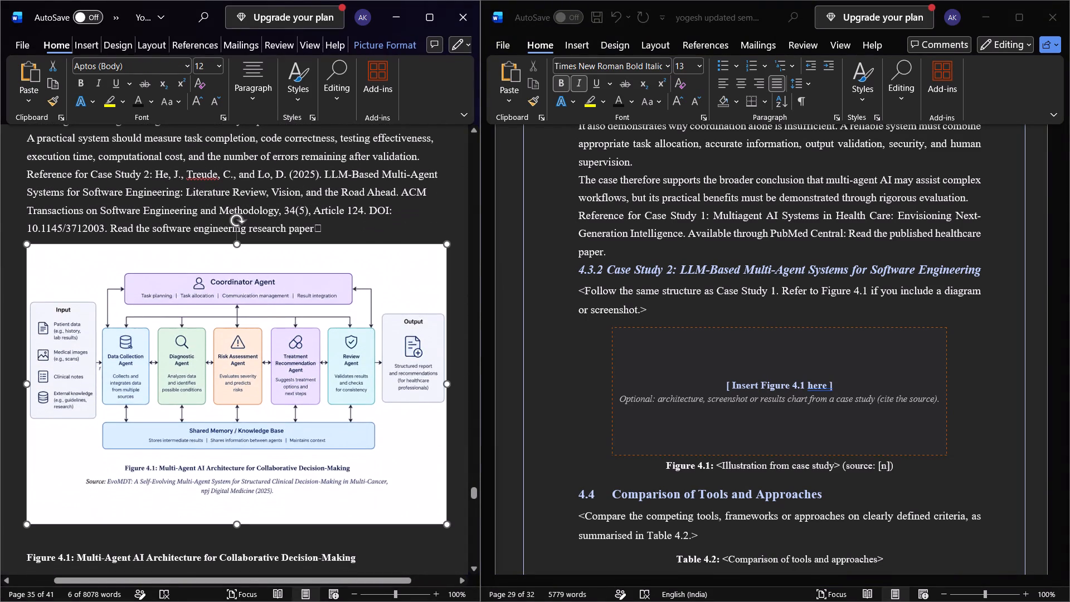
key("ctrl+c")
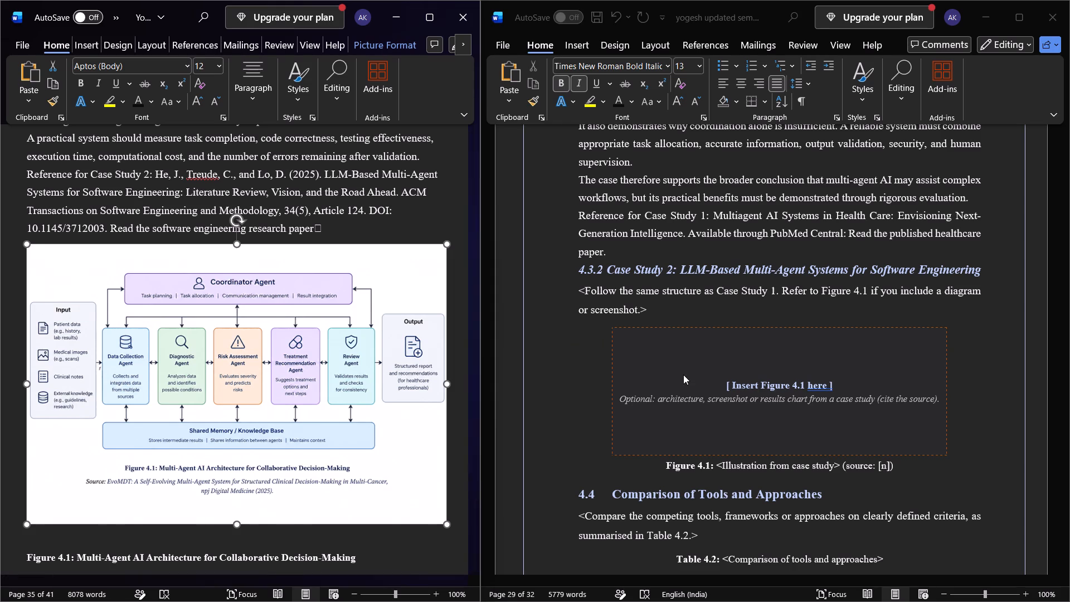
left_click(683, 375)
left_click_drag(621, 344, 903, 421)
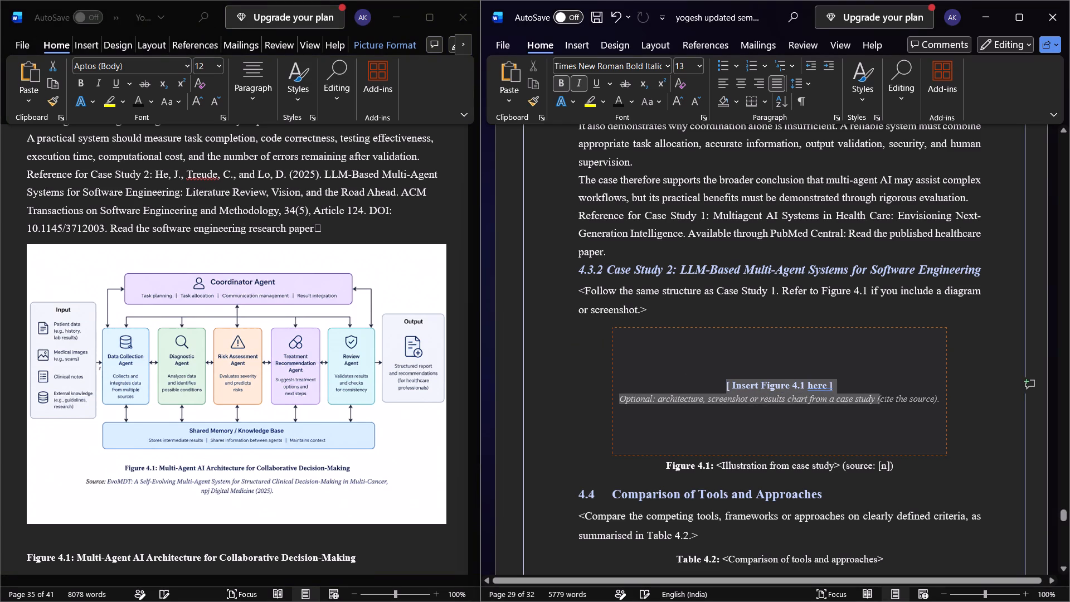
left_click_drag(903, 421, 959, 414)
key("ctrl+v")
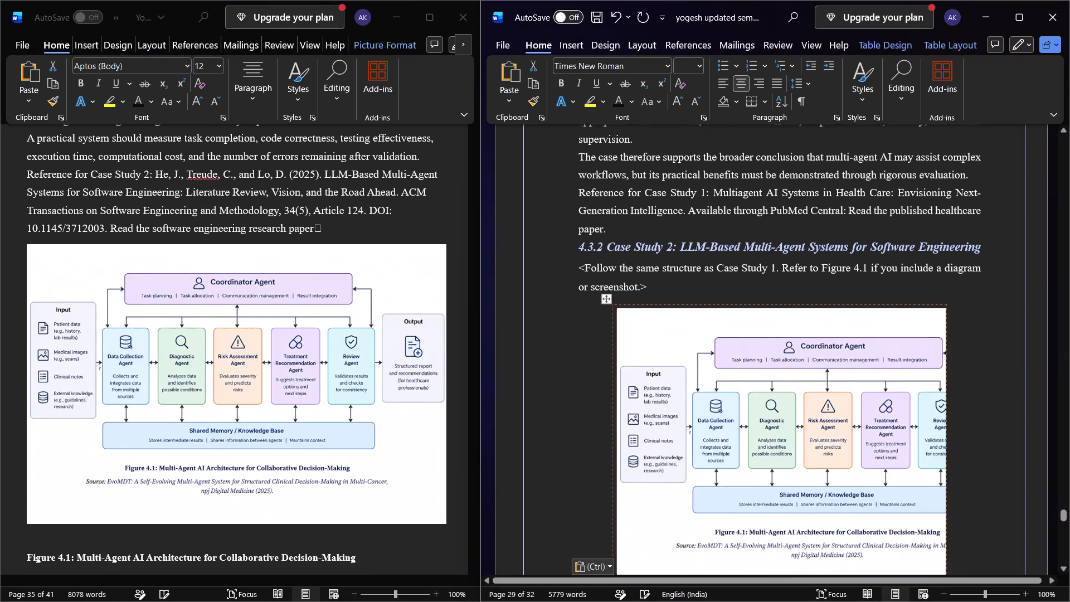
Resize the pasted architecture picture horizontally so its full width fits between the text margins above the Figure 4.1 caption.
left_click(854, 371)
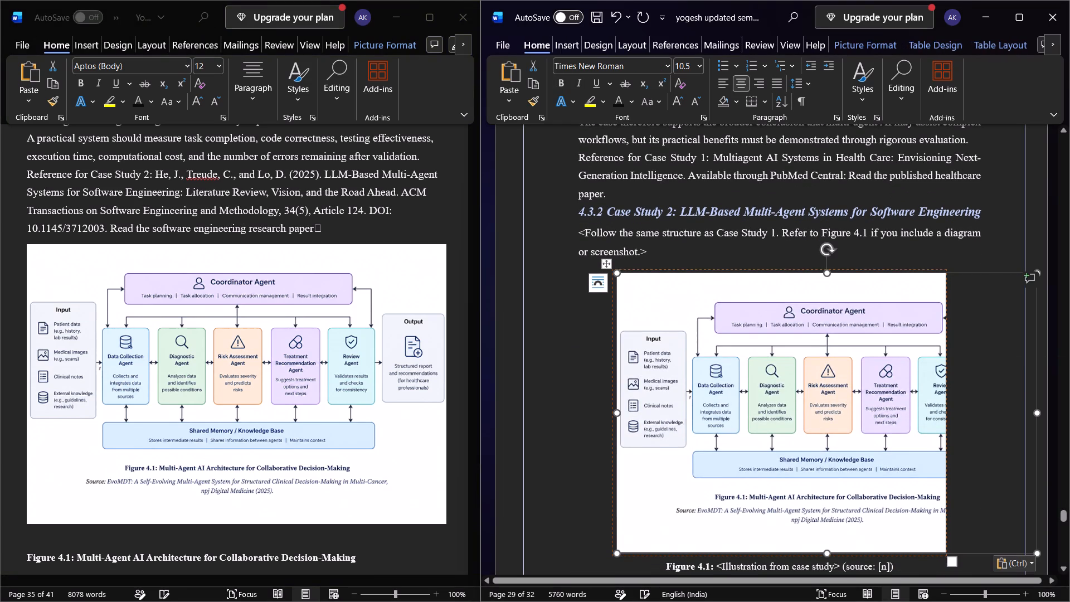
left_click(613, 387)
left_click_drag(611, 387, 539, 400)
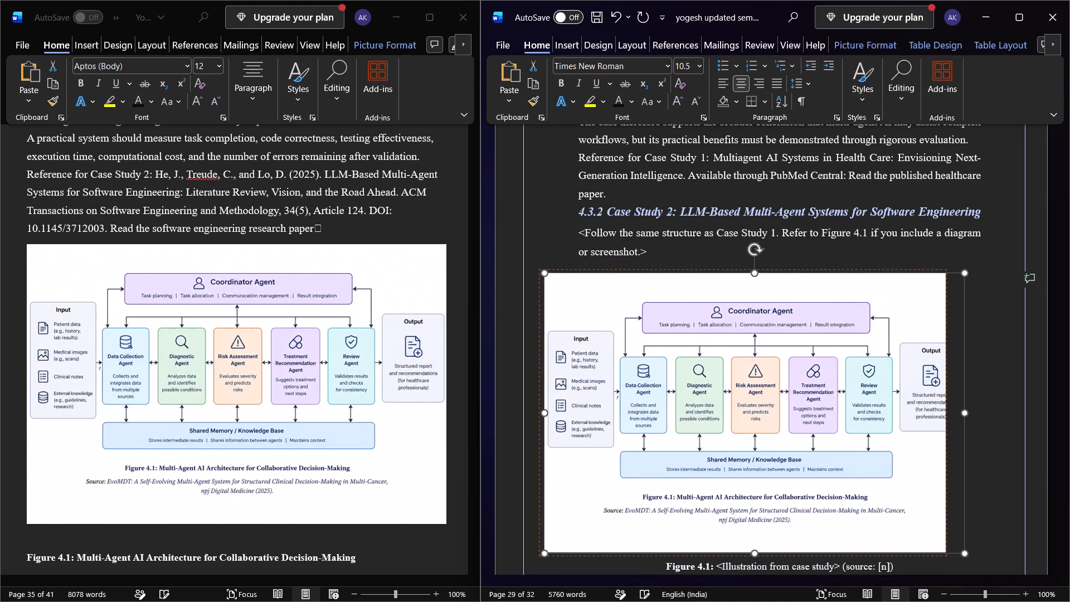
left_click_drag(998, 411, 903, 424)
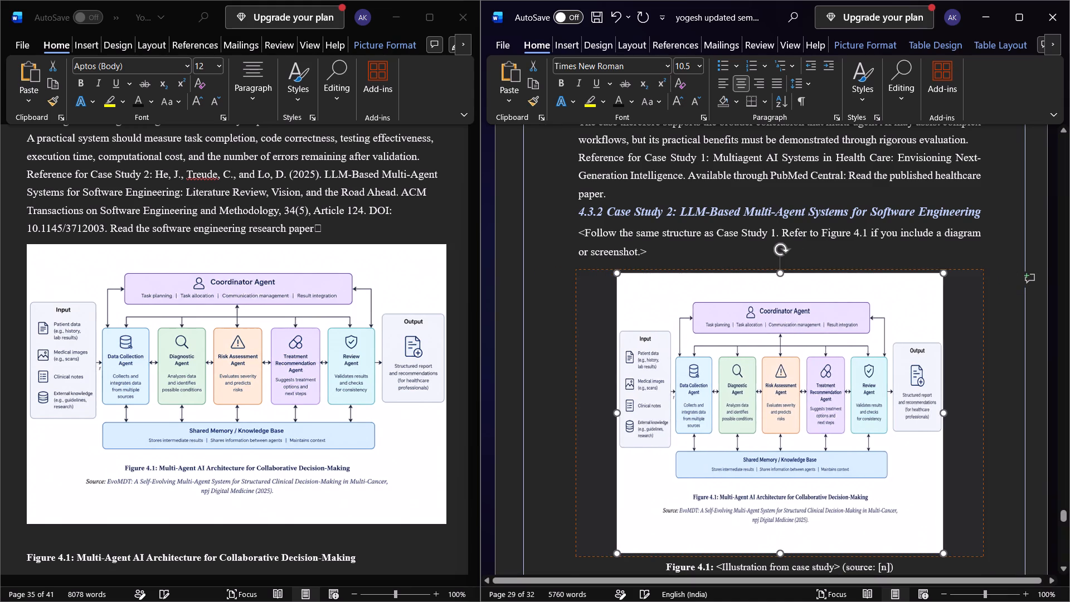
left_click_drag(903, 424, 976, 409)
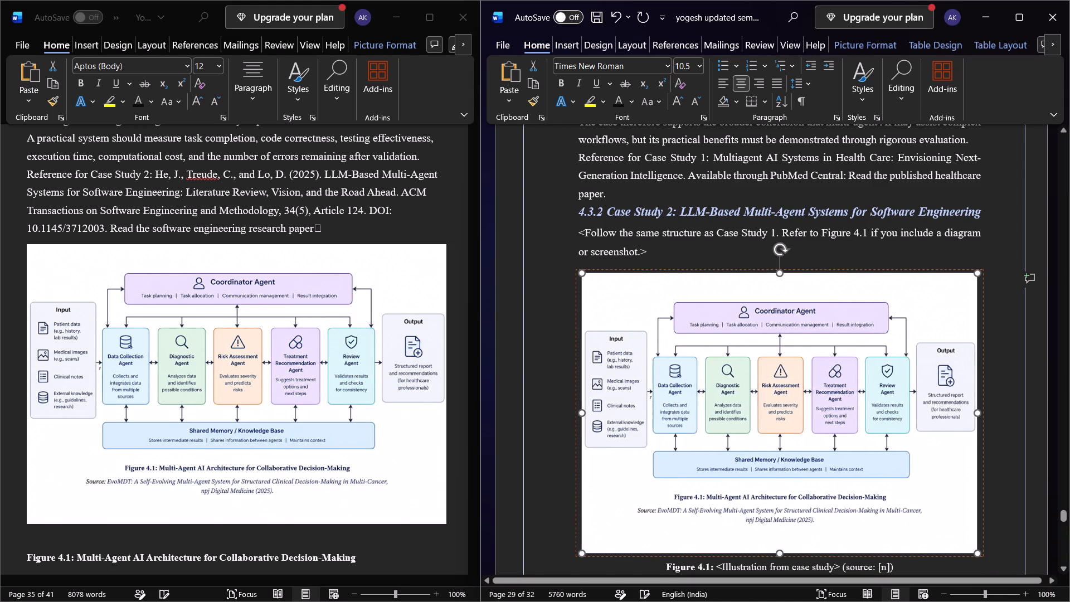
left_click_drag(976, 409, 980, 409)
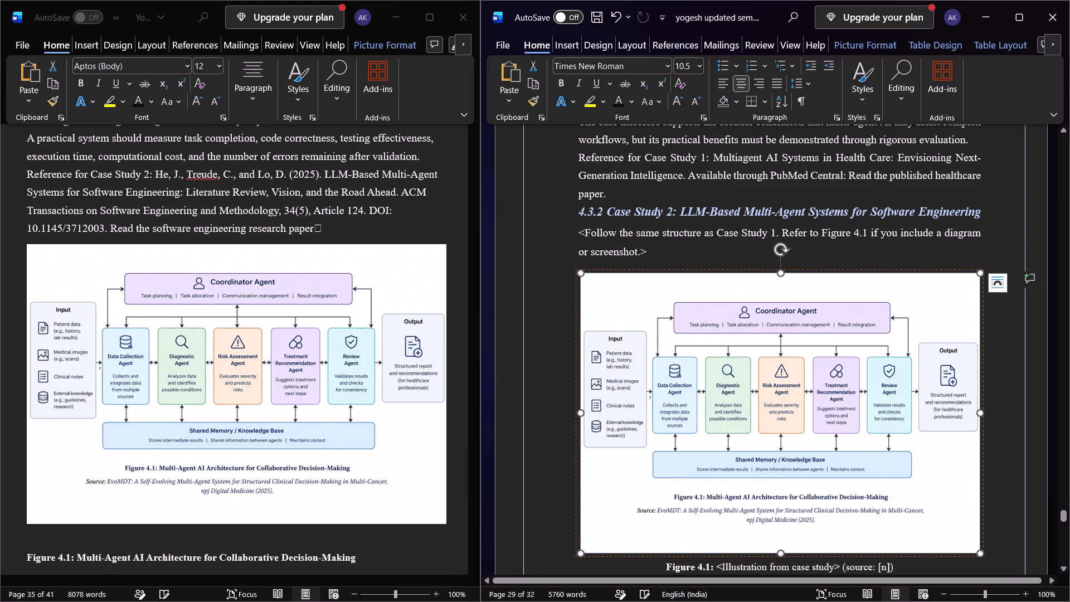
Reduce the height of the pasted architecture picture above the Figure 4.1 caption in the updated report, keeping its full width.
left_click_drag(784, 551, 784, 521)
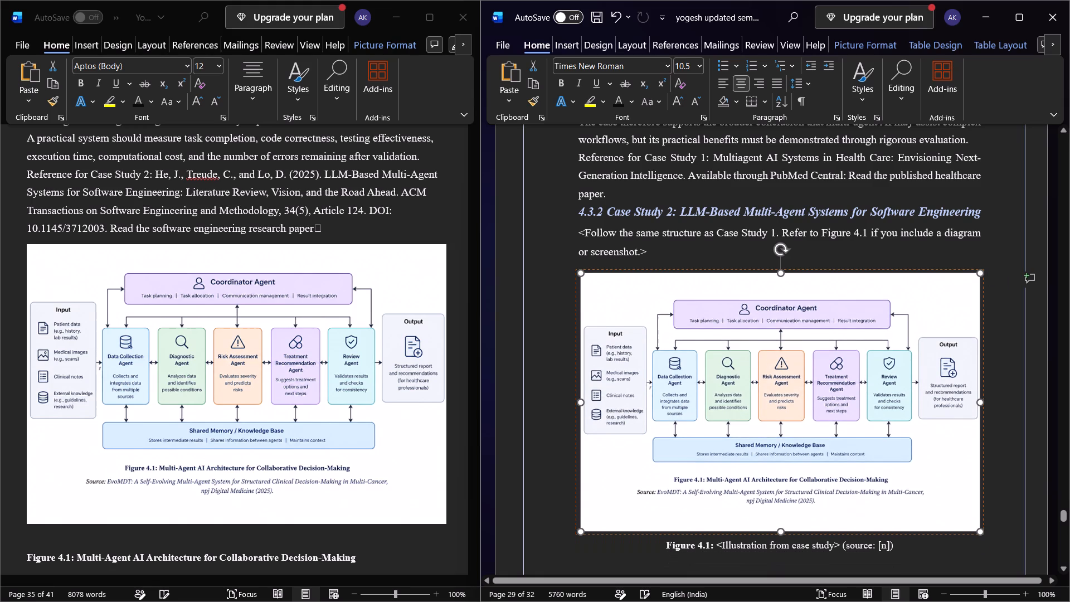
left_click_drag(784, 521, 784, 509)
Replace "<Illustration from case study> (source: [n])" in the updated report's Figure 4.1 caption with the source caption's "Multi-Agent AI Architecture for Collaborative Decision-Making".
scroll(767, 499, "down", 4)
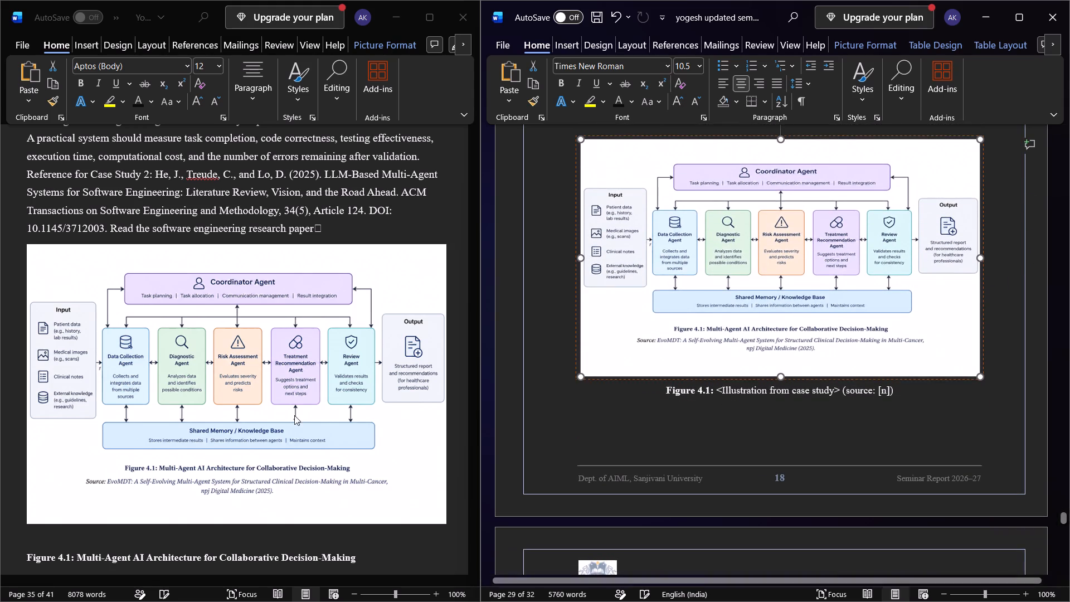
scroll(294, 415, "down", 2)
scroll(253, 435, "down", 1)
left_click(358, 449)
left_click_drag(360, 454, 307, 464)
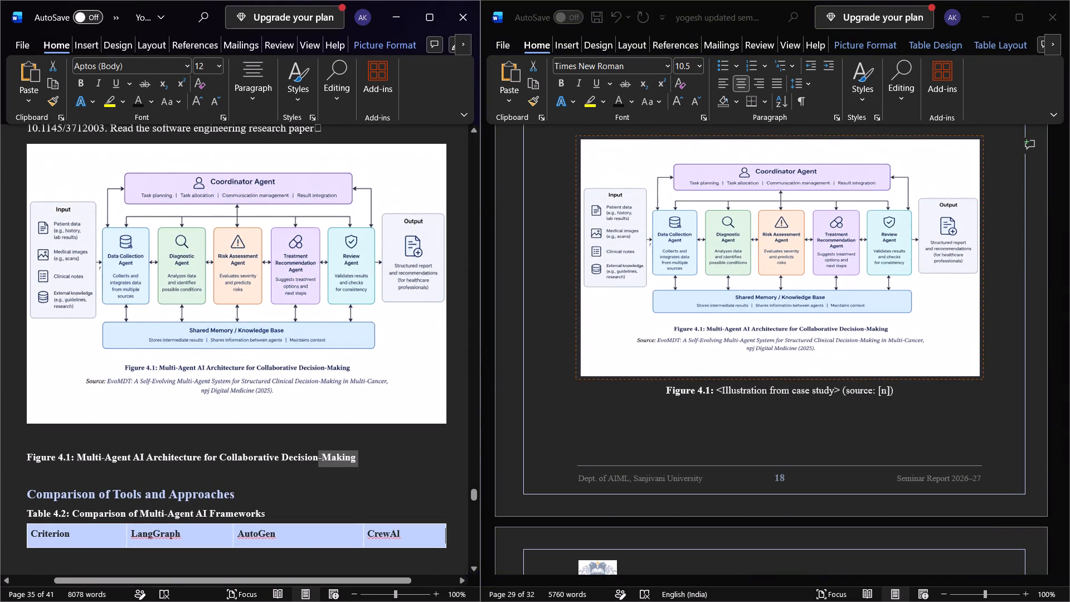
left_click_drag(307, 464, 83, 451)
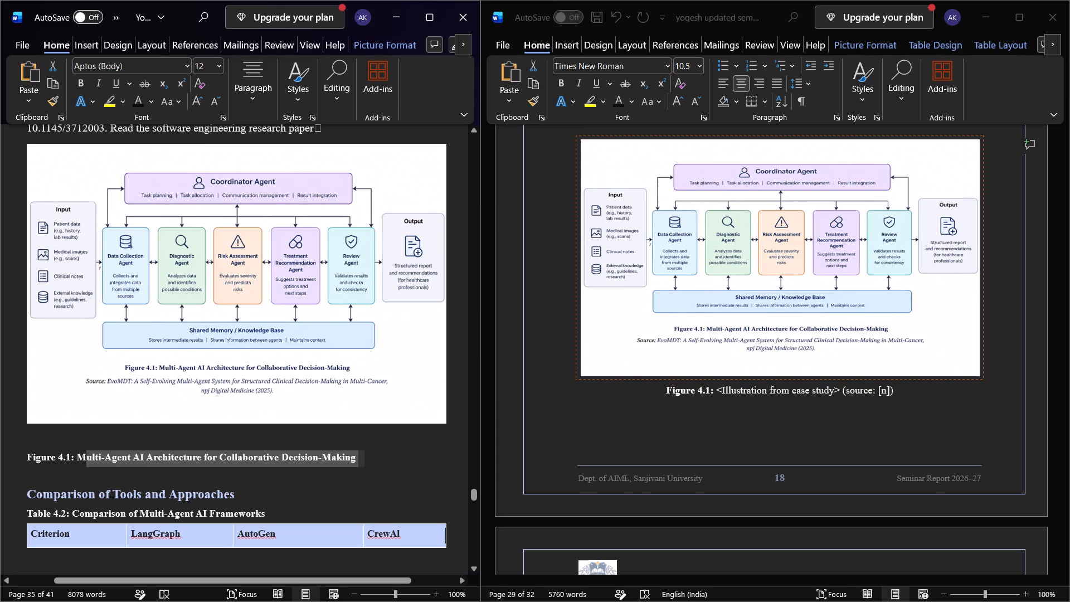
left_click_drag(83, 451, 81, 456)
key("ctrl+v")
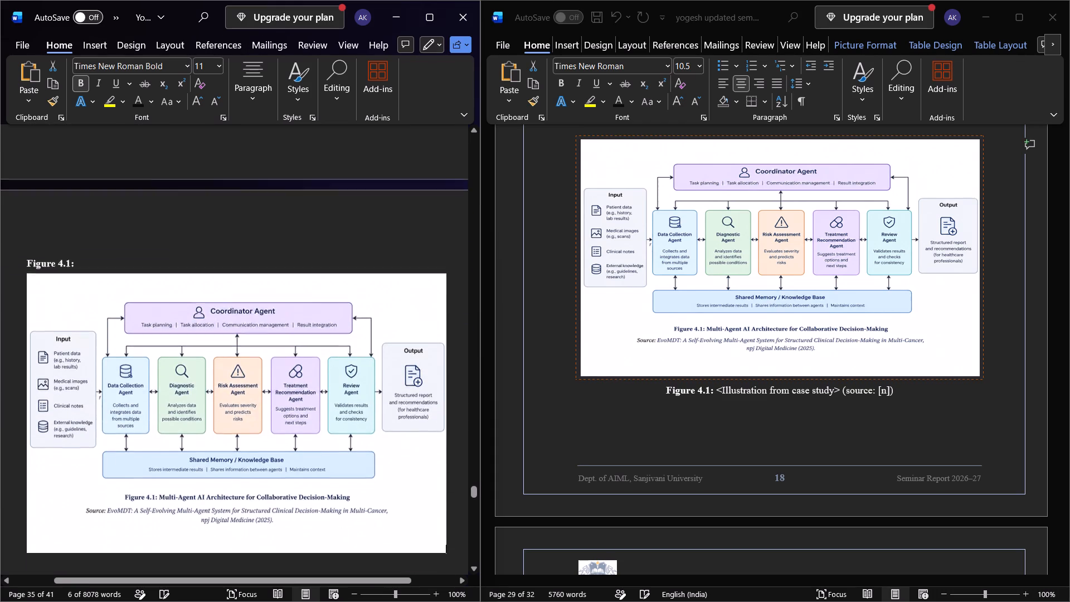
key("ctrl+z")
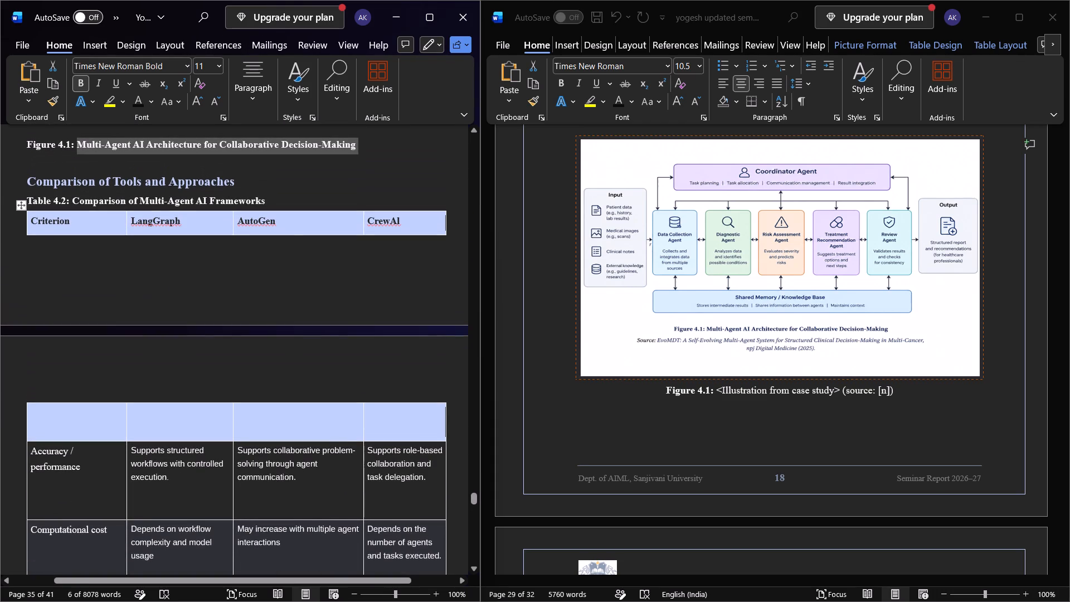
scroll(245, 259, "down", 8)
scroll(225, 279, "down", 14)
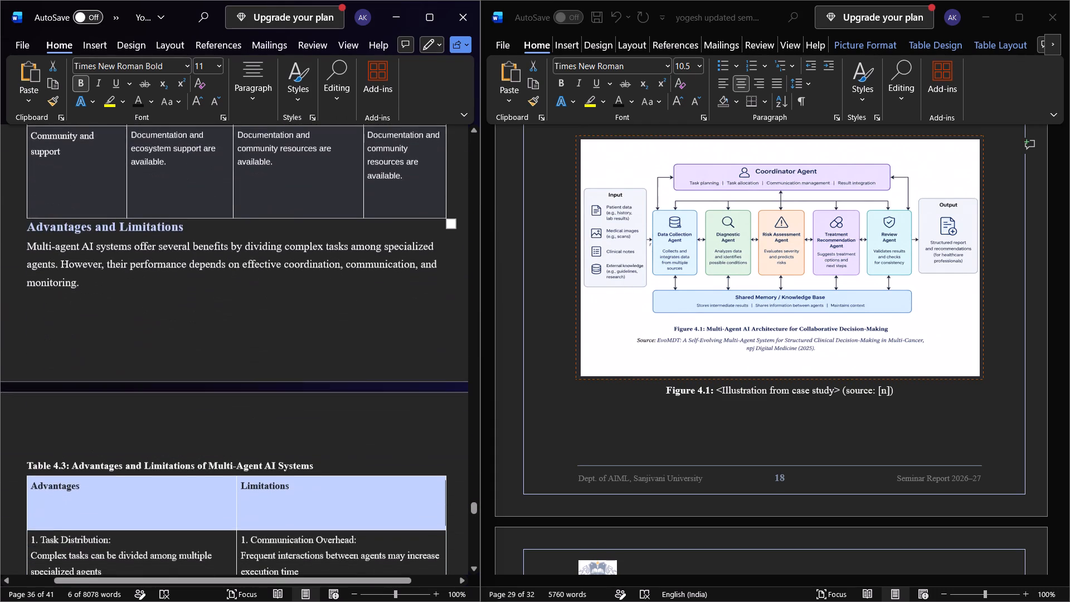
scroll(211, 283, "down", 4)
scroll(211, 275, "up", 20)
scroll(211, 275, "up", 14)
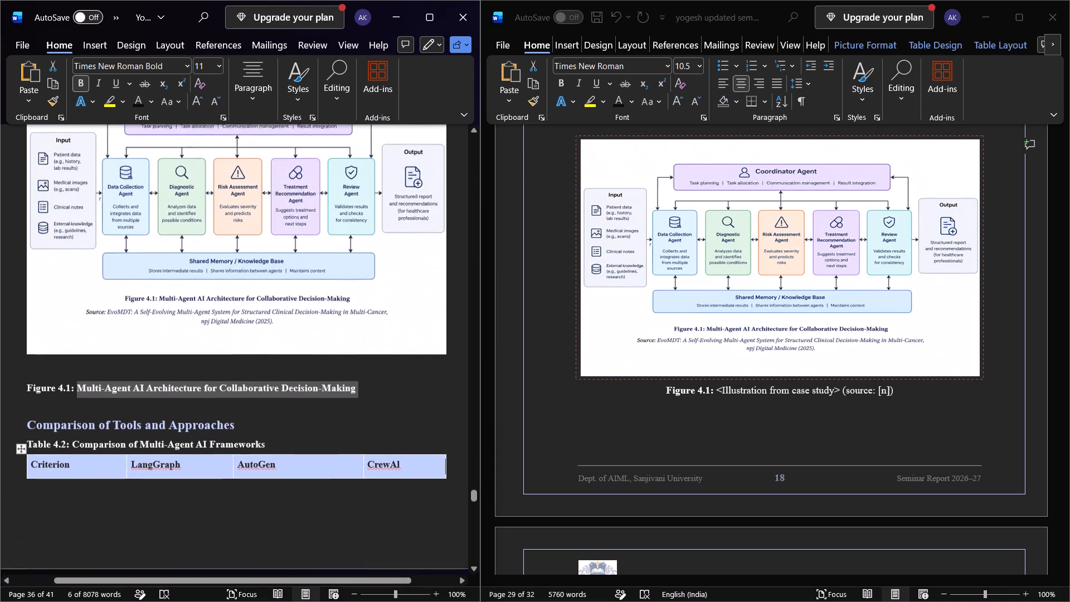
key("ctrl+c")
key("ctrl+c")
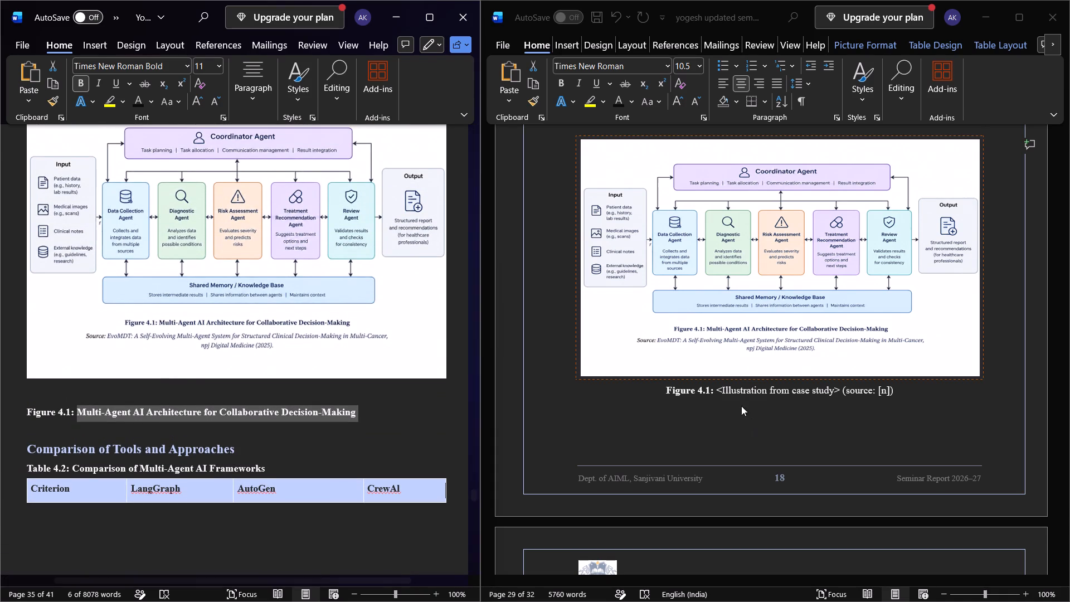
left_click(732, 396)
left_click(715, 391)
left_click_drag(715, 391, 837, 391)
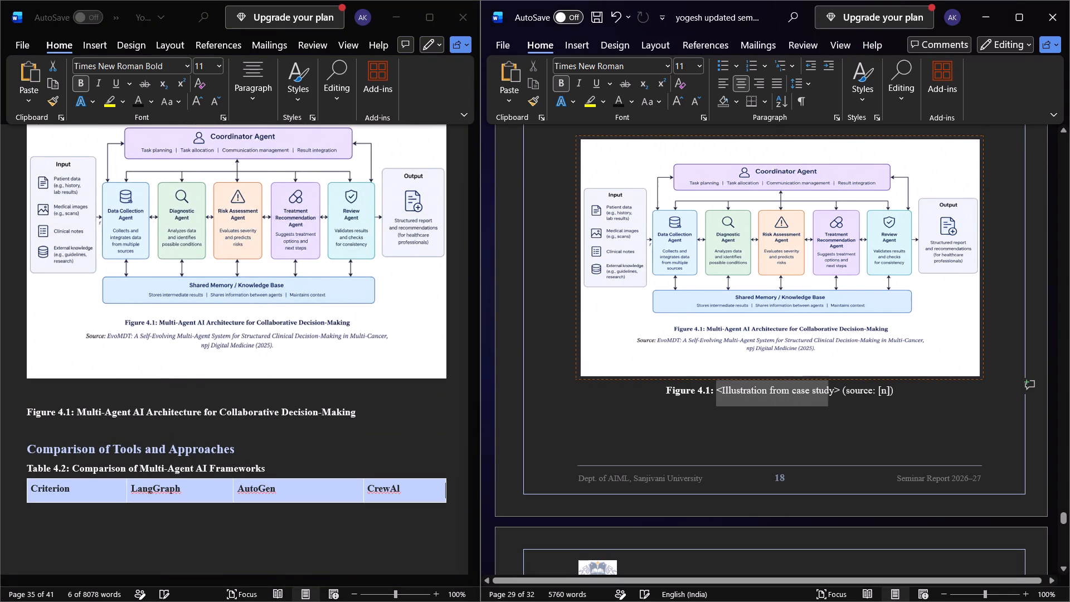
left_click_drag(837, 391, 895, 389)
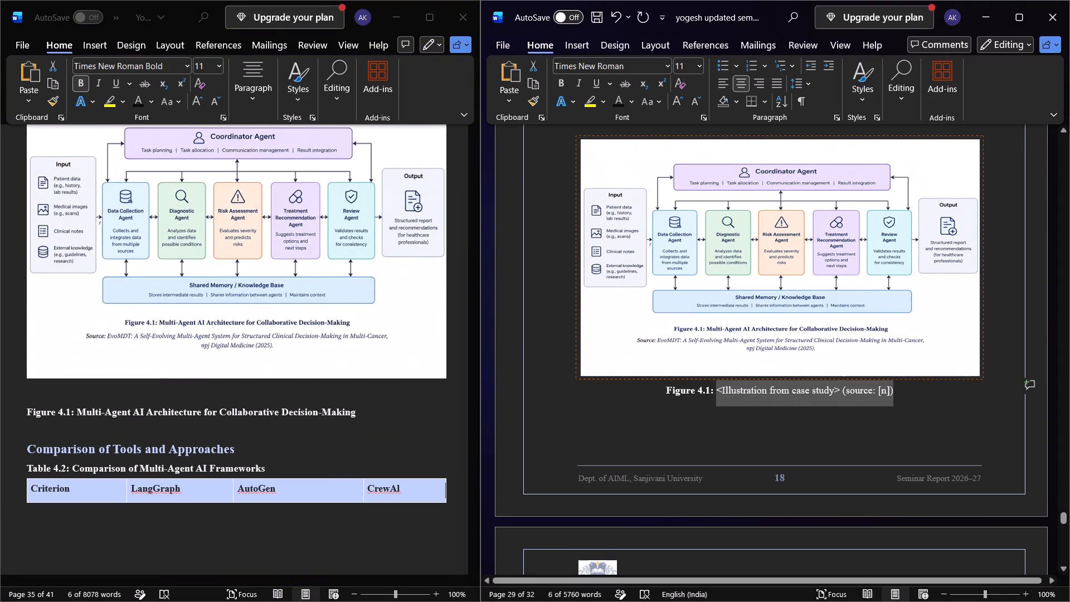
key("ctrl+v")
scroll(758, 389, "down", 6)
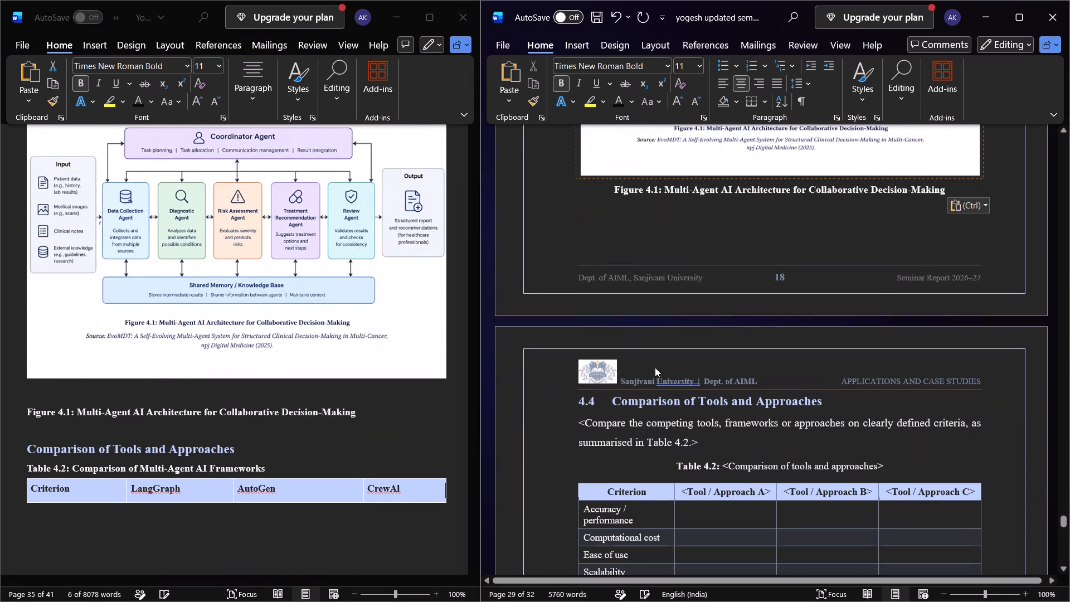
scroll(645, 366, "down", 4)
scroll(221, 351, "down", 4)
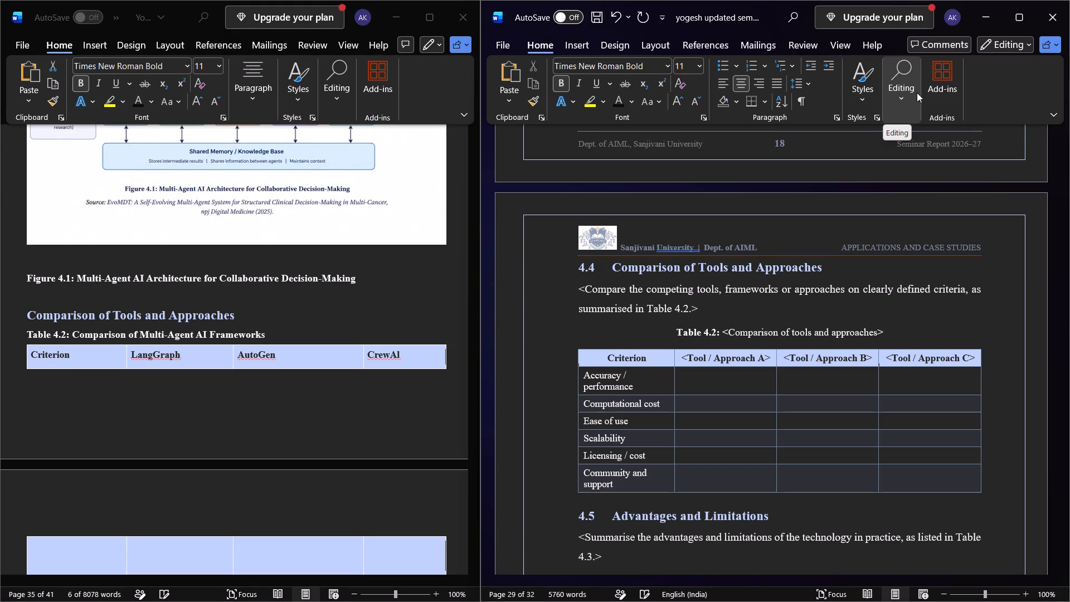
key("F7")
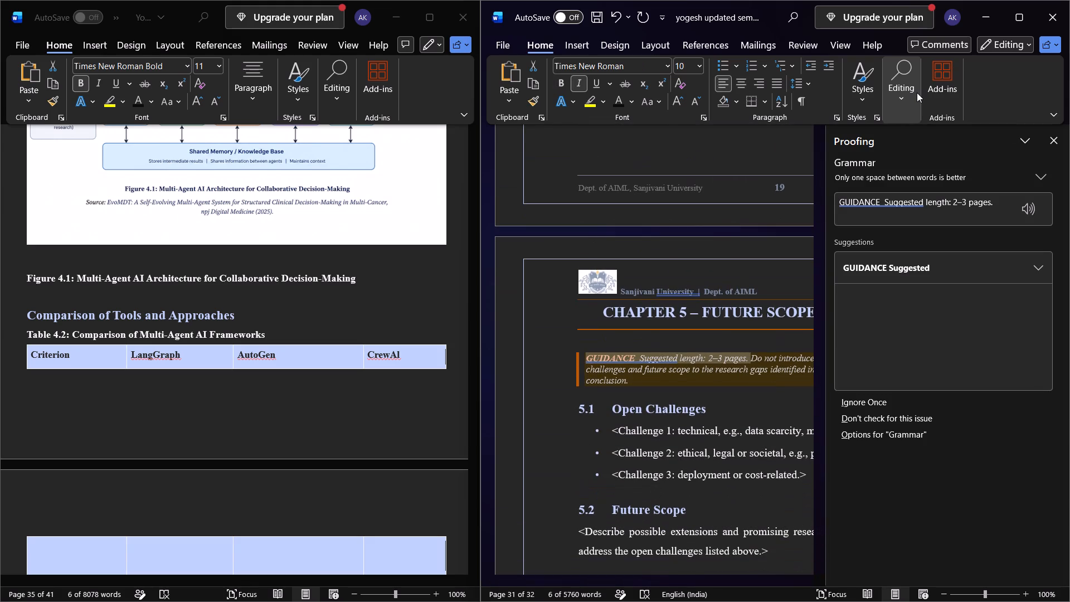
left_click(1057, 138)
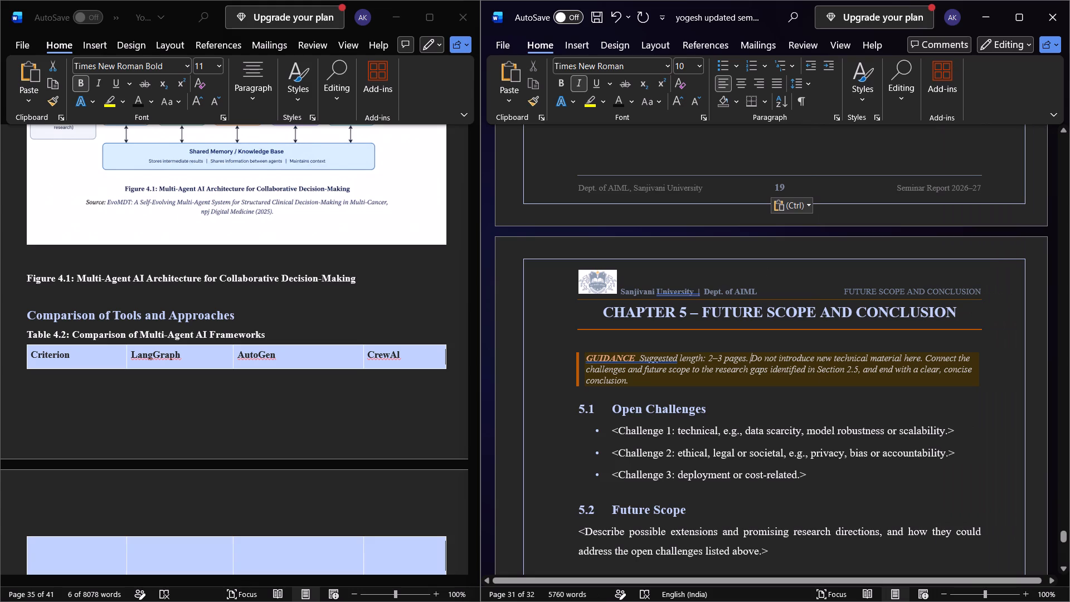
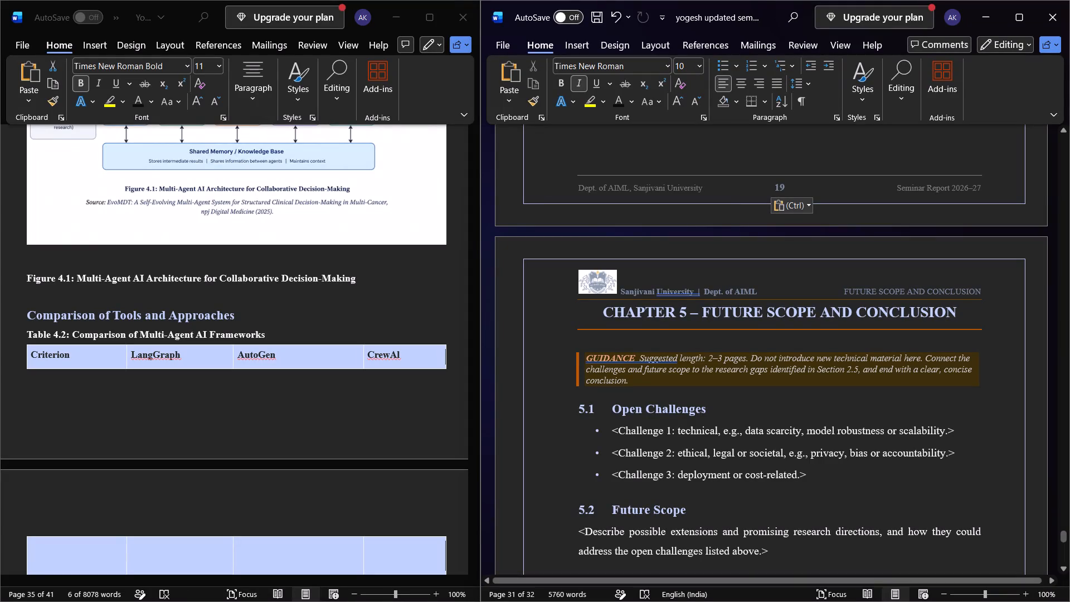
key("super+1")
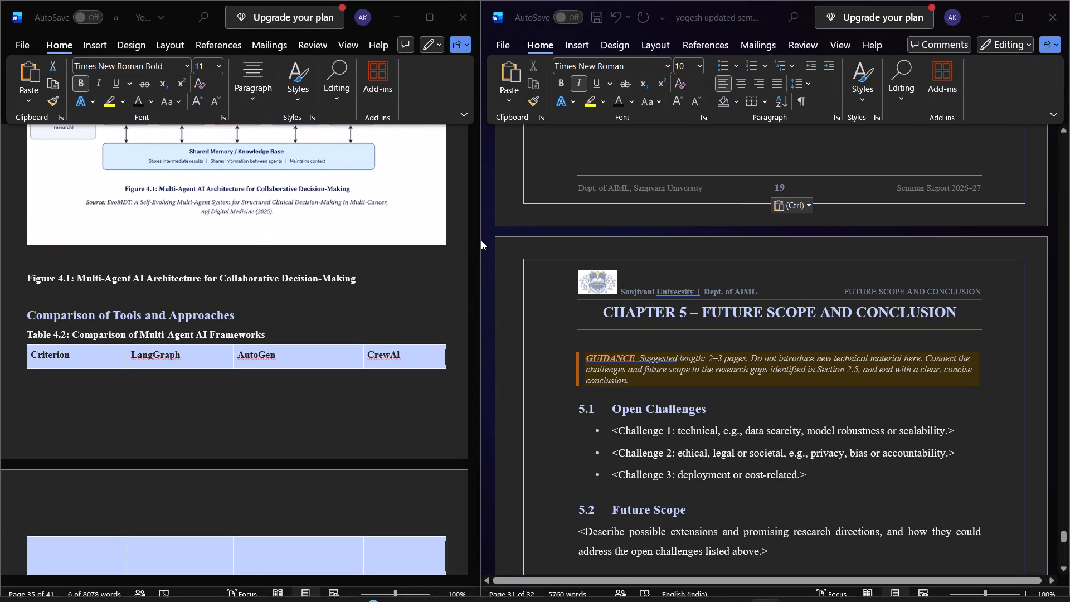
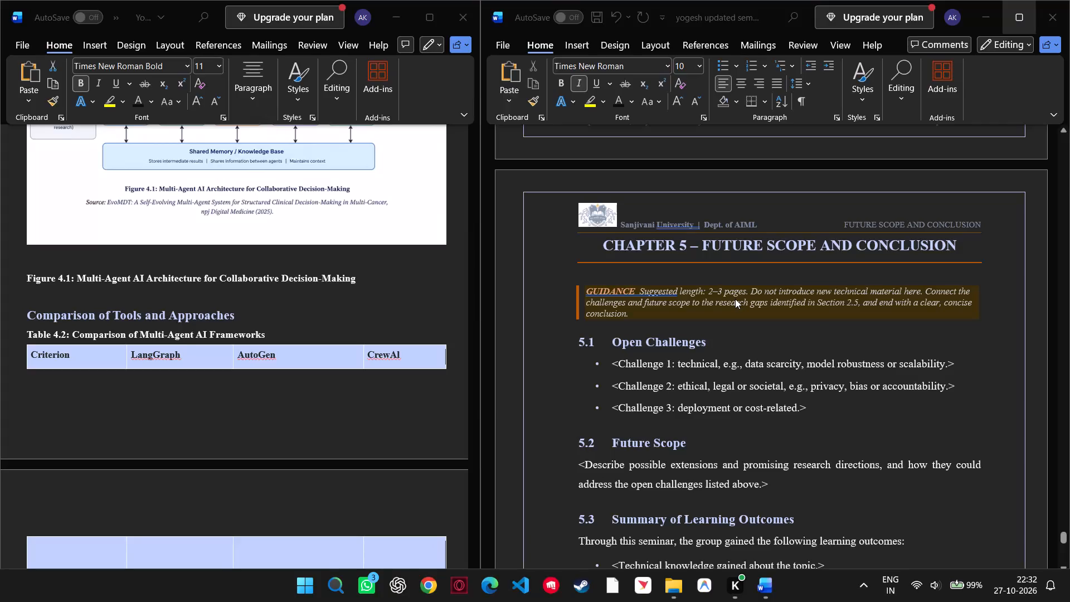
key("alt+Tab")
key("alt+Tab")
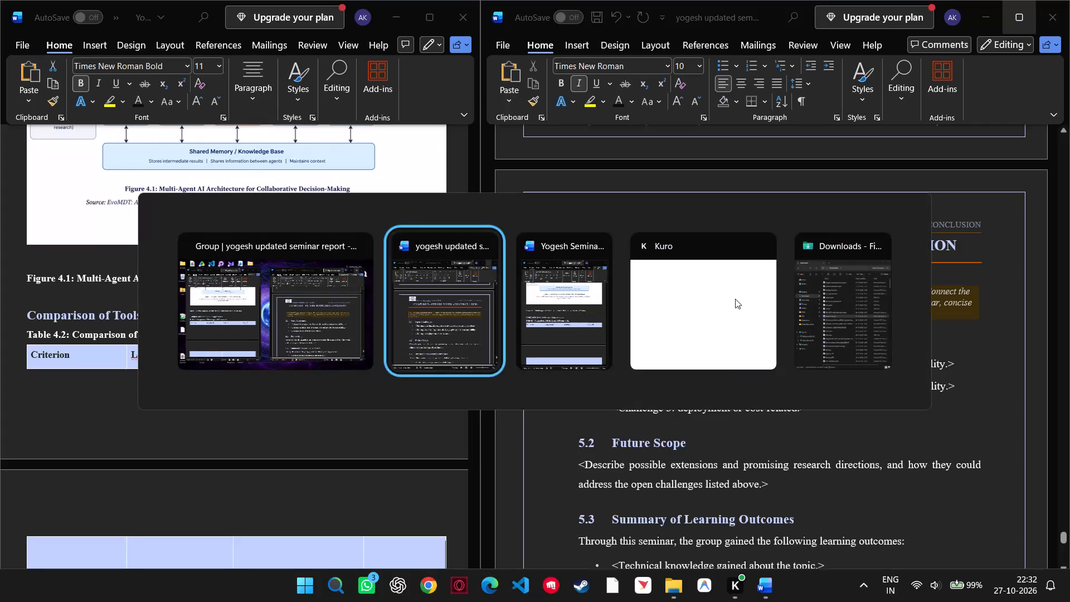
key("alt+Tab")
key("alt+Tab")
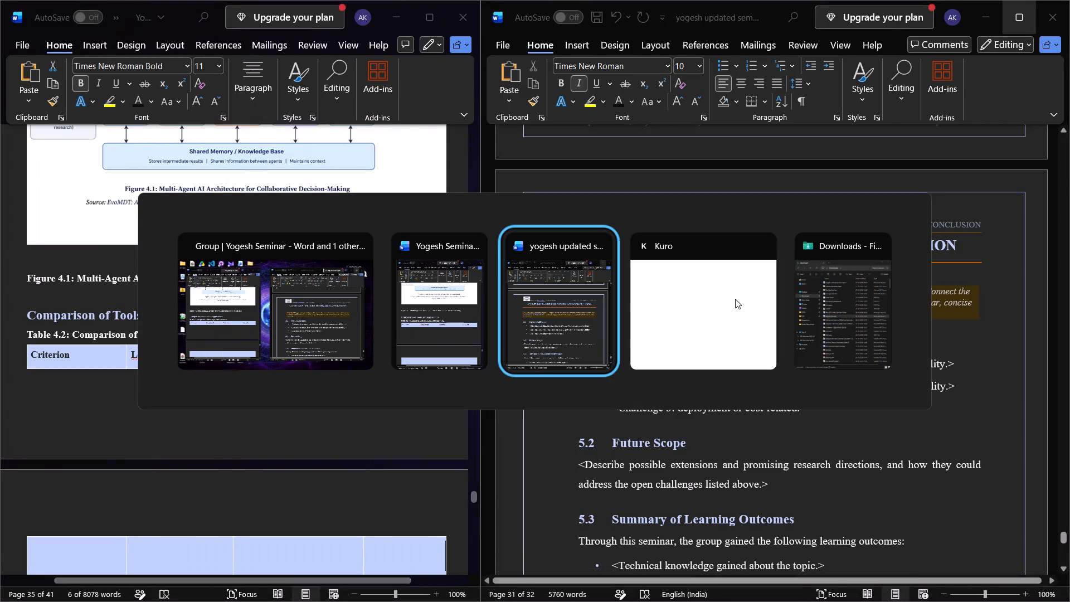
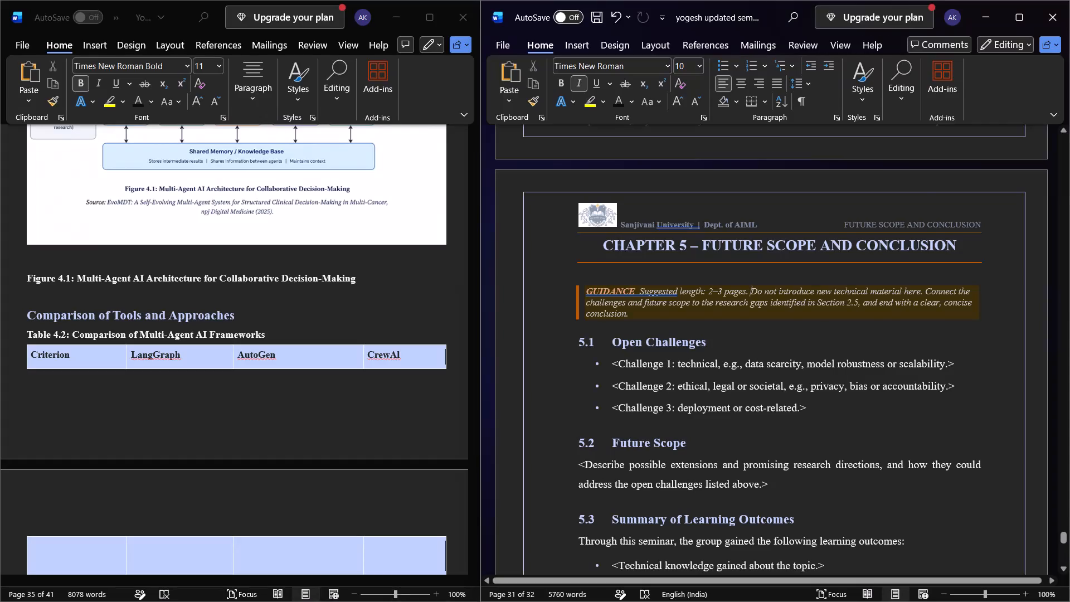
Switch to the File Explorer window showing Downloads and close it, returning to the two Word documents.
key("alt+Tab")
key("alt+Tab")
key("alt+Tab")
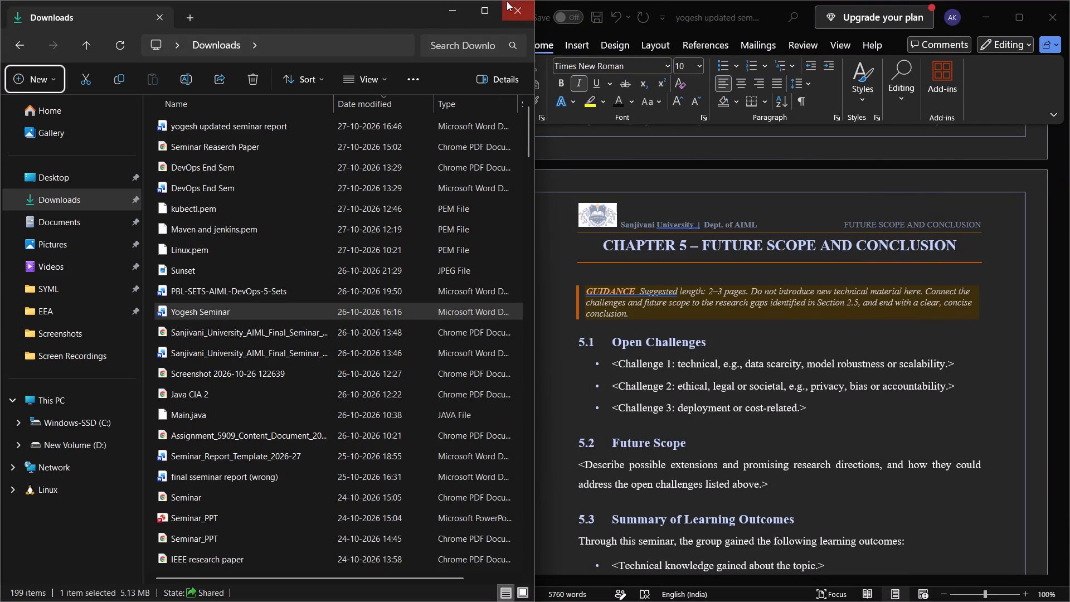
left_click(507, 1)
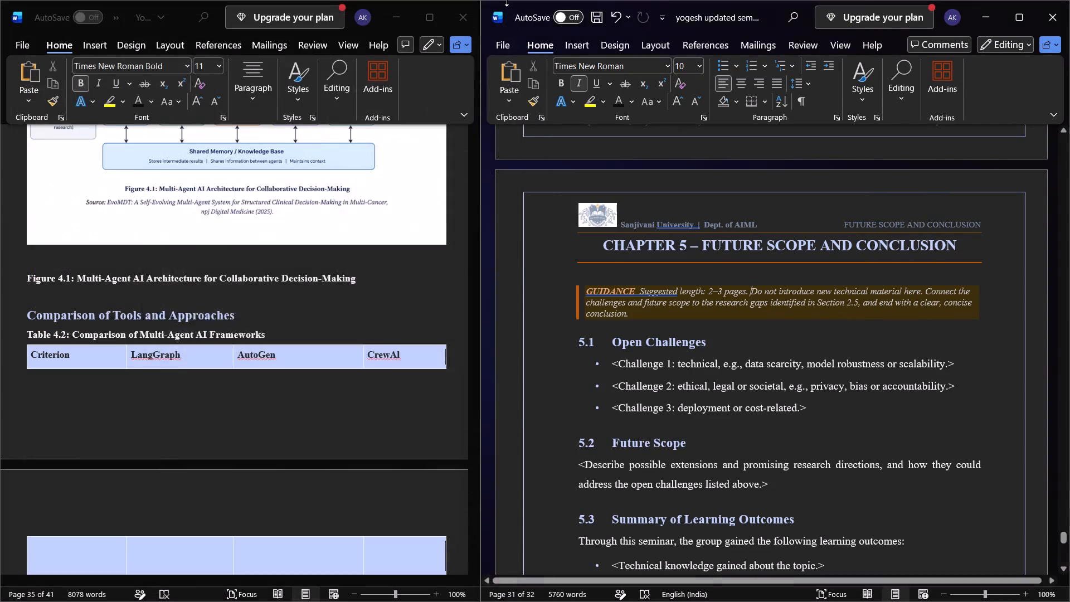